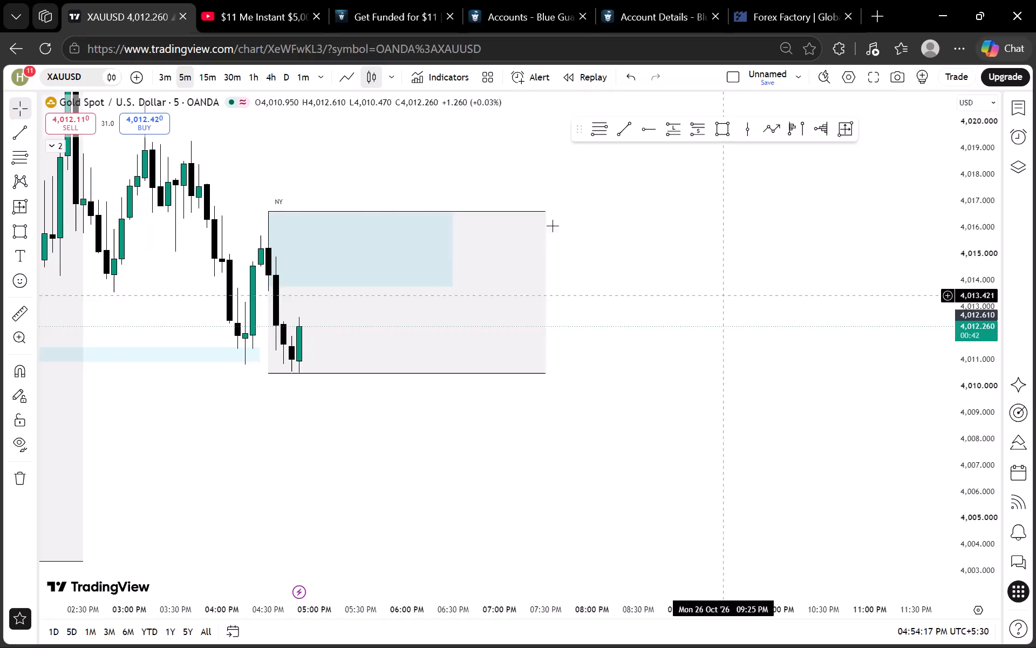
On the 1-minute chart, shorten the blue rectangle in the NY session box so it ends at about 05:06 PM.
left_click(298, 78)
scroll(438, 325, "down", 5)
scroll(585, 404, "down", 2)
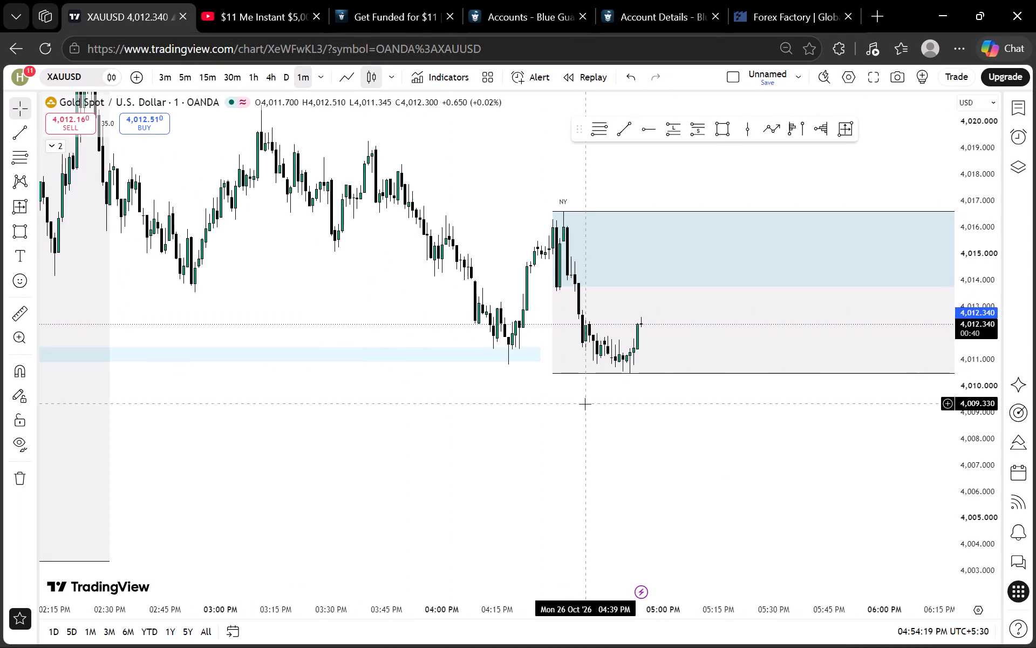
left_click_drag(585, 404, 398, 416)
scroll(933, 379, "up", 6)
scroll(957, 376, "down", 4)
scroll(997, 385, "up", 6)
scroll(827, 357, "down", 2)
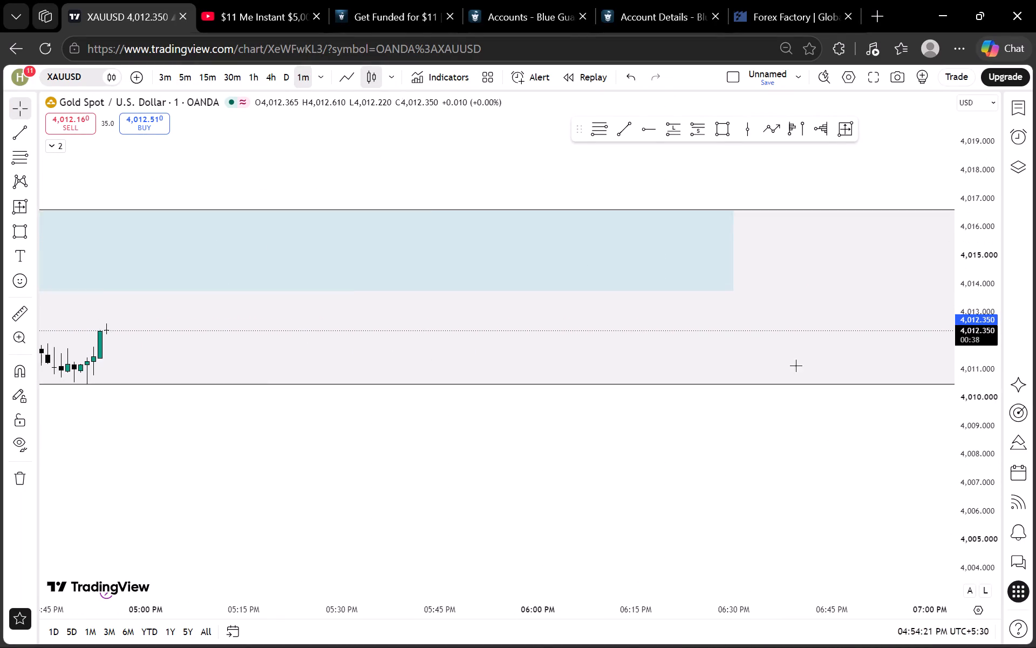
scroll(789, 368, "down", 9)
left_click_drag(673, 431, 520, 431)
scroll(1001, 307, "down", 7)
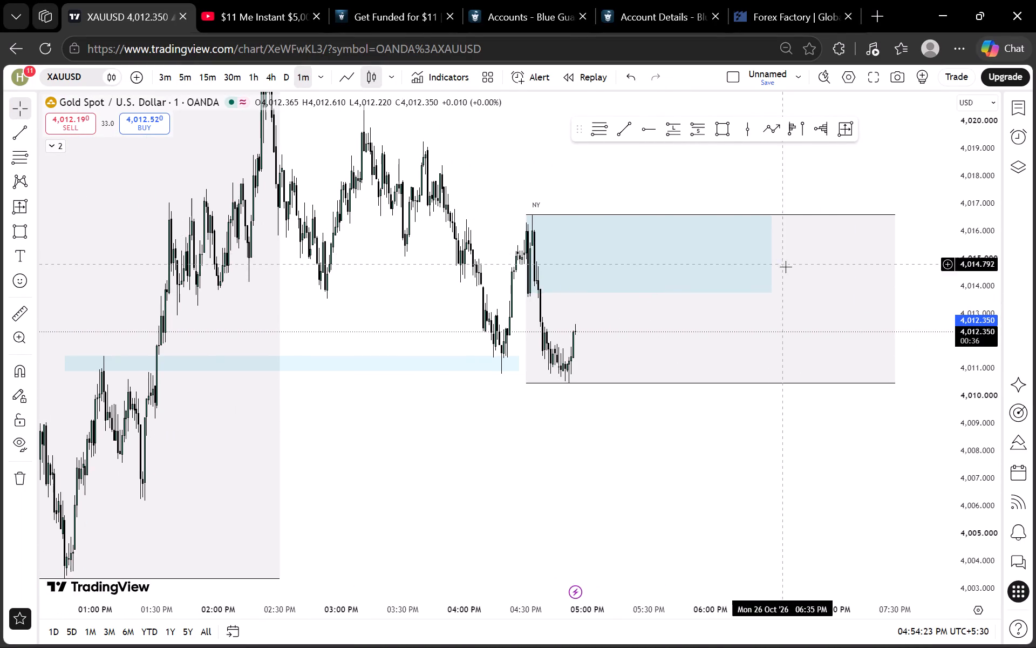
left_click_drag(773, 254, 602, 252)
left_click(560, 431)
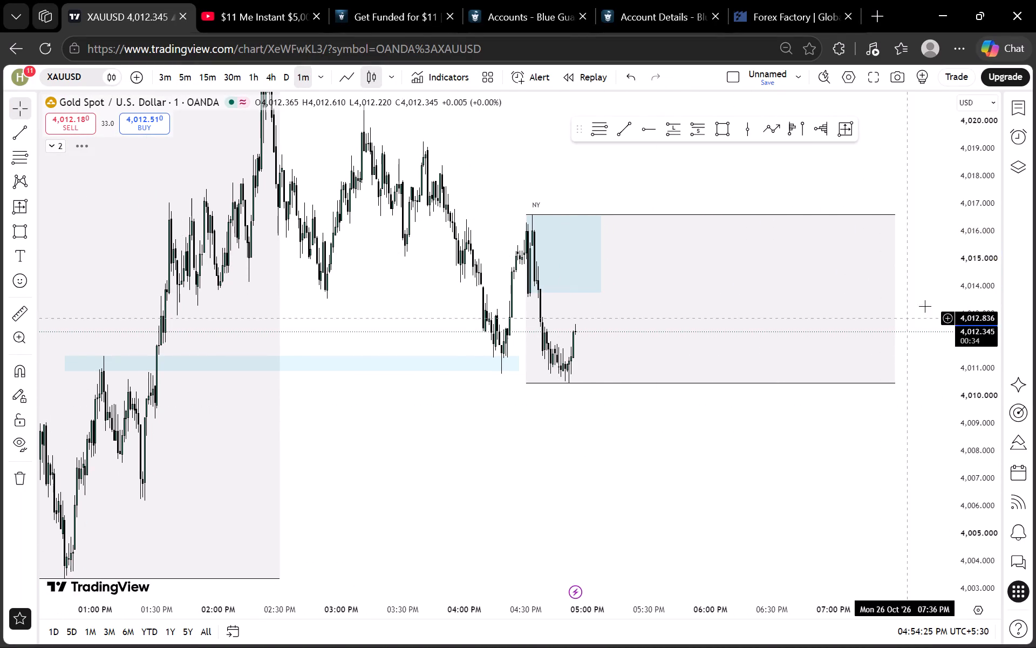
Examine the 1-minute price action across the Asian, London and NY sessions and their marked blue zones.
scroll(962, 295, "down", 19)
scroll(567, 410, "up", 4)
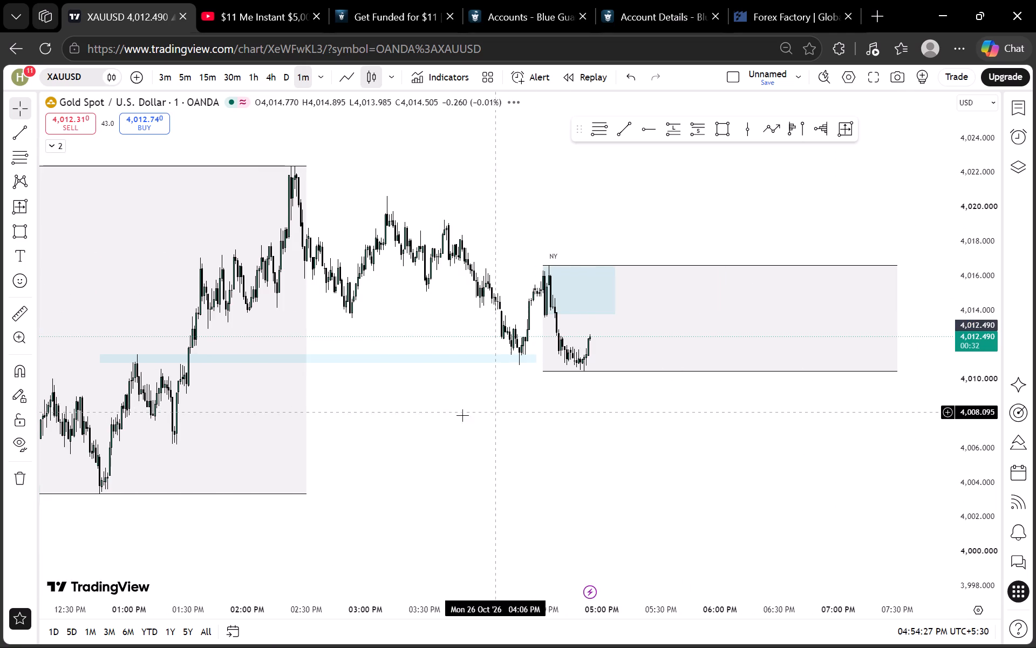
left_click_drag(449, 411, 540, 412)
scroll(434, 320, "down", 4)
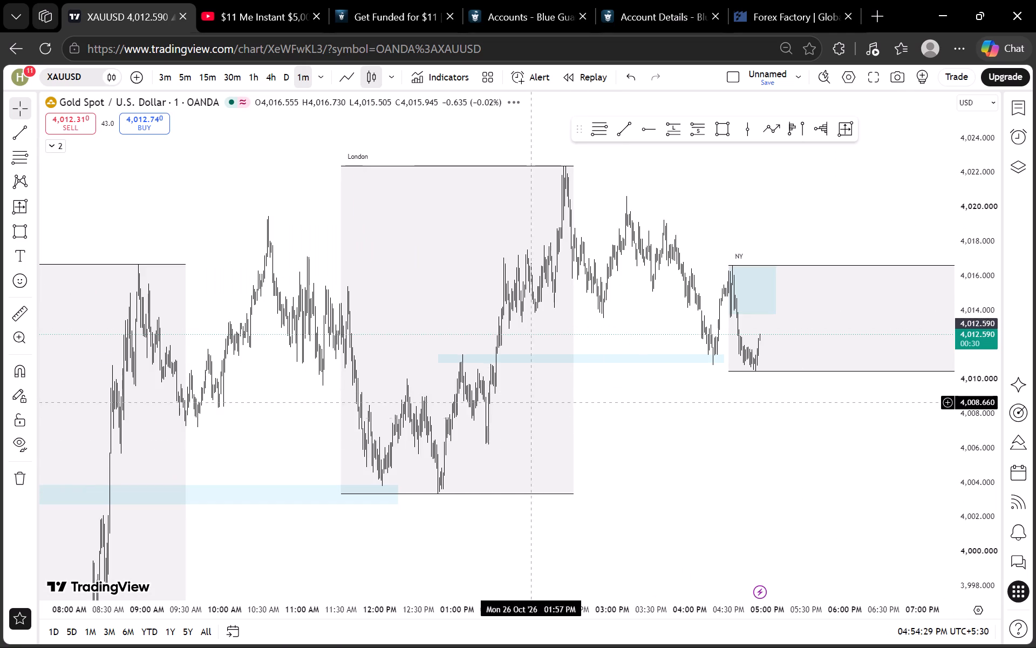
left_click_drag(675, 414, 713, 506)
scroll(624, 462, "down", 4)
scroll(426, 303, "up", 6)
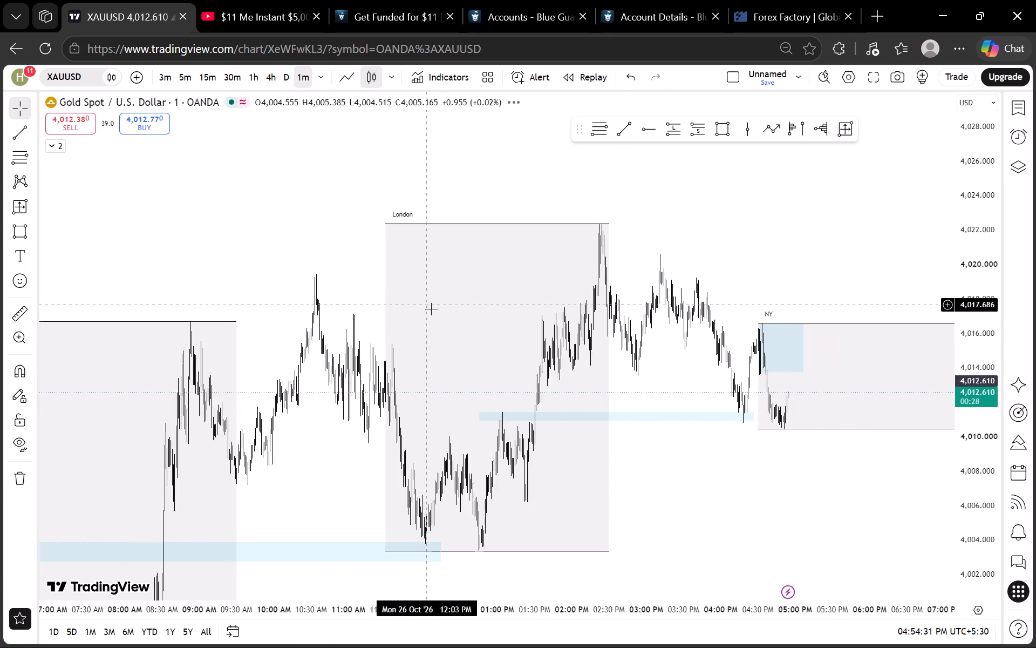
left_click_drag(635, 538, 637, 403)
scroll(637, 403, "down", 3)
left_click_drag(756, 424, 729, 296)
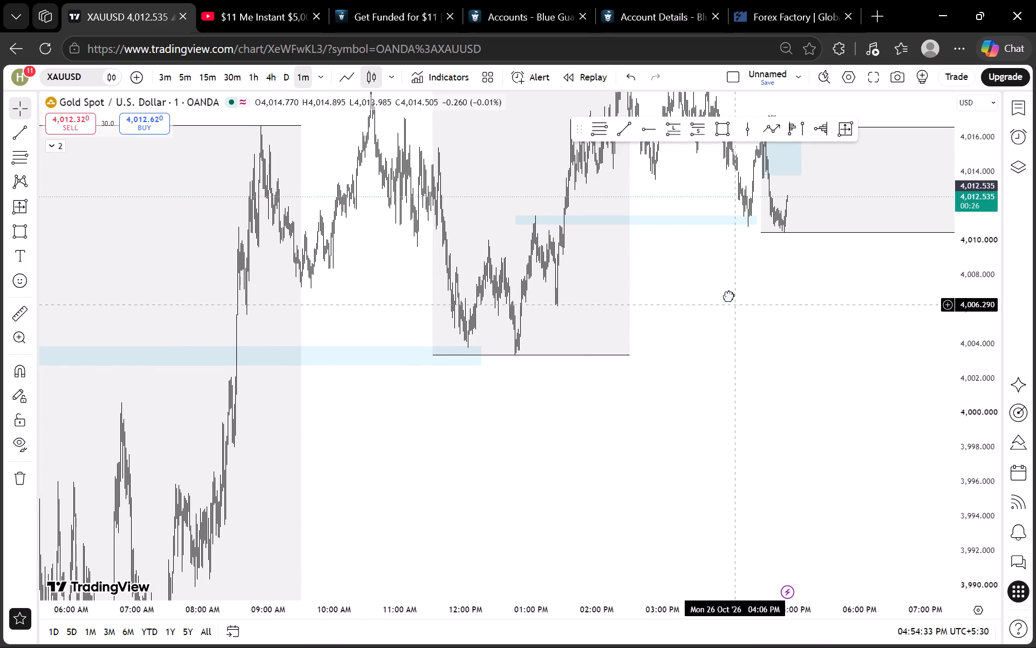
left_click_drag(729, 296, 633, 445)
Examine the recent candles and session ranges on the 1-hour gold chart.
left_click(249, 78)
scroll(616, 373, "up", 5)
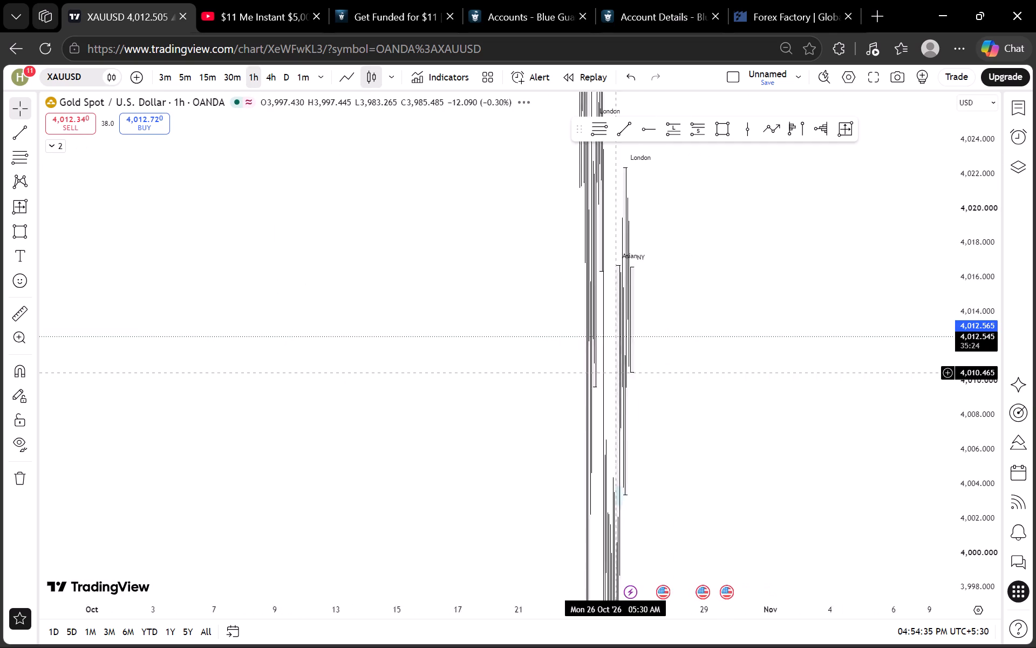
scroll(616, 373, "up", 8)
left_click_drag(371, 429, 593, 409)
scroll(593, 409, "up", 6)
left_click_drag(466, 411, 739, 410)
scroll(990, 328, "down", 8)
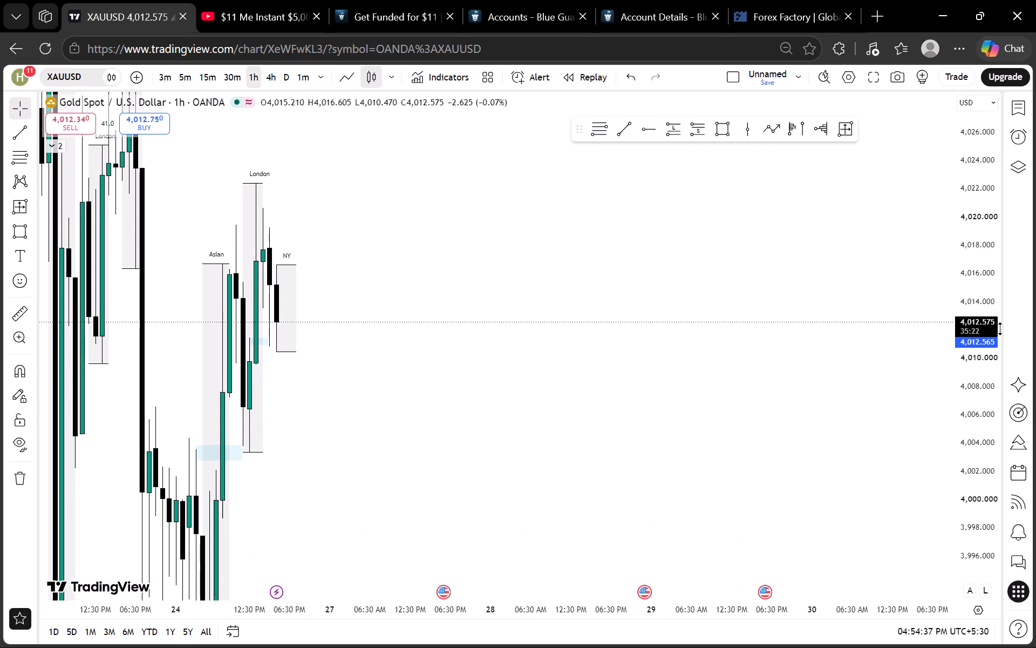
scroll(1000, 329, "down", 3)
left_click_drag(411, 406, 584, 411)
scroll(585, 411, "up", 4)
left_click_drag(451, 424, 614, 424)
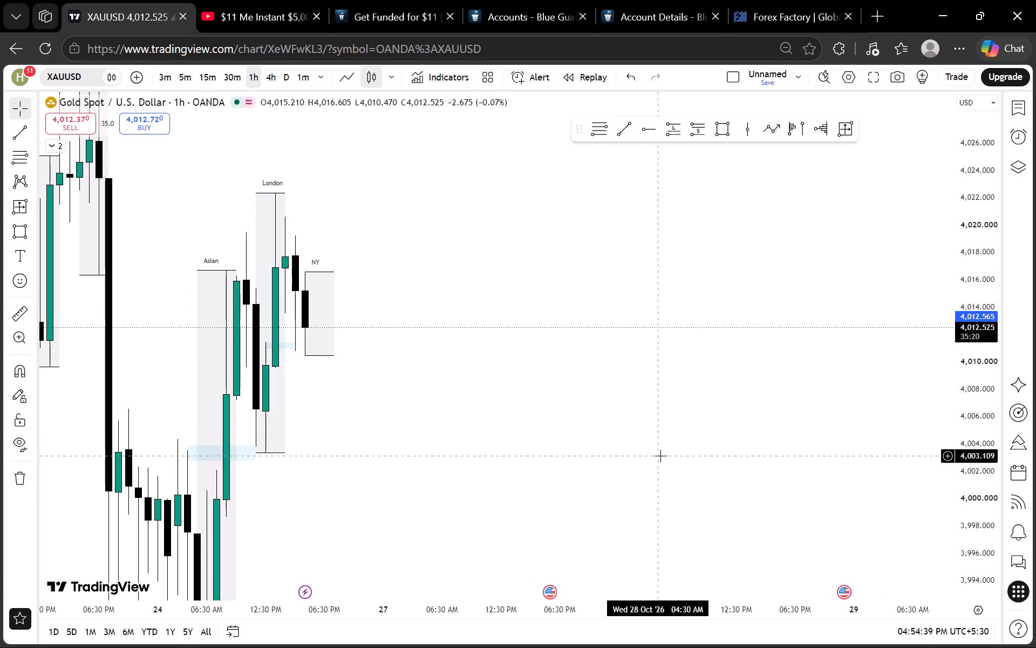
left_click_drag(471, 221, 473, 222)
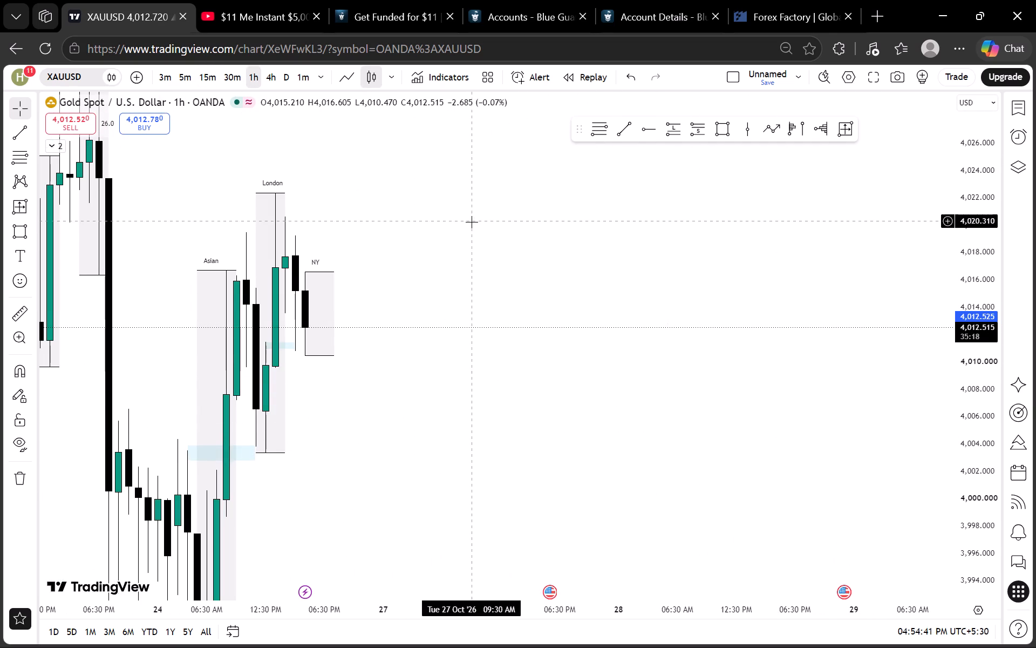
left_click_drag(473, 222, 644, 261)
scroll(981, 304, "down", 7)
scroll(976, 338, "up", 6)
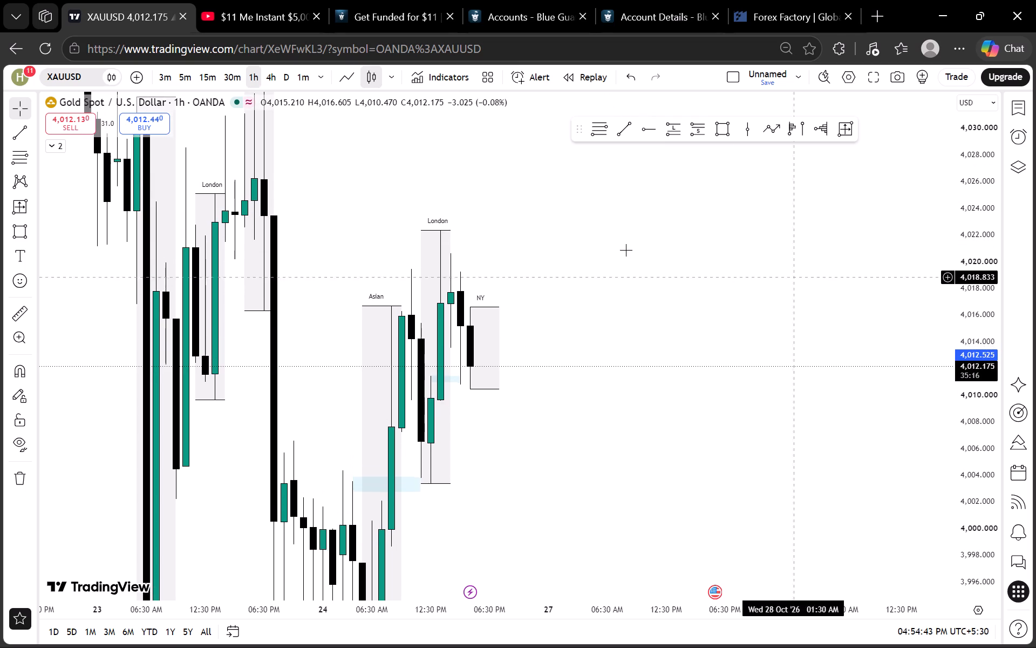
scroll(570, 237, "up", 2)
left_click_drag(512, 235, 587, 222)
Compare the London and NY session price action on the 5-minute and 1-minute charts.
left_click(187, 71)
scroll(463, 269, "down", 7)
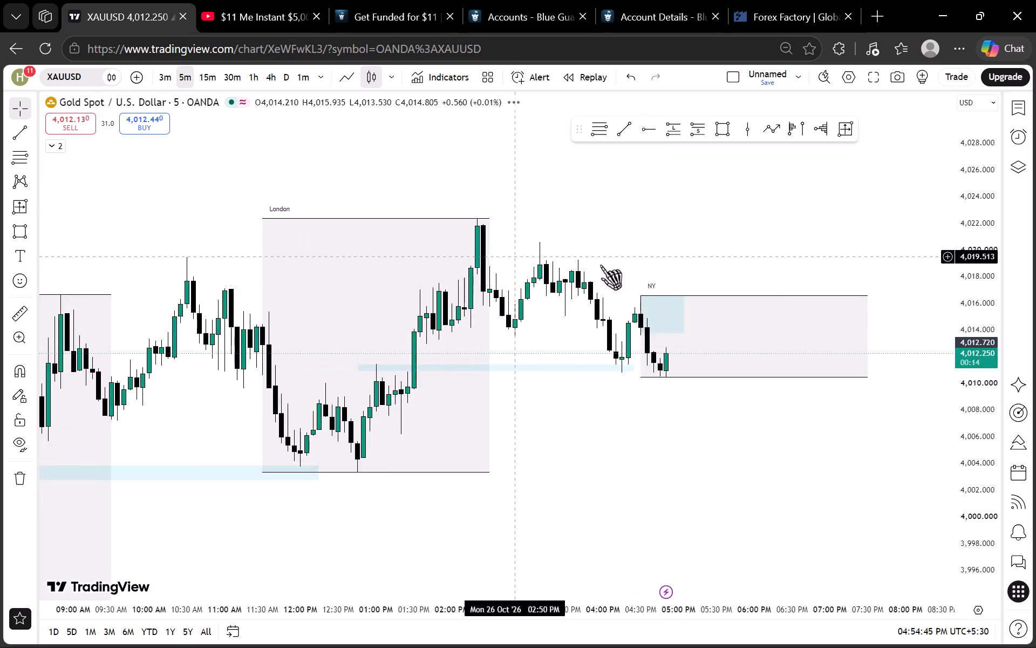
scroll(600, 265, "down", 2)
left_click_drag(714, 233, 530, 228)
scroll(979, 339, "up", 19)
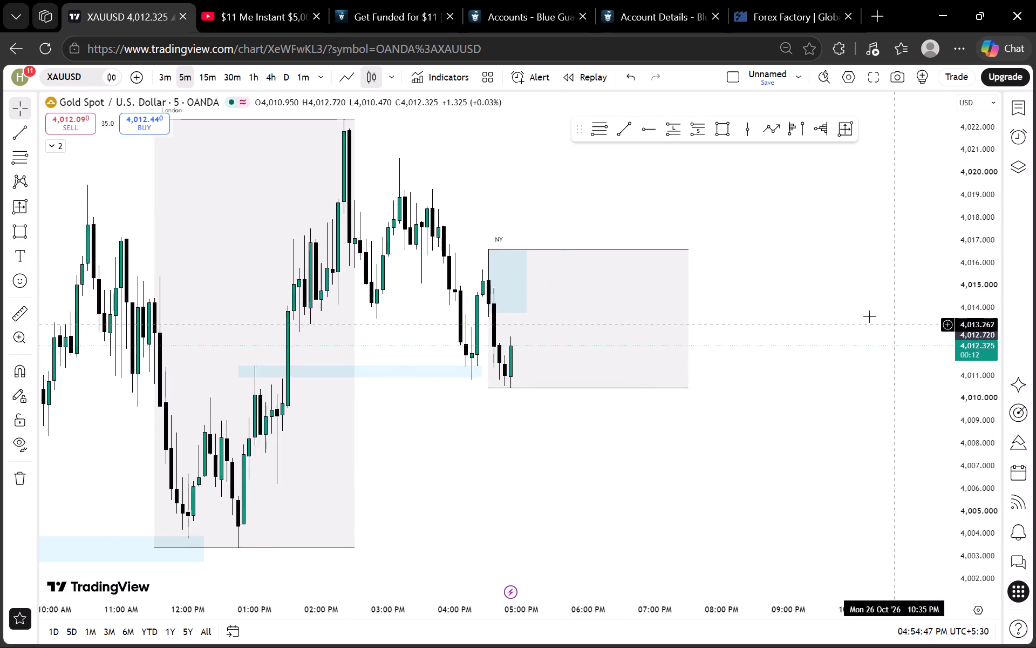
scroll(722, 275, "down", 1)
left_click_drag(784, 286, 714, 303)
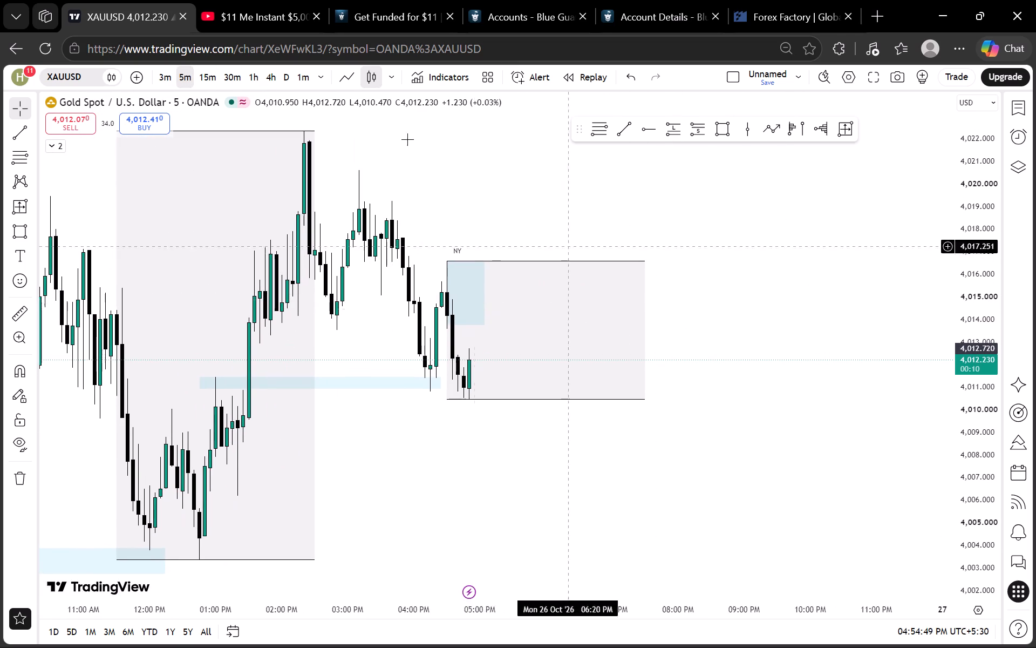
left_click(298, 75)
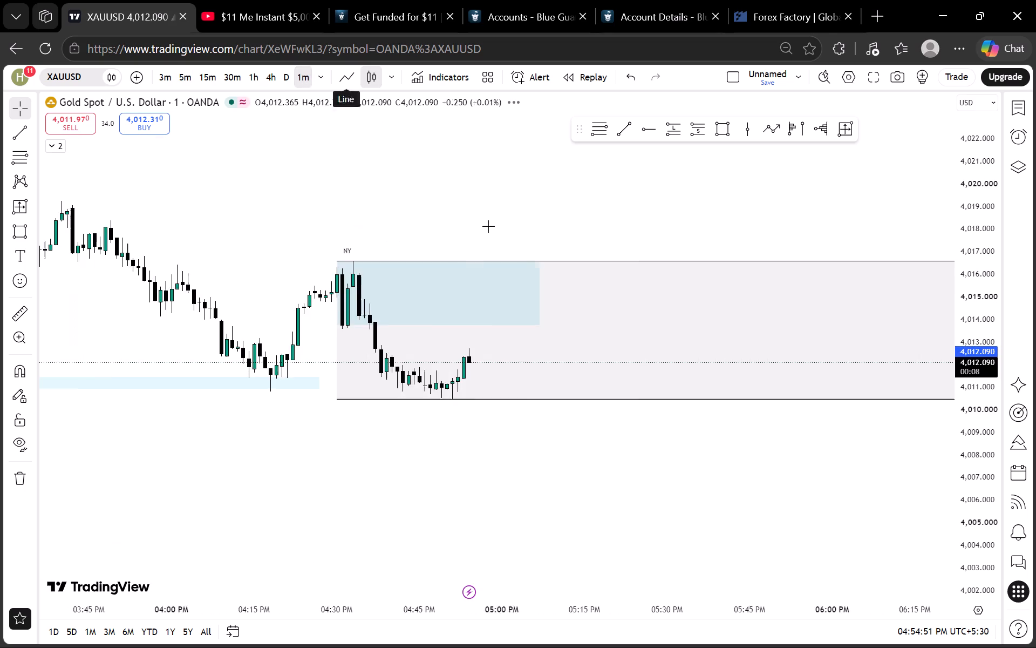
scroll(524, 282, "down", 4)
left_click_drag(541, 437, 357, 427)
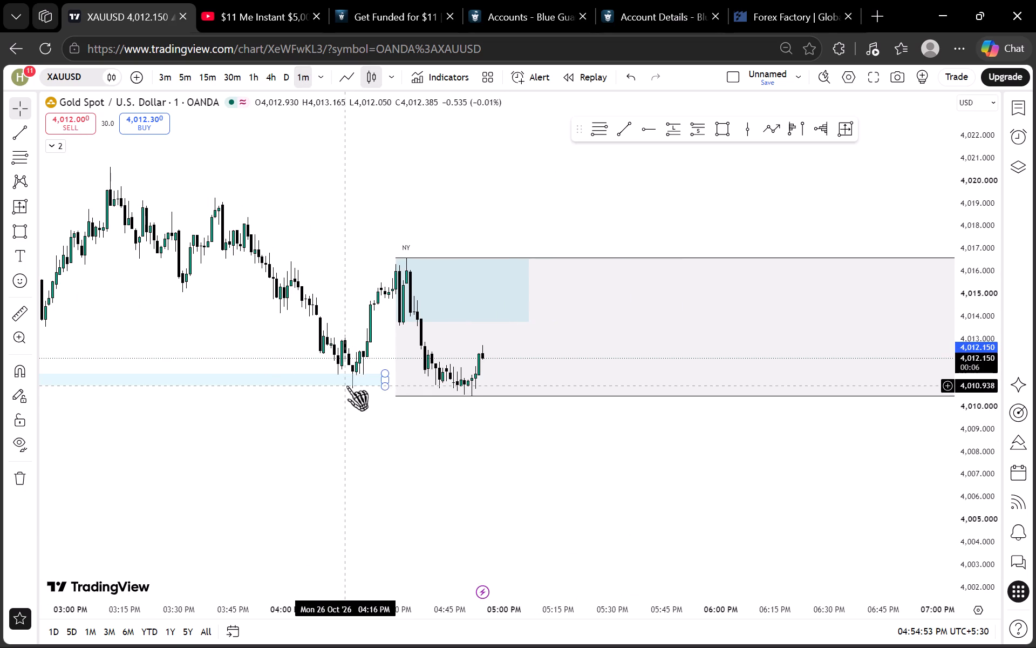
left_click_drag(519, 427, 440, 428)
scroll(972, 360, "up", 10)
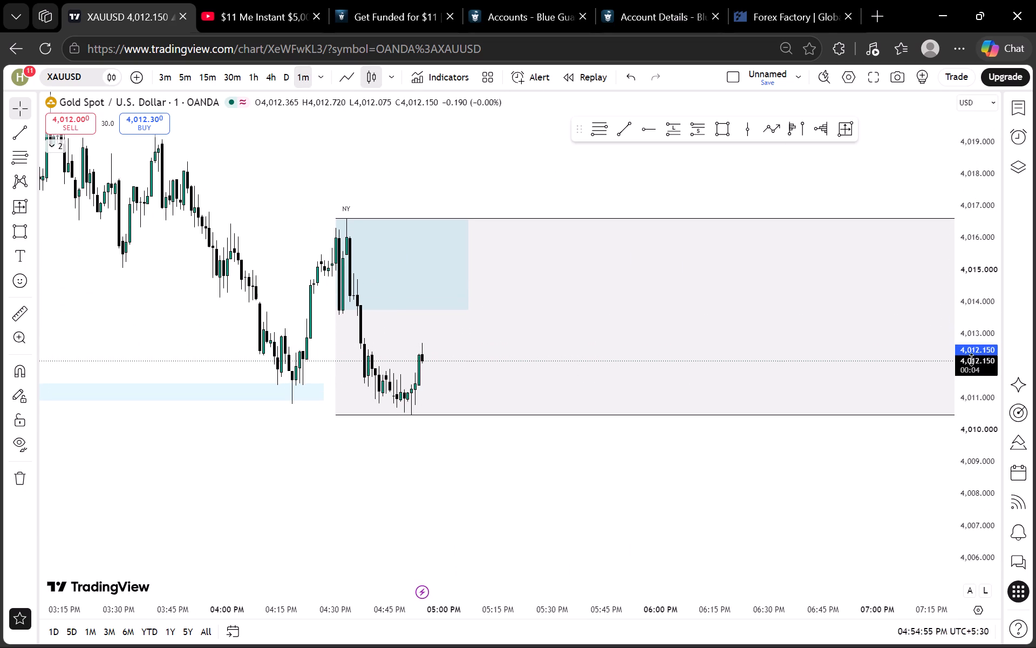
scroll(972, 360, "up", 4)
On the 5-minute chart, measure the NY session's price range from its high down to its low.
left_click(181, 76)
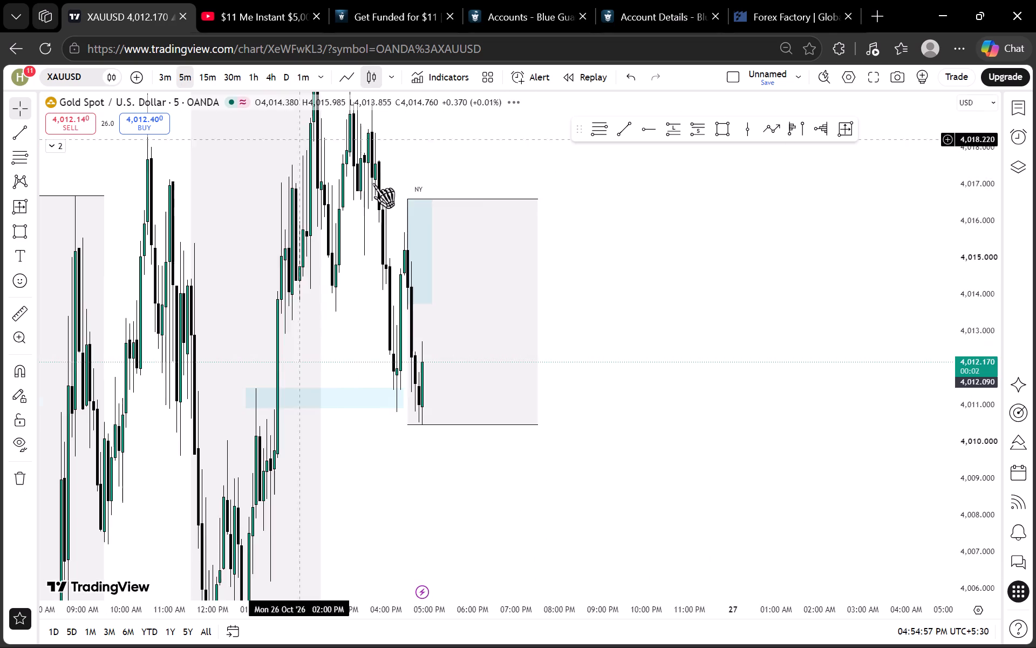
scroll(396, 188, "up", 4)
left_click_drag(454, 282, 578, 316)
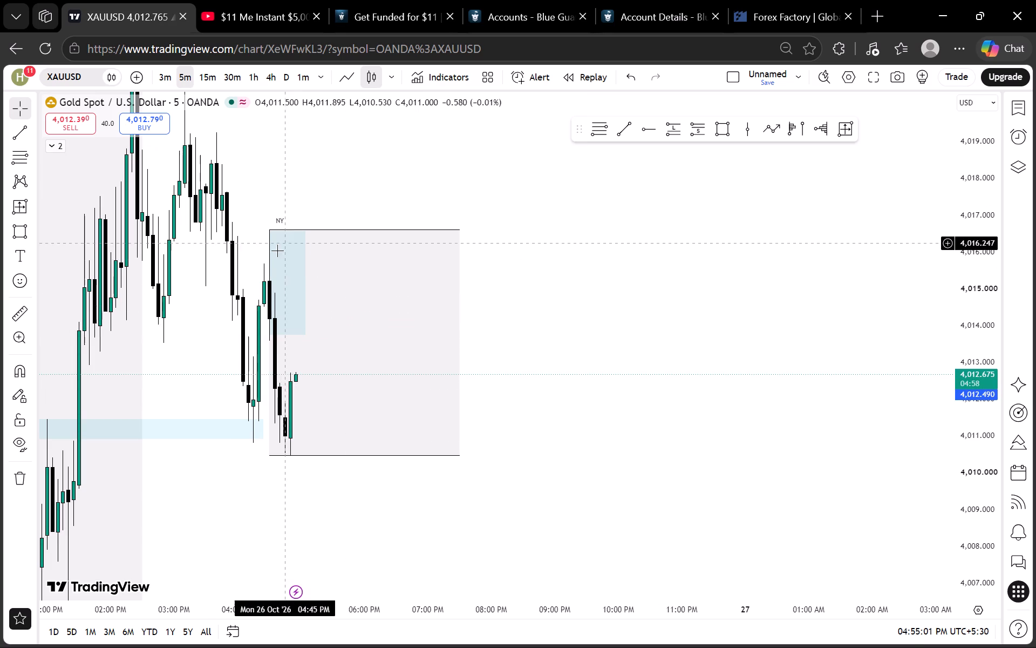
left_click_drag(531, 384, 555, 322)
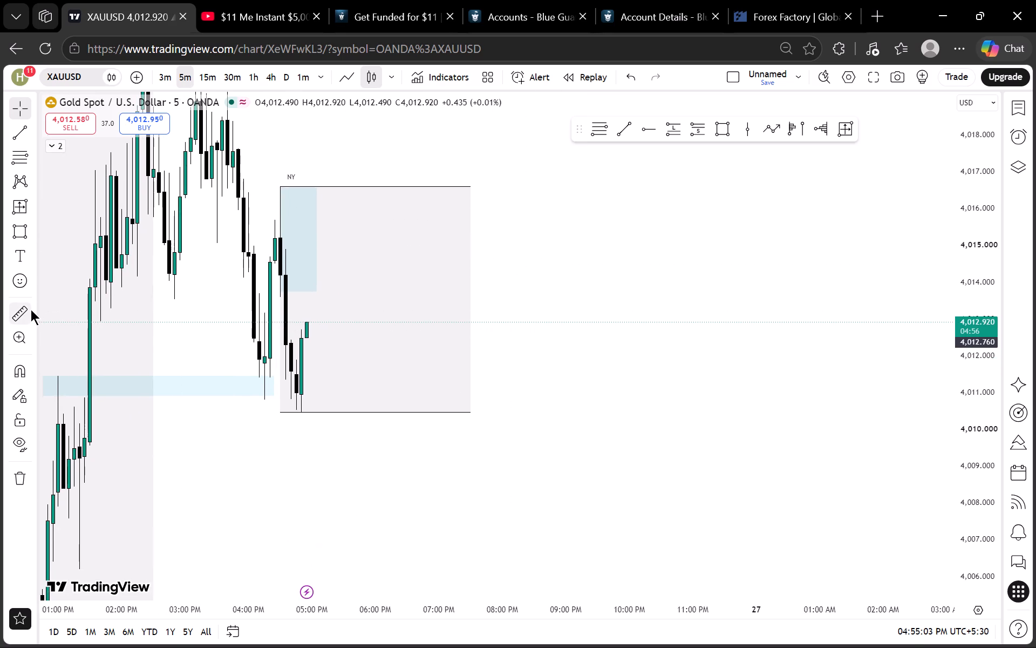
left_click(31, 309)
left_click(287, 185)
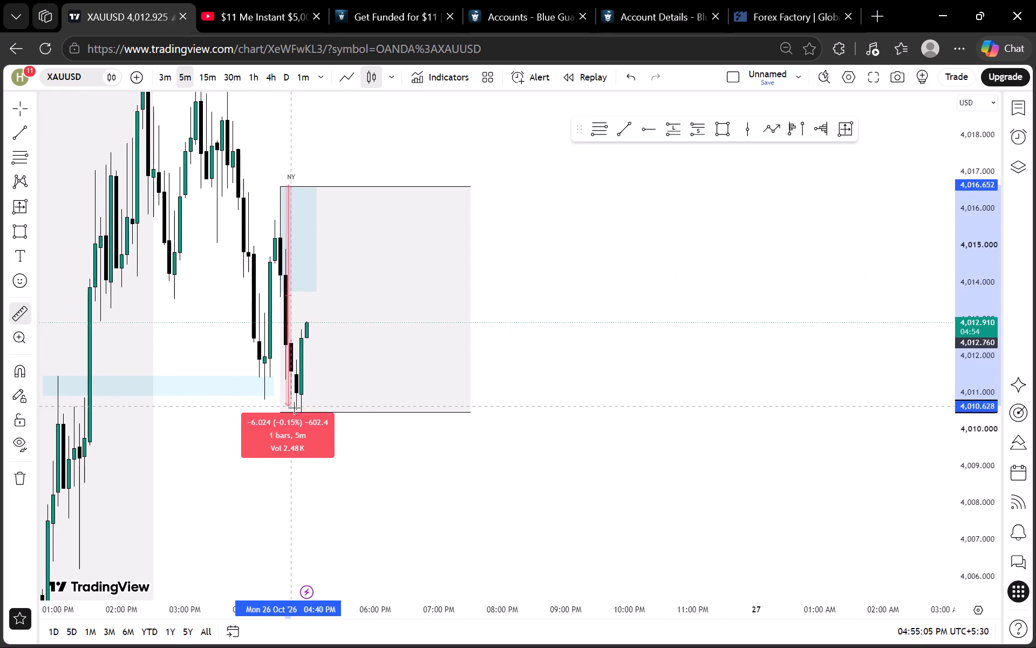
left_click(294, 408)
left_click(550, 327)
Examine the NY session's candles below the blue rectangle on the 15-minute, 3-minute and 1-minute charts.
left_click_drag(591, 288, 606, 308)
scroll(597, 310, "up", 1)
left_click_drag(521, 319, 569, 311)
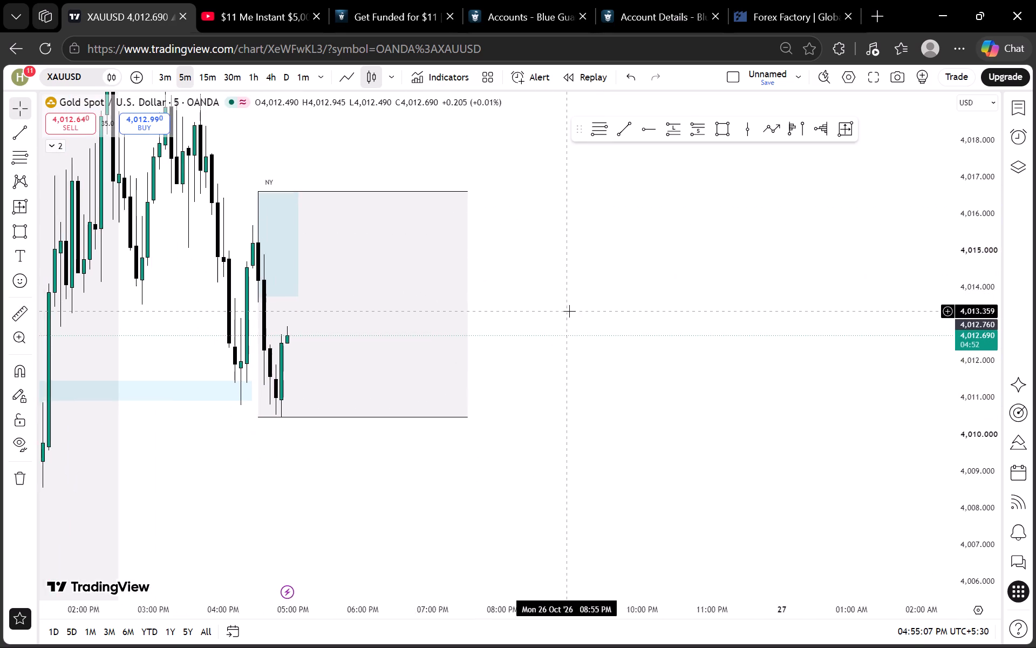
left_click(214, 74)
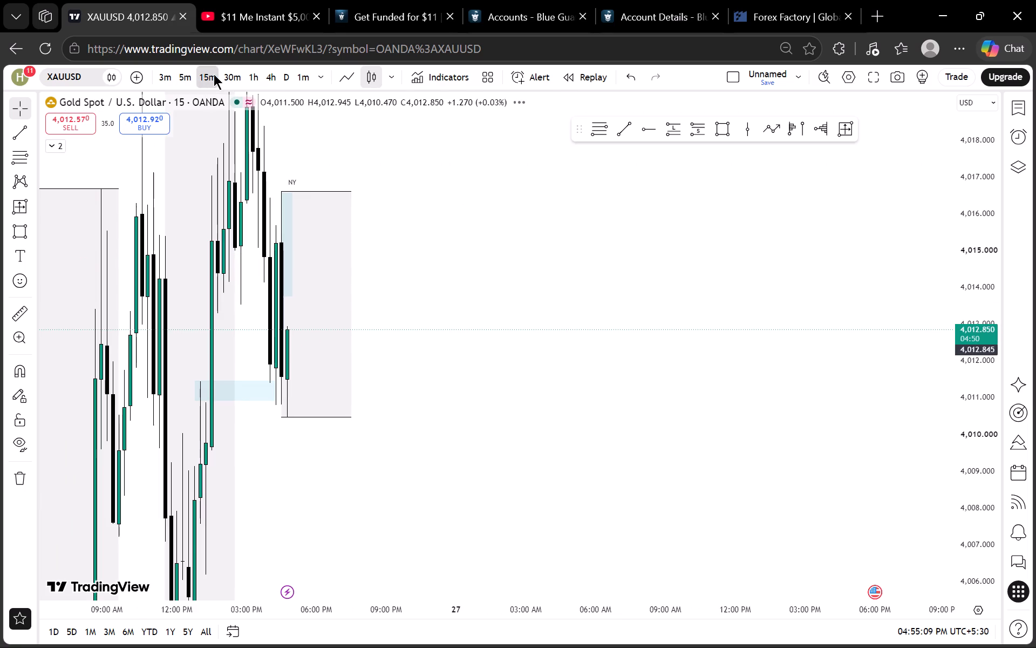
left_click(162, 77)
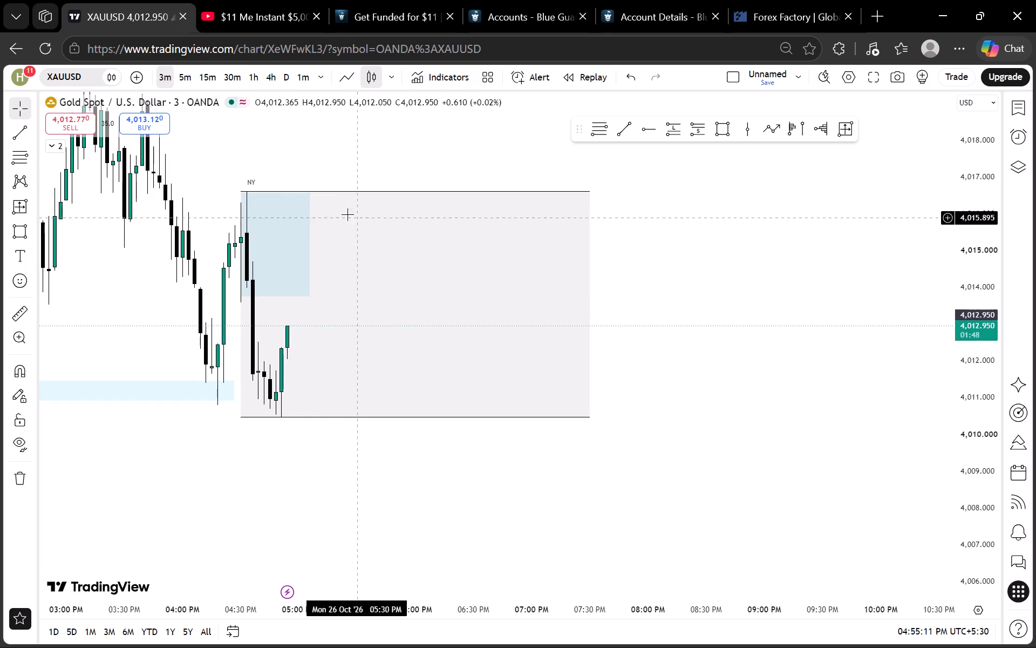
left_click(302, 84)
scroll(431, 272, "down", 4)
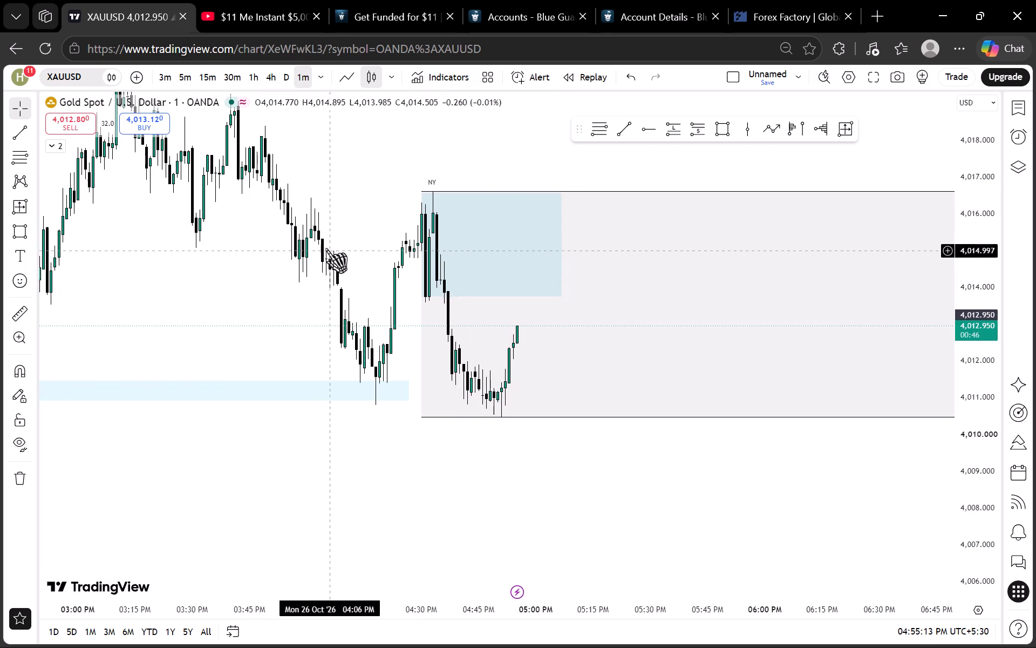
left_click_drag(336, 216, 280, 216)
left_click_drag(290, 197, 281, 199)
left_click(264, 204)
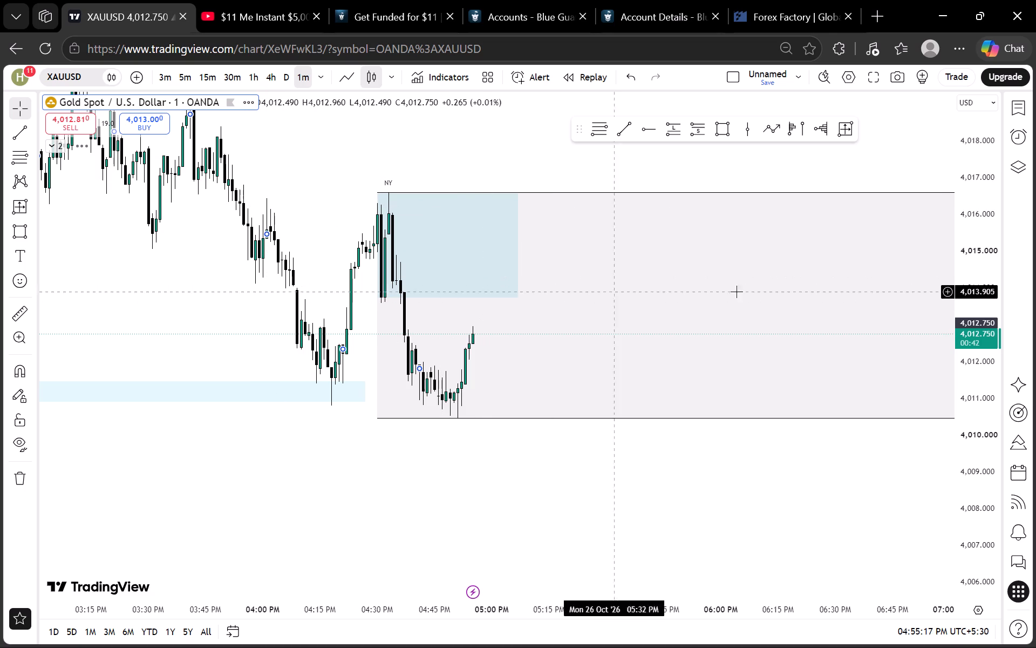
scroll(1006, 329, "up", 14)
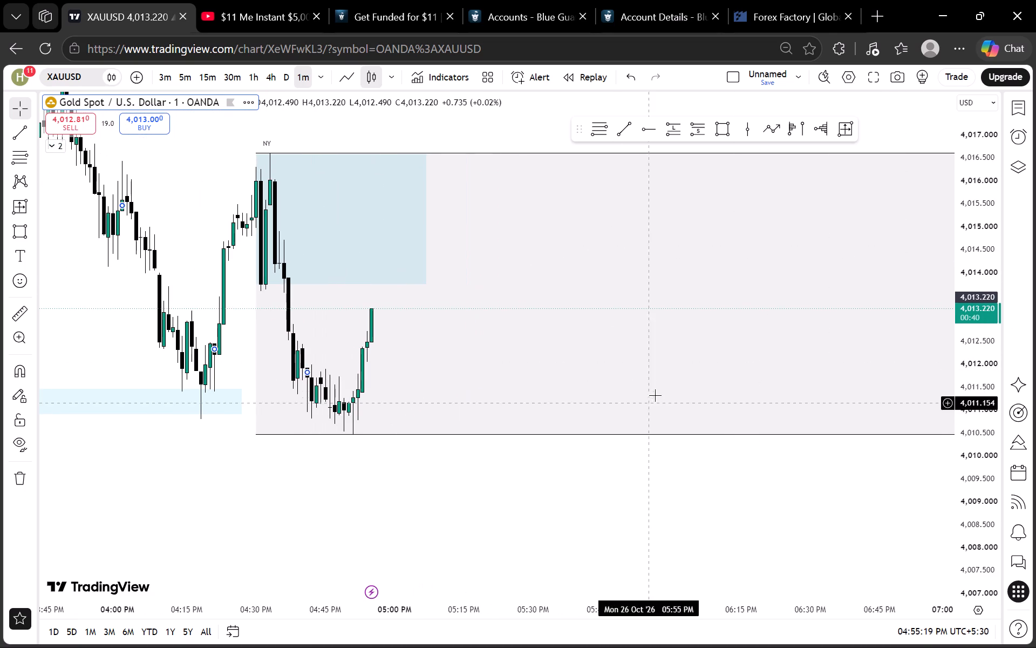
scroll(976, 288, "down", 6)
scroll(497, 381, "down", 4)
left_click_drag(564, 436, 512, 437)
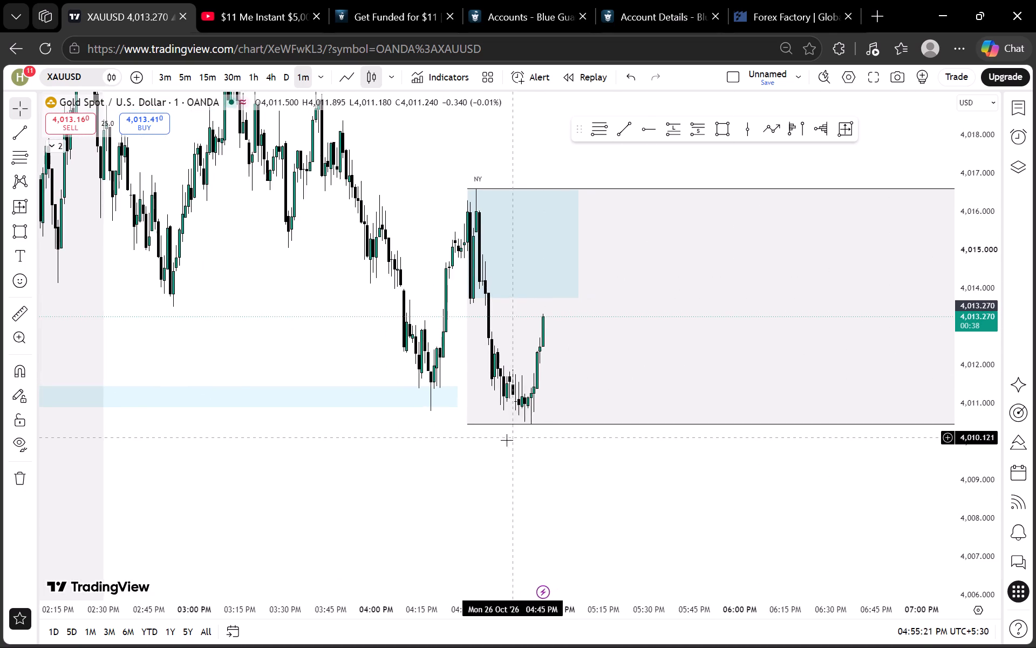
scroll(506, 440, "up", 3)
left_click_drag(496, 447, 462, 454)
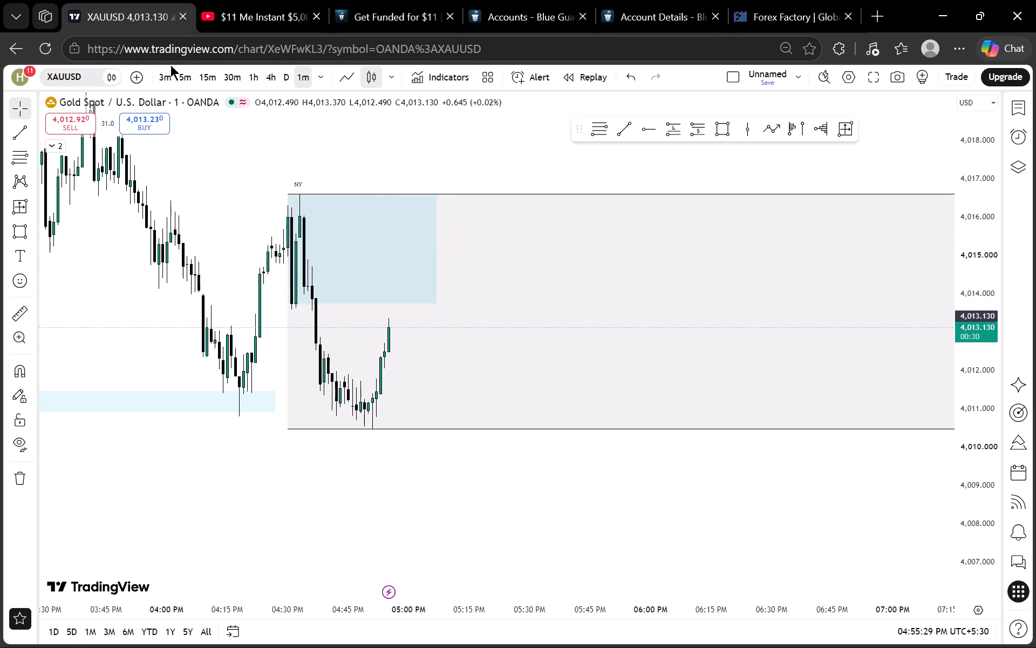
On the 3-minute chart, raise the NY blue rectangle's lower edge to about 4,014 and extend its end to about 05:42 PM.
left_click(161, 78)
scroll(422, 315, "up", 3)
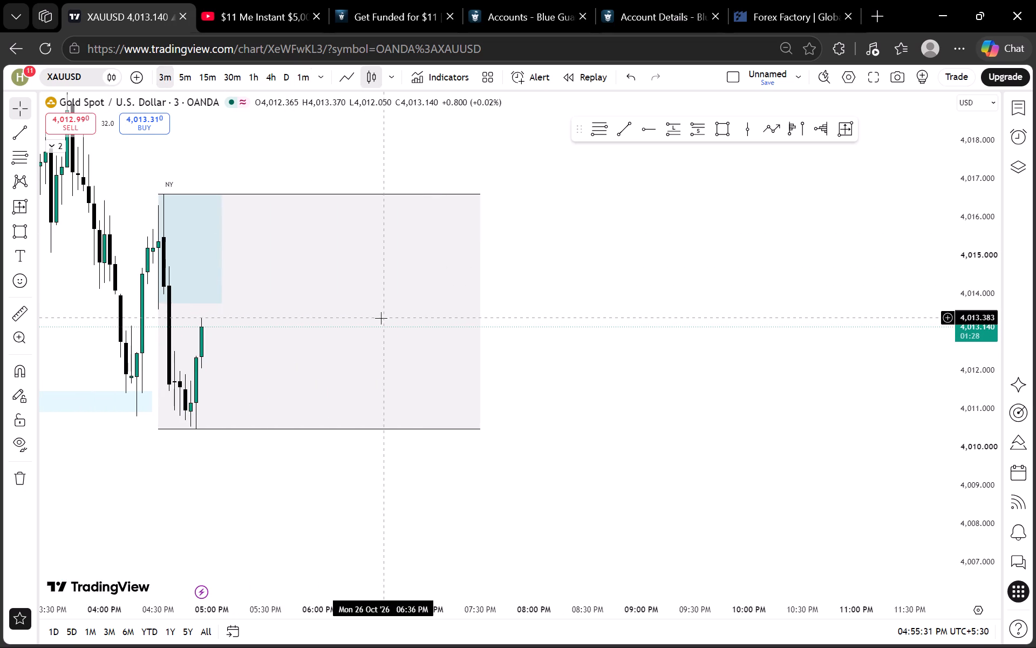
left_click_drag(187, 305, 185, 296)
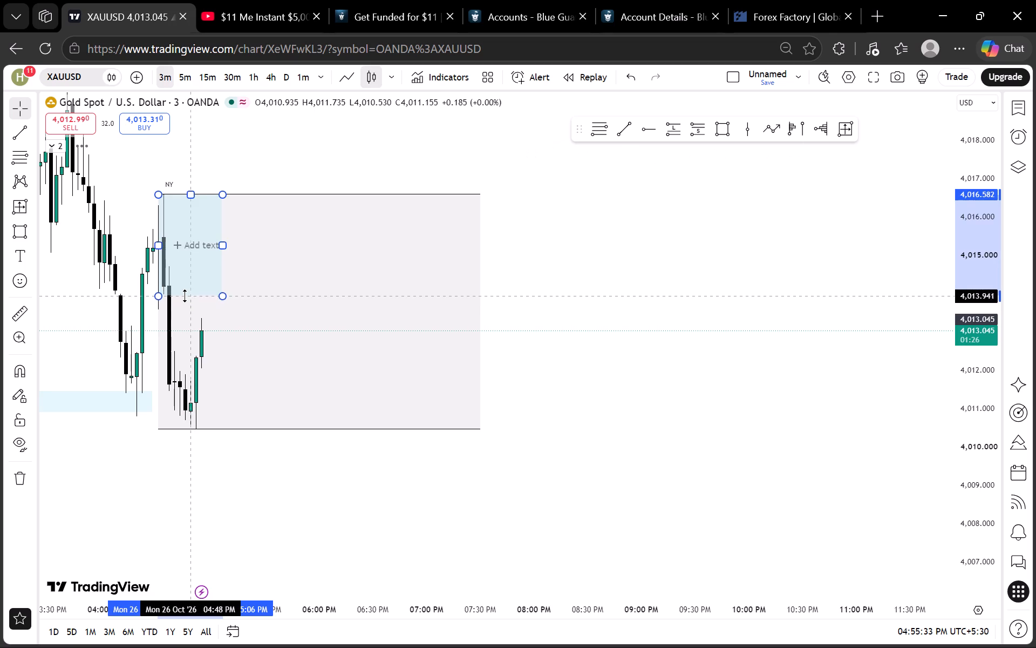
left_click_drag(185, 296, 186, 294)
left_click_drag(225, 246, 288, 244)
left_click(558, 261)
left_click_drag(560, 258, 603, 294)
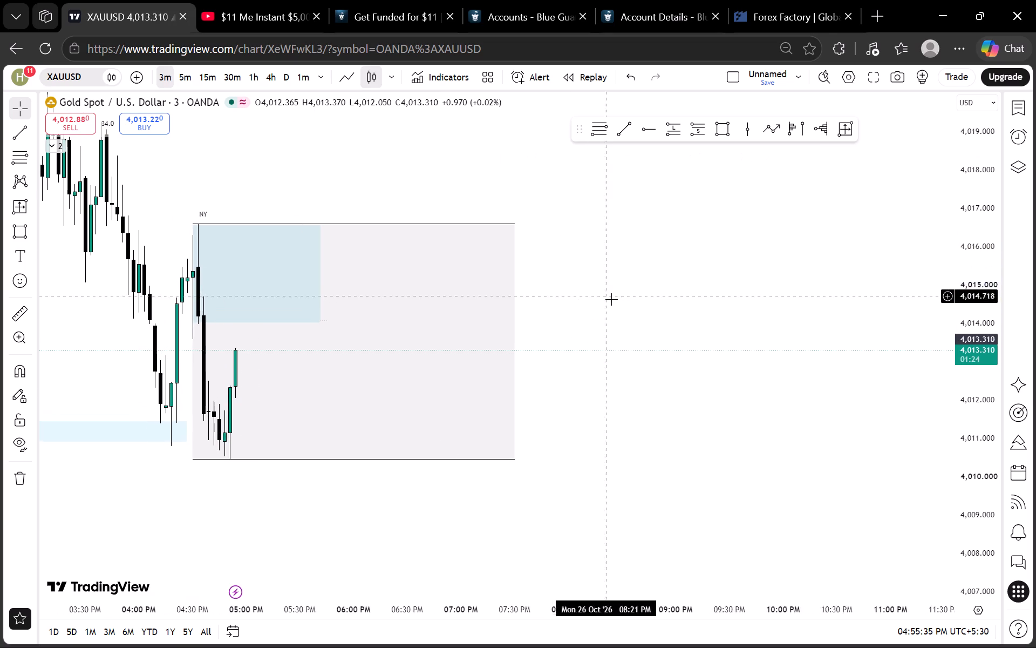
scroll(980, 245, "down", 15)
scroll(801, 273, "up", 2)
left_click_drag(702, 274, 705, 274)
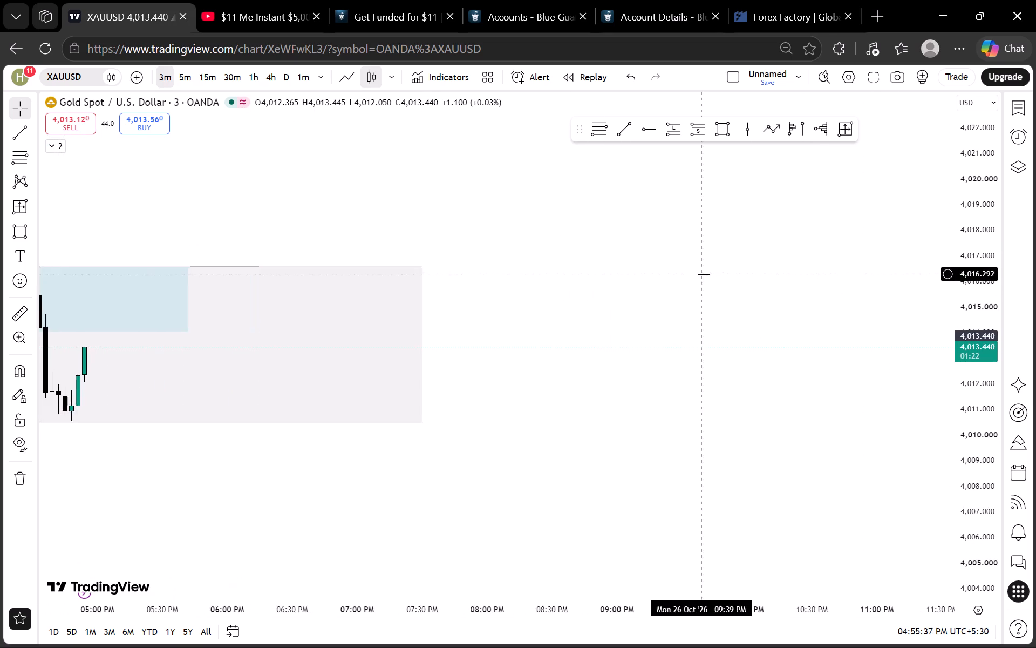
Examine the Asian, London and NY session ranges and the blue zones on the 5-minute chart.
left_click_drag(705, 274, 770, 270)
scroll(771, 269, "down", 3)
left_click(184, 74)
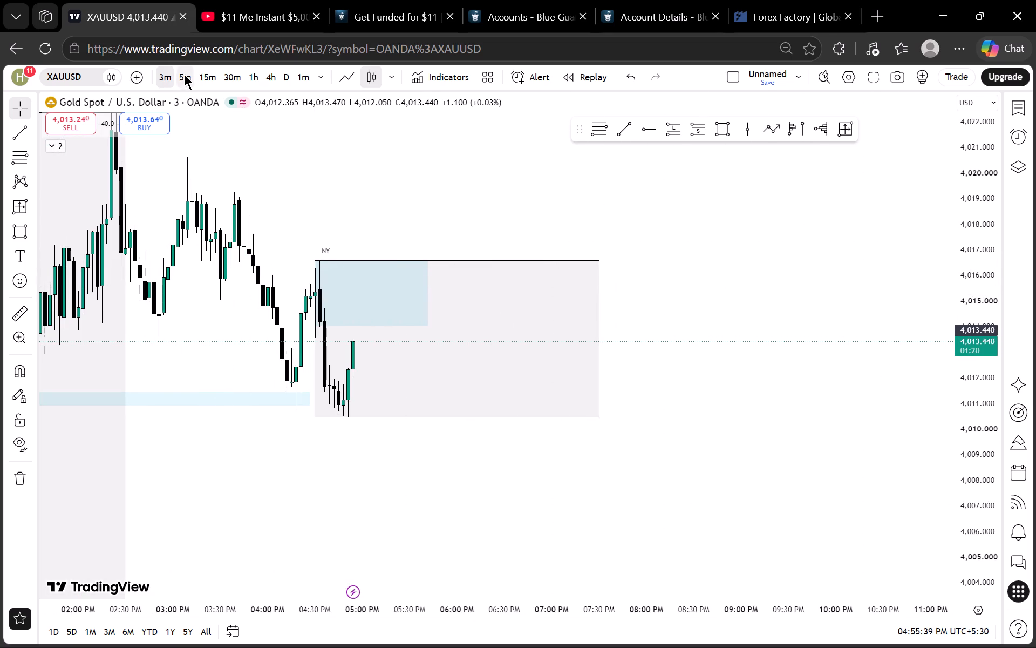
left_click(209, 71)
left_click(192, 70)
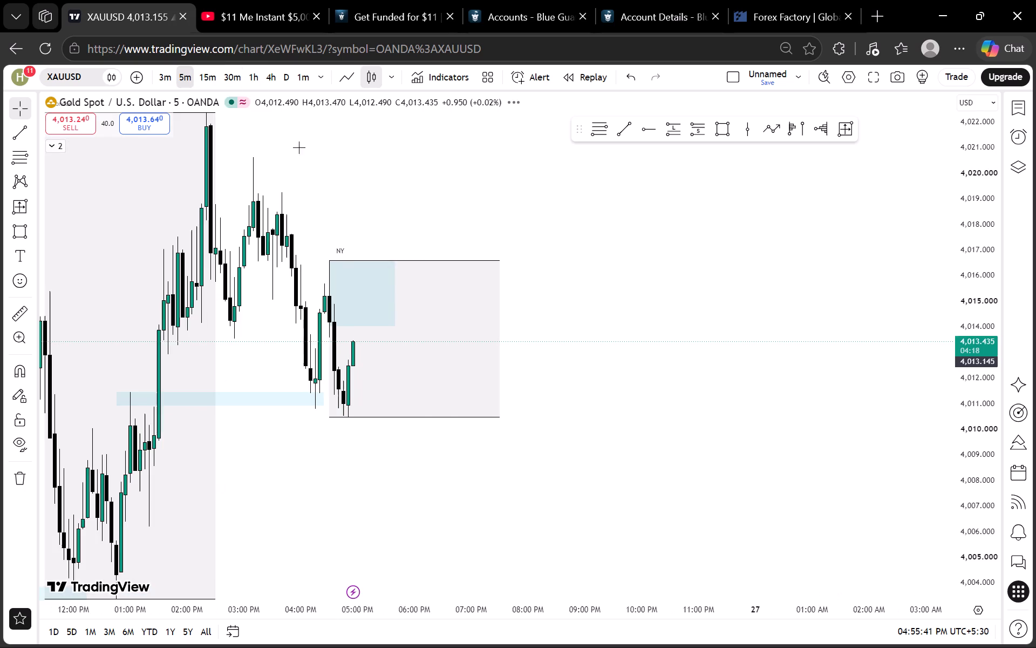
left_click_drag(564, 364, 560, 320)
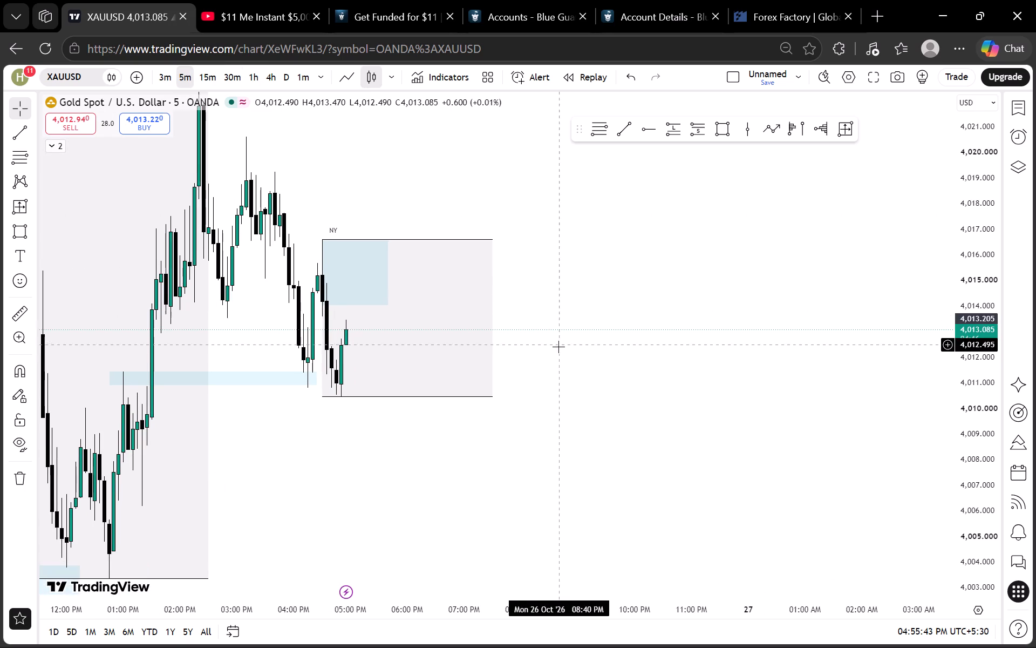
left_click_drag(558, 347, 558, 330)
scroll(979, 261, "down", 10)
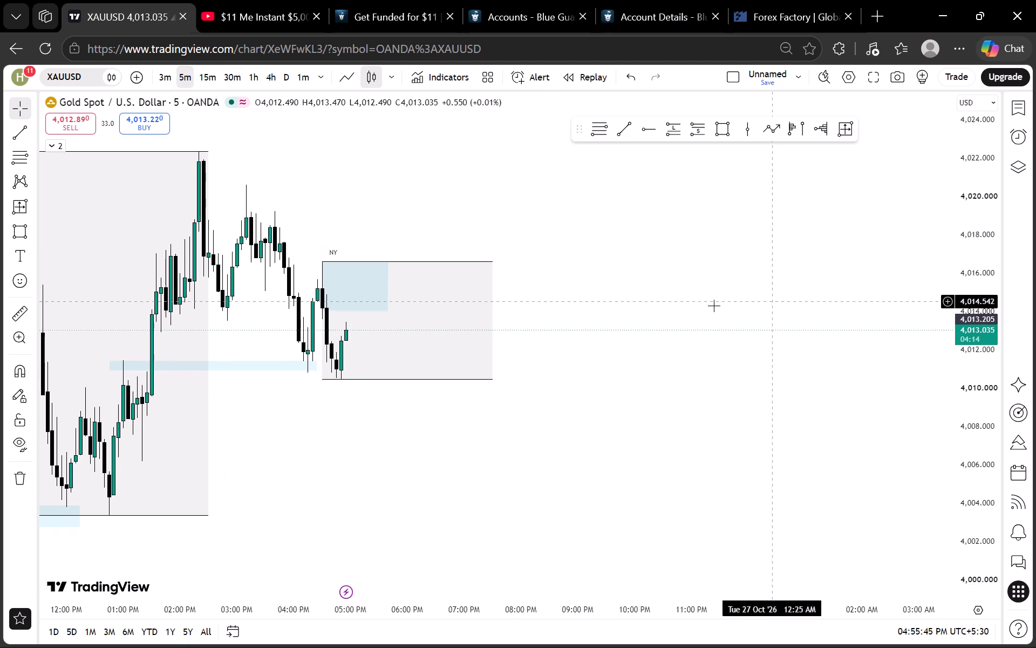
scroll(646, 280, "down", 2)
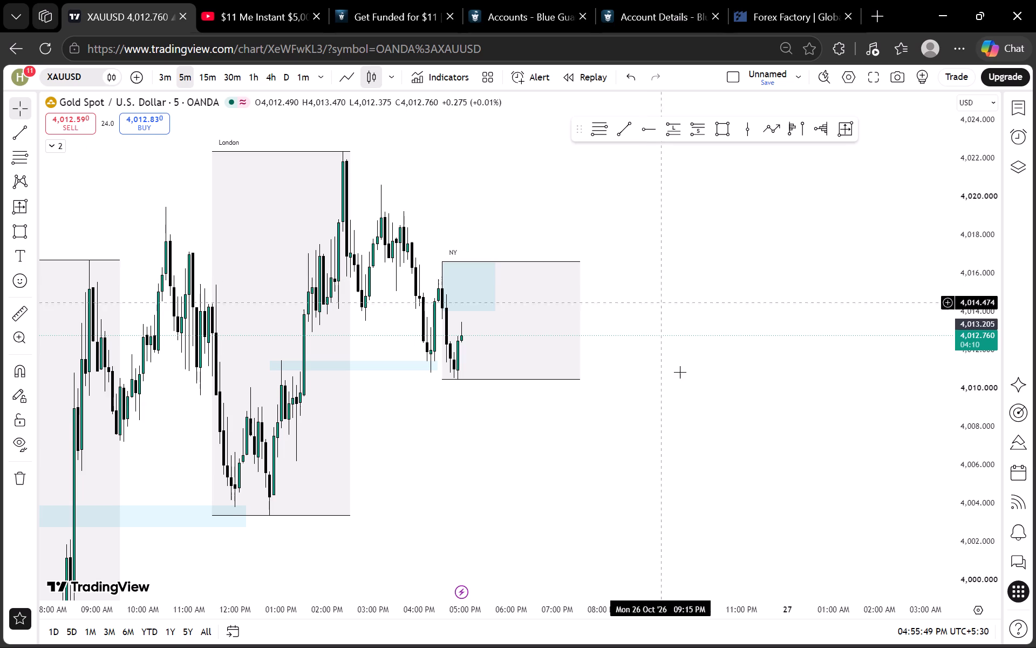
left_click_drag(696, 438, 676, 340)
scroll(971, 267, "down", 20)
scroll(971, 267, "down", 5)
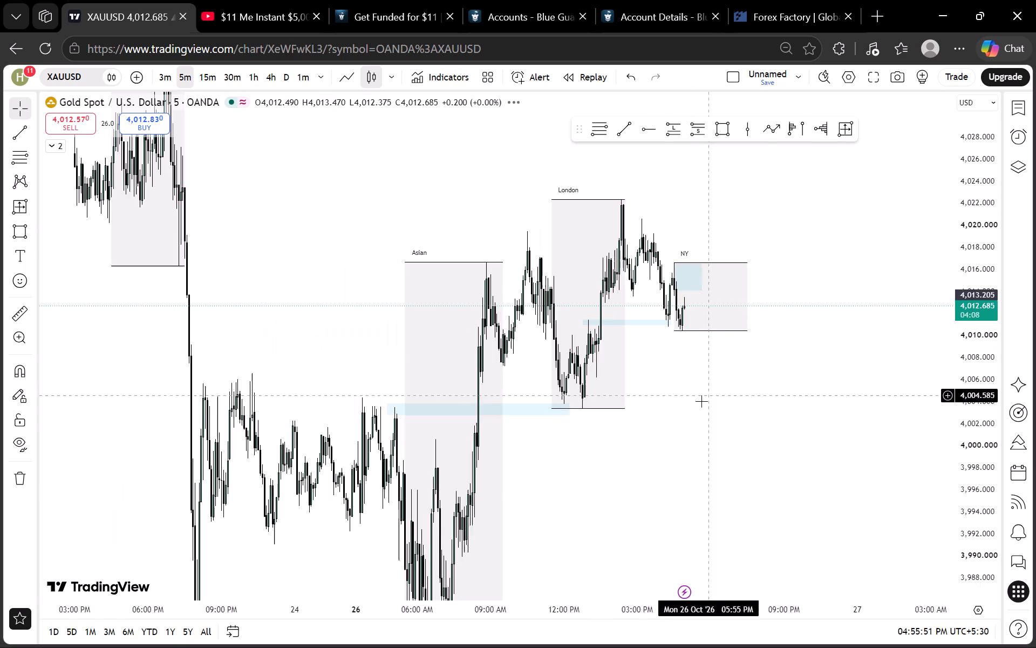
left_click_drag(656, 483, 617, 363)
left_click_drag(583, 316, 582, 448)
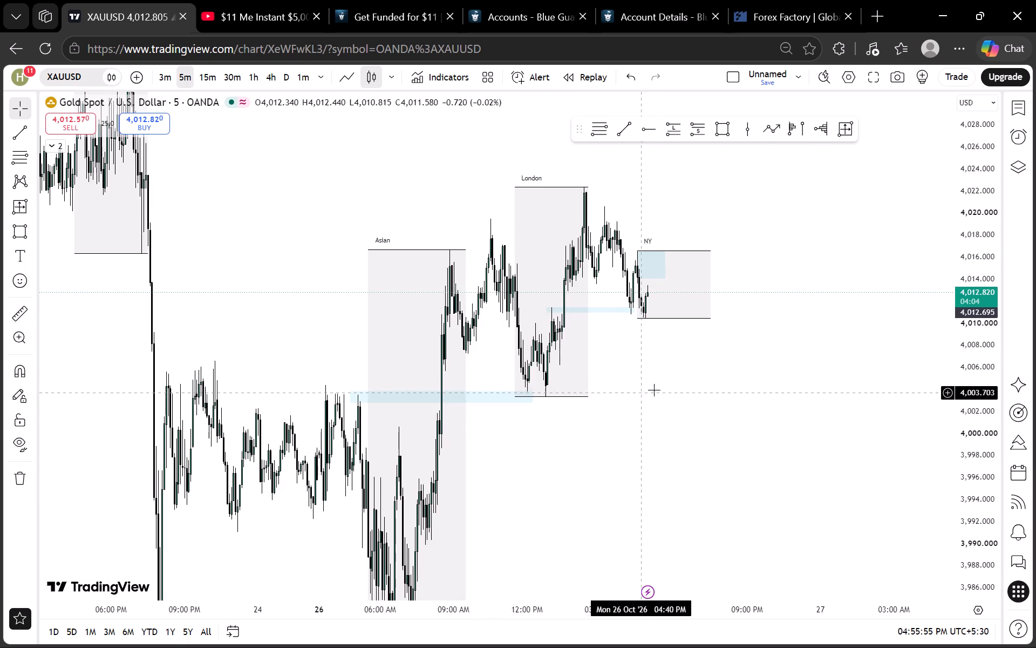
left_click_drag(655, 388, 591, 452)
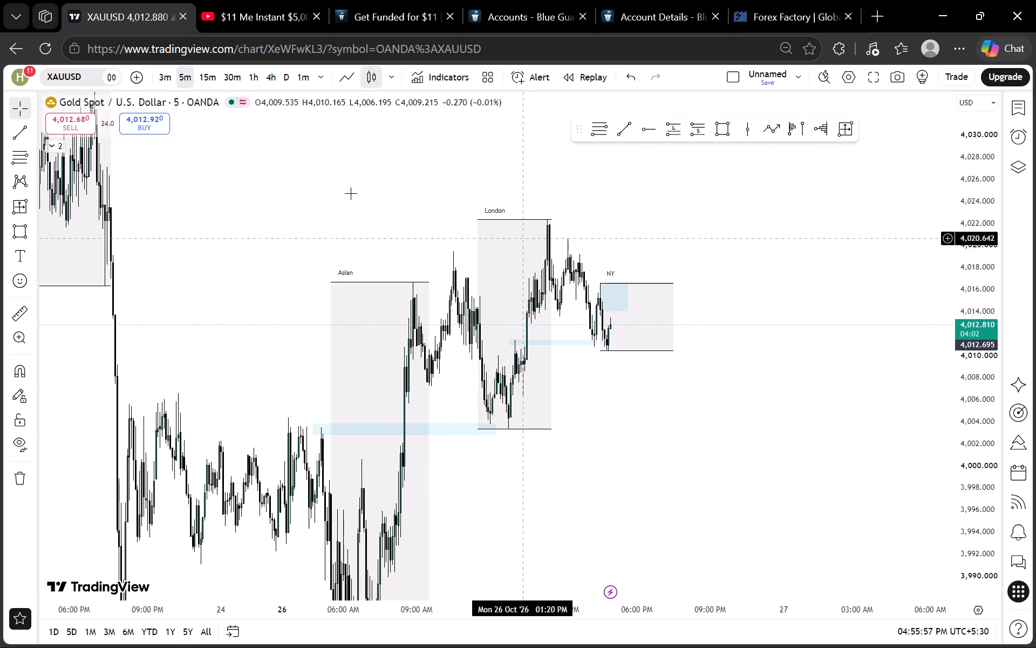
Compare the 23 October and 26 October sessions on the 15-minute and 30-minute charts, including the PDH and PDL+ PWL levels.
left_click(202, 72)
scroll(600, 300, "up", 5)
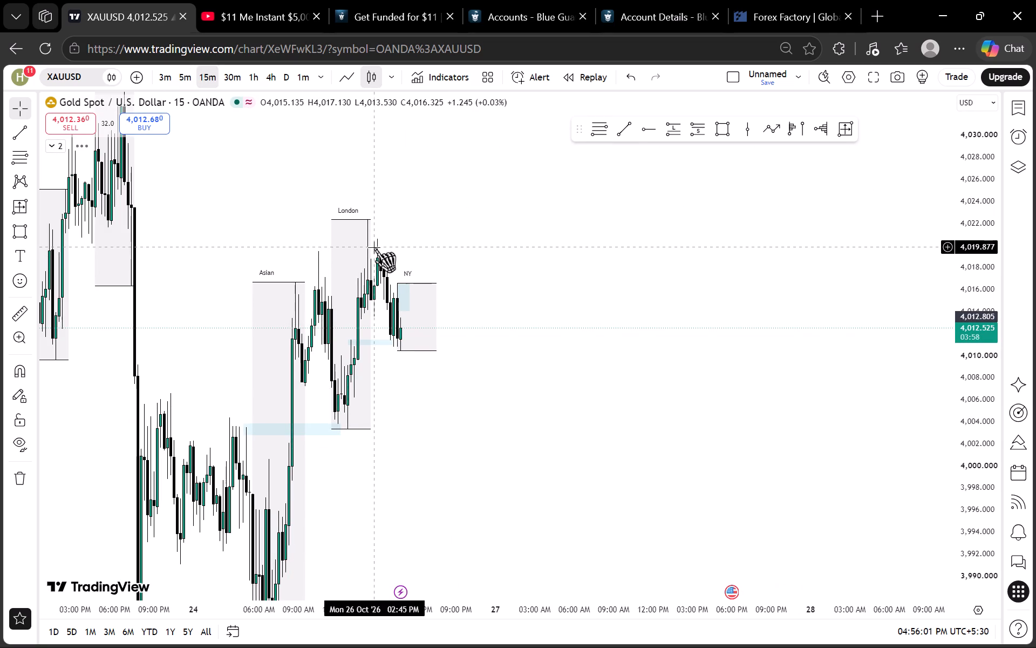
left_click_drag(430, 237, 555, 264)
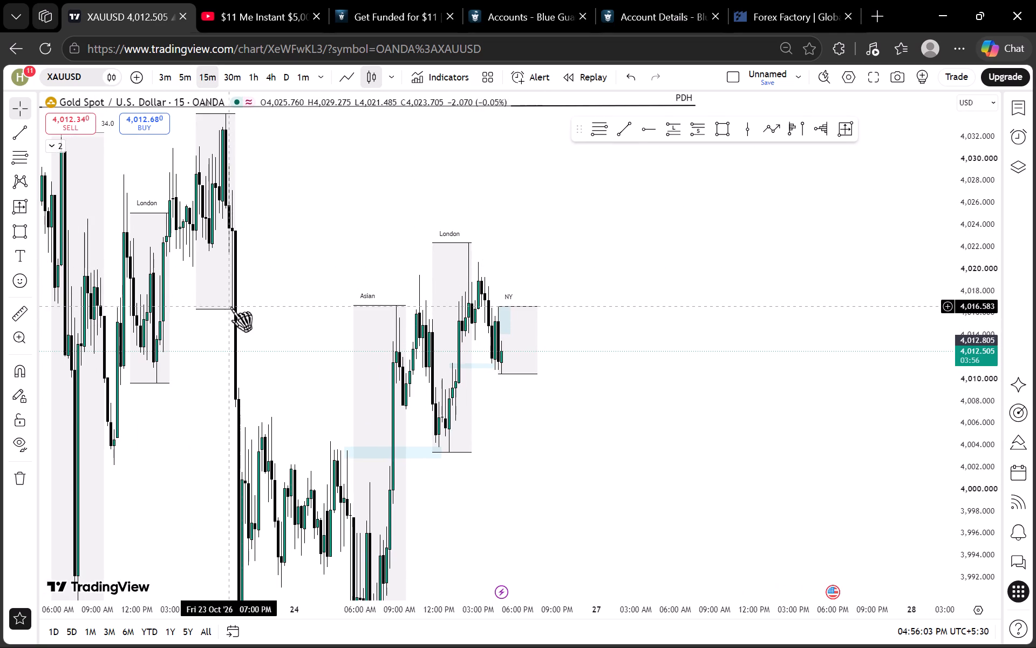
left_click_drag(328, 219, 456, 220)
scroll(457, 221, "up", 3)
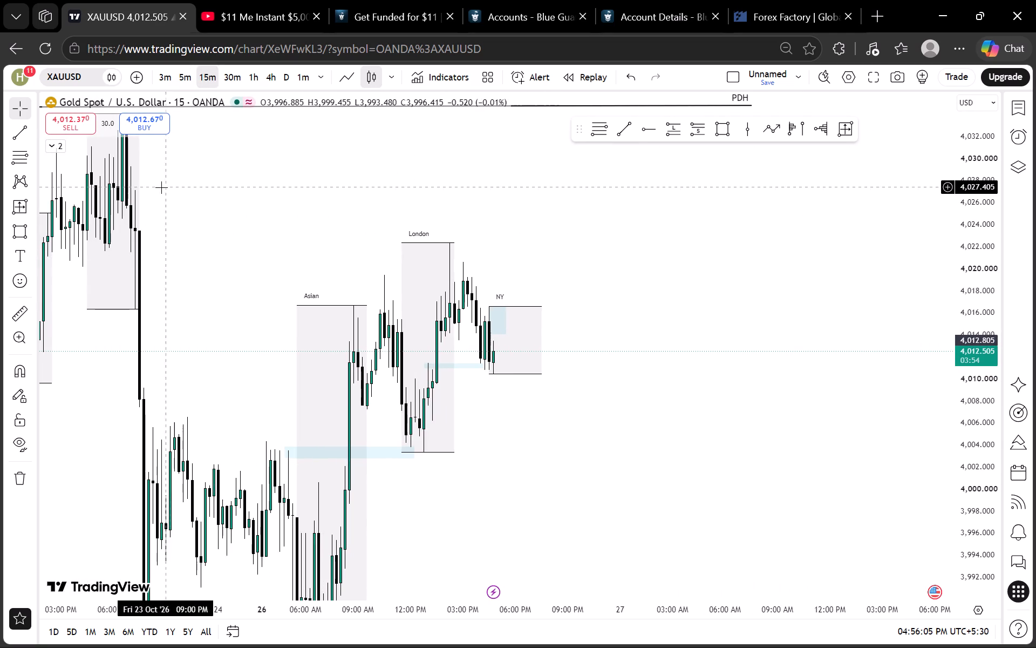
left_click_drag(249, 233, 403, 356)
left_click_drag(375, 377, 377, 319)
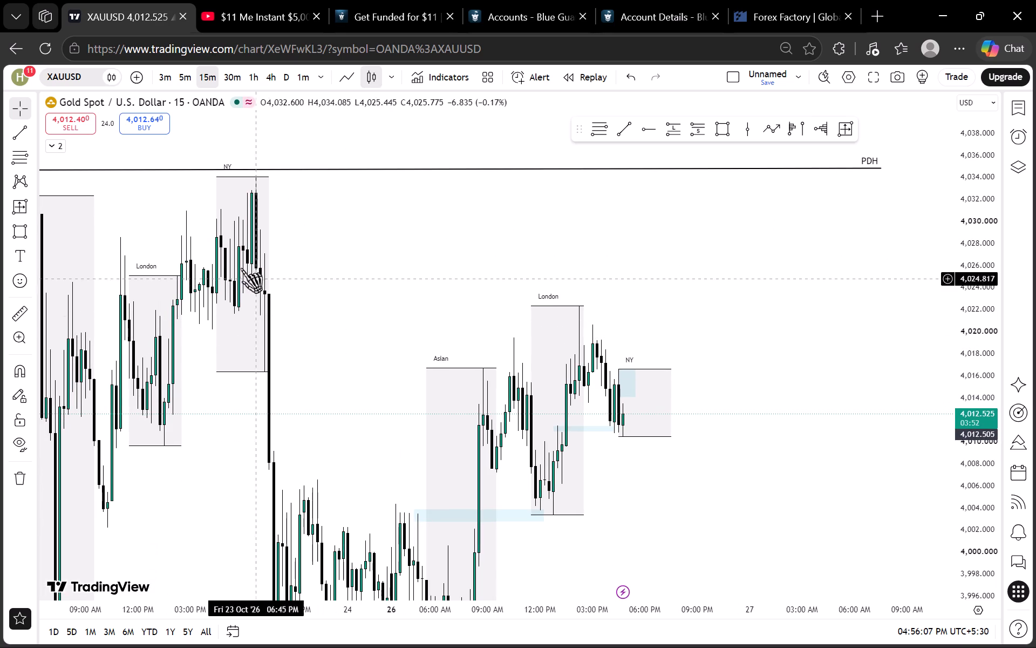
left_click_drag(366, 353, 370, 267)
scroll(372, 287, "up", 3)
scroll(384, 285, "down", 1)
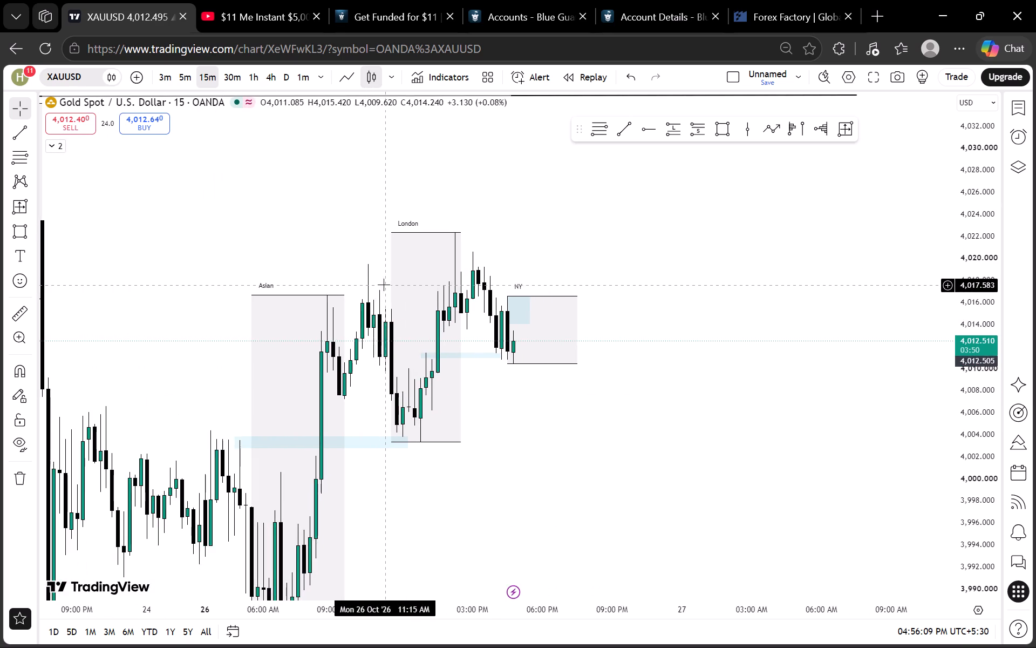
scroll(384, 285, "down", 2)
left_click(231, 77)
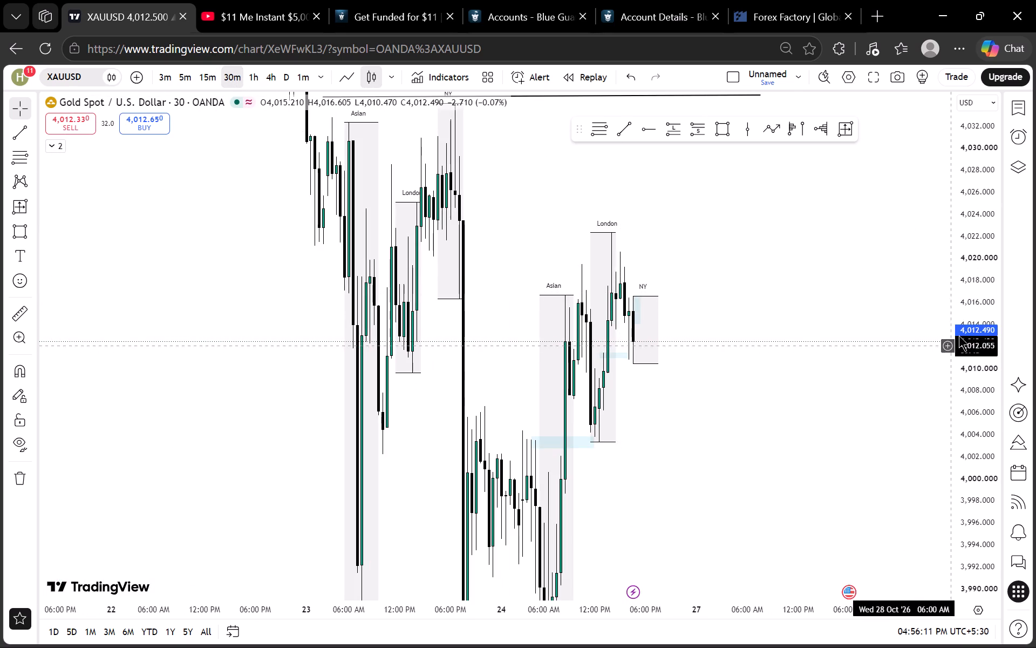
scroll(972, 319, "down", 20)
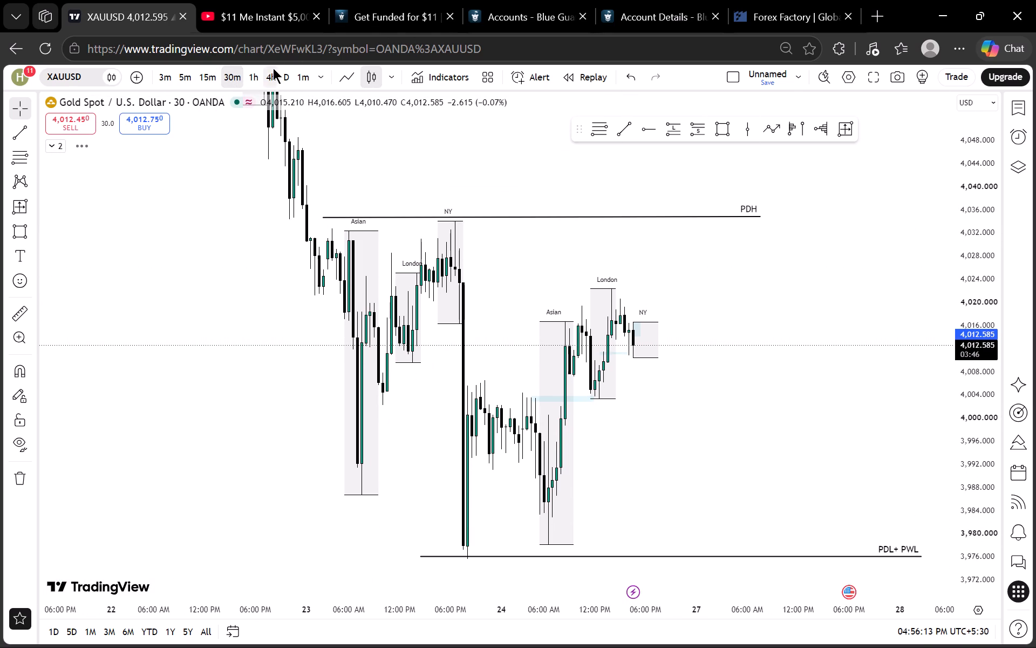
Examine the daily chart's July swing lows against the recent decline and the Week Swing level.
left_click(282, 71)
scroll(951, 293, "down", 11)
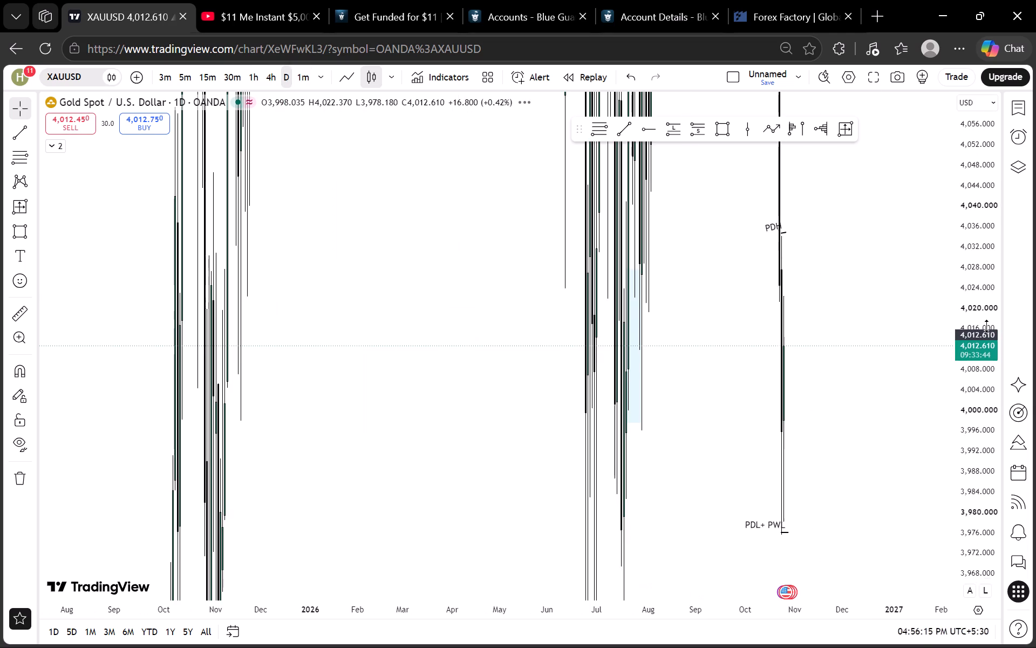
scroll(987, 326, "down", 4)
scroll(954, 366, "up", 5)
scroll(999, 352, "down", 20)
scroll(999, 352, "down", 14)
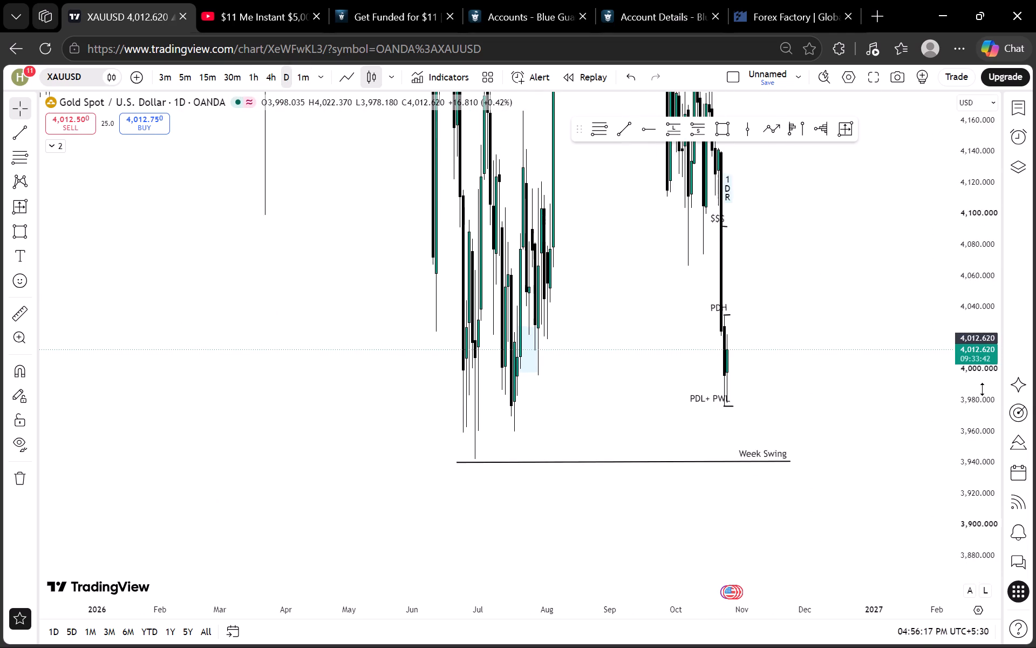
scroll(983, 390, "down", 8)
scroll(971, 403, "up", 12)
scroll(711, 321, "down", 2)
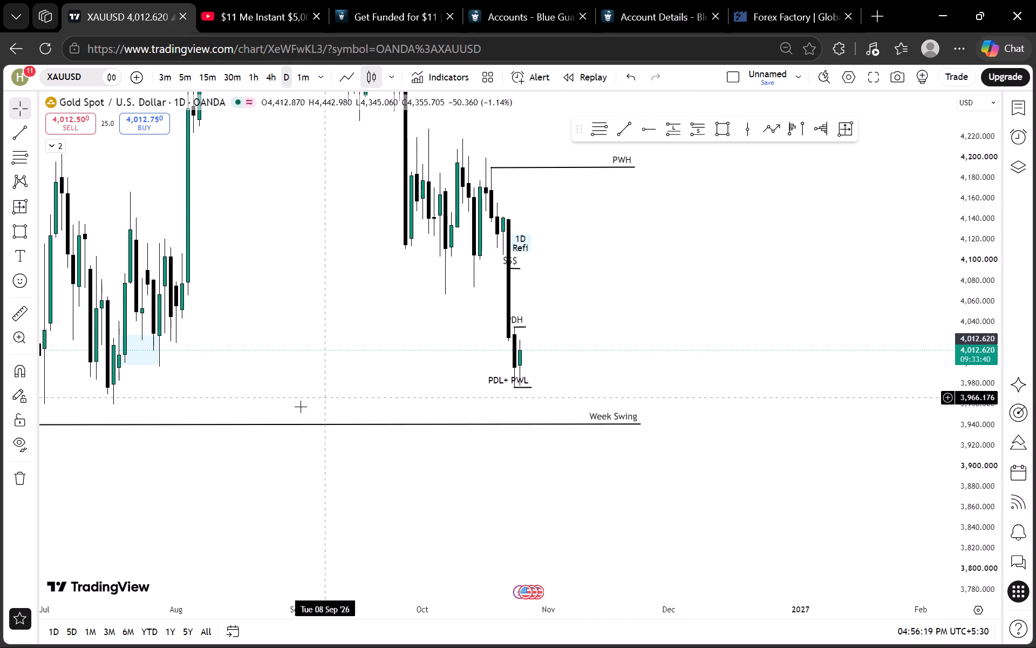
left_click_drag(197, 395, 233, 387)
scroll(199, 392, "down", 2)
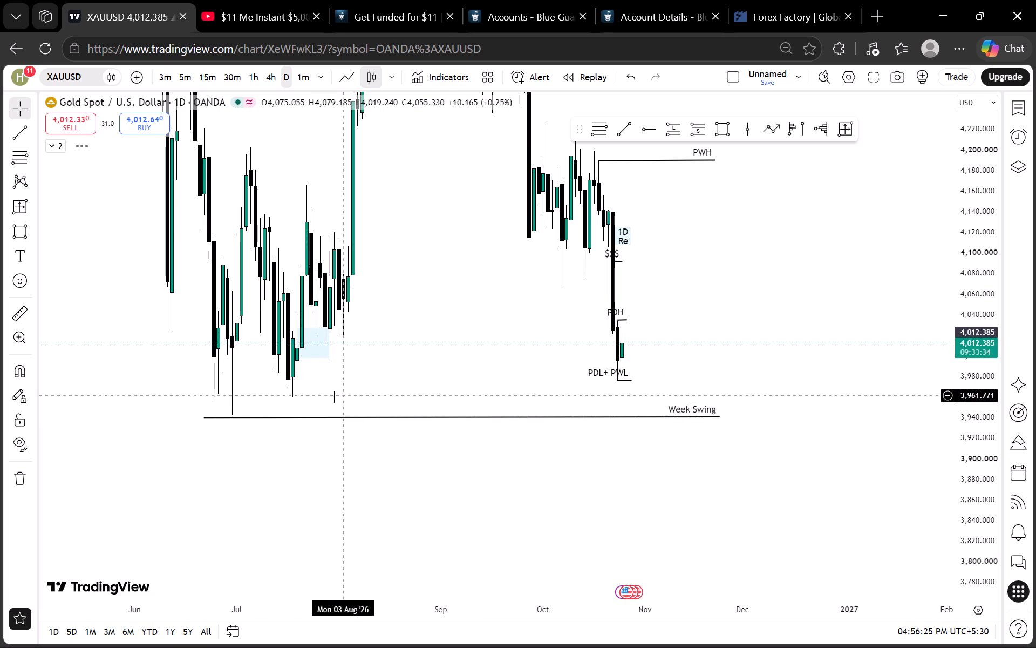
scroll(501, 388, "up", 2)
left_click_drag(625, 300, 684, 284)
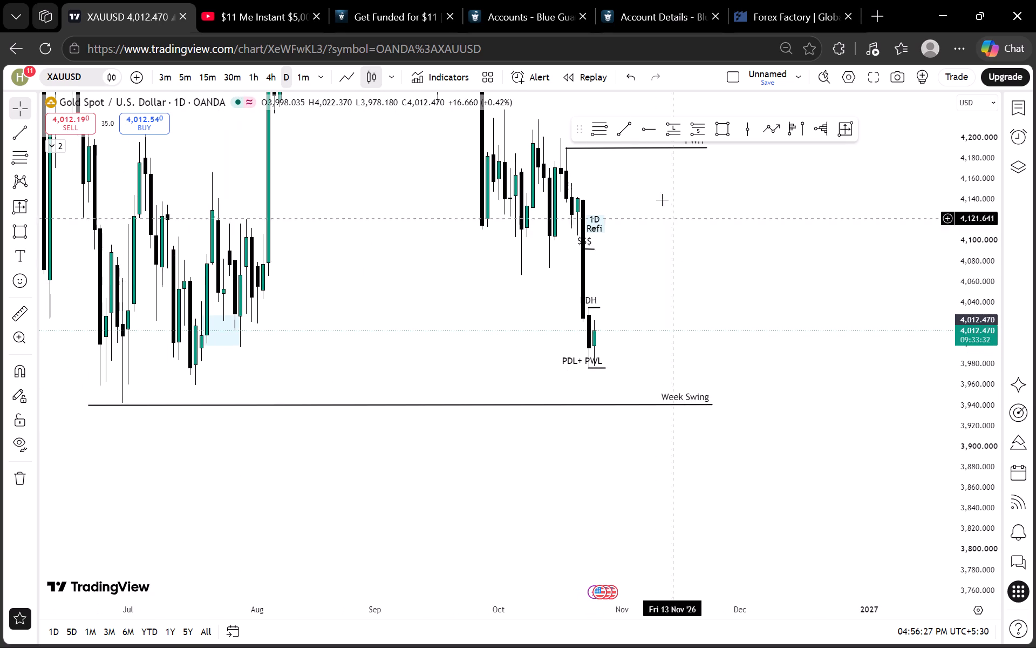
Draw a horizontal trend line at about 3,996 from the 28 July low across to 3 November on the daily chart.
left_click(619, 135)
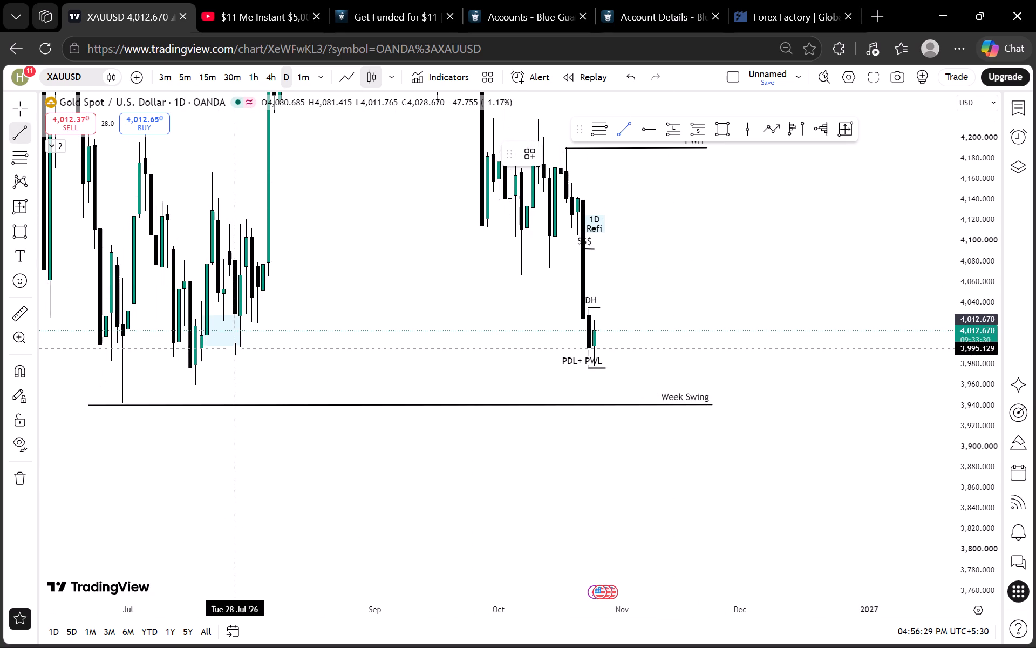
left_click(233, 348)
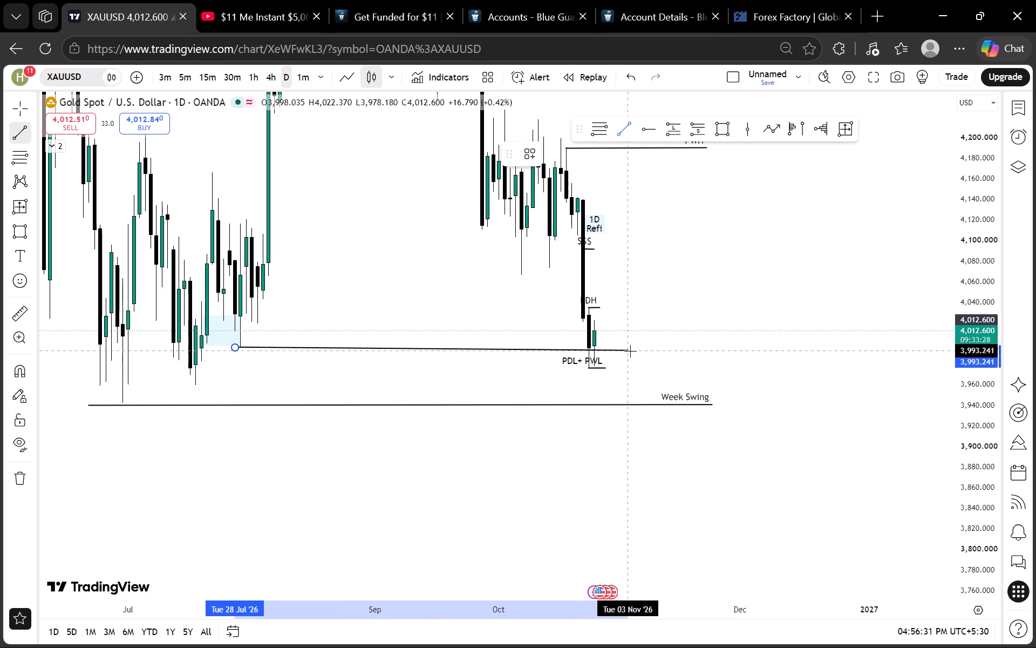
left_click(630, 348)
left_click(379, 379)
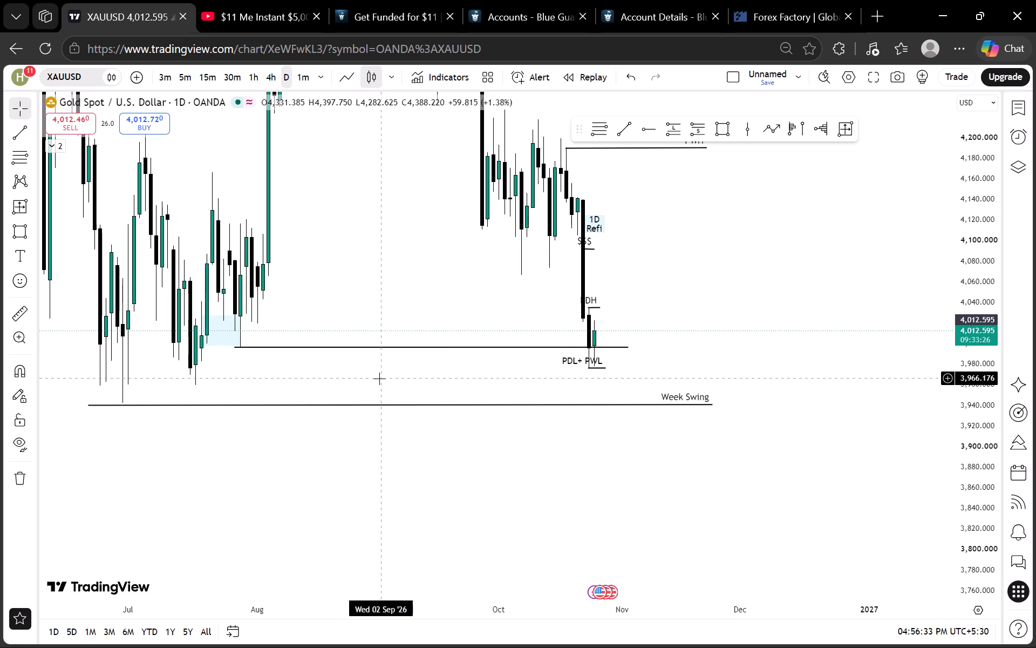
Draw a second near-horizontal trend line at about 3,960 from the 16 July low across to 4 November.
left_click_drag(374, 381, 381, 359)
left_click(623, 130)
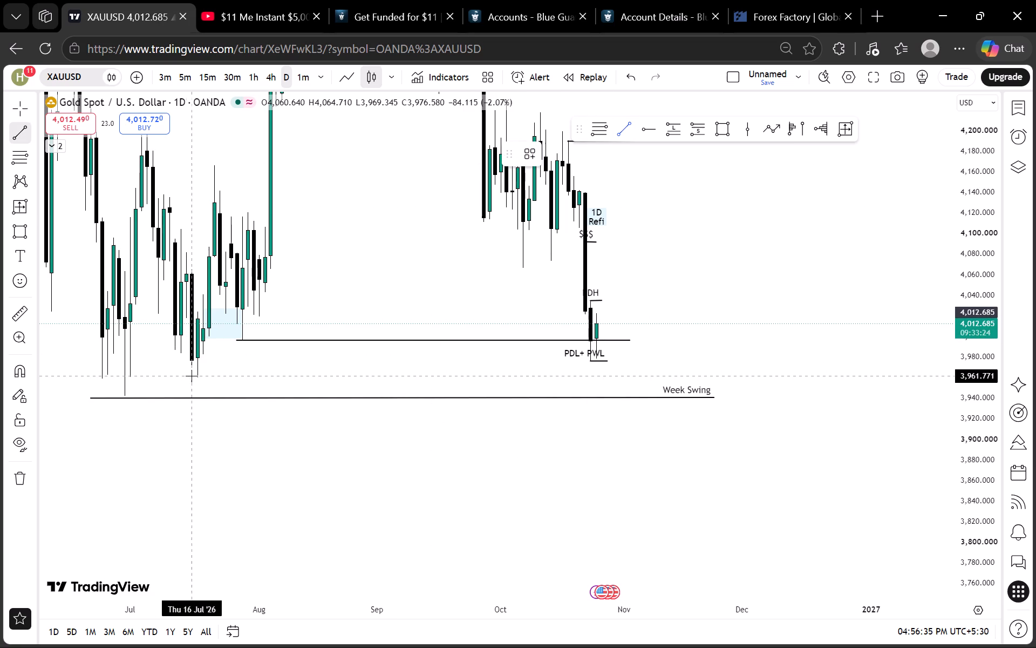
left_click(194, 378)
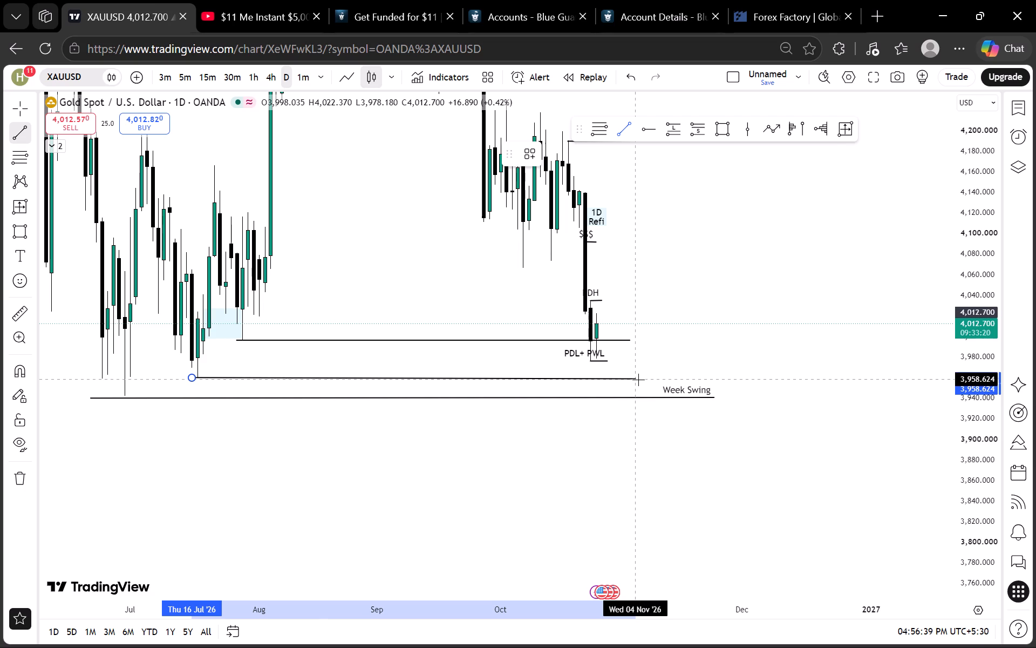
left_click(637, 377)
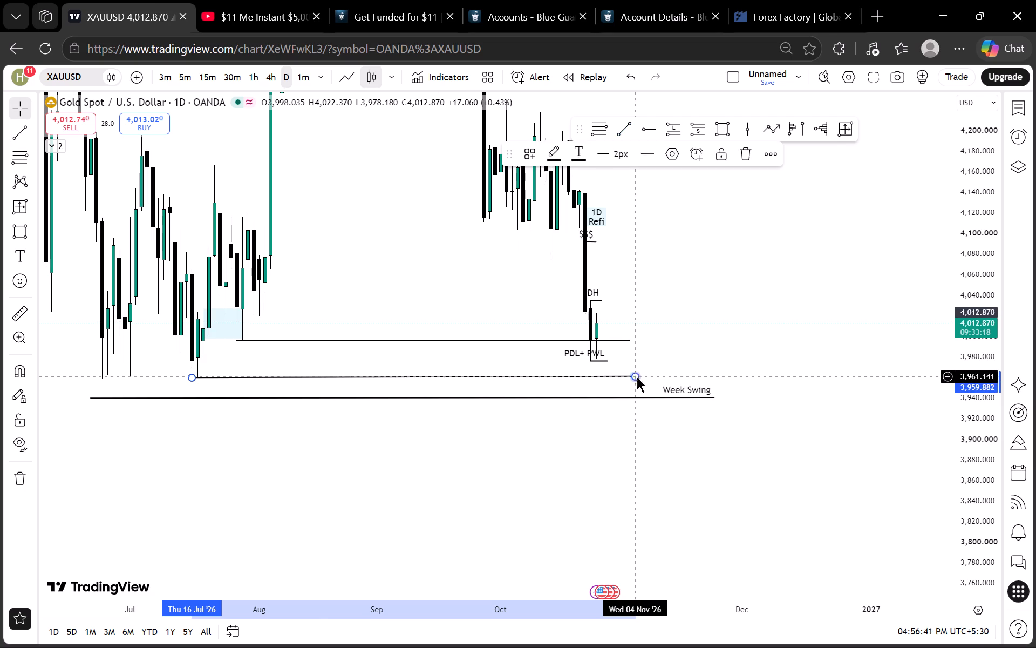
left_click(677, 322)
Review recent price action against the two new support lines and the PDH and PDL+ PWL levels on the 4-hour, 1-hour and 15-minute charts.
left_click(265, 76)
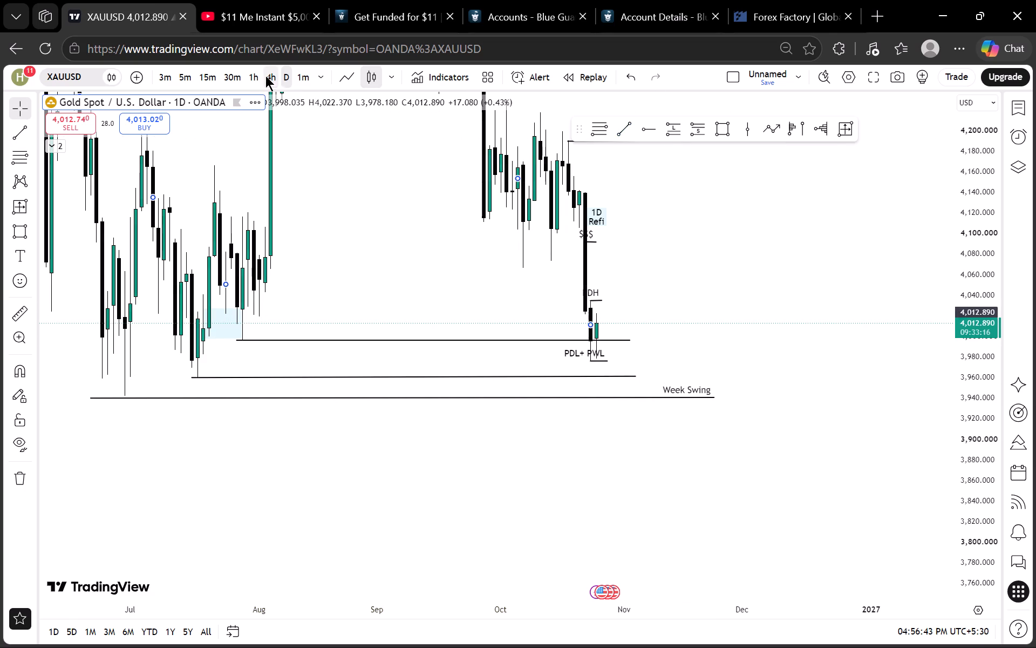
scroll(316, 162, "down", 4)
left_click_drag(468, 239, 351, 242)
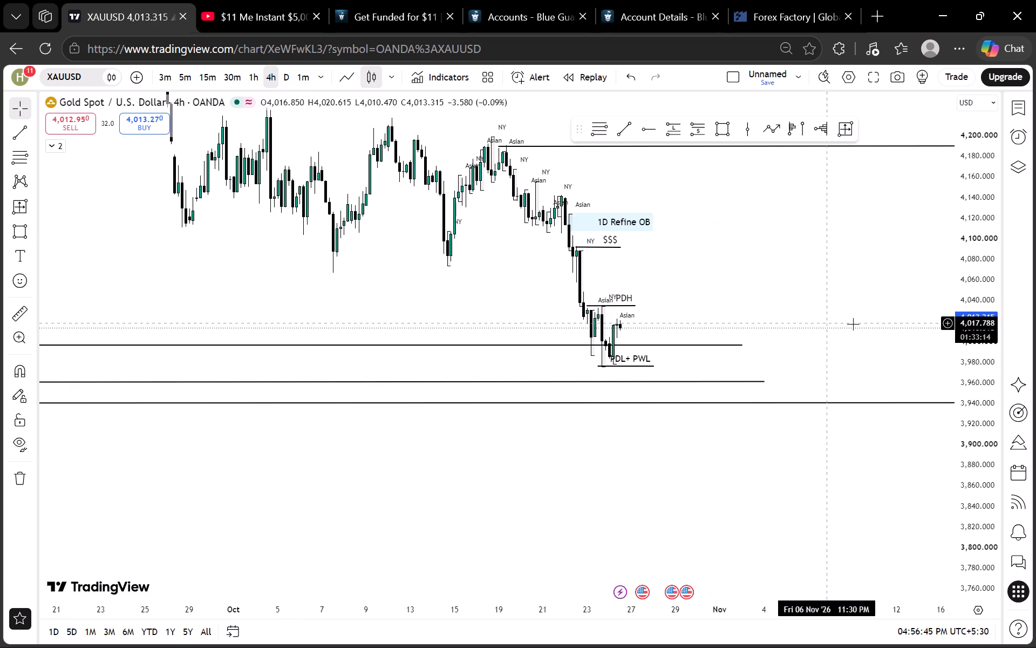
scroll(972, 347, "up", 20)
scroll(972, 347, "up", 3)
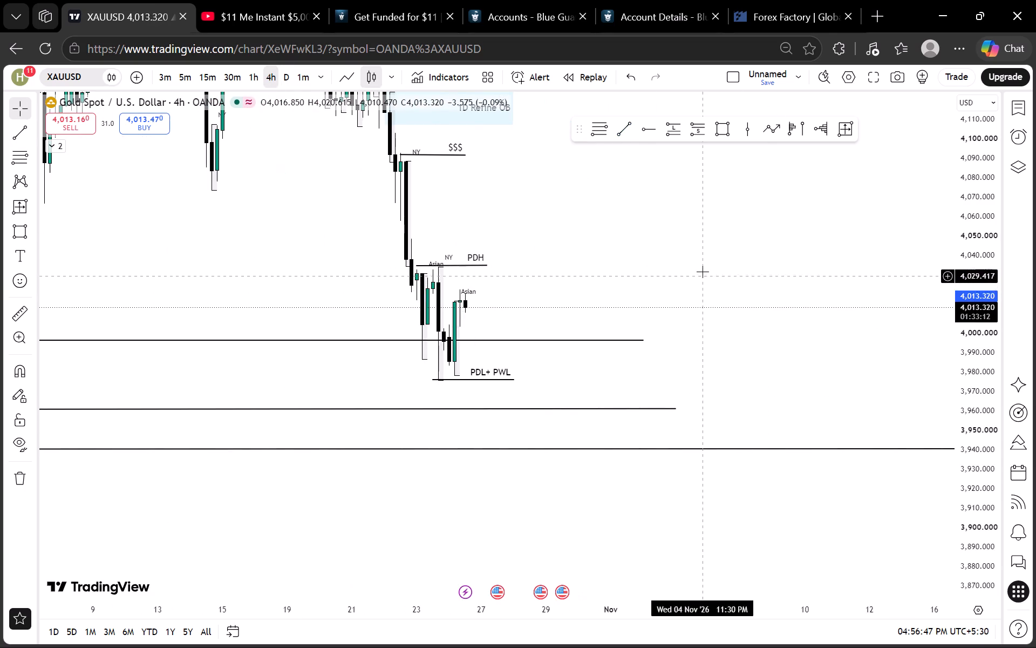
scroll(703, 272, "up", 2)
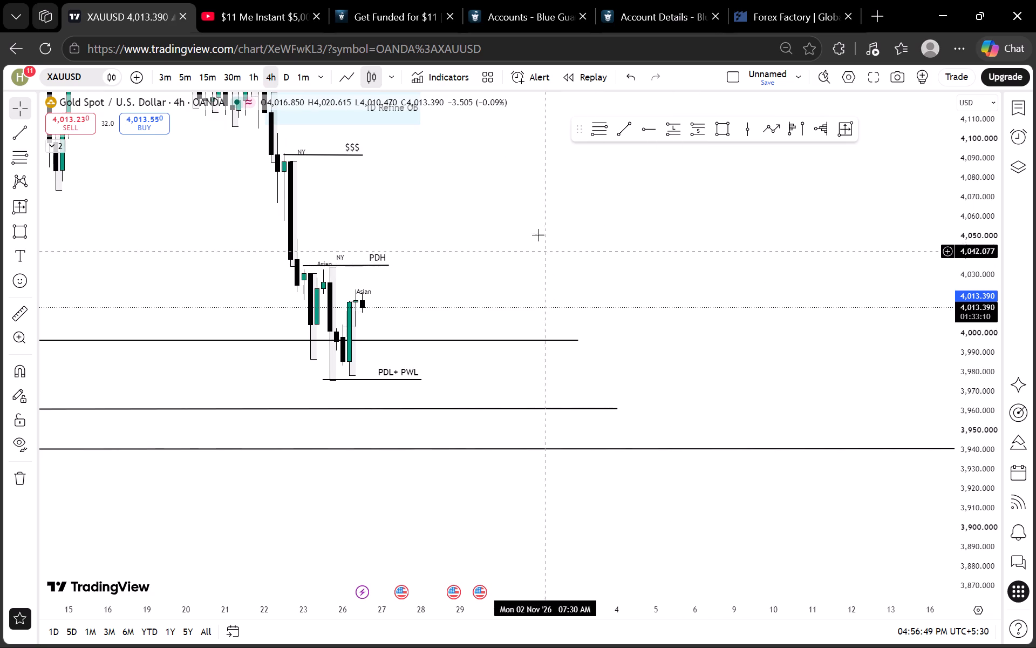
left_click_drag(532, 226, 582, 235)
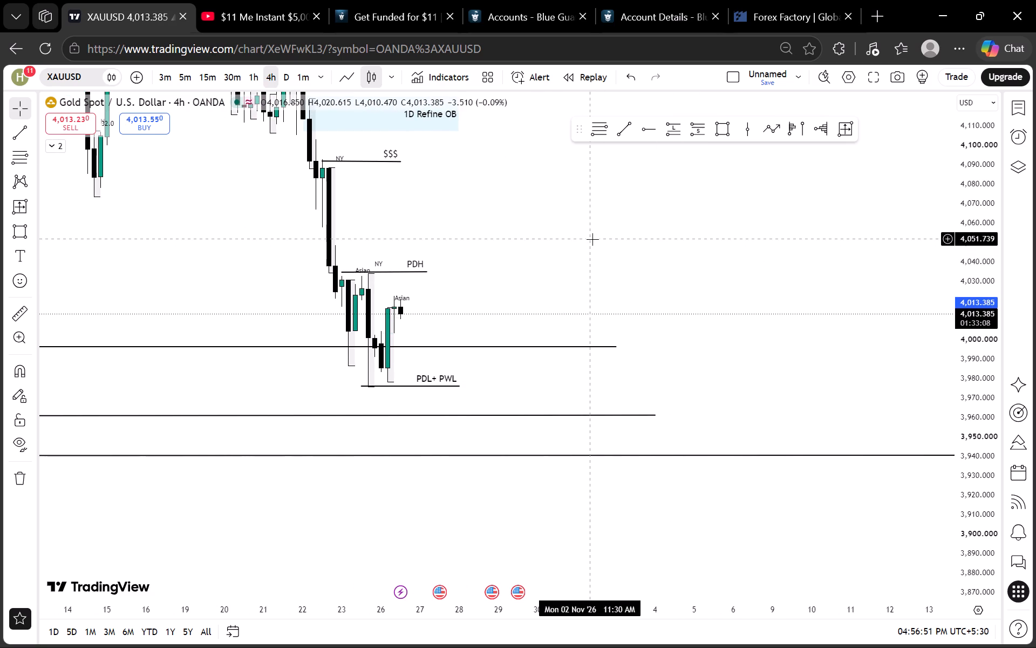
left_click(256, 72)
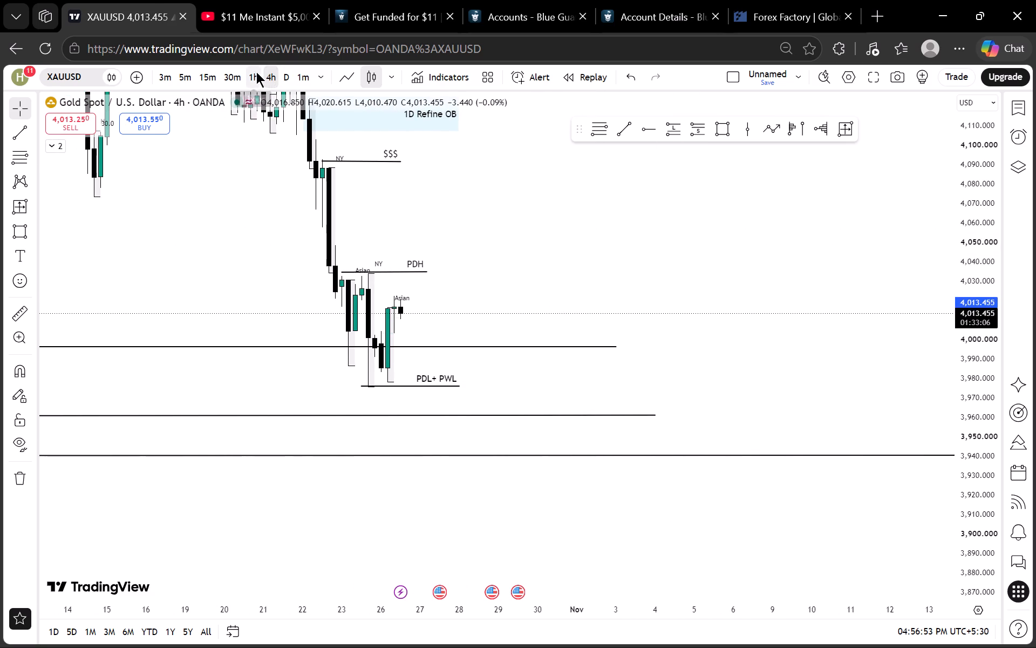
scroll(423, 225, "down", 4)
left_click_drag(719, 256, 646, 261)
scroll(957, 333, "up", 8)
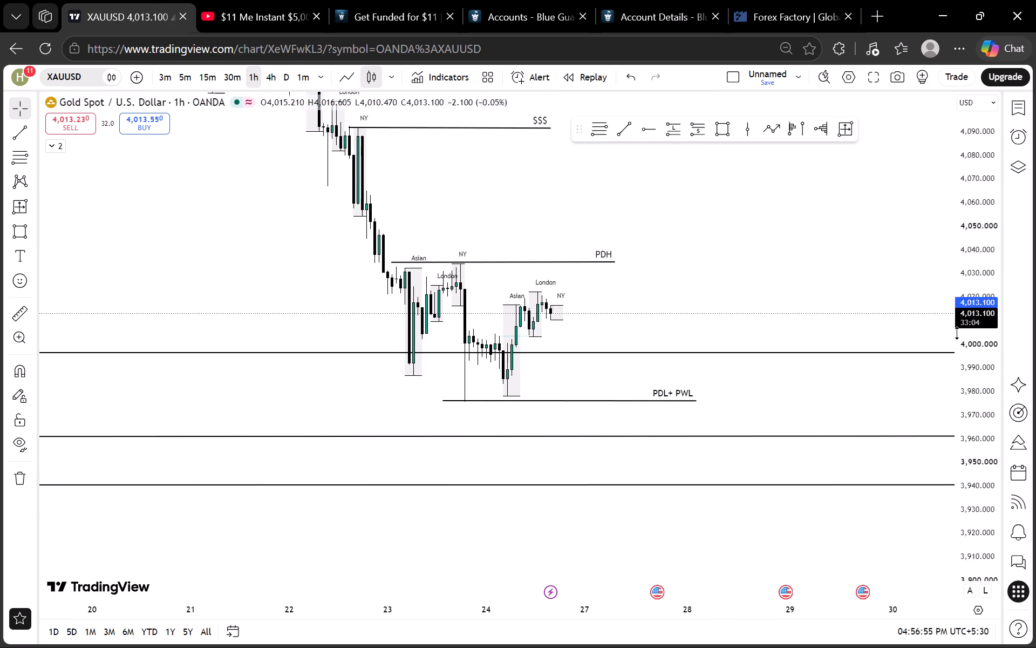
scroll(957, 333, "up", 20)
left_click_drag(688, 226, 642, 323)
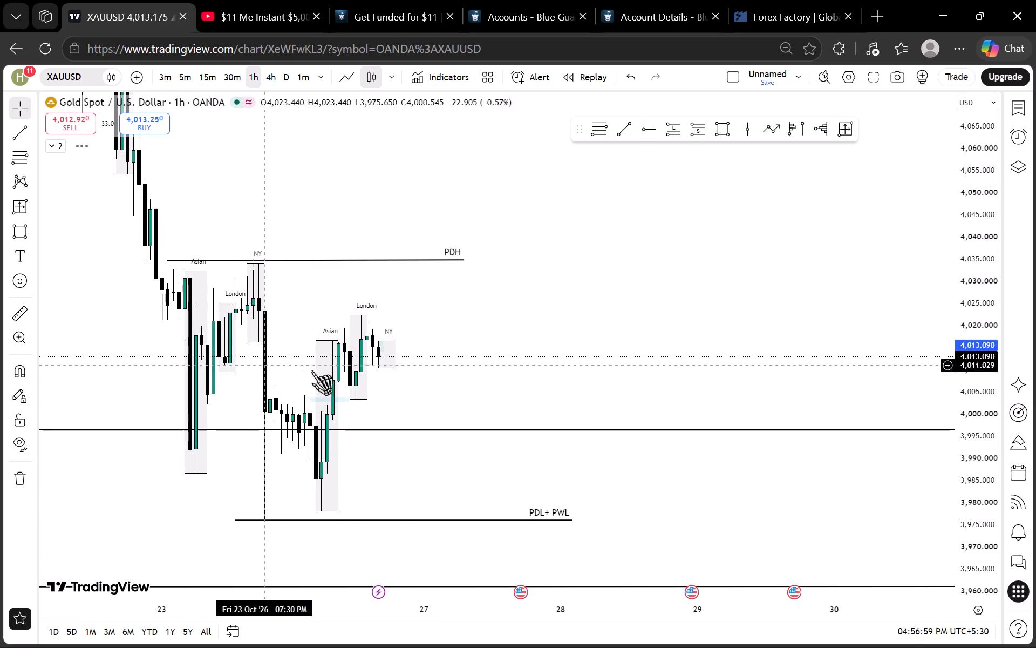
left_click(206, 78)
scroll(428, 272, "down", 5)
left_click_drag(679, 330, 607, 312)
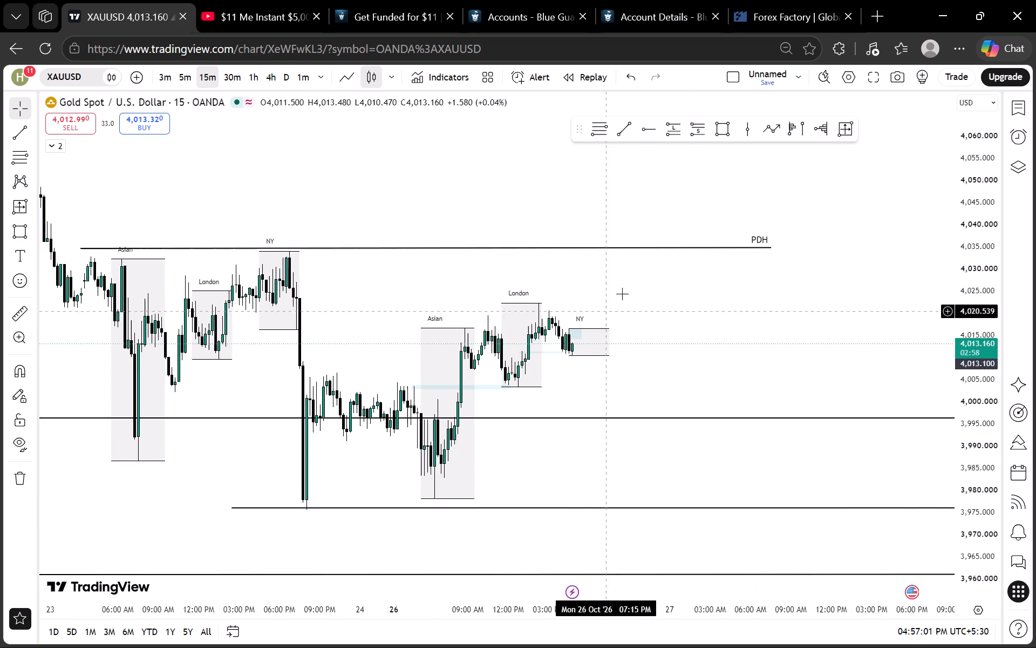
Examine the NY session range and its blue zones against the London and Asian ranges on the 15-minute and 5-minute charts.
scroll(960, 339, "up", 20)
scroll(960, 339, "up", 9)
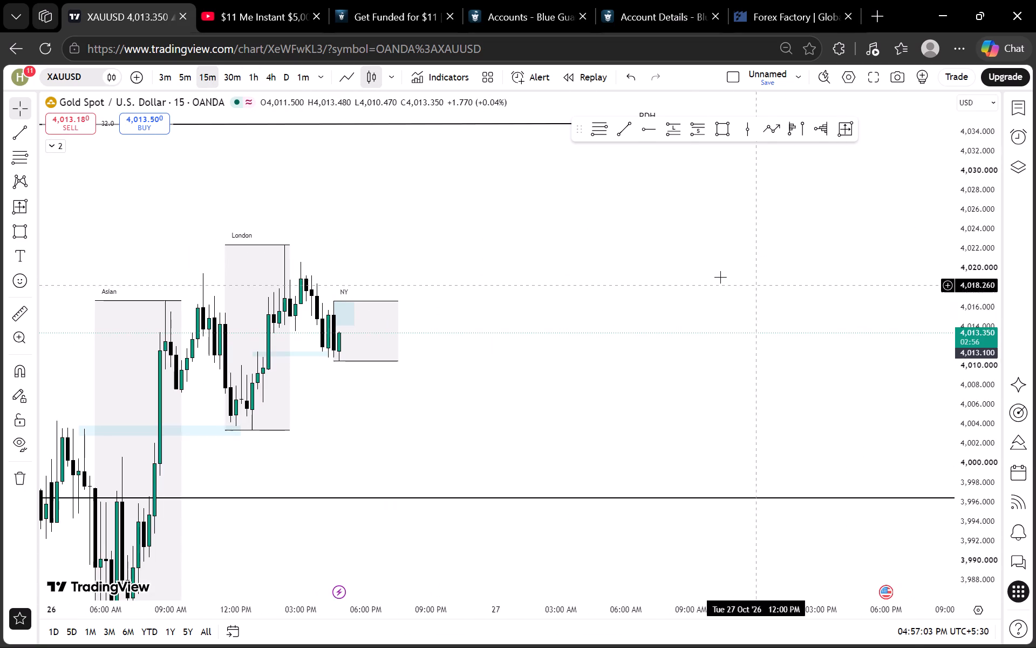
left_click_drag(479, 269, 568, 266)
scroll(568, 266, "up", 3)
left_click_drag(497, 270, 551, 271)
scroll(551, 272, "down", 4)
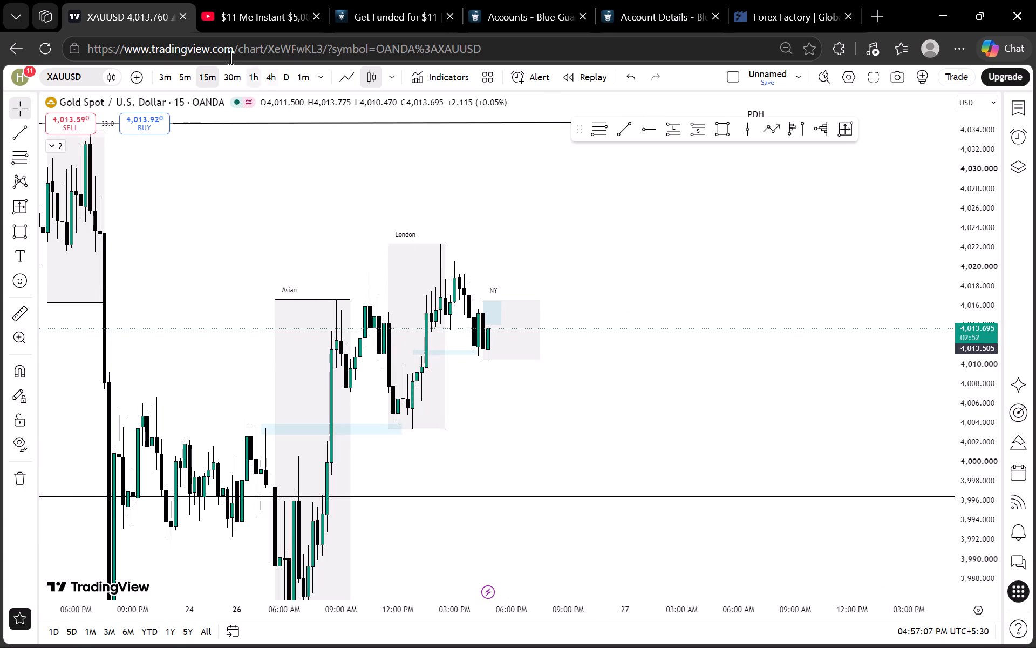
left_click(187, 83)
scroll(427, 226, "down", 2)
left_click_drag(598, 212, 471, 225)
scroll(805, 326, "down", 1)
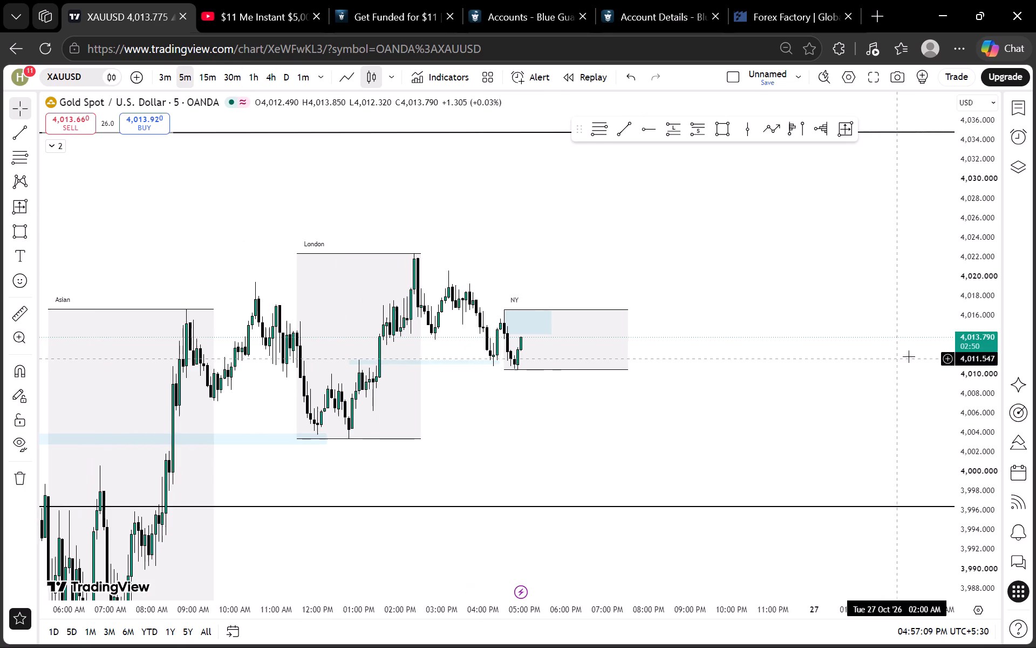
scroll(974, 333, "up", 20)
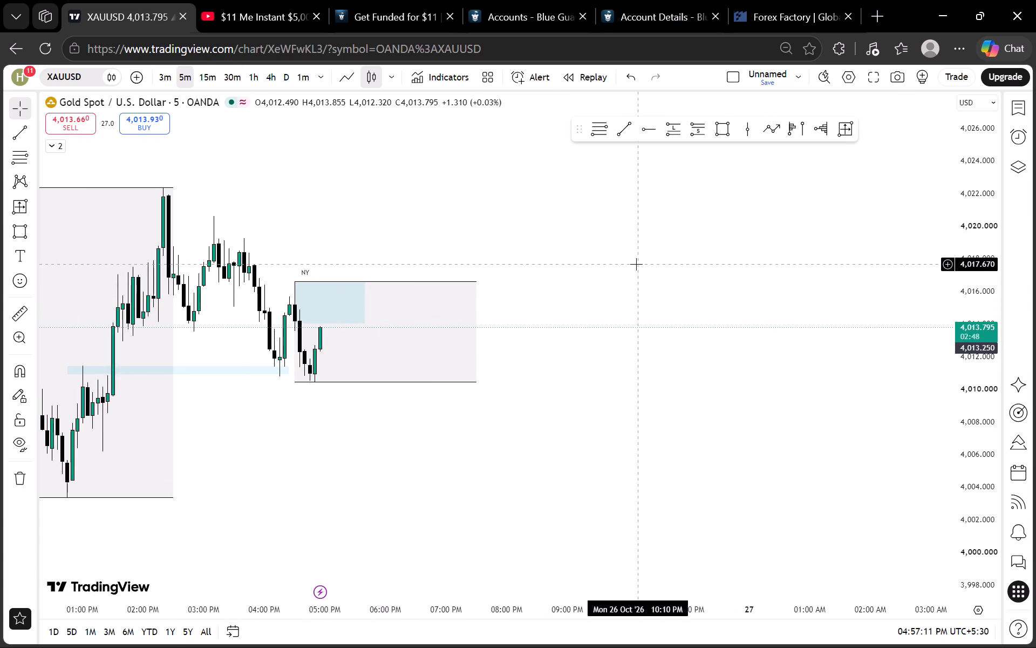
scroll(636, 263, "up", 2)
left_click_drag(550, 274, 609, 281)
scroll(612, 289, "down", 3)
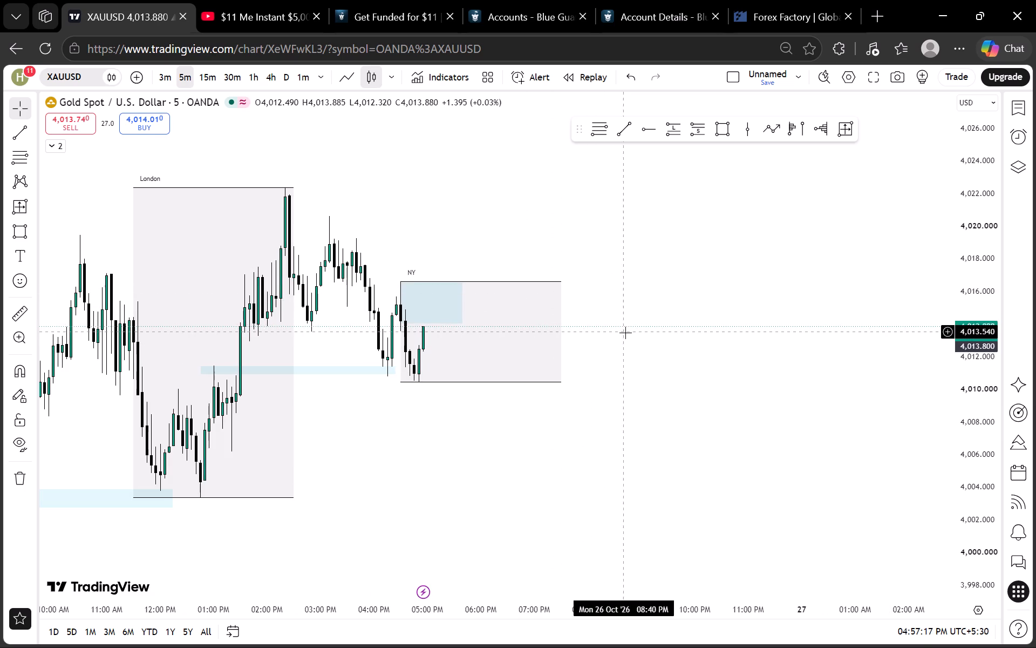
Extend the end of the thin blue zone near 4,011 to about 5:00 PM on the 5-minute chart.
scroll(631, 333, "up", 2)
left_click_drag(606, 361, 722, 367)
scroll(977, 360, "up", 12)
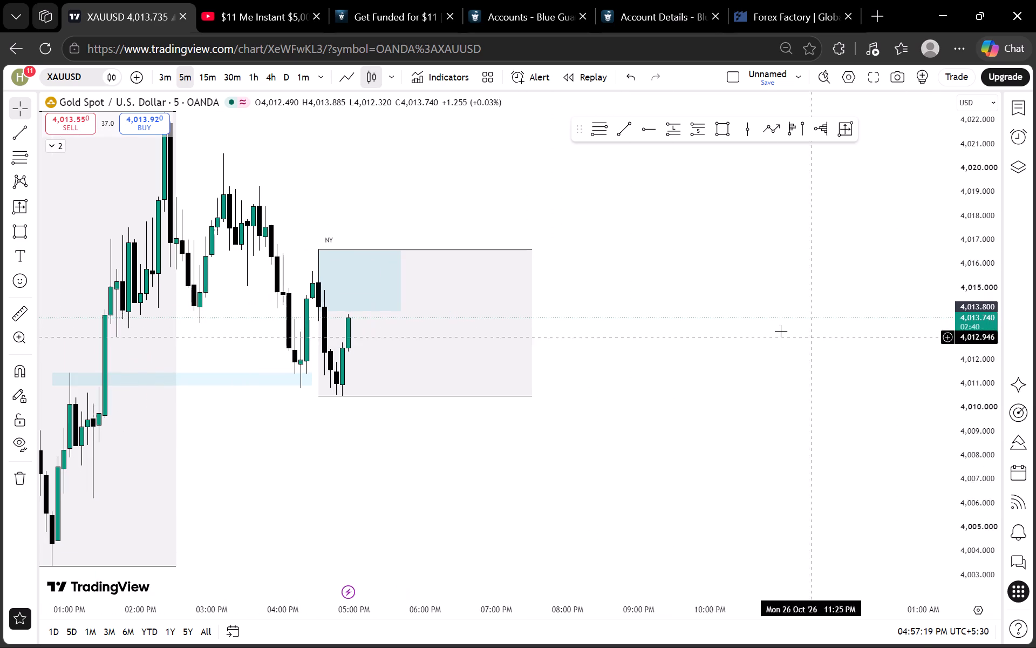
scroll(731, 337, "down", 1)
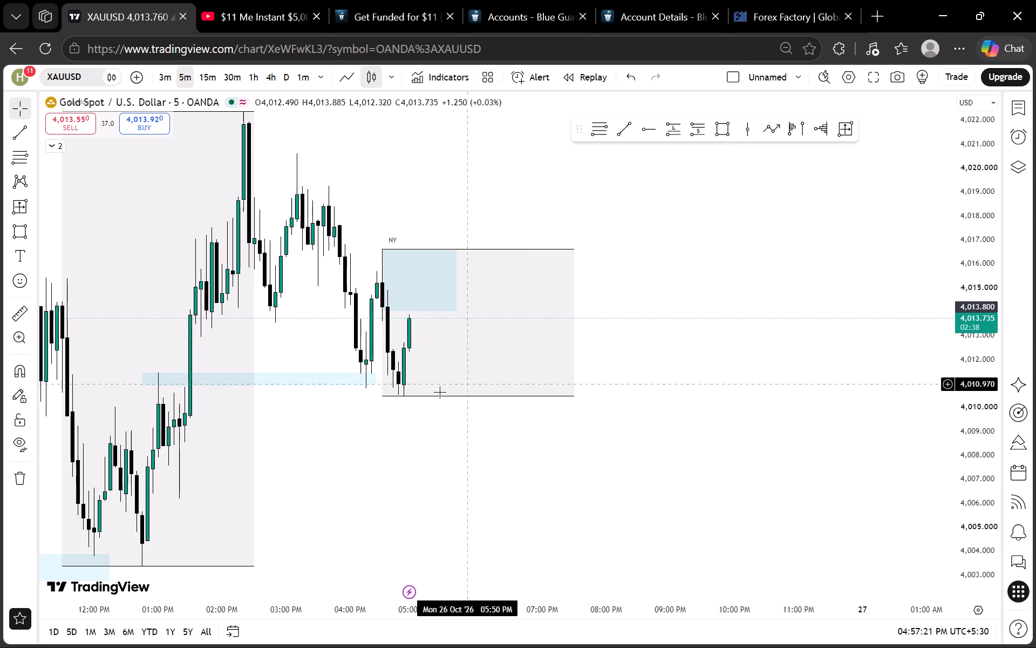
left_click_drag(378, 379, 415, 377)
left_click(509, 423)
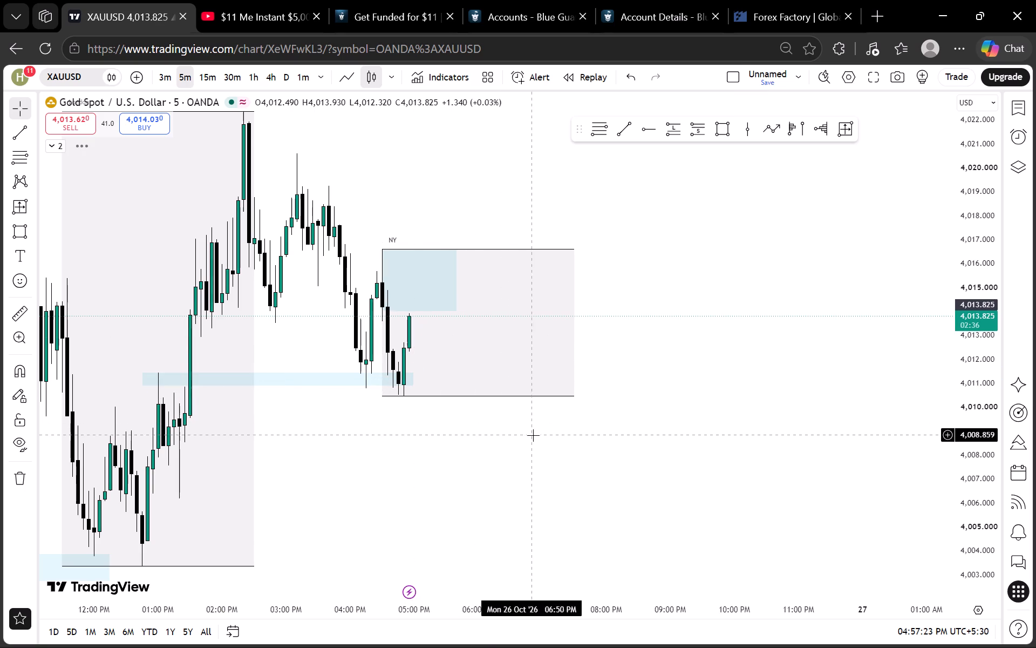
Measure the price distance from near the NY session low to just above the session high.
left_click(16, 308)
left_click(411, 390)
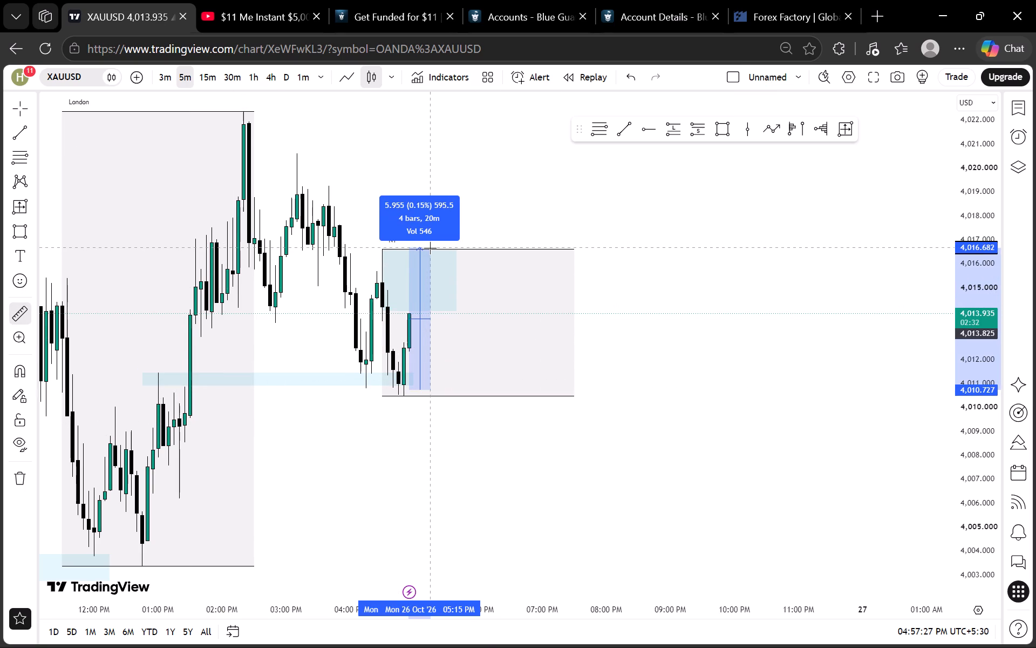
left_click(435, 228)
left_click(659, 233)
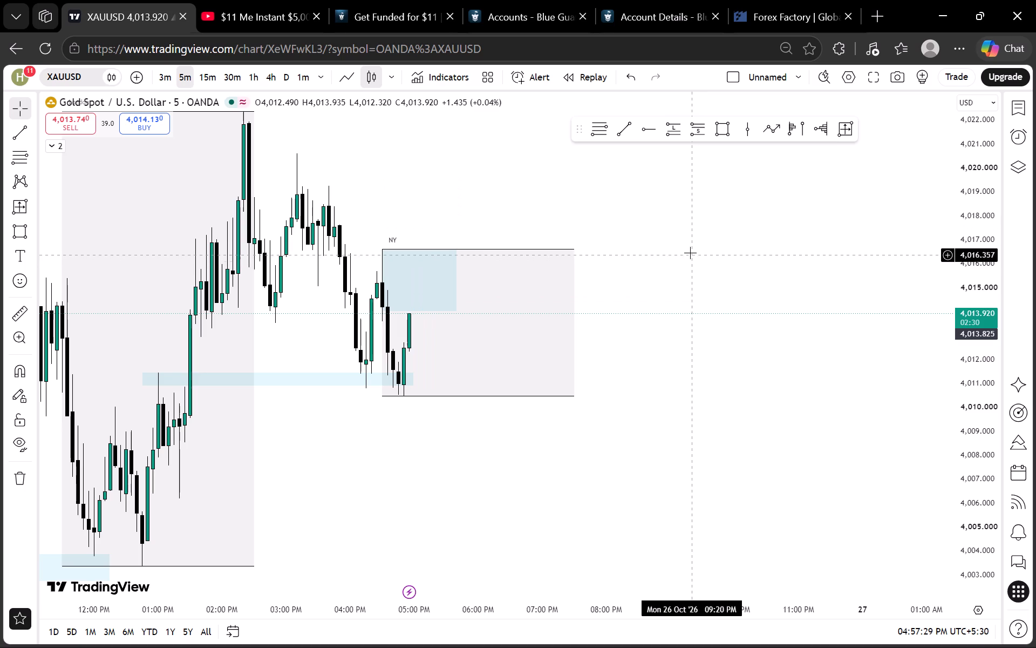
On the 1-minute chart, shrink the NY session's upper blue zone: lower edge to about 4,014.9, end to about 5:13 PM.
scroll(976, 254, "down", 9)
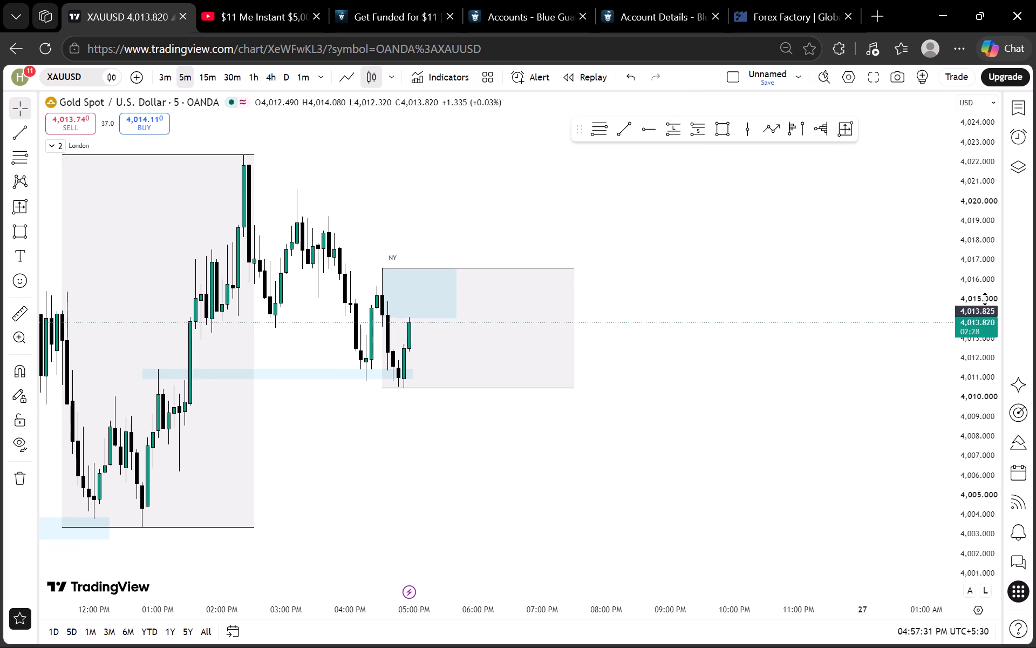
left_click(306, 70)
scroll(466, 241, "down", 4)
left_click_drag(632, 199, 494, 193)
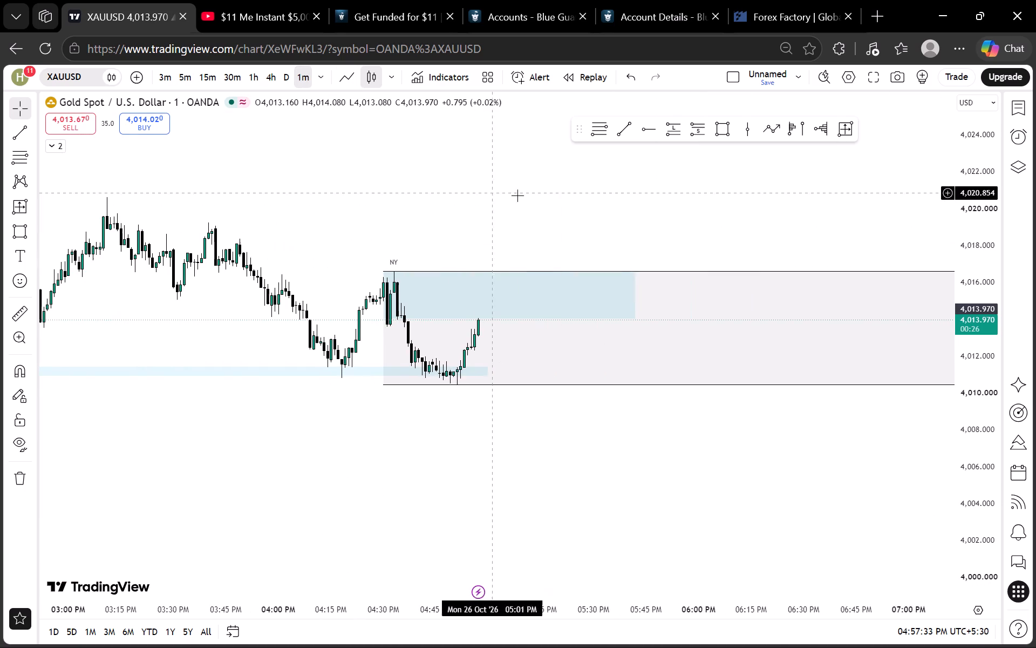
scroll(981, 375, "up", 8)
scroll(789, 385, "down", 3)
left_click_drag(746, 436, 528, 436)
scroll(526, 436, "up", 3)
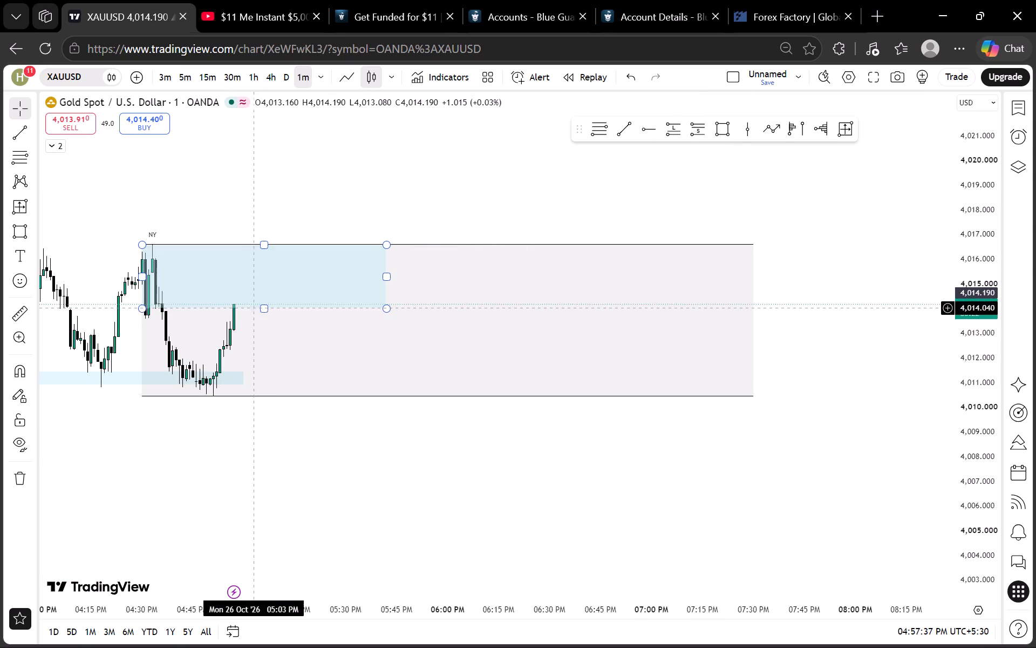
left_click_drag(263, 303, 264, 279)
left_click_drag(262, 291, 265, 271)
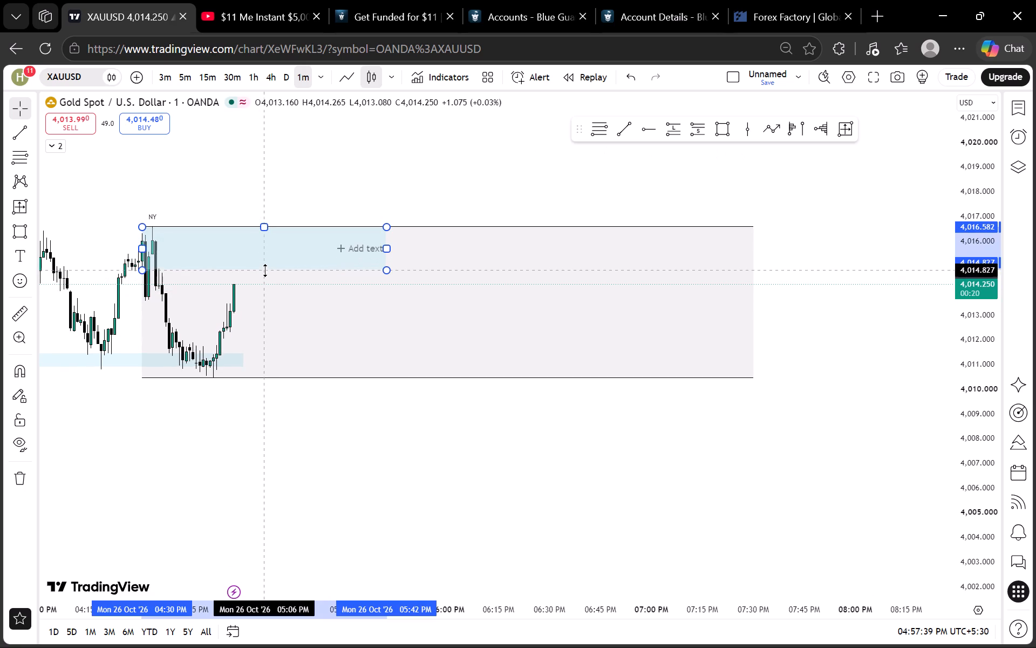
left_click_drag(265, 271, 265, 269)
left_click_drag(385, 247, 289, 255)
left_click(309, 209)
Review the NY session's price action against the preceding London range on the 1-minute chart.
left_click_drag(321, 182, 432, 246)
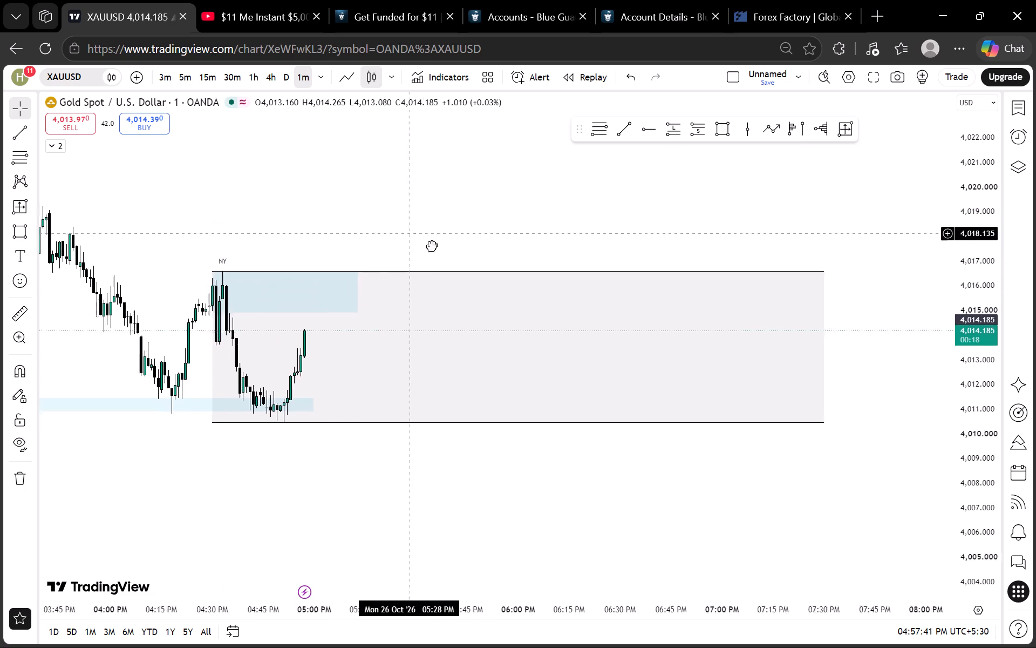
left_click_drag(432, 246, 431, 245)
scroll(460, 276, "down", 2)
left_click_drag(581, 245, 550, 206)
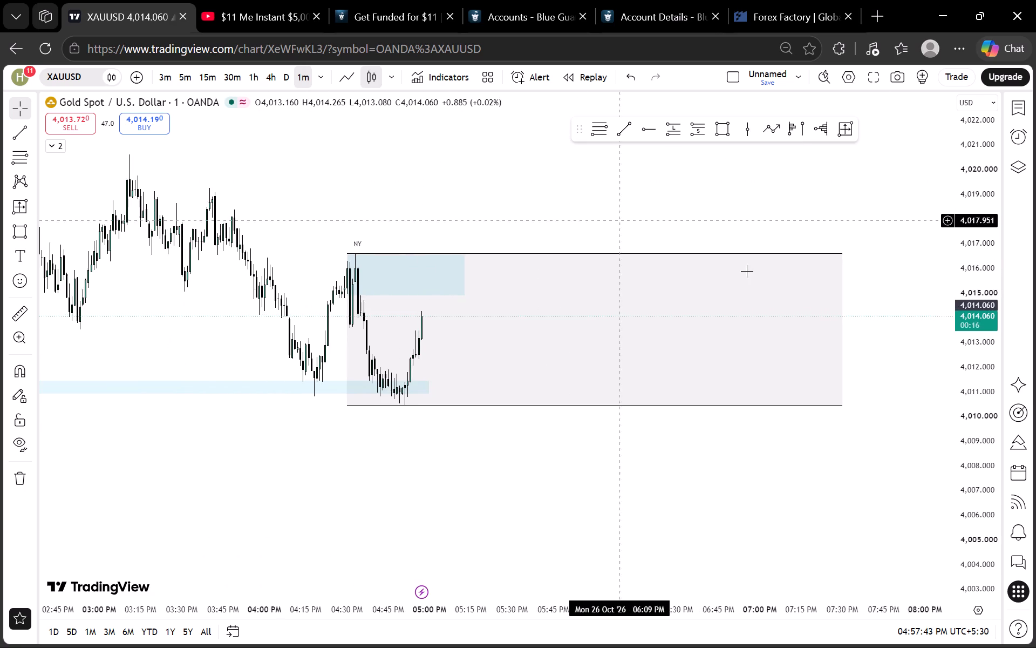
scroll(975, 292, "down", 9)
left_click_drag(517, 206, 488, 260)
On the 1-hour chart, measure the price distance from about 4,017.4, near the NY session high, up to the PDH line.
left_click(251, 76)
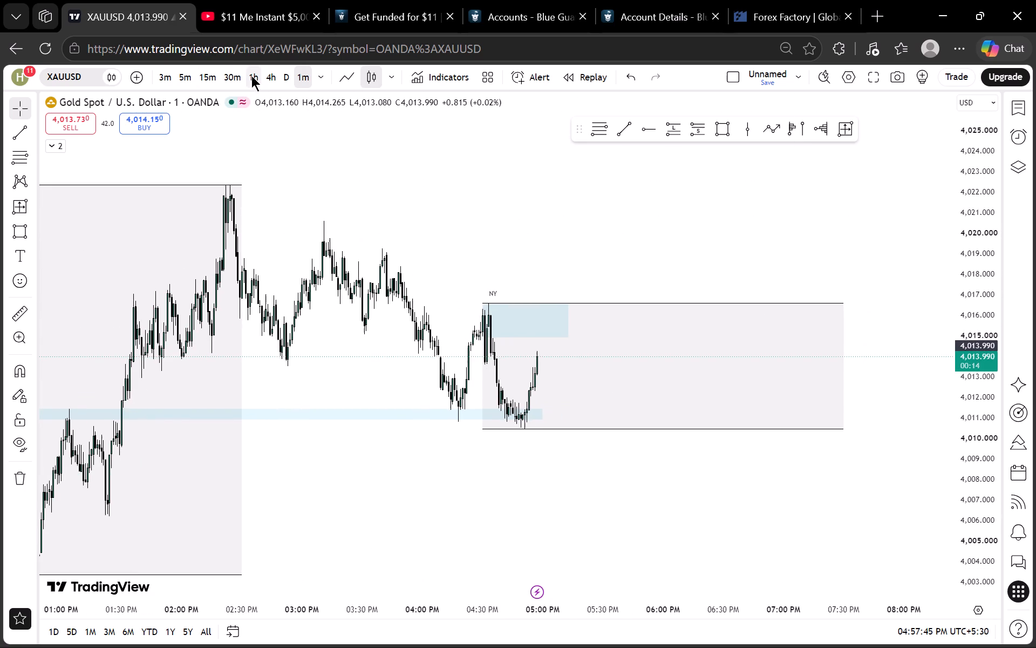
scroll(980, 325, "down", 12)
scroll(869, 397, "up", 7)
left_click_drag(531, 393, 633, 392)
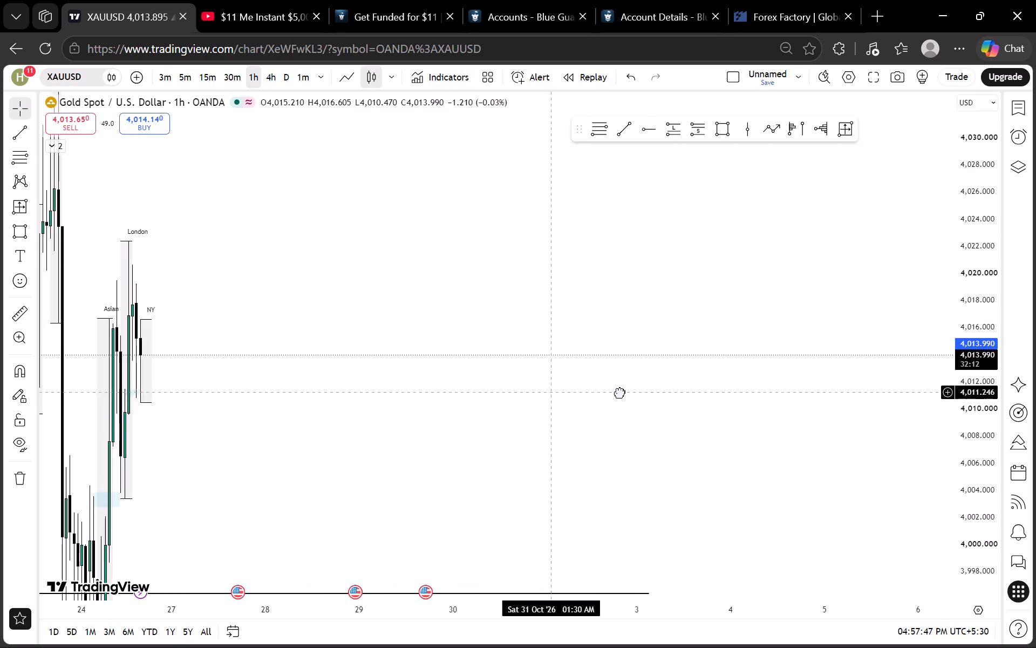
left_click_drag(633, 392, 807, 375)
scroll(956, 307, "down", 20)
scroll(956, 307, "down", 7)
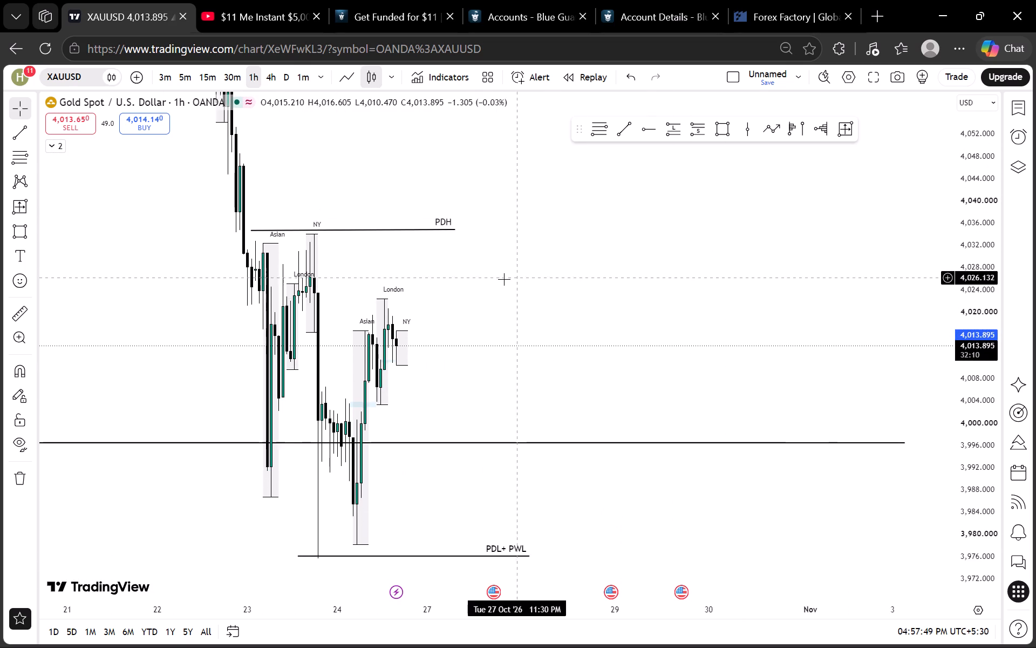
scroll(502, 280, "up", 1)
left_click_drag(461, 283, 556, 290)
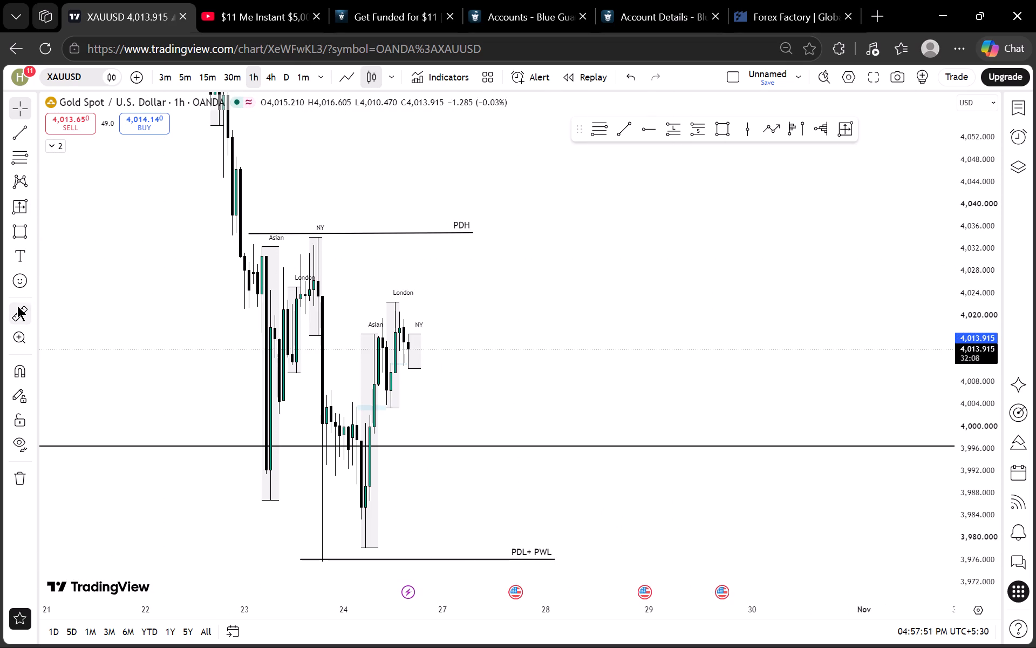
left_click(18, 305)
left_click(431, 330)
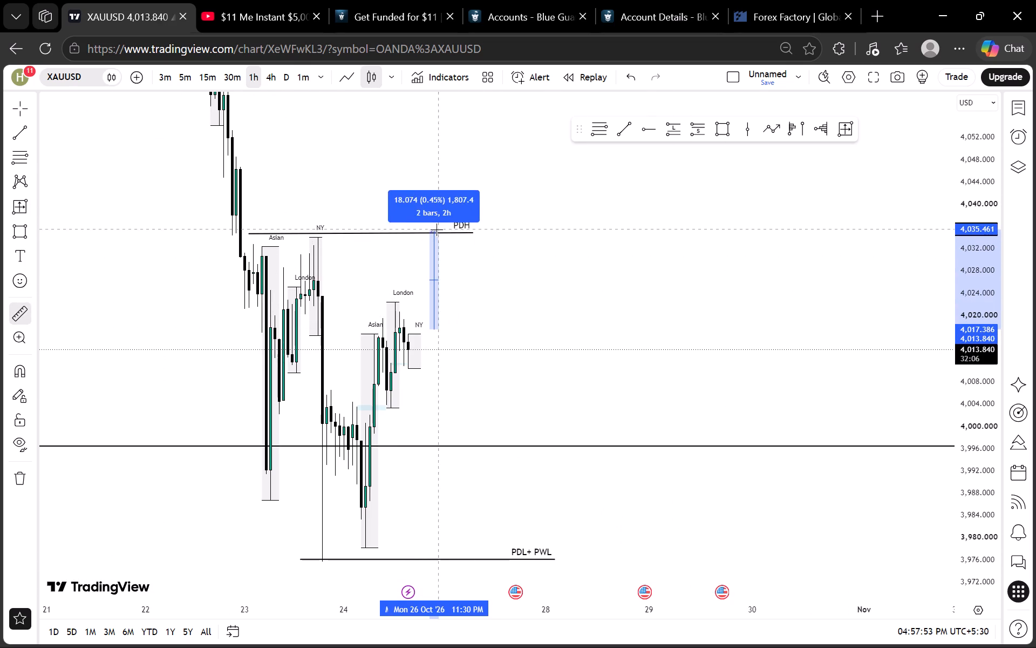
left_click(451, 230)
left_click(509, 269)
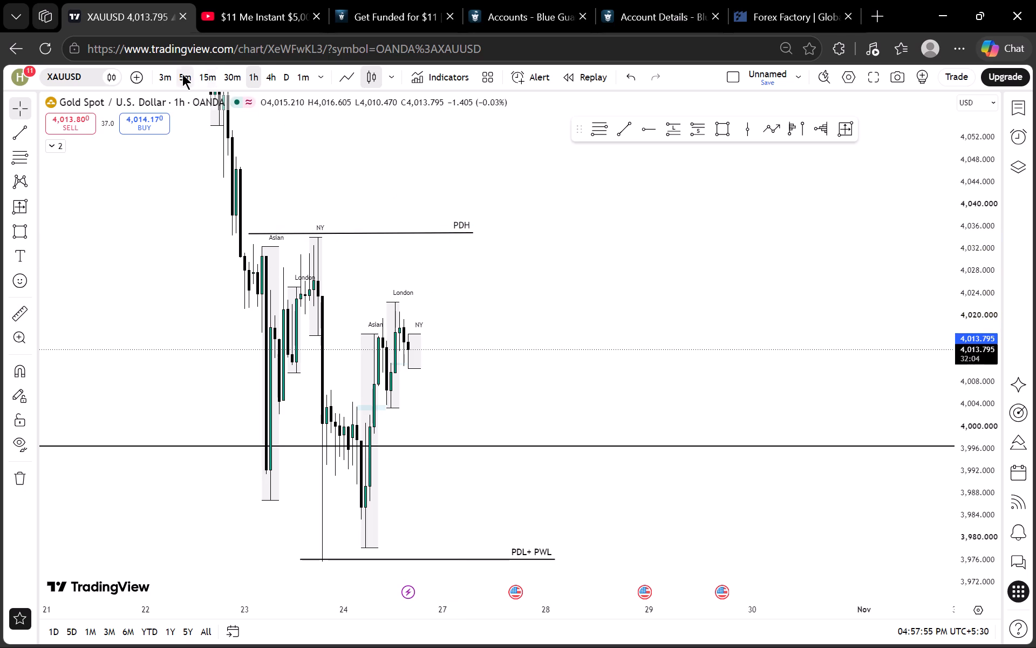
On the 5-minute chart, draw a rectangle zone from about 4,012.6 down to 4,010.6, starting near 4:45 PM at the NY low.
left_click(182, 74)
scroll(452, 252, "down", 5)
left_click_drag(661, 276, 547, 269)
scroll(967, 339, "up", 6)
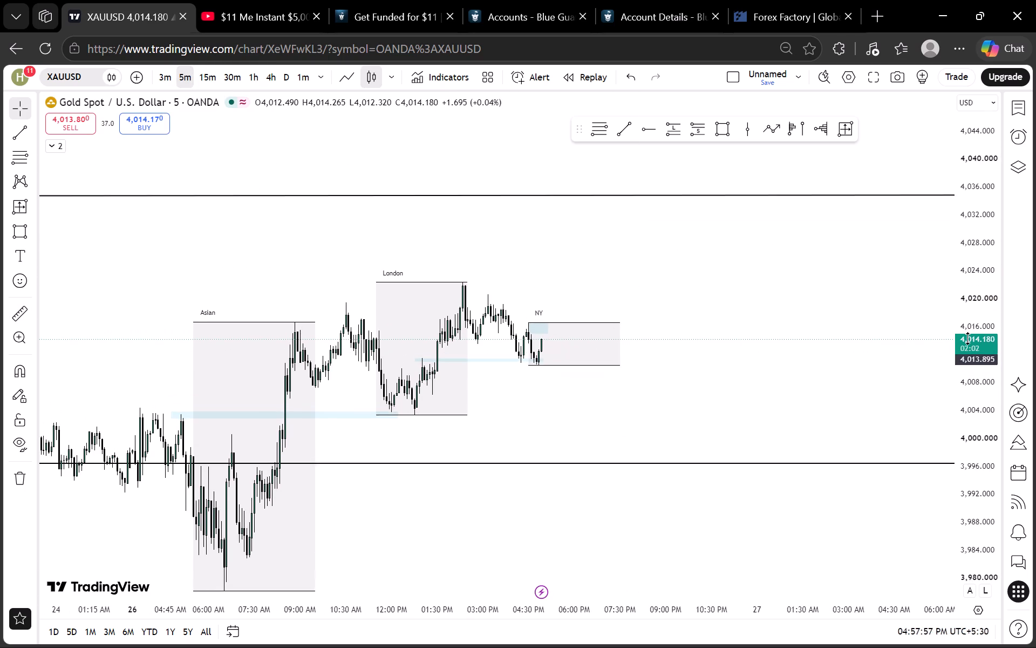
scroll(968, 339, "up", 20)
scroll(968, 339, "up", 3)
left_click_drag(640, 353, 774, 361)
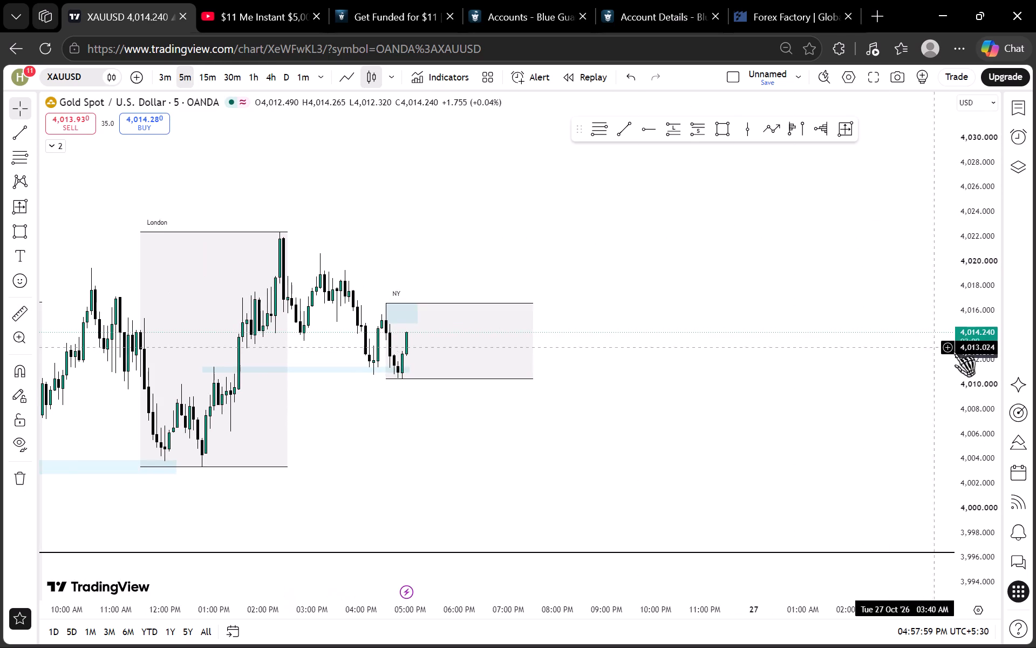
scroll(958, 352, "up", 14)
left_click_drag(615, 367, 674, 368)
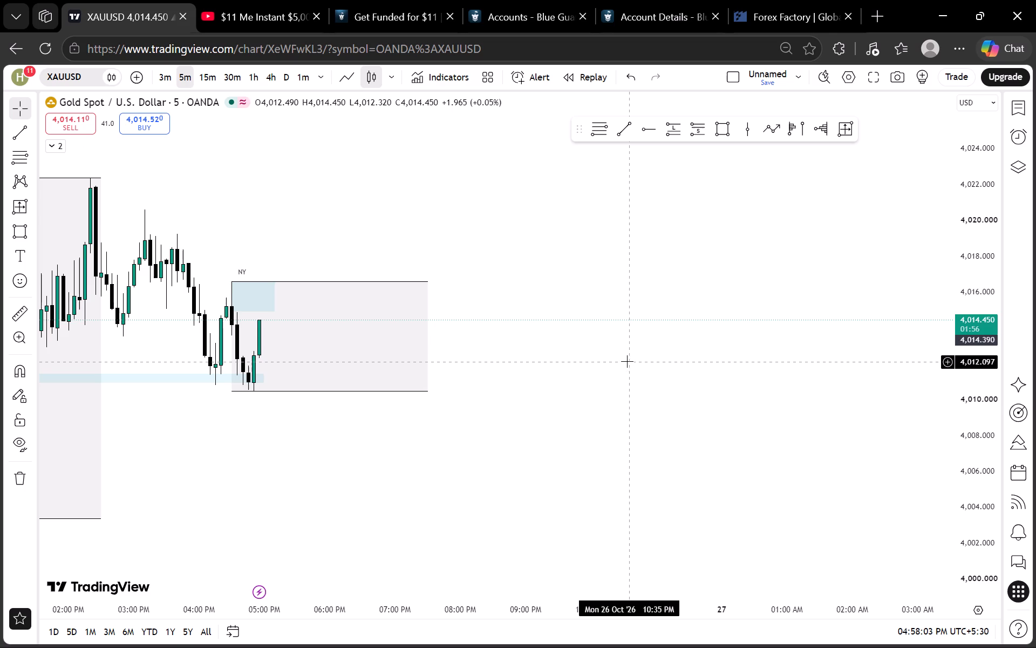
left_click_drag(622, 293, 717, 262)
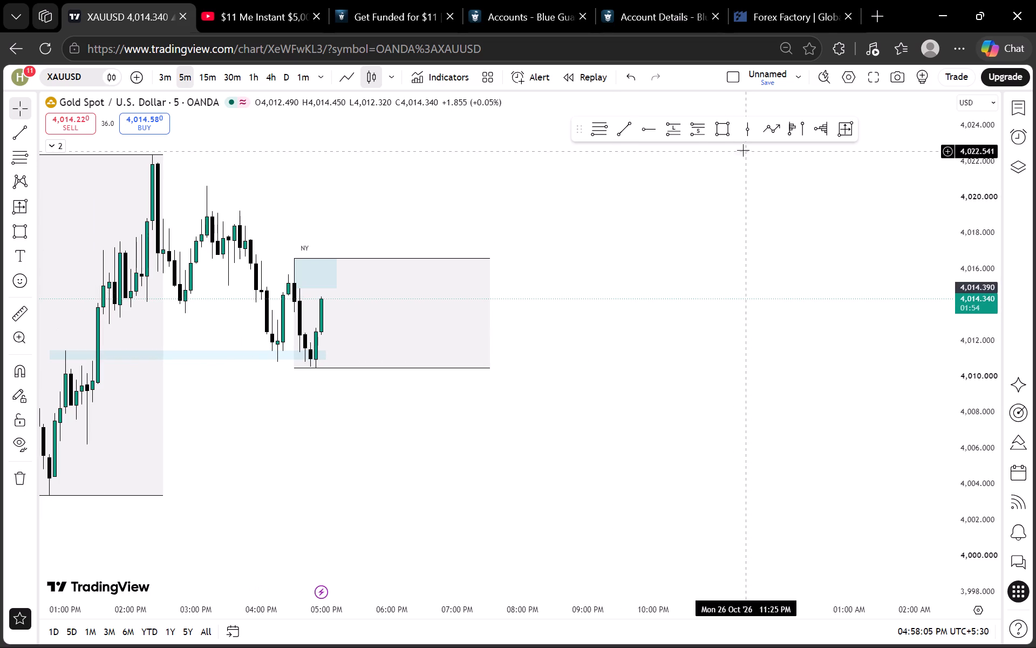
left_click(726, 136)
left_click(312, 329)
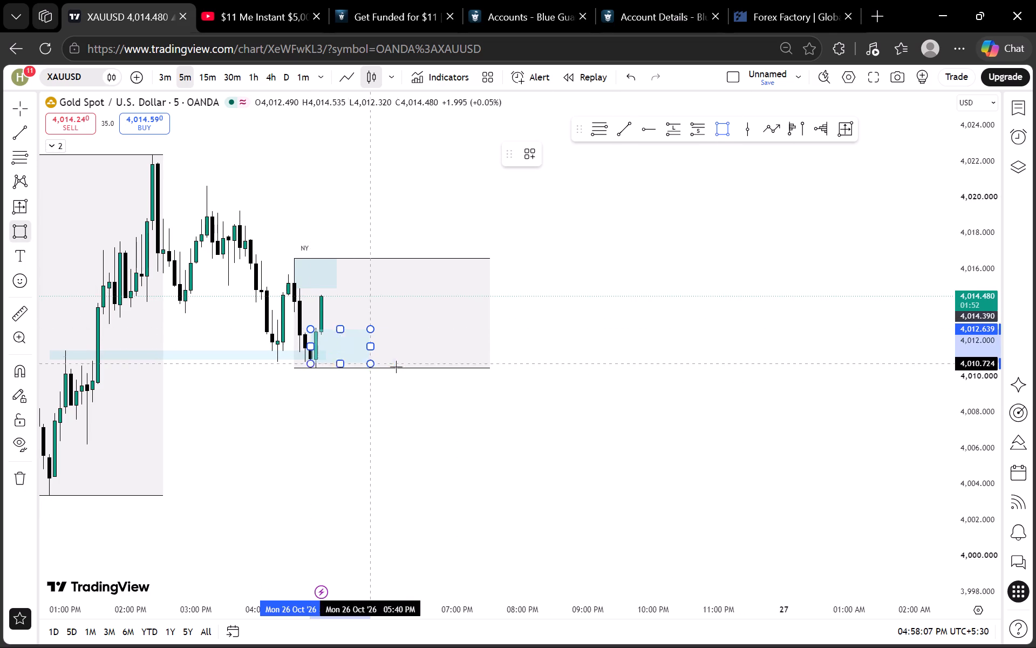
left_click(398, 367)
left_click(578, 318)
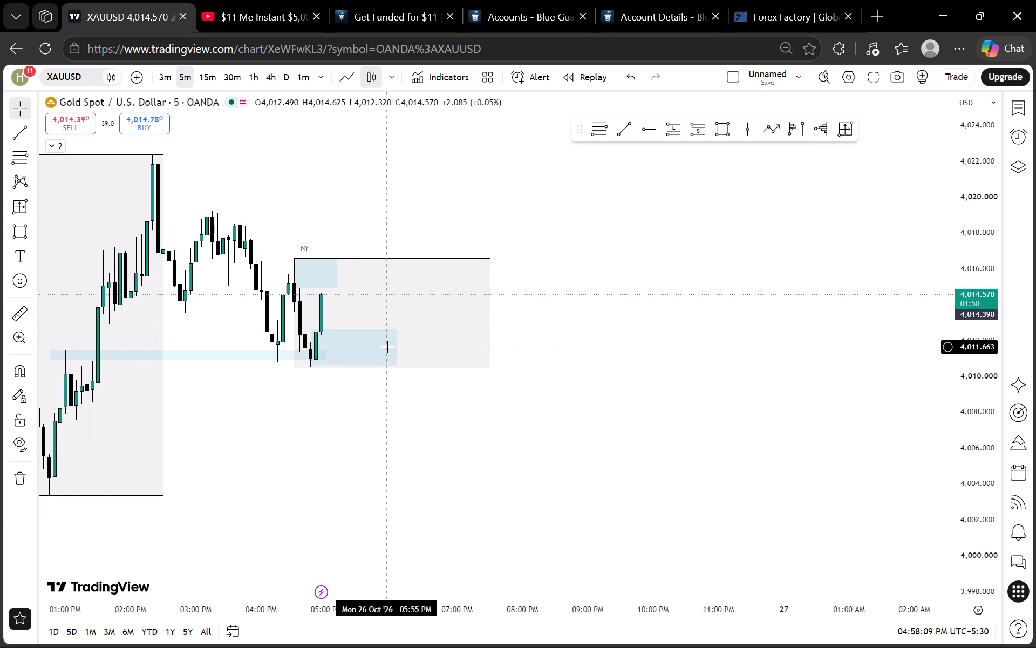
Shorten the new lower NY zone so it ends at about 5:30 PM.
left_click_drag(397, 347, 358, 345)
left_click(528, 348)
Compare current price with the upper and lower NY zones on the 5-minute, 15-minute, 3-minute and 1-minute charts.
left_click_drag(585, 337, 653, 334)
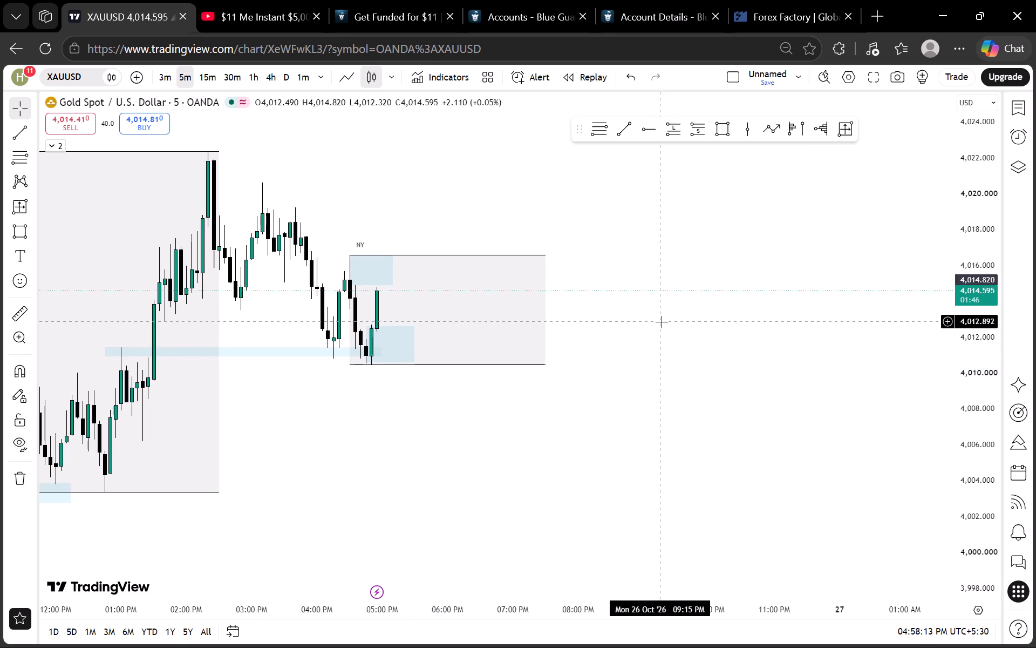
left_click_drag(562, 226, 566, 250)
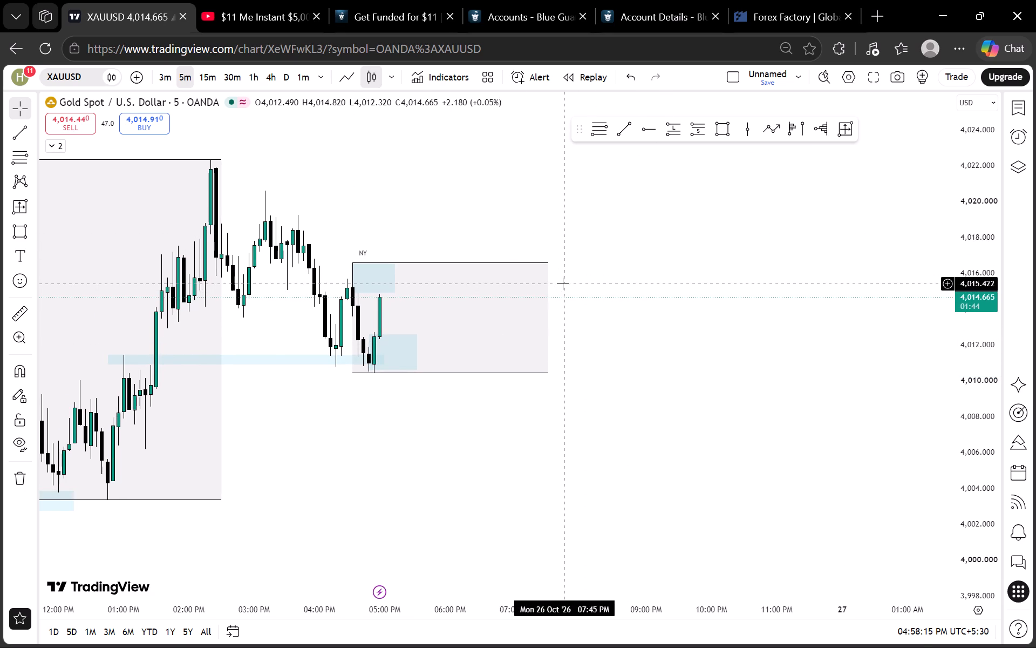
scroll(562, 283, "up", 1)
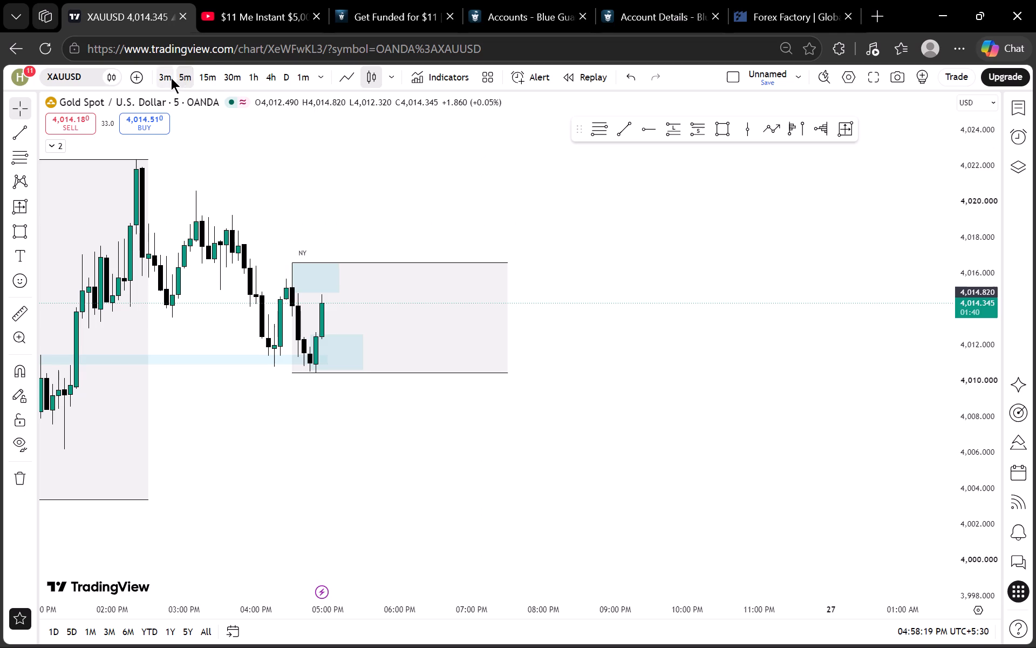
left_click(201, 67)
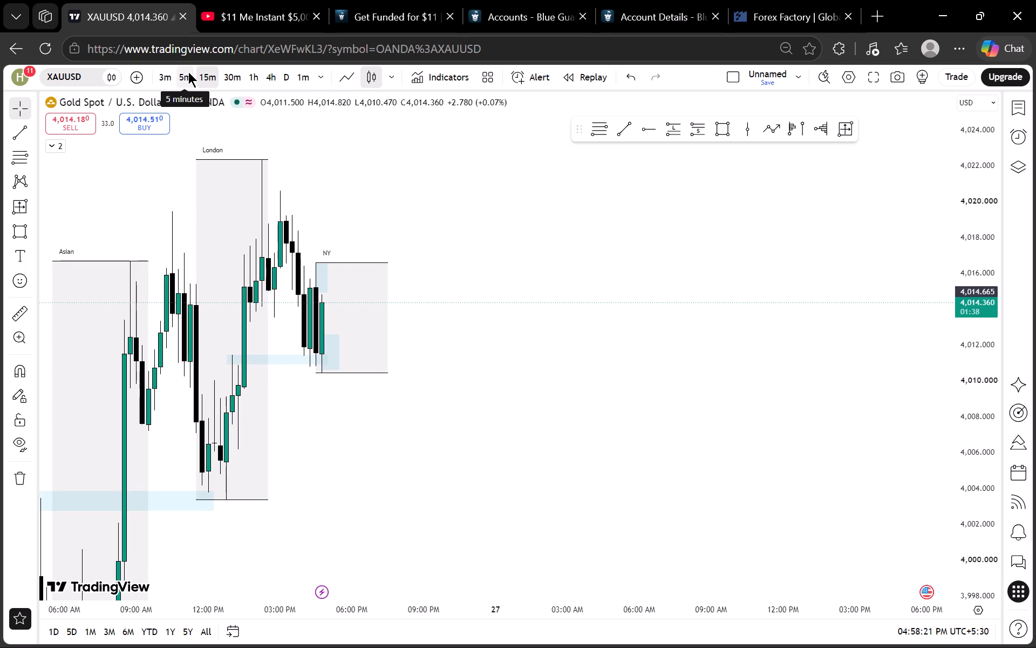
left_click(412, 230)
left_click(186, 69)
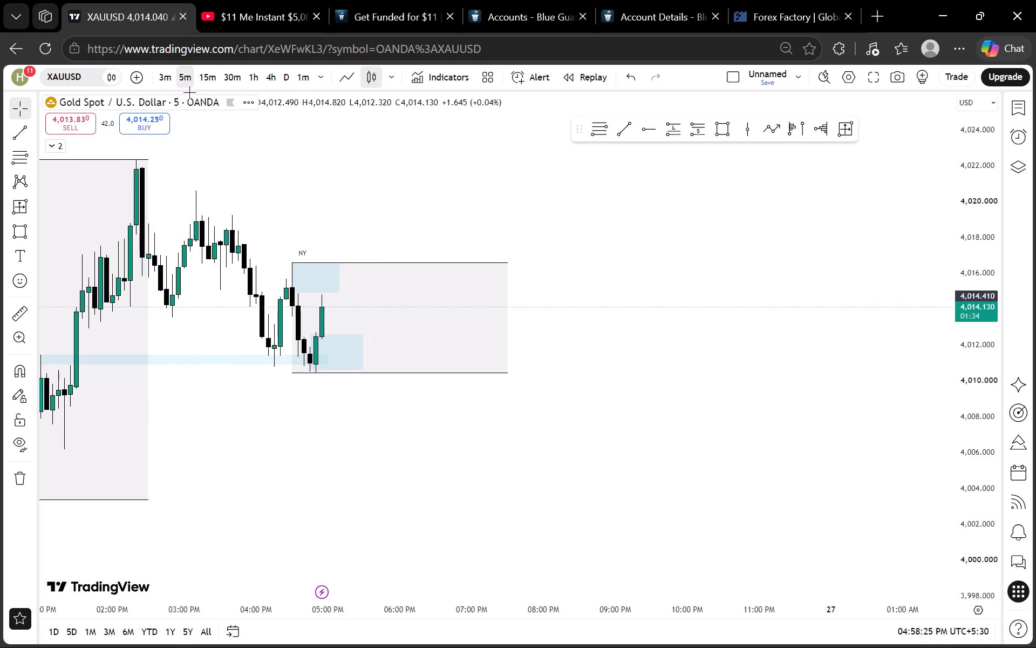
left_click(165, 71)
left_click(303, 80)
scroll(413, 204, "down", 5)
left_click_drag(538, 190, 475, 194)
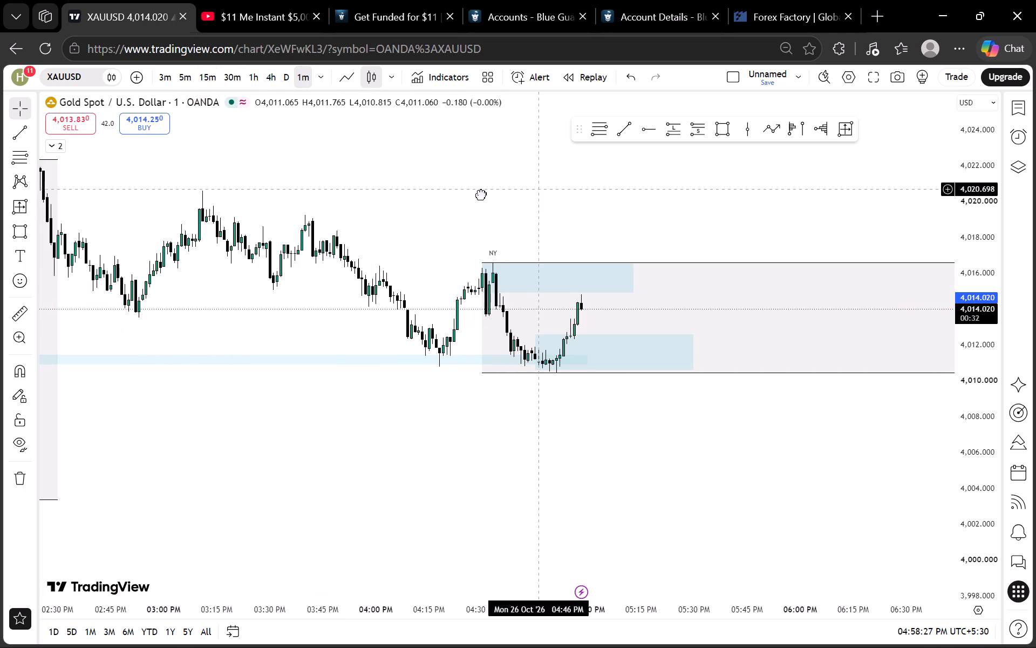
left_click_drag(475, 194, 427, 197)
scroll(929, 347, "up", 7)
scroll(934, 354, "down", 3)
scroll(976, 375, "up", 7)
scroll(937, 366, "down", 4)
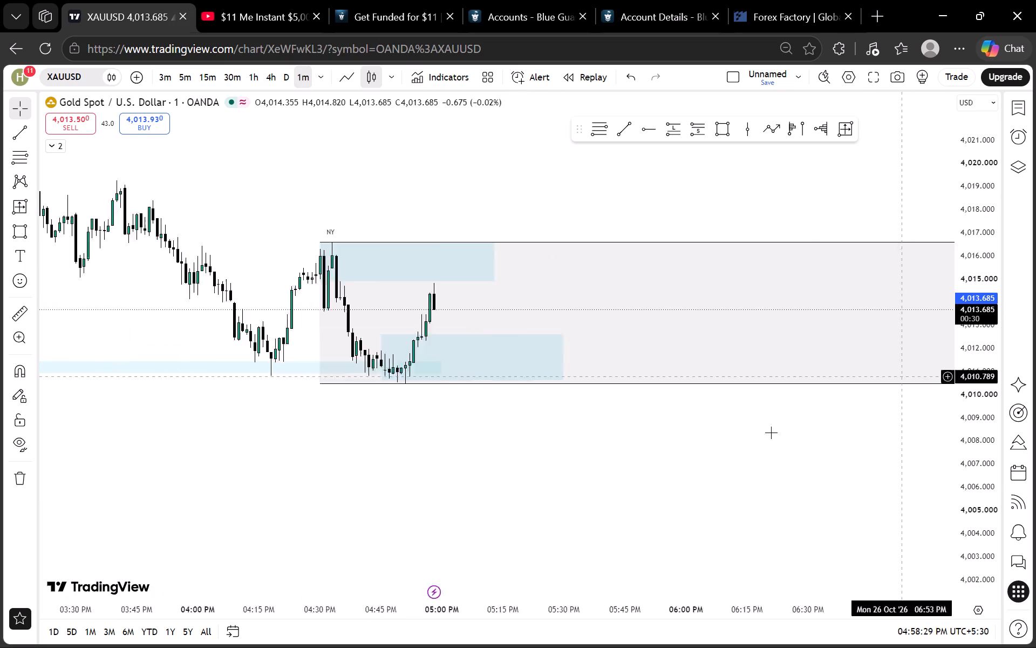
Examine price movement between the upper and lower NY zones, comparing the 3-minute, 5-minute, 15-minute and 1-minute charts.
left_click_drag(698, 478, 555, 506)
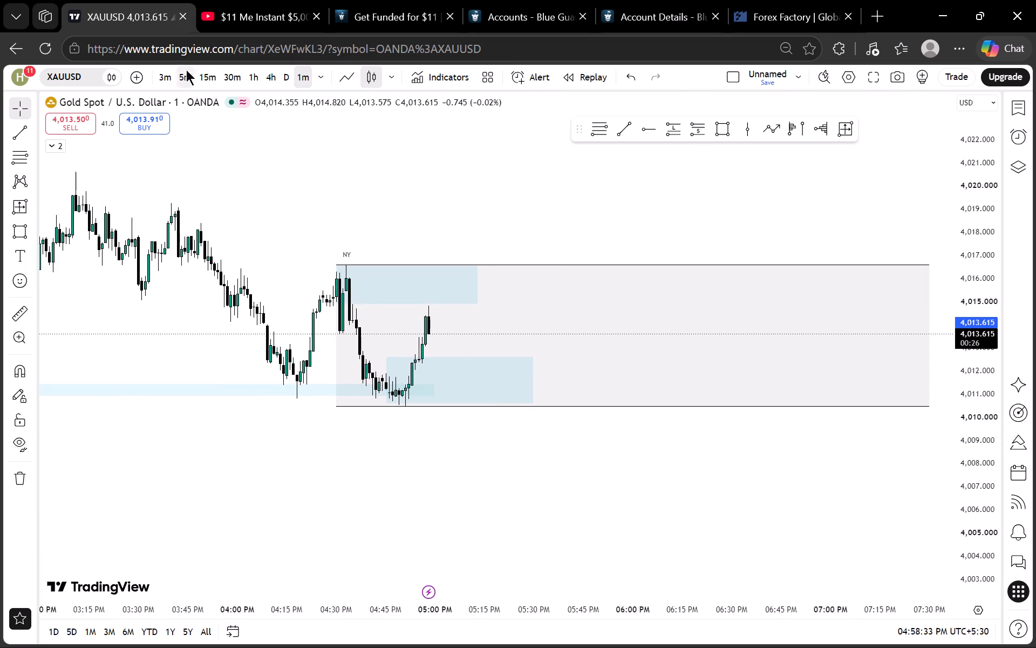
left_click(166, 66)
scroll(396, 206, "down", 1)
scroll(459, 201, "up", 1)
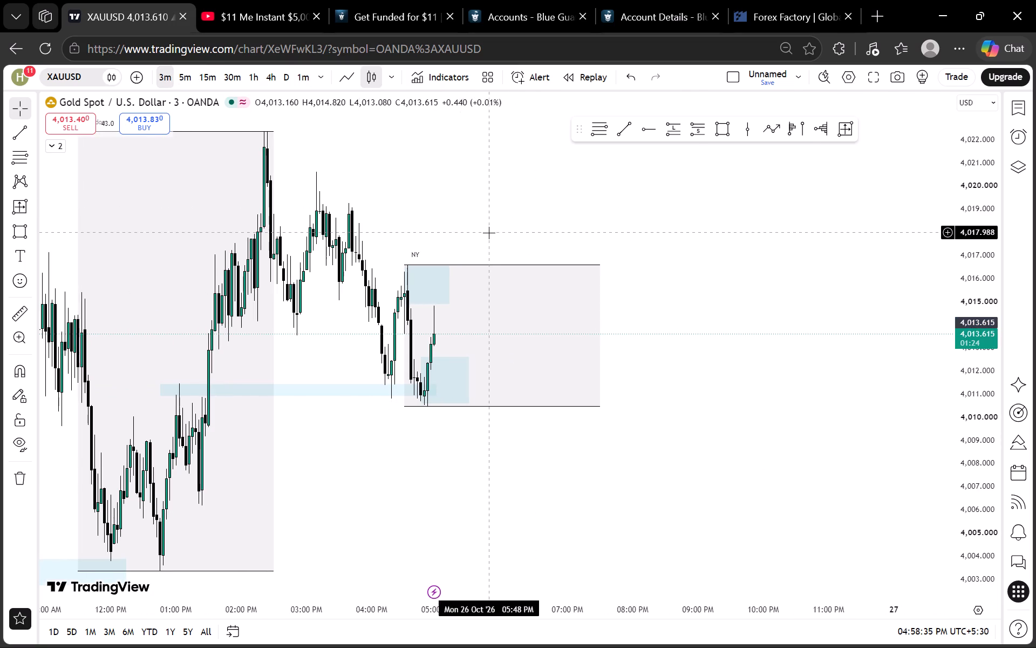
scroll(492, 217, "up", 1)
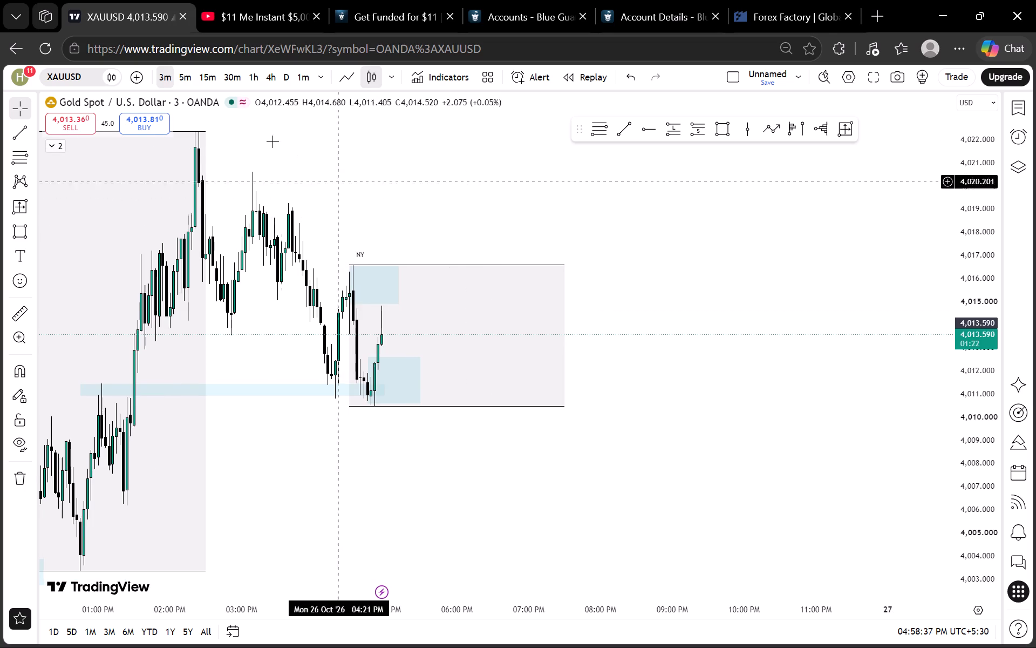
left_click(180, 75)
left_click(175, 69)
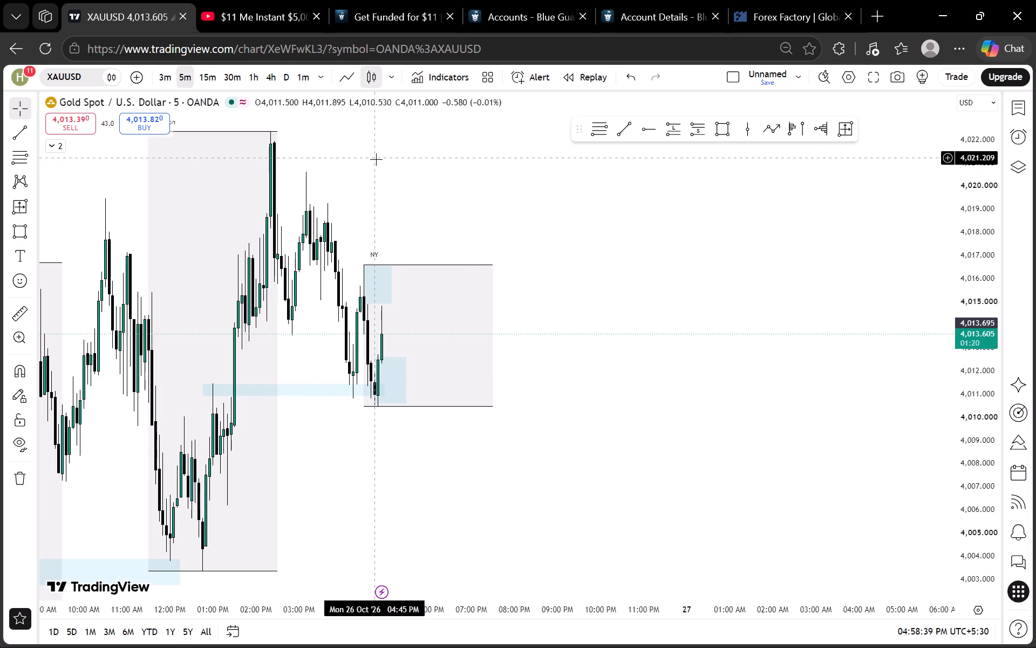
left_click(166, 73)
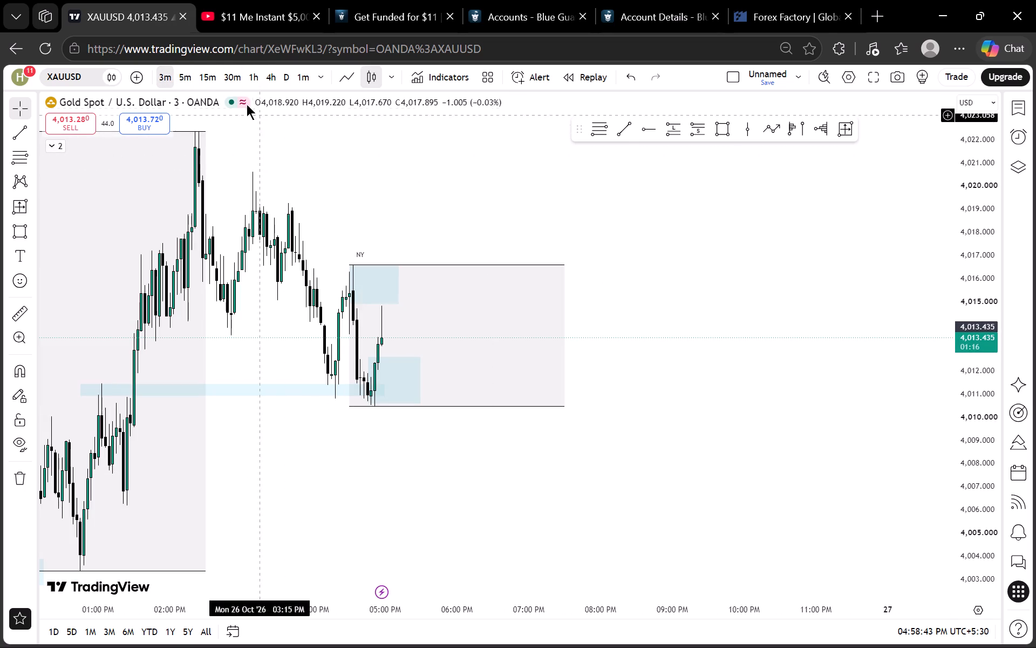
left_click(207, 73)
left_click(175, 73)
left_click(155, 73)
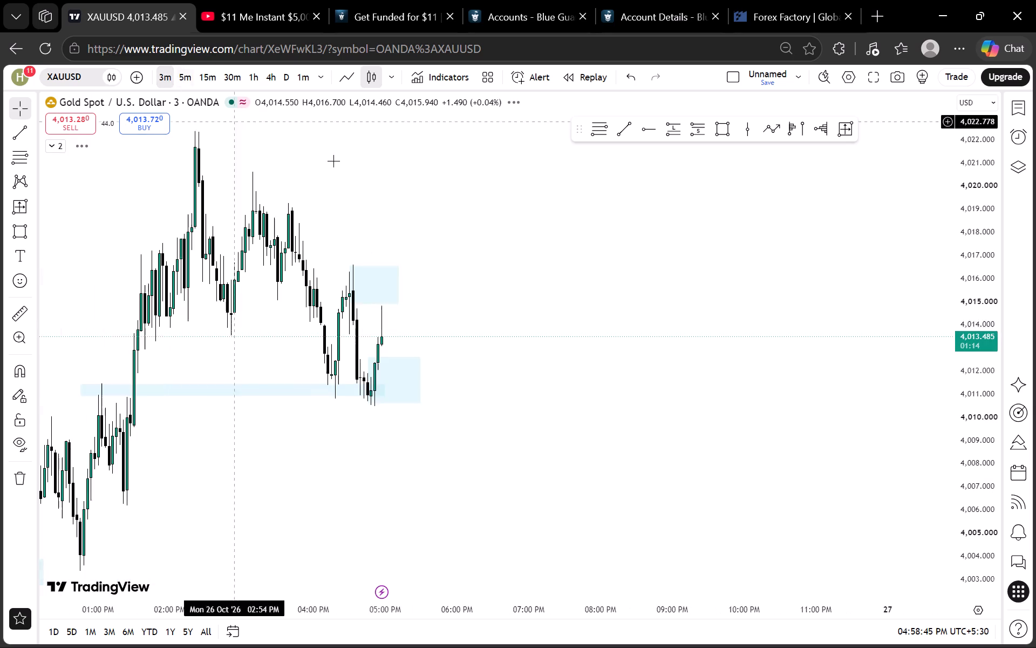
scroll(467, 185, "down", 1)
left_click_drag(550, 190, 507, 195)
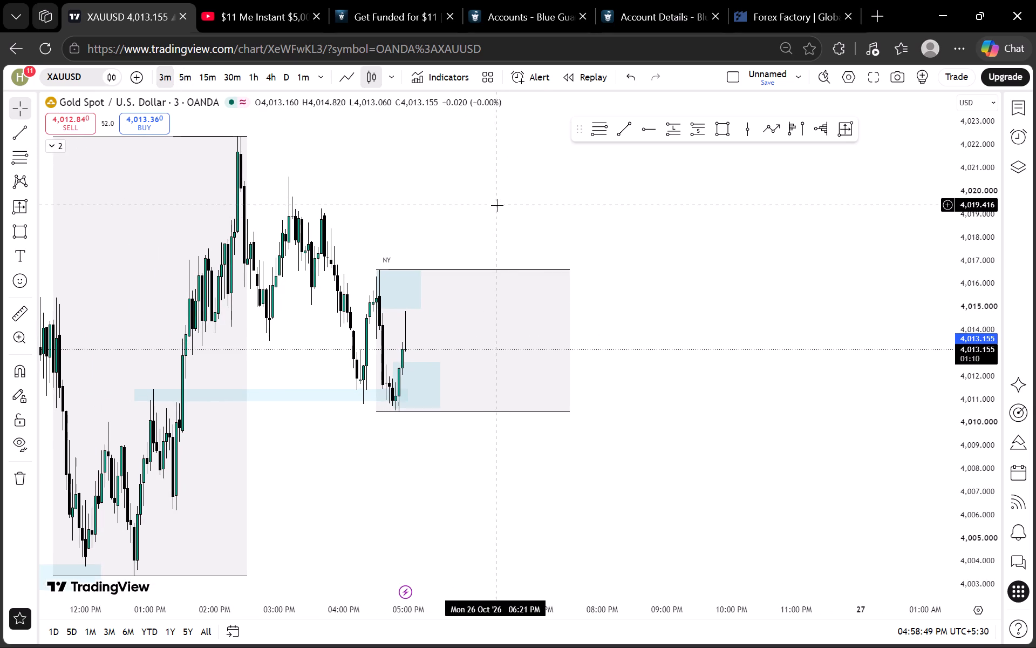
scroll(971, 353, "up", 9)
left_click_drag(610, 383, 724, 357)
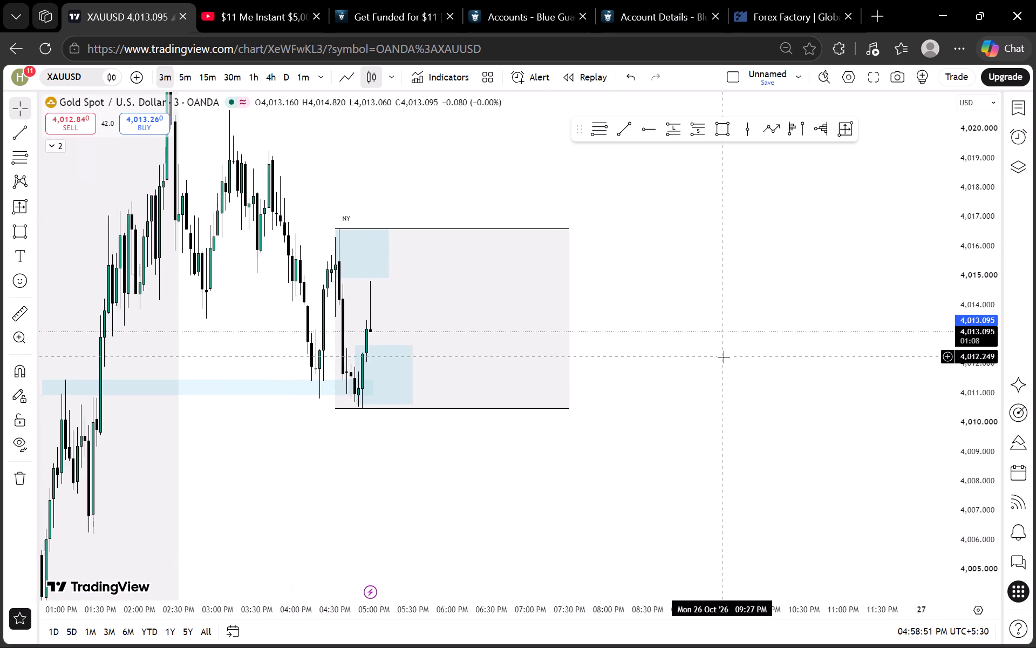
scroll(717, 361, "up", 2)
left_click_drag(655, 375, 712, 362)
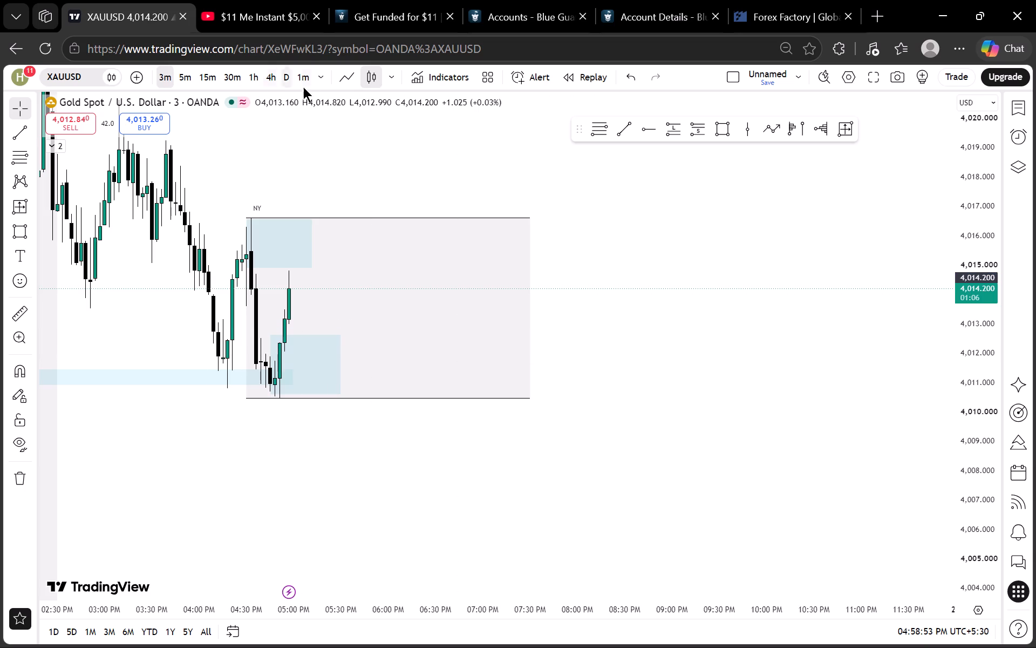
left_click(306, 77)
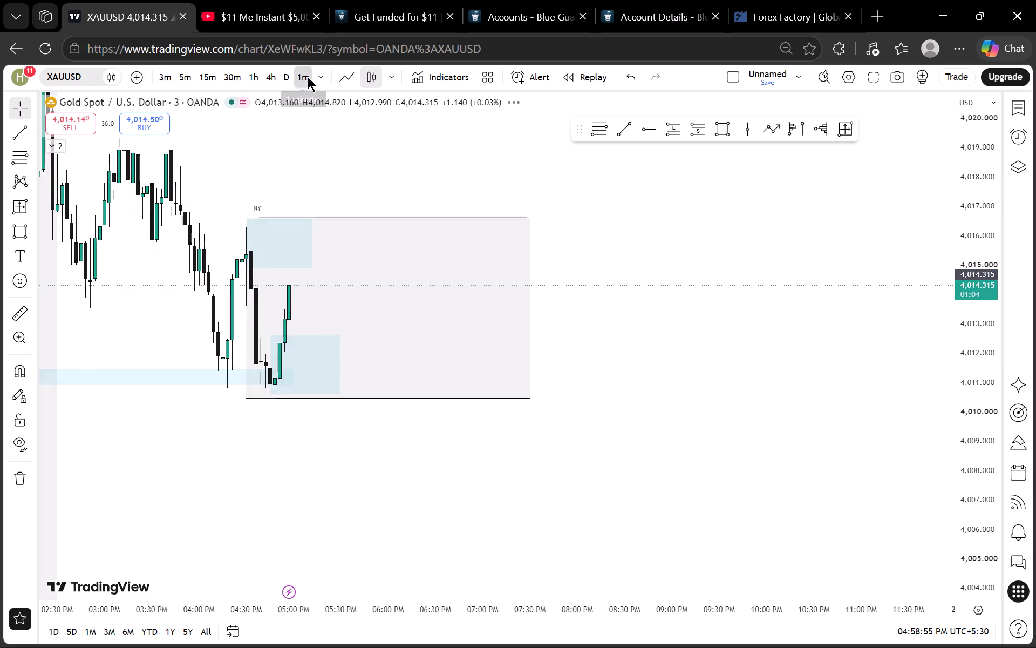
scroll(541, 230, "down", 1)
left_click_drag(513, 188, 488, 217)
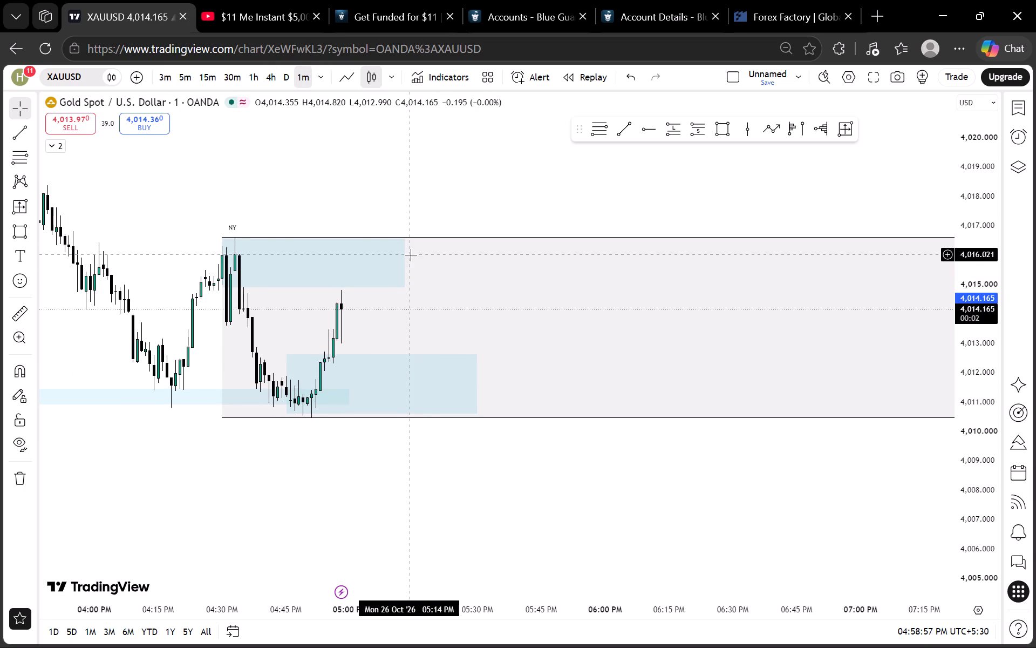
On the 5-minute chart, review the NY session's price action and zones against the earlier Asian and London sessions.
left_click(180, 76)
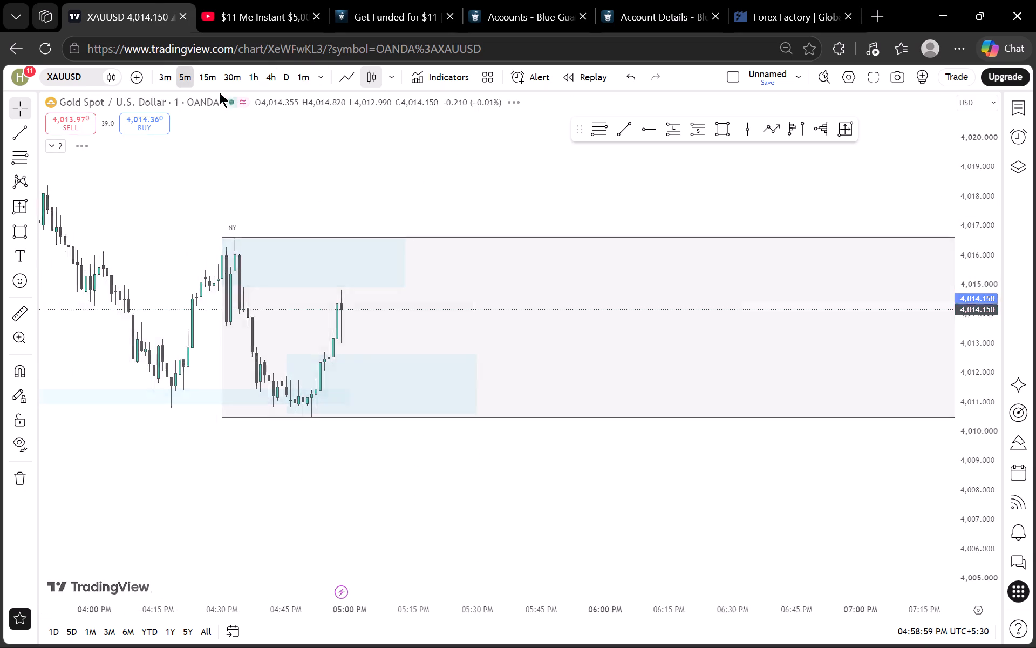
scroll(360, 181, "down", 2)
scroll(618, 252, "up", 2)
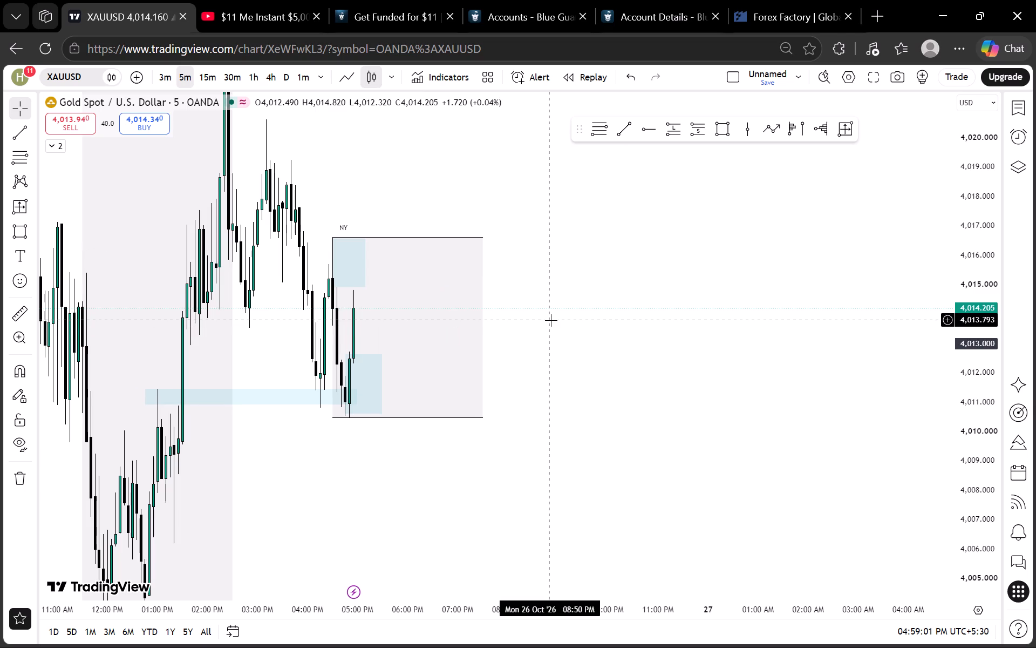
scroll(952, 285, "down", 11)
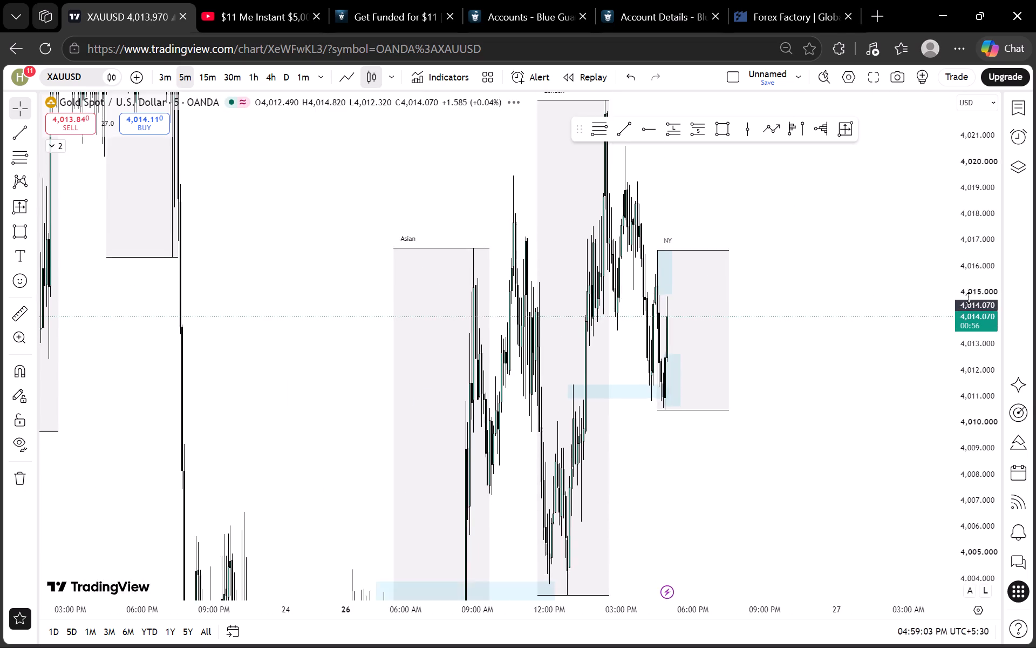
scroll(967, 299, "up", 6)
scroll(985, 298, "down", 7)
scroll(848, 342, "up", 9)
left_click_drag(638, 349, 841, 348)
scroll(1000, 311, "down", 3)
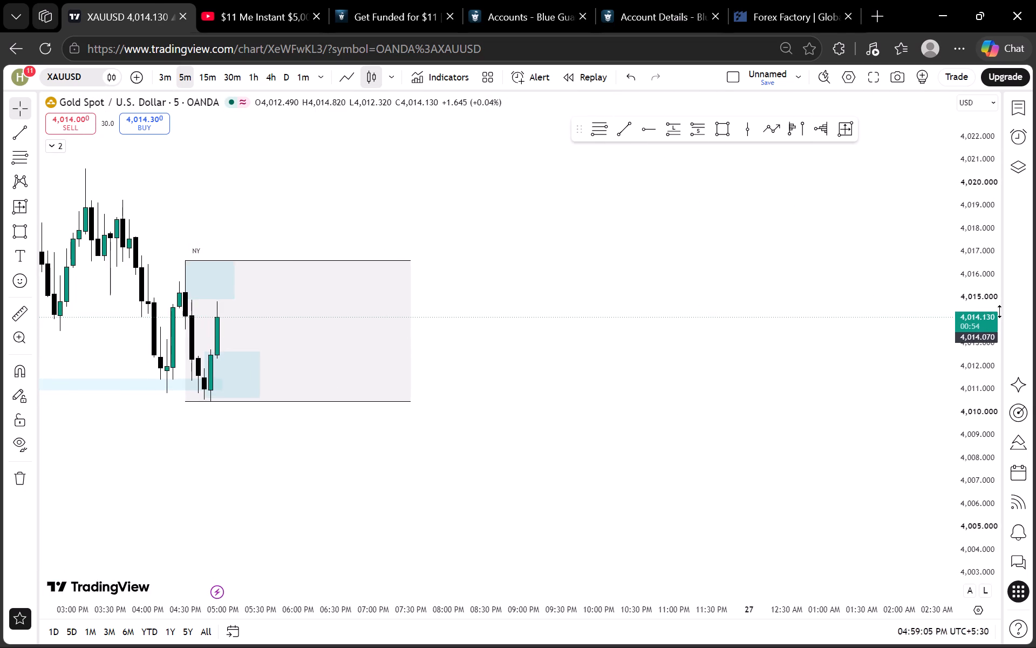
scroll(1000, 313, "down", 19)
left_click_drag(517, 436, 476, 443)
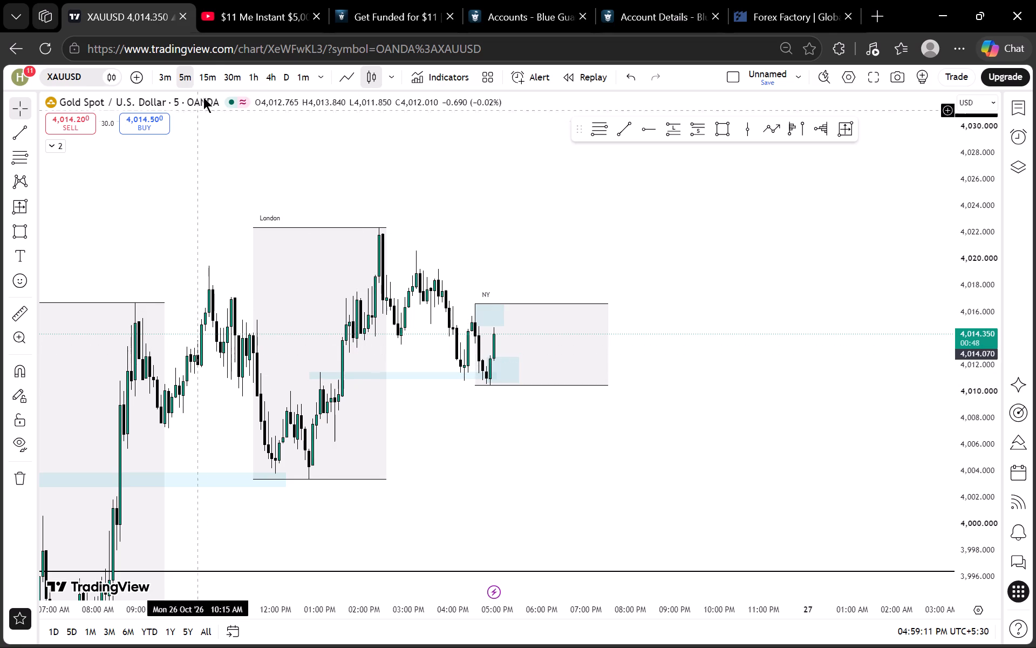
Inspect the Asian, London and NY session ranges on the 15-minute and 30-minute charts, and recheck the NY zones on the 3-minute chart.
left_click(210, 74)
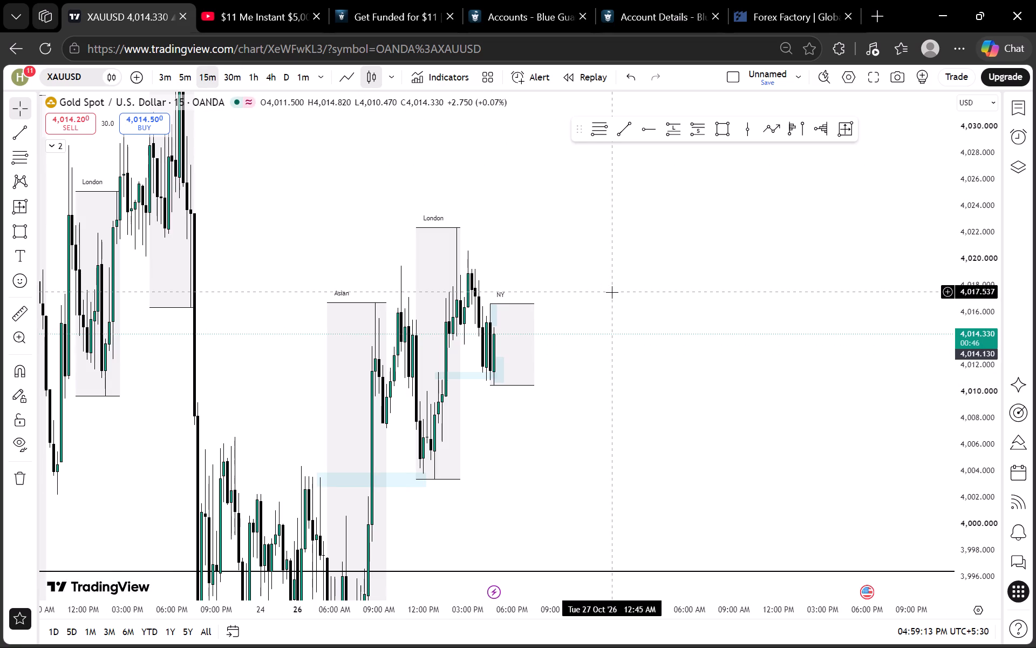
left_click_drag(684, 400, 688, 367)
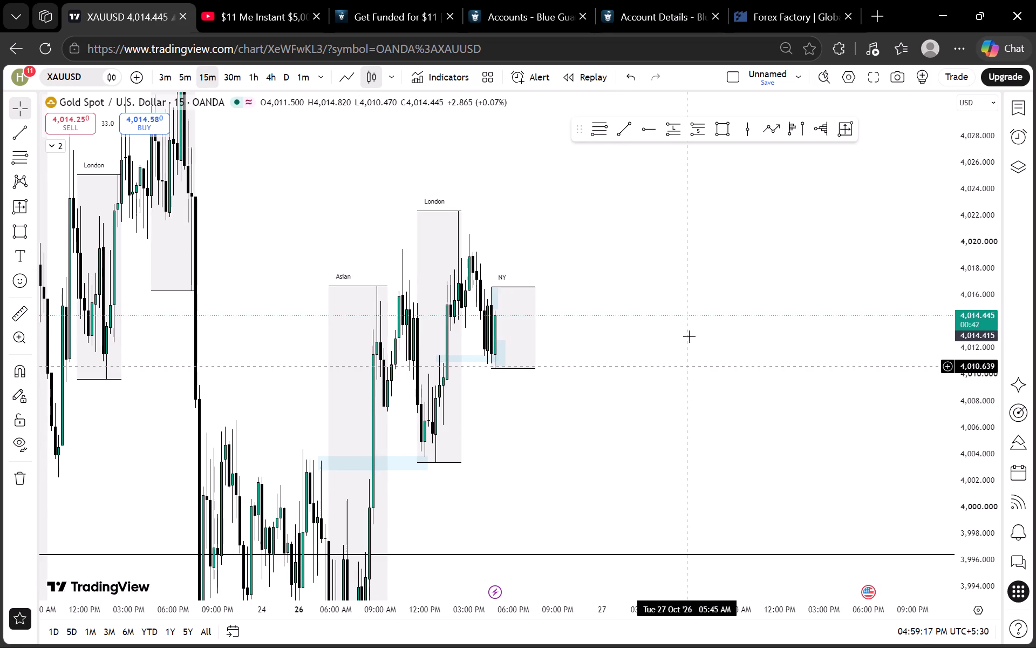
left_click_drag(698, 246, 700, 311)
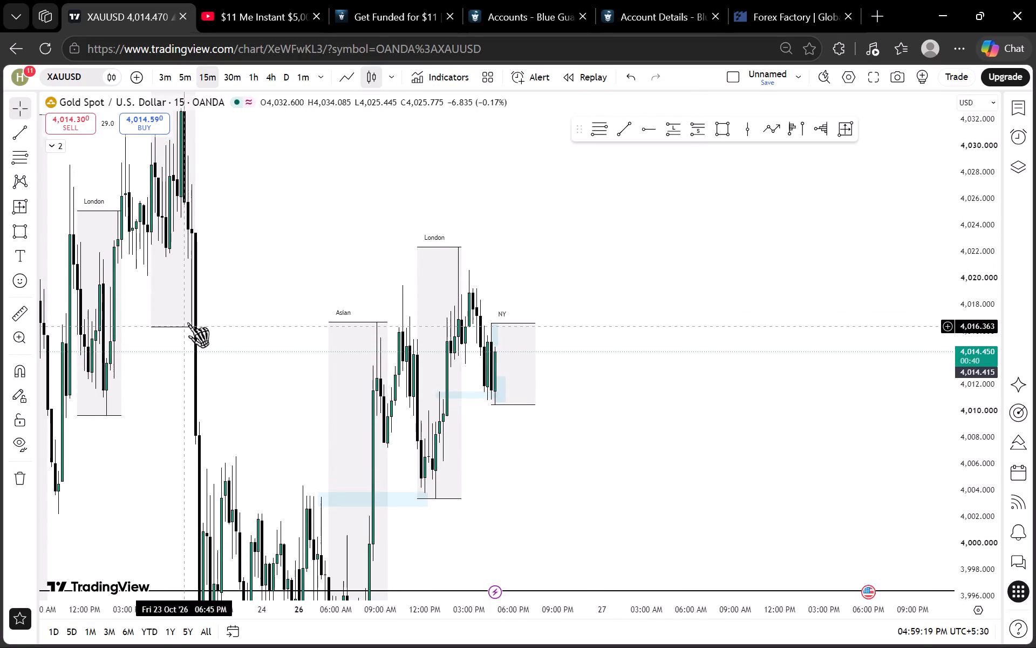
scroll(390, 181, "up", 1)
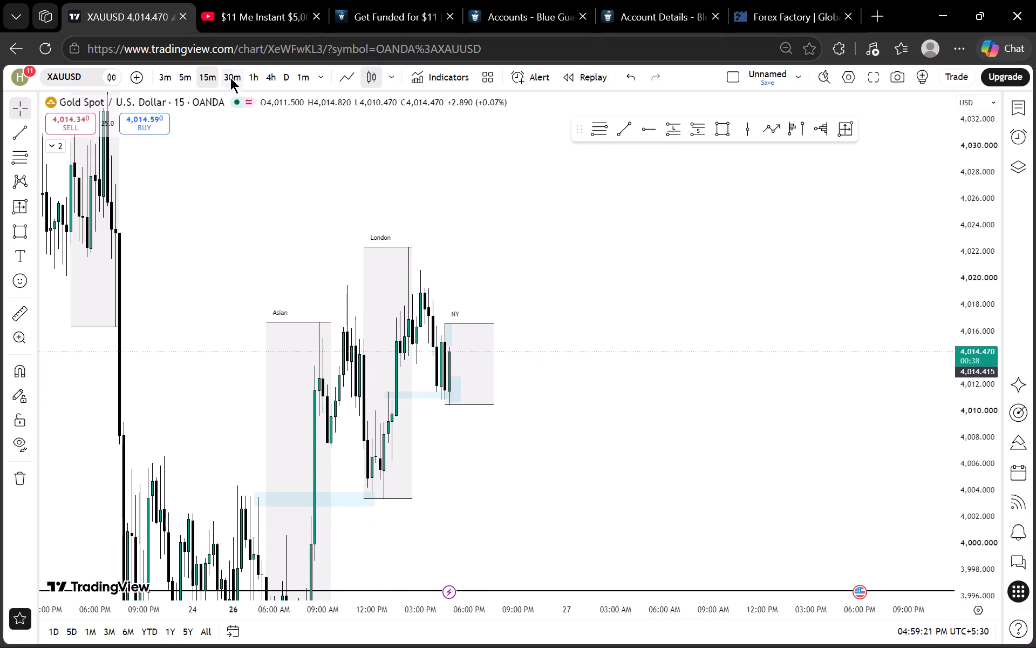
left_click(231, 75)
scroll(503, 230, "up", 3)
left_click_drag(415, 261, 480, 254)
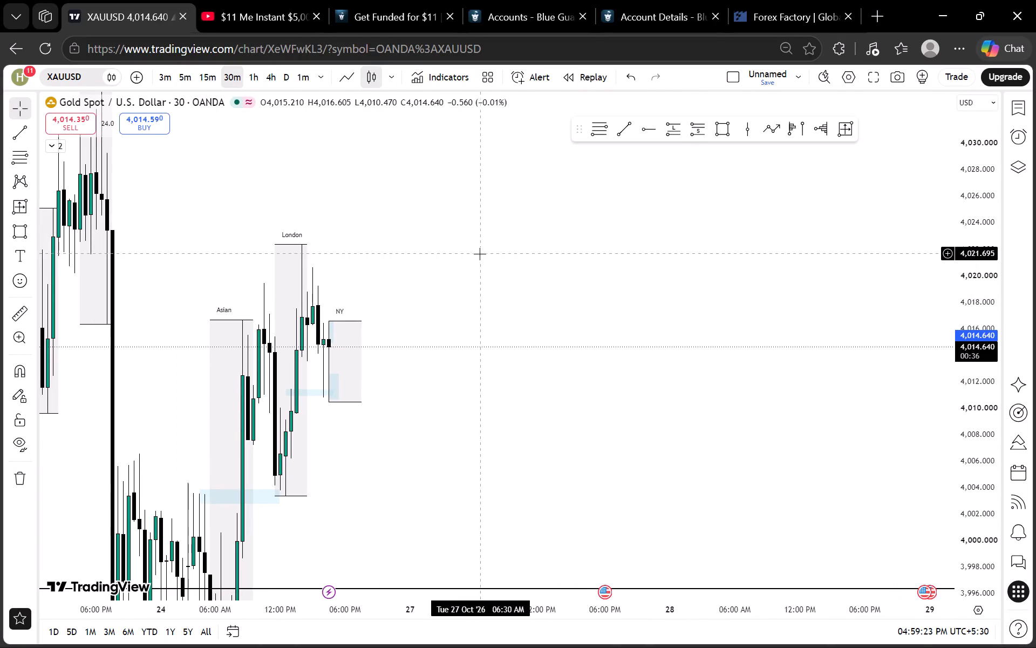
left_click_drag(390, 254, 492, 254)
left_click(203, 73)
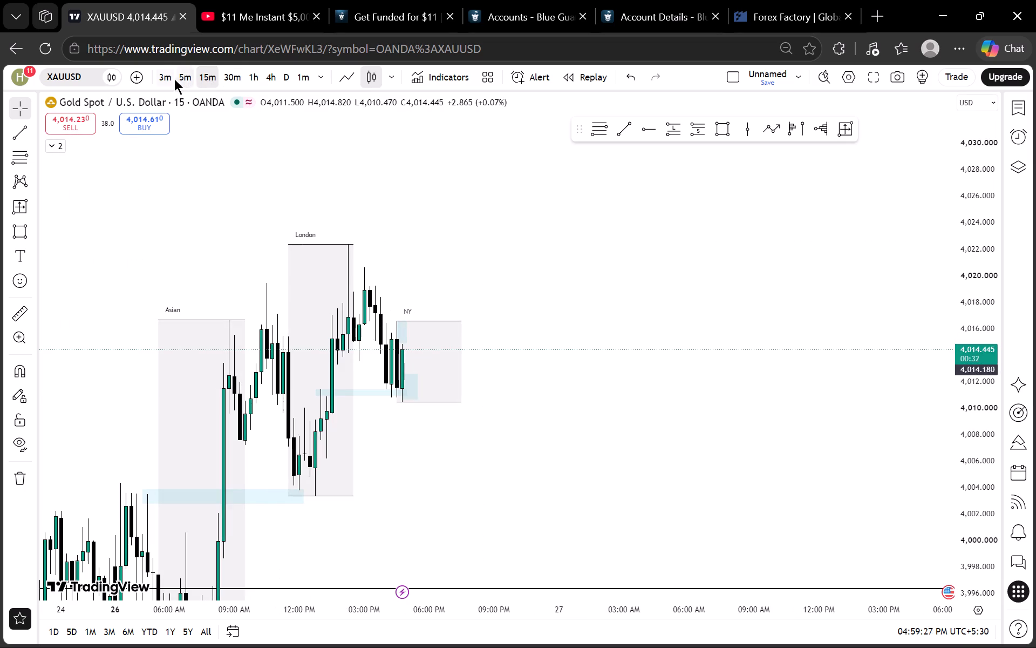
left_click(174, 79)
scroll(345, 172, "down", 3)
left_click_drag(637, 229, 505, 230)
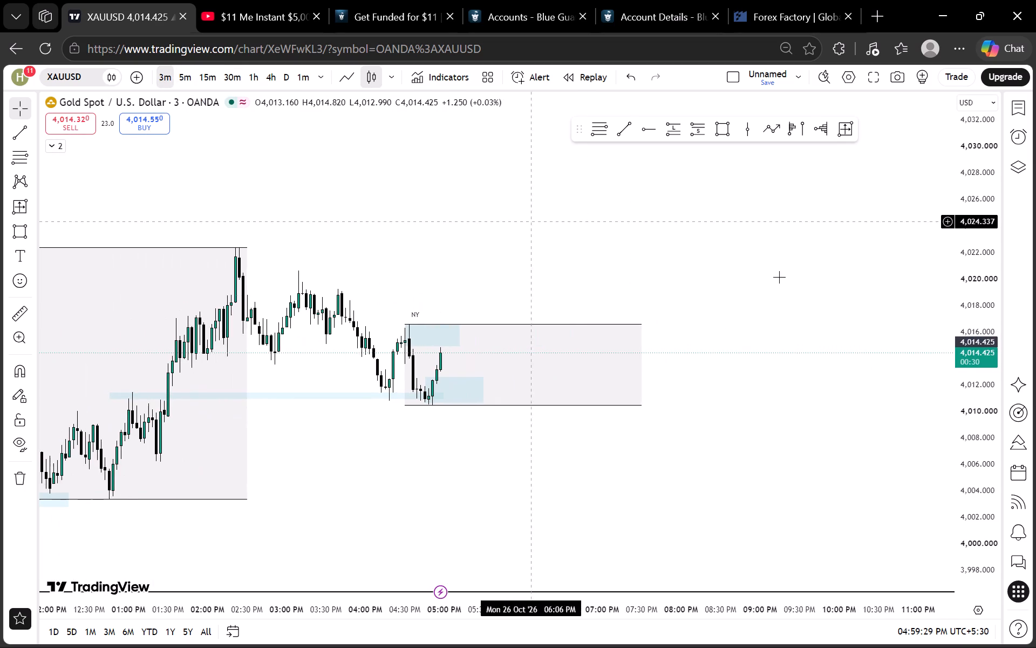
scroll(966, 326, "up", 12)
On the 5-minute chart, extend the lower NY zone so it ends at about 6:05 PM.
left_click(180, 78)
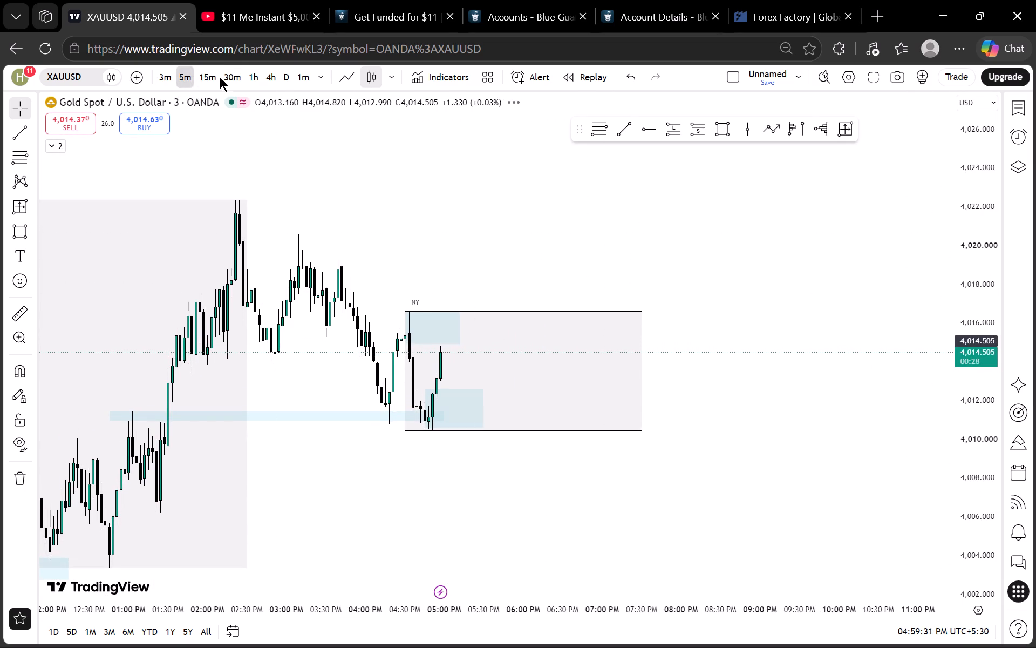
scroll(563, 215, "up", 2)
left_click_drag(501, 218, 520, 211)
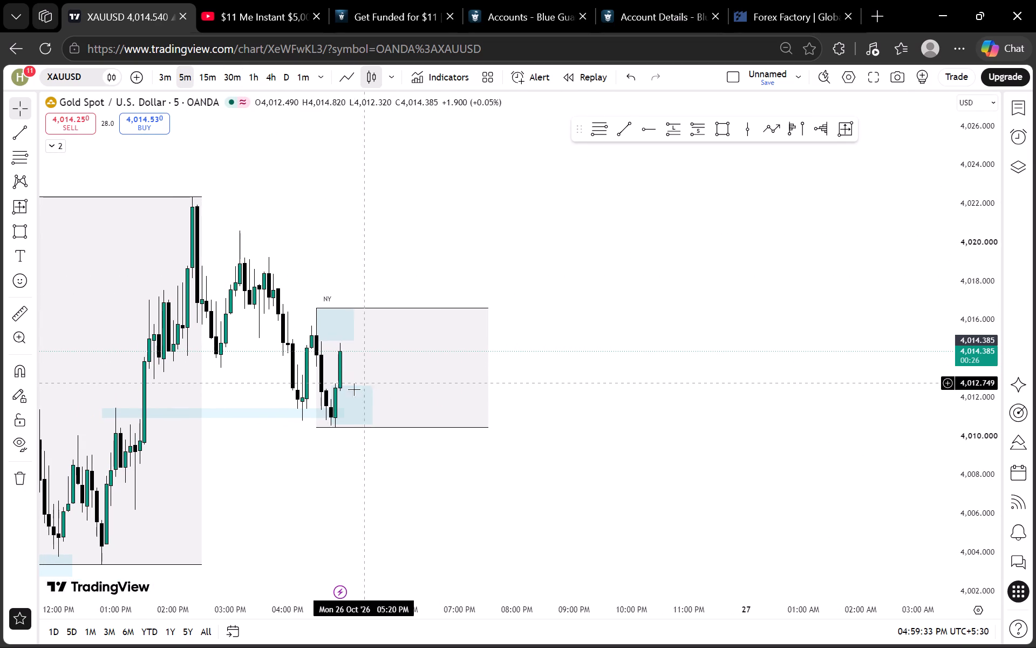
left_click_drag(374, 404, 406, 402)
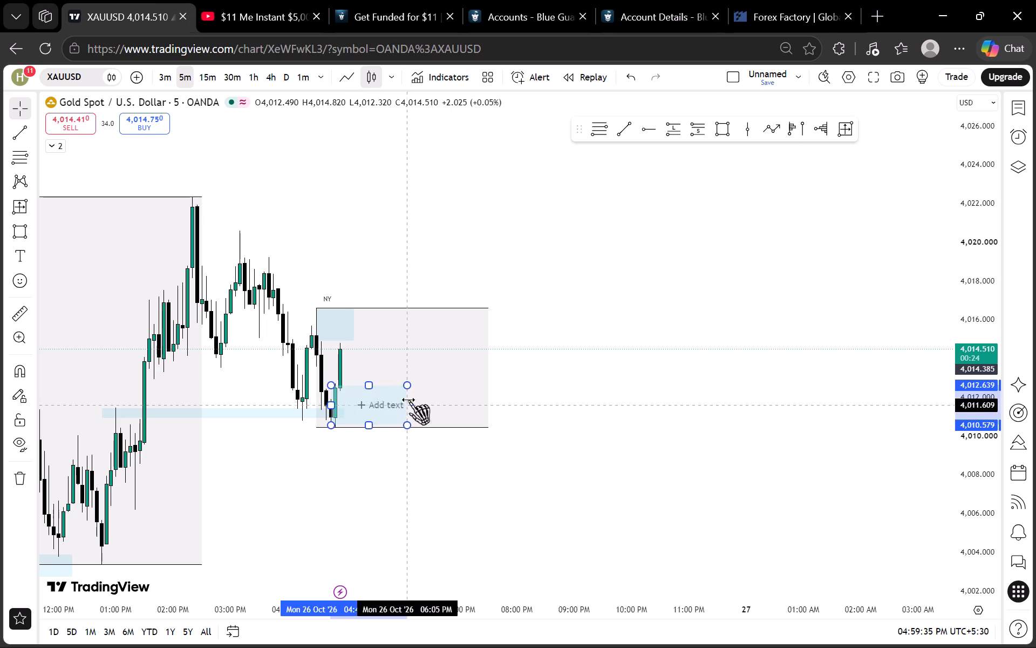
left_click(484, 247)
scroll(966, 313, "down", 4)
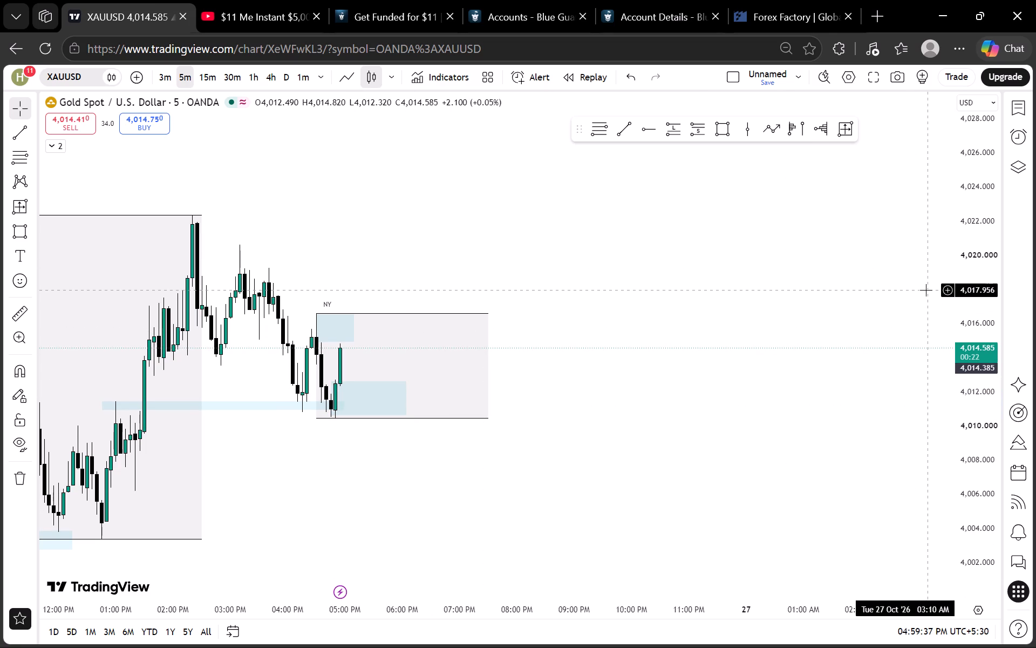
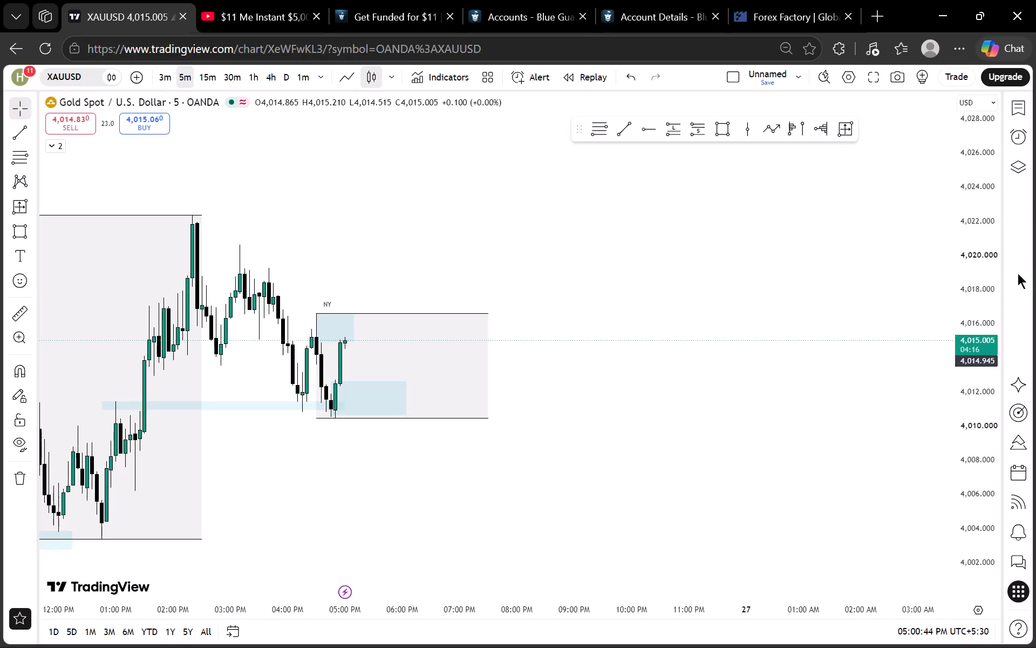
On the 5-minute chart, examine how the latest candles sit between the upper and lower blue zones of the NY session.
scroll(981, 343, "up", 9)
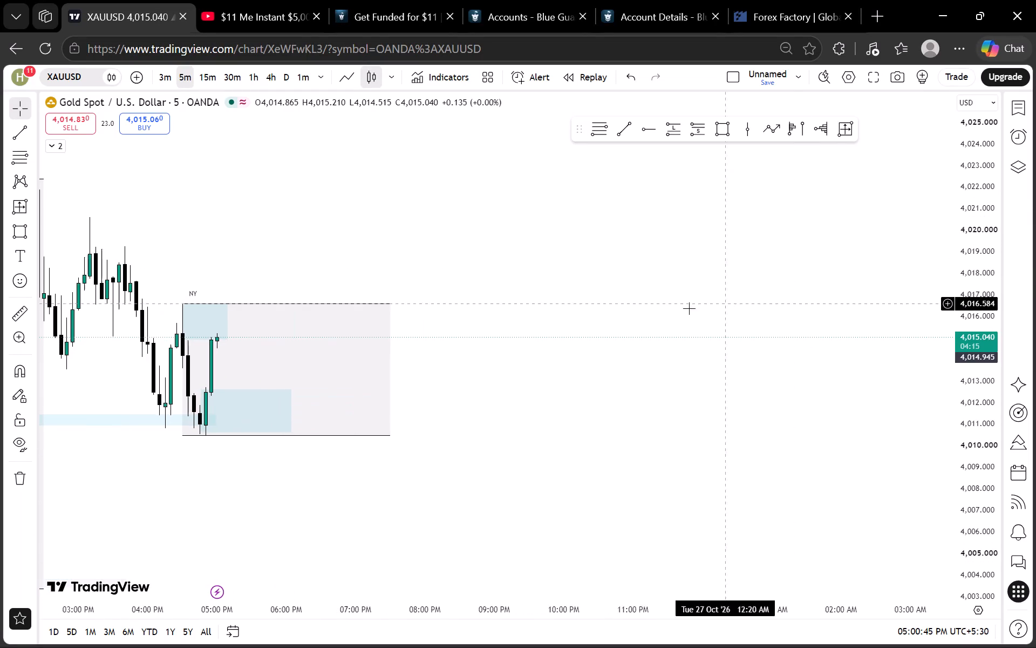
scroll(669, 274, "up", 1)
left_click_drag(640, 261, 686, 256)
scroll(665, 272, "down", 2)
left_click_drag(519, 239, 605, 226)
scroll(622, 272, "up", 1)
left_click_drag(501, 253, 571, 252)
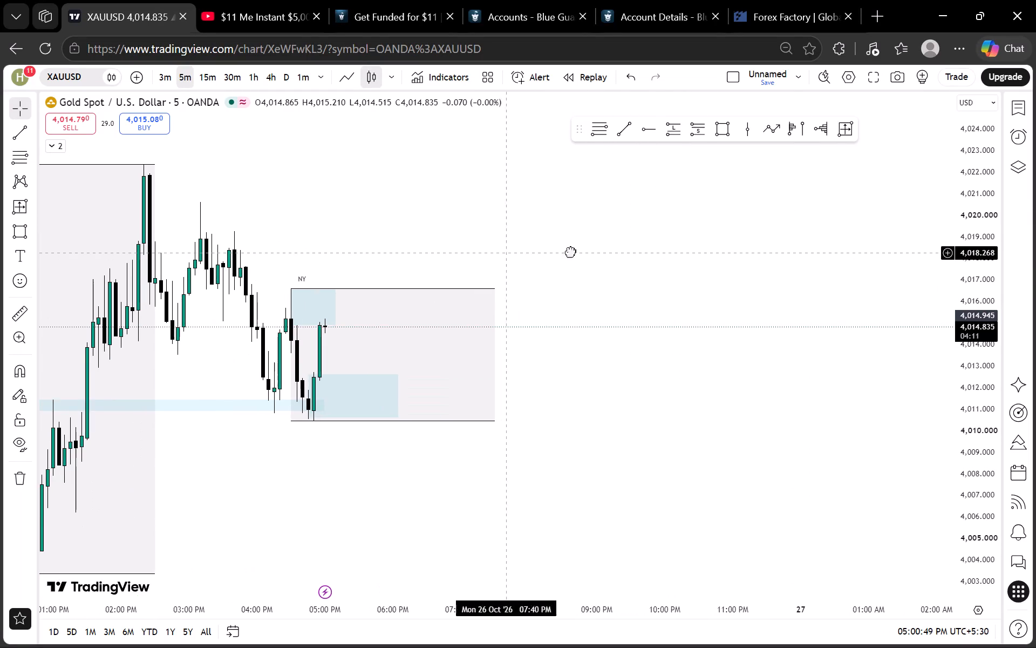
left_click_drag(571, 252, 587, 252)
scroll(635, 247, "down", 2)
scroll(968, 328, "up", 9)
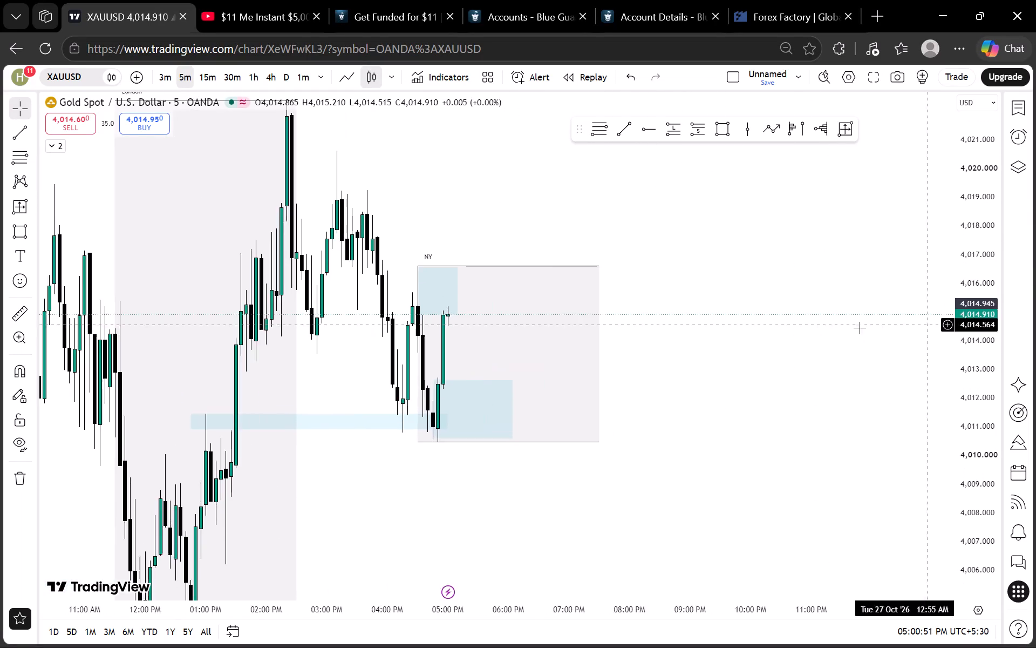
scroll(854, 328, "up", 3)
scroll(965, 274, "down", 7)
scroll(672, 273, "up", 2)
left_click_drag(630, 266, 637, 266)
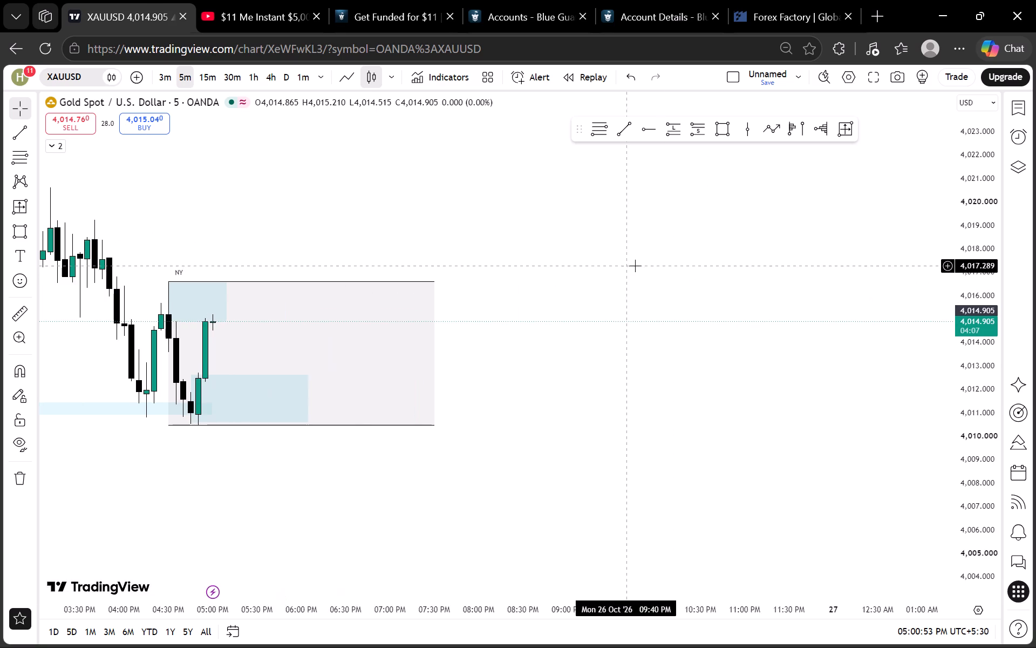
left_click_drag(637, 266, 666, 260)
scroll(666, 260, "down", 1)
left_click(342, 367)
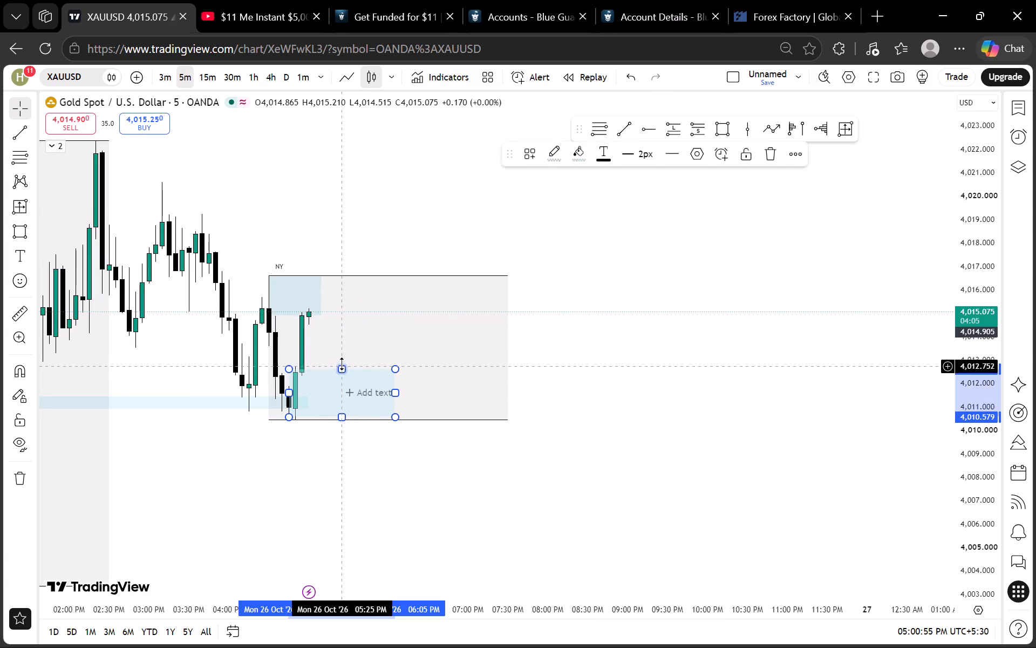
left_click(502, 284)
Review the NY session range and its zones against the London session's high and low on the 5-minute chart.
scroll(623, 313, "down", 1)
left_click_drag(626, 322, 792, 289)
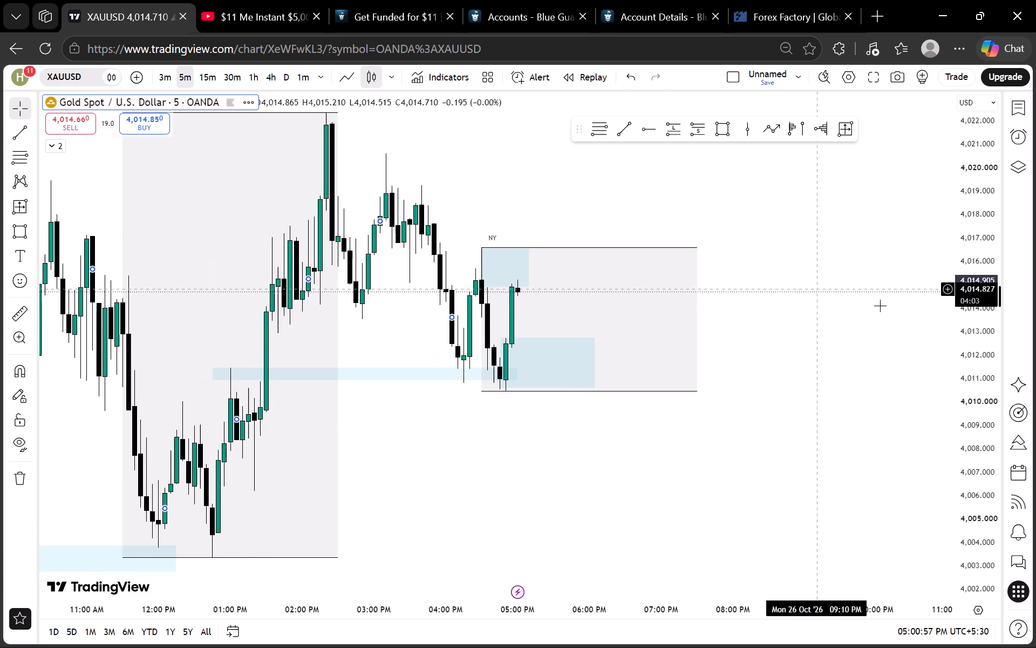
scroll(974, 320, "up", 7)
left_click_drag(833, 272, 788, 390)
scroll(781, 380, "up", 1)
left_click_drag(698, 231, 739, 333)
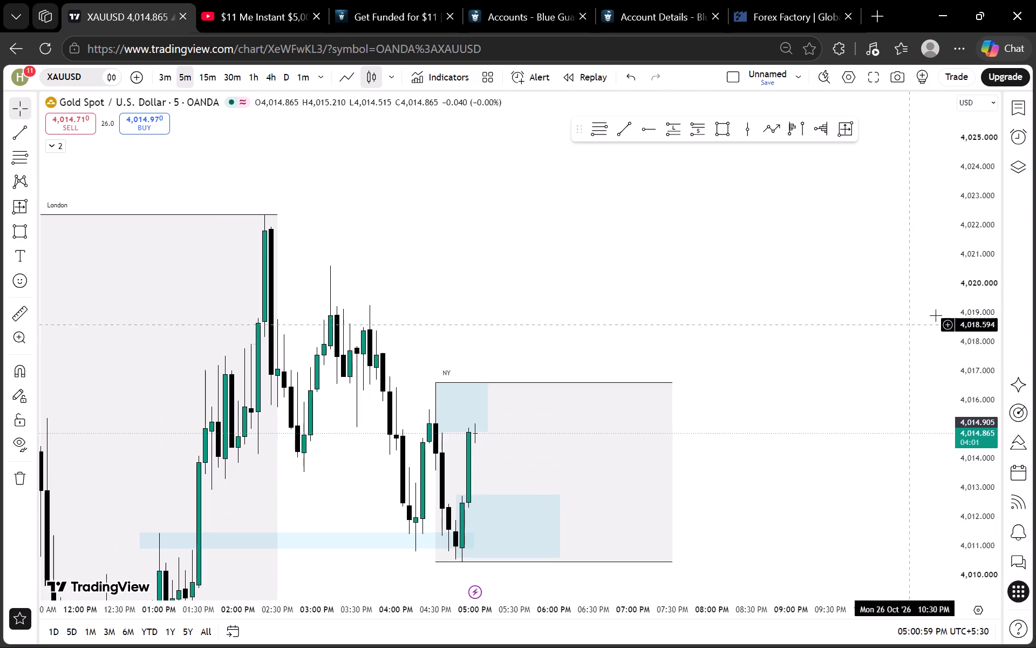
scroll(984, 299, "down", 9)
left_click_drag(842, 397, 797, 320)
left_click_drag(705, 252, 647, 258)
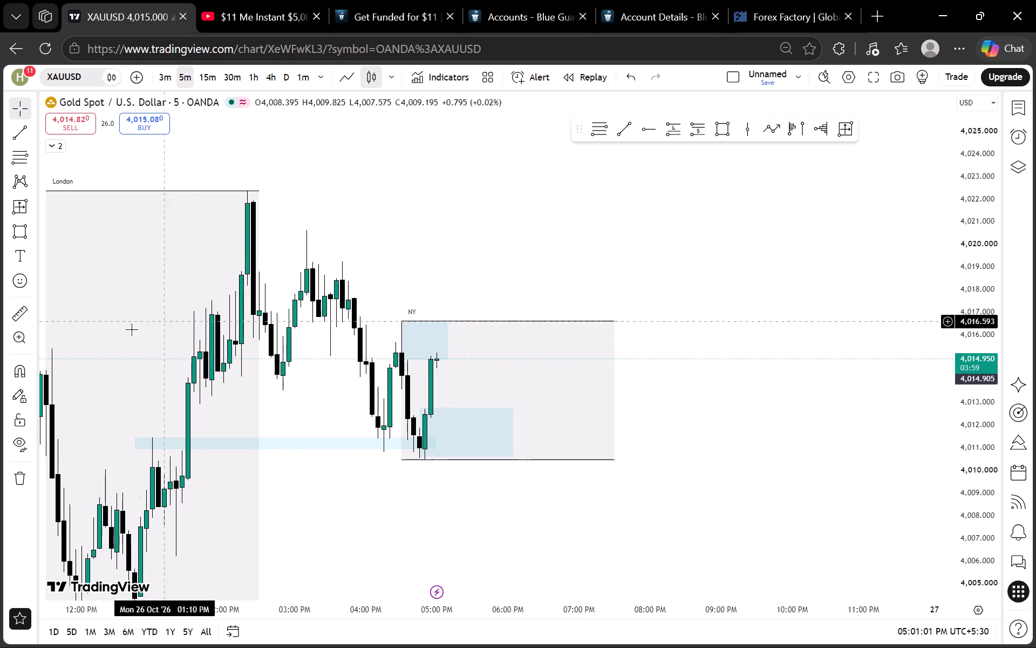
Measure the price distance from the top of the lower NY zone up to the London session high.
left_click(17, 316)
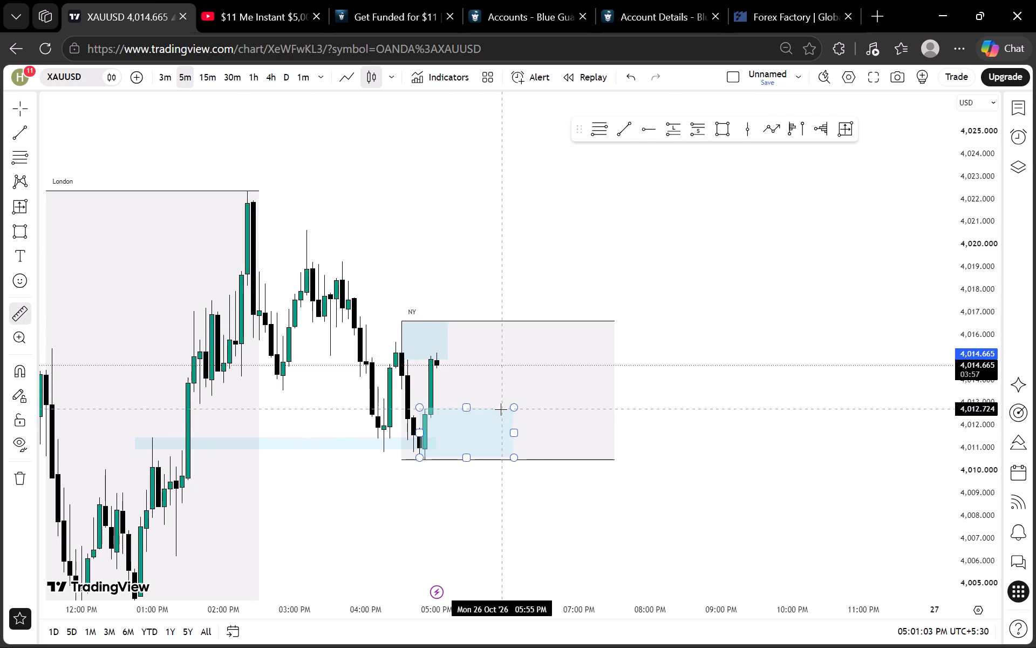
left_click(503, 406)
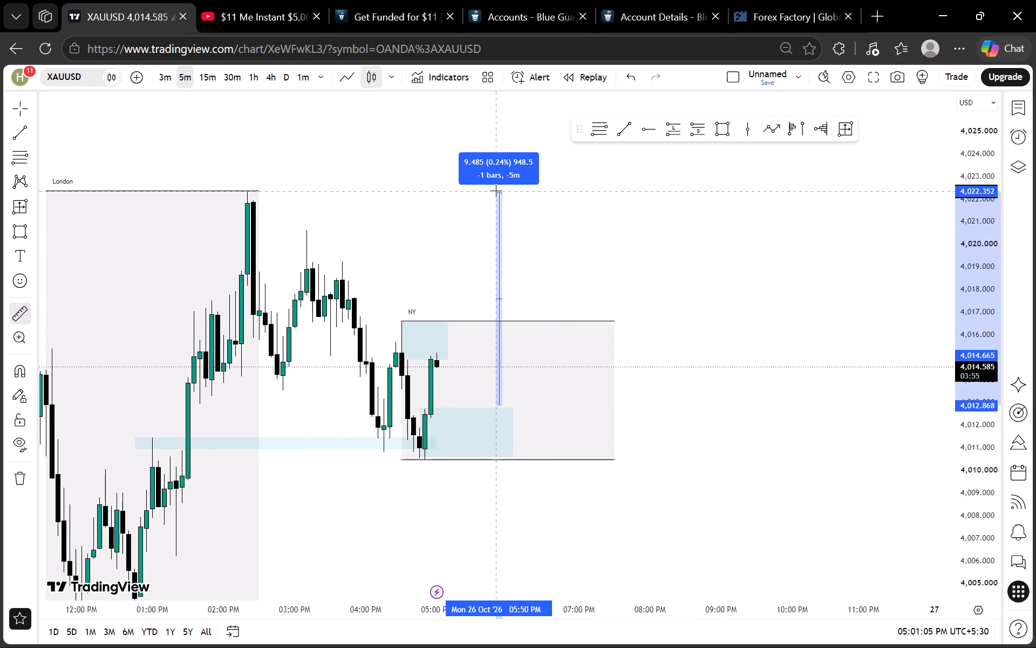
left_click(496, 189)
left_click(529, 221)
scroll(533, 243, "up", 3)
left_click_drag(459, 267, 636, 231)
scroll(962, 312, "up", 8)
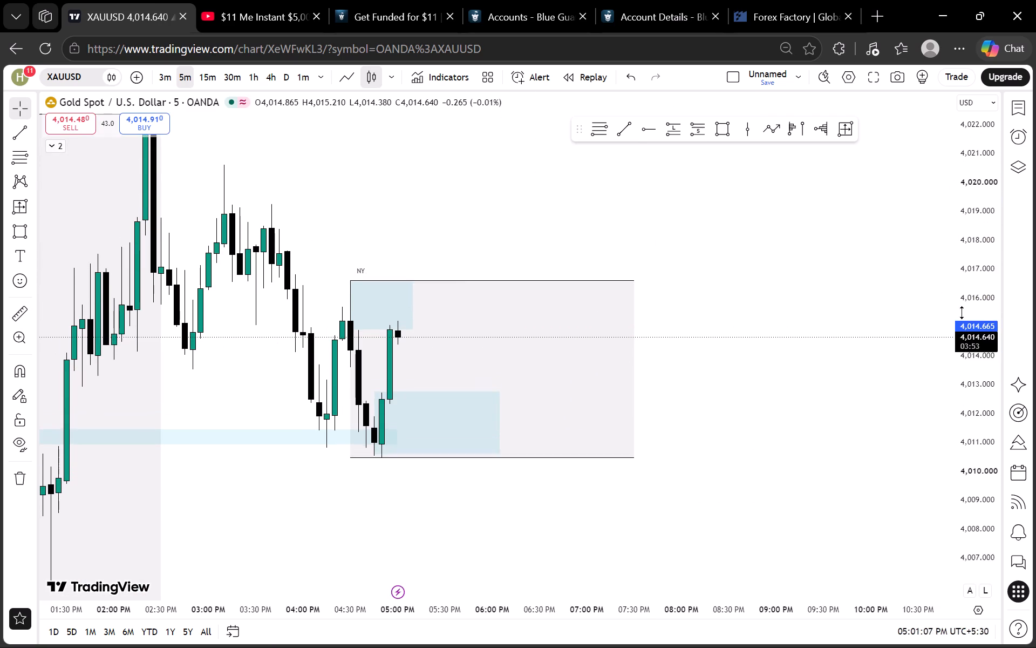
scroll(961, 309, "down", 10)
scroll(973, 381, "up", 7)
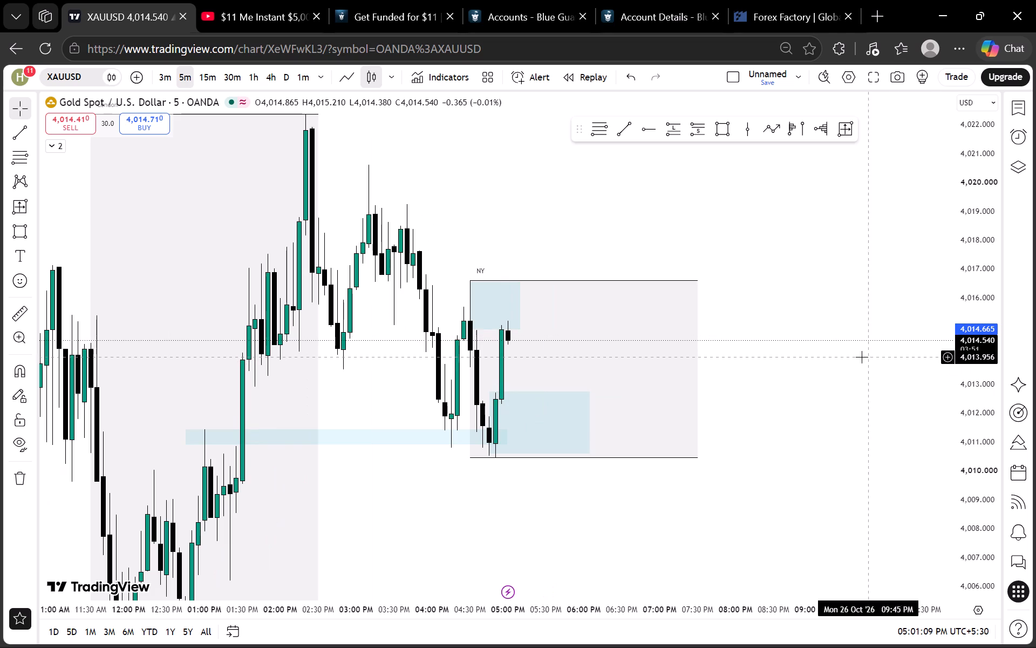
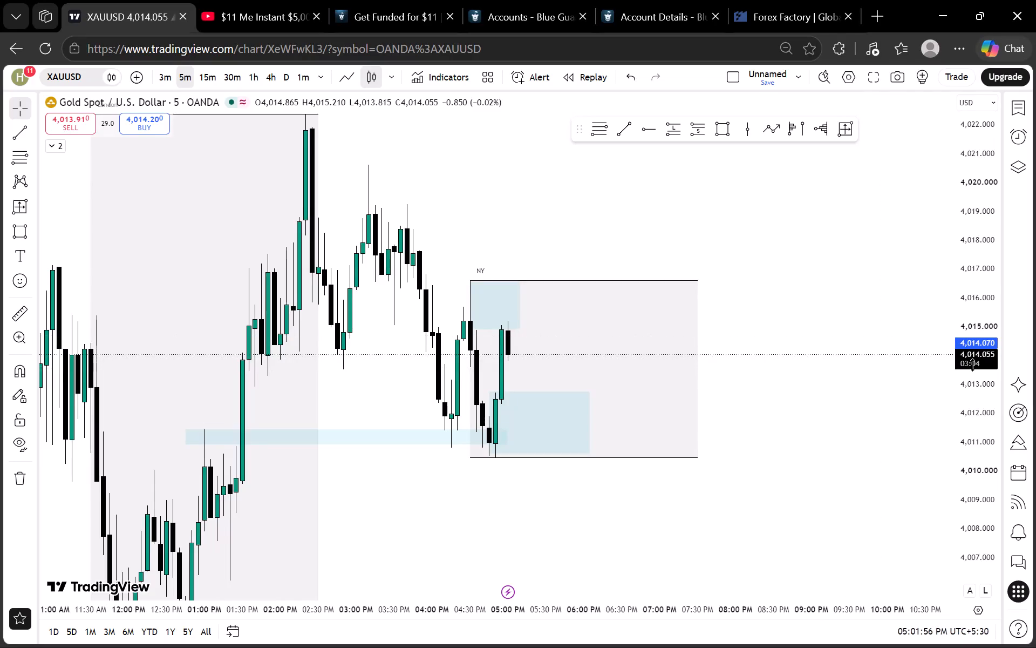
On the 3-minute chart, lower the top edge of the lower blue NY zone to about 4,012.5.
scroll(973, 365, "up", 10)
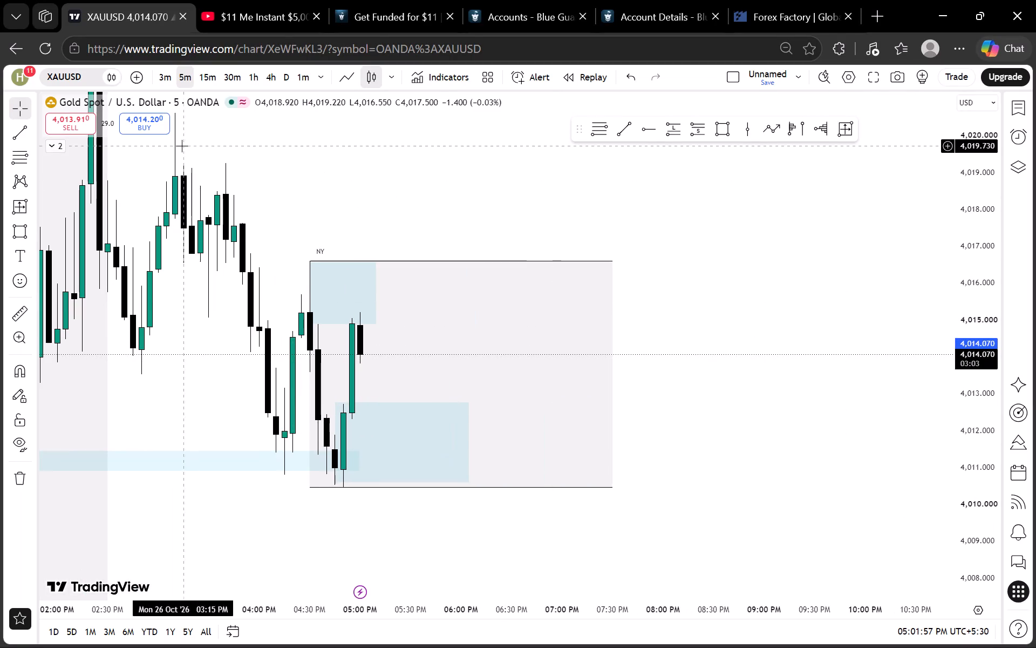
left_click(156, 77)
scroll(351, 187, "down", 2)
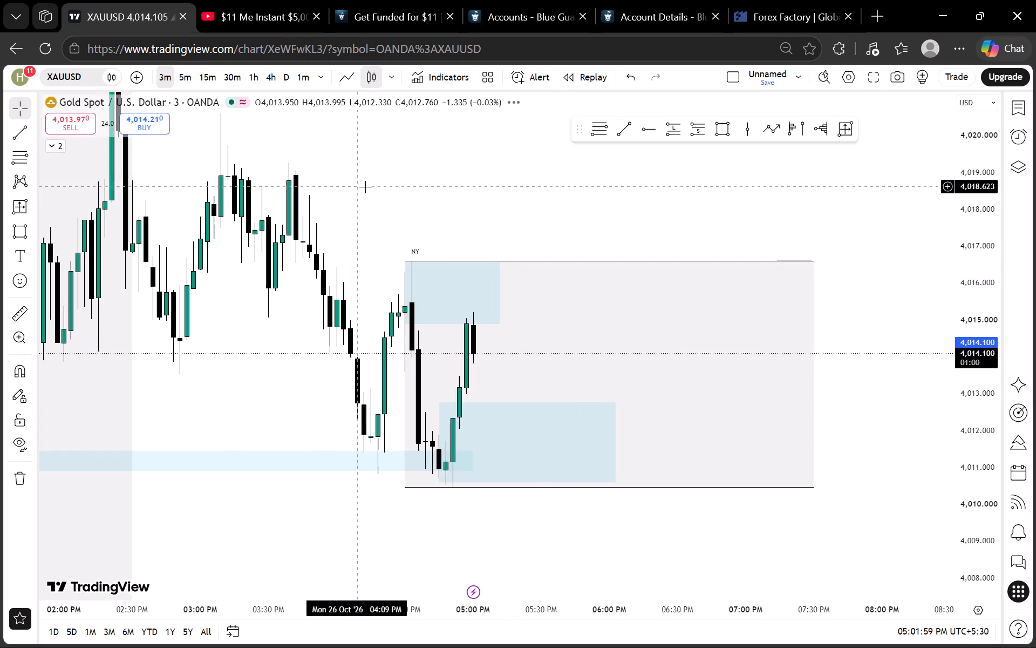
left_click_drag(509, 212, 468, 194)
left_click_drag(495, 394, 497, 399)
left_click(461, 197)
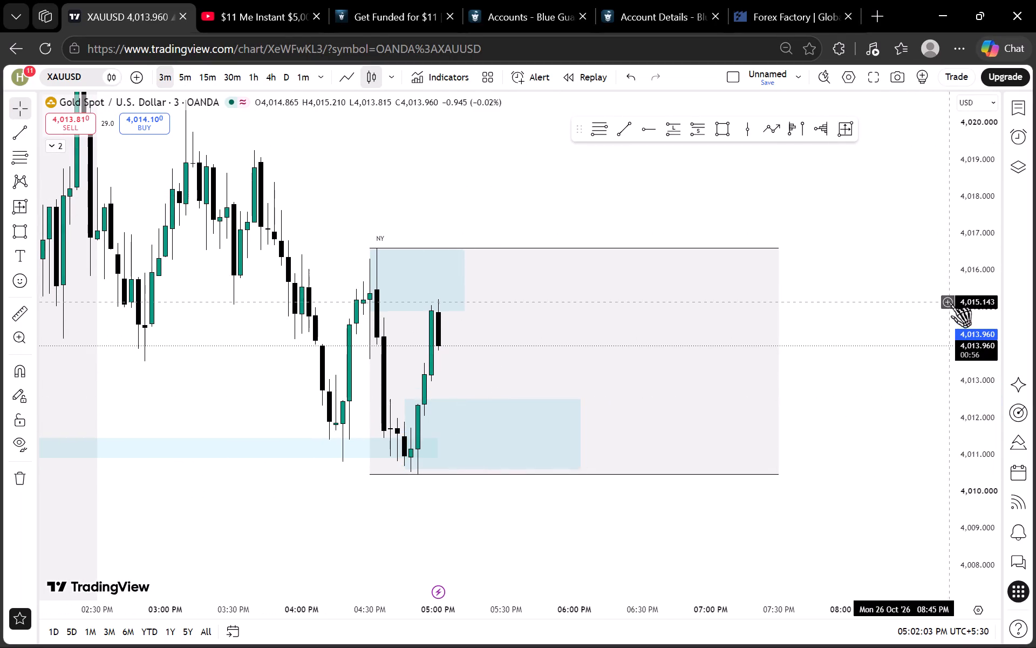
On the 5-minute chart, raise the top edge of the lower blue NY zone to about 4,012.78.
scroll(950, 302, "down", 11)
scroll(926, 322, "up", 5)
scroll(976, 319, "down", 5)
scroll(975, 329, "up", 5)
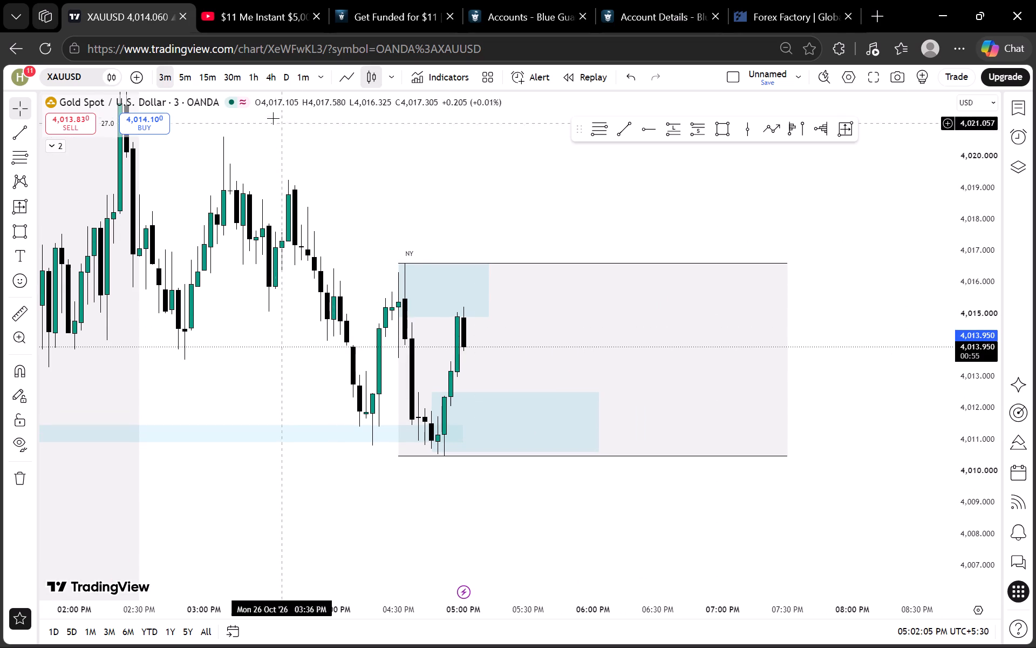
left_click(186, 70)
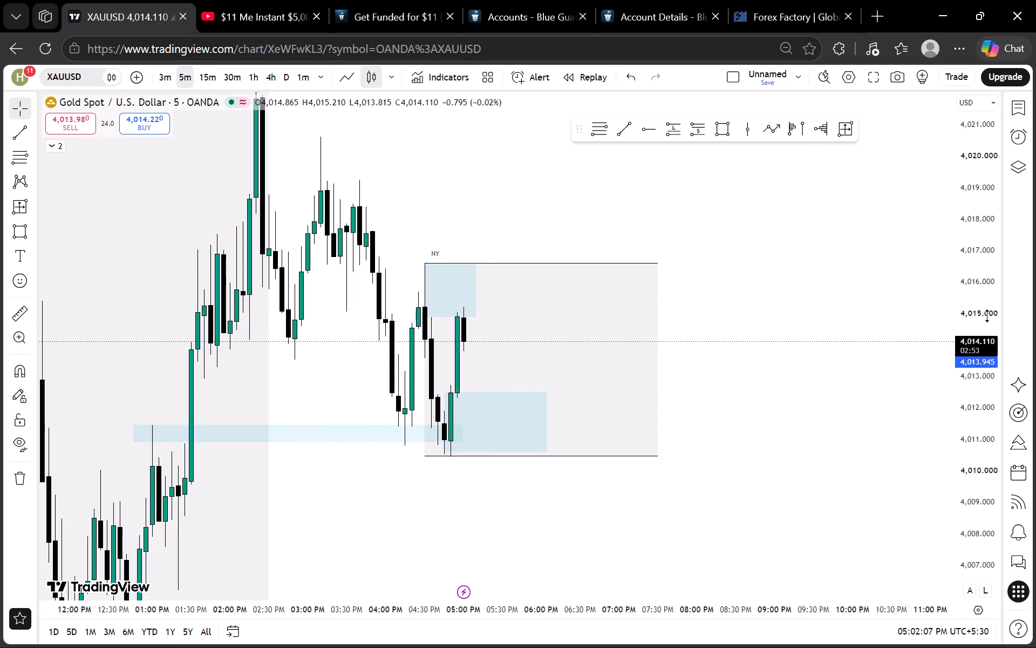
scroll(987, 314, "down", 5)
scroll(973, 341, "up", 3)
scroll(729, 303, "up", 1)
left_click_drag(680, 313, 746, 314)
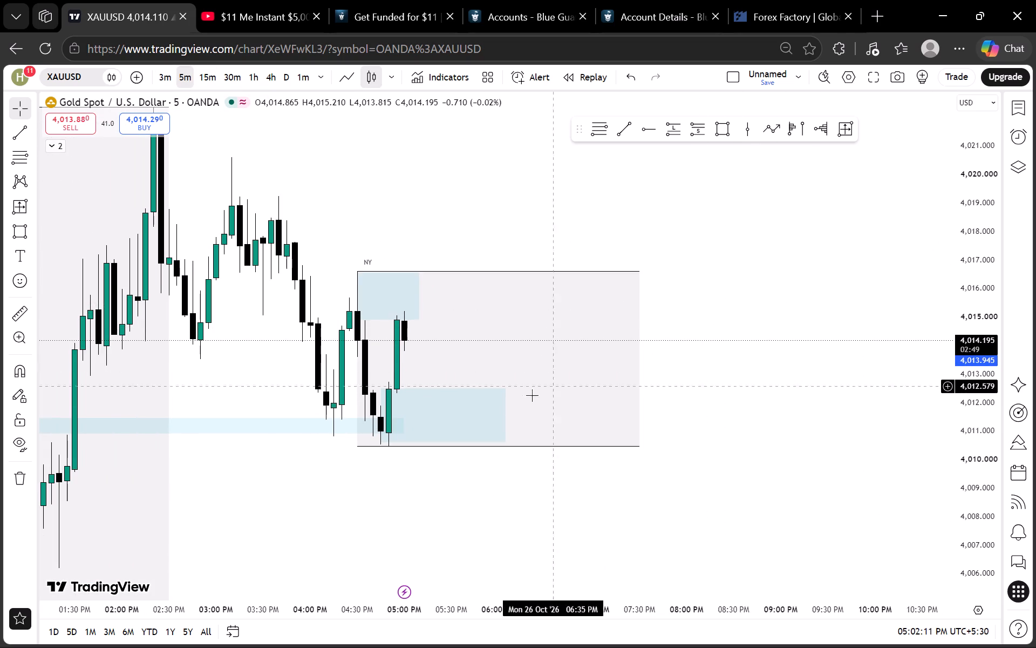
left_click_drag(441, 391, 441, 381)
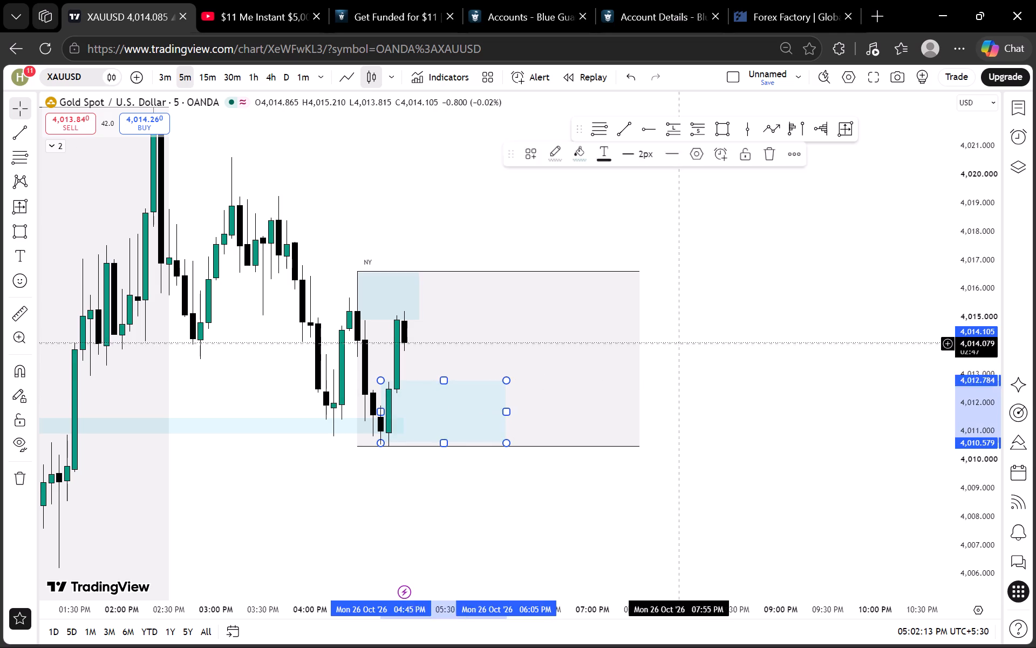
left_click(686, 337)
Review the NY range on the 5-minute chart against the Asian and London sessions and the previous day's price action.
scroll(964, 326, "down", 6)
scroll(969, 347, "up", 7)
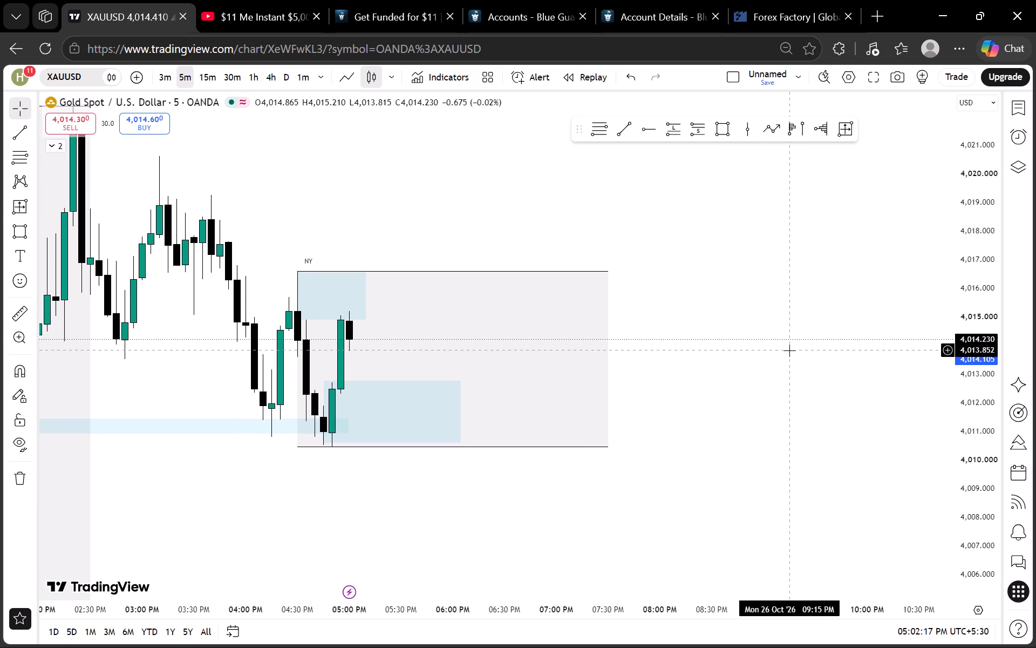
scroll(984, 366, "up", 3)
scroll(953, 362, "down", 2)
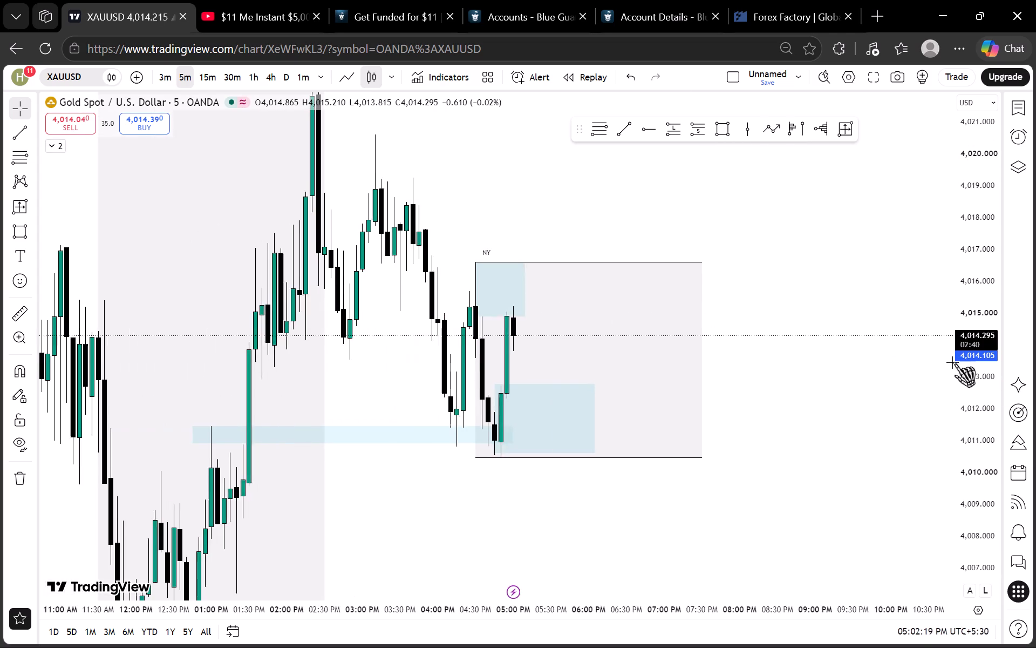
scroll(953, 362, "down", 5)
scroll(942, 403, "up", 3)
scroll(955, 346, "down", 5)
scroll(963, 369, "up", 2)
scroll(931, 370, "down", 8)
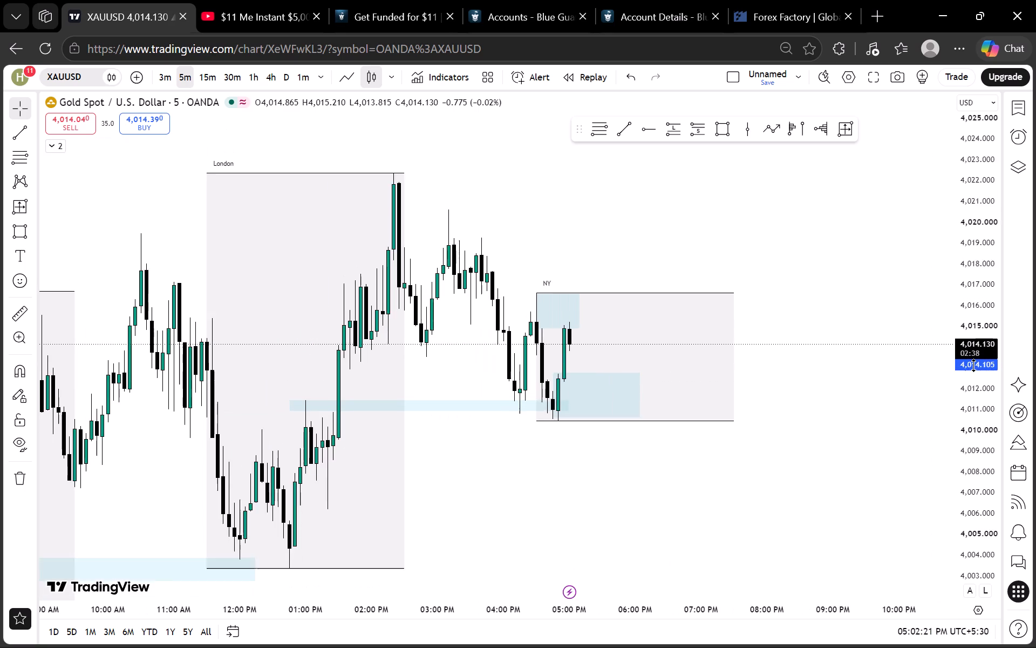
scroll(974, 366, "down", 13)
scroll(822, 251, "down", 2)
left_click_drag(826, 241, 829, 313)
scroll(805, 291, "down", 4)
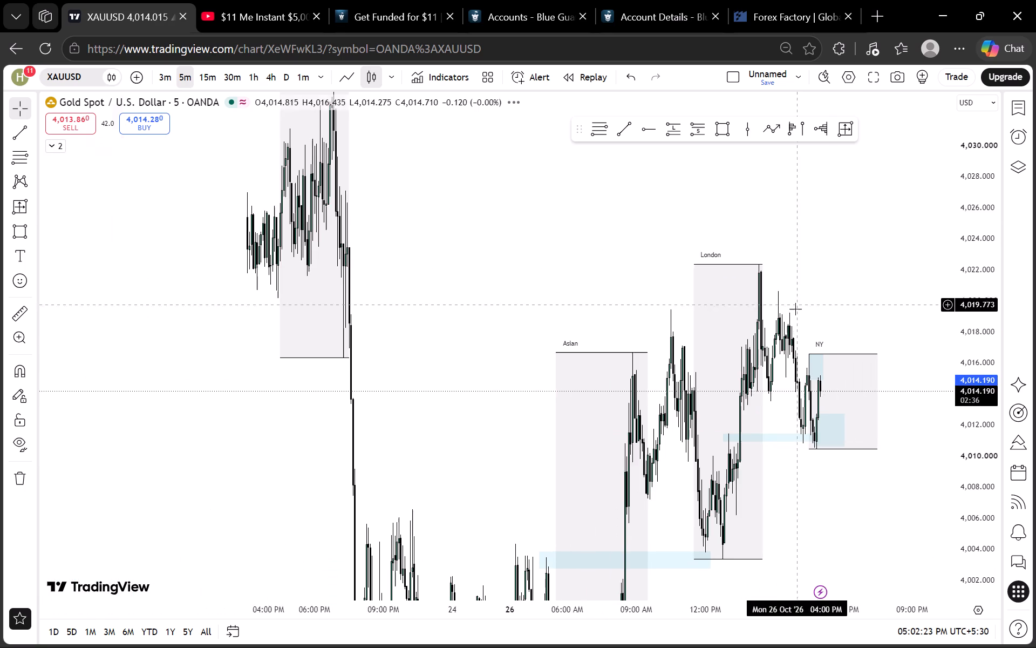
scroll(782, 299, "up", 3)
left_click_drag(774, 248, 751, 283)
scroll(749, 283, "up", 3)
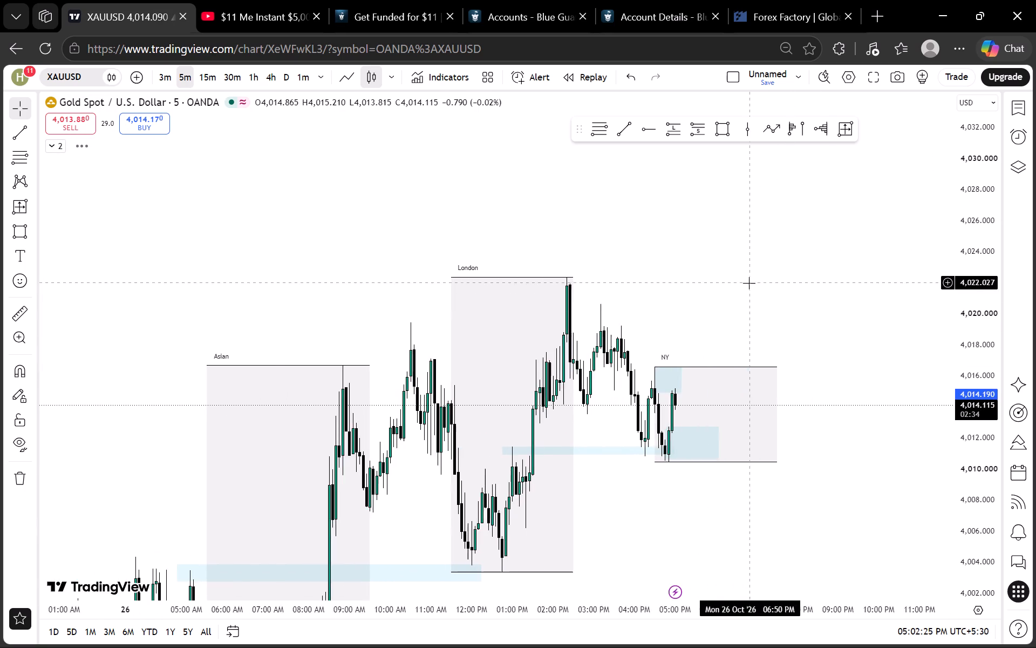
scroll(778, 329, "up", 2)
left_click_drag(749, 315, 703, 230)
Place a long position from the top of the lower NY zone with entry 4,012.510, target 4,021.348 and stop about 4,009.75.
left_click(672, 132)
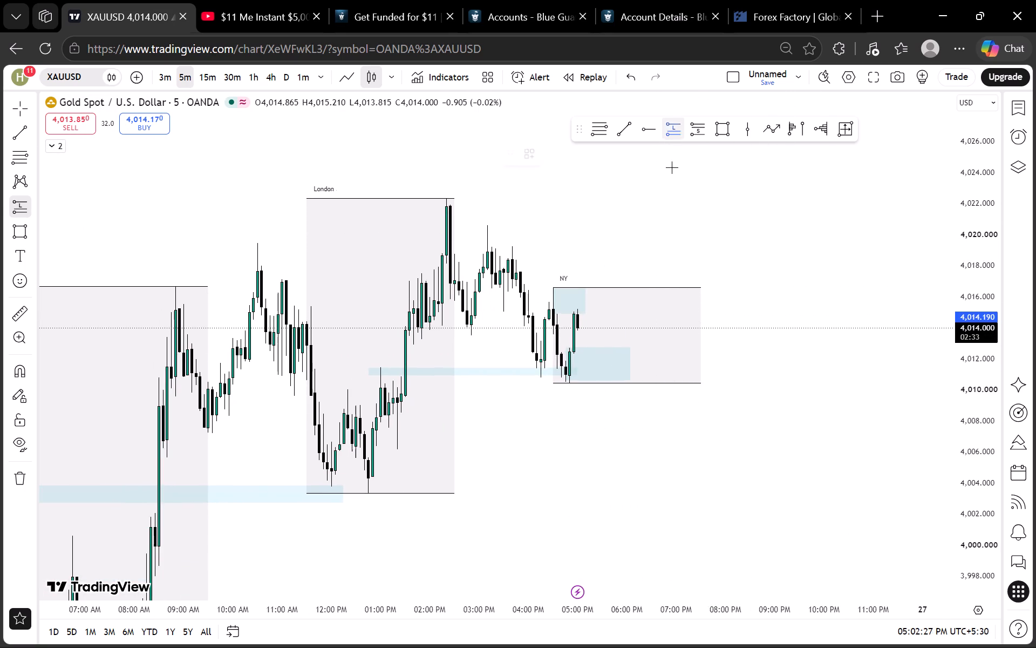
left_click(596, 348)
left_click_drag(600, 484, 602, 405)
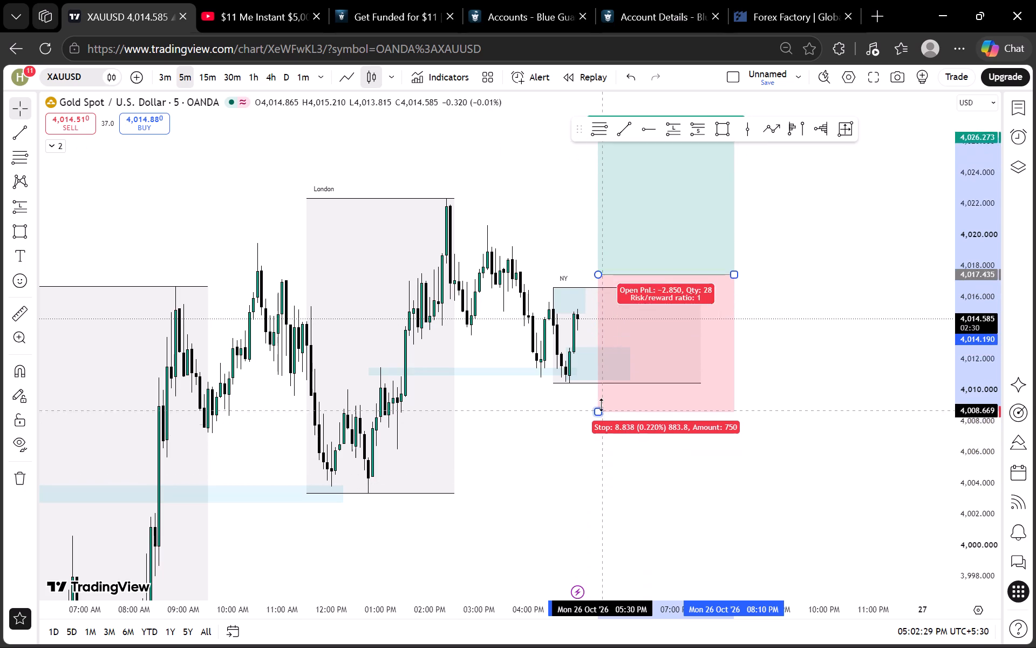
left_click_drag(602, 405, 581, 488)
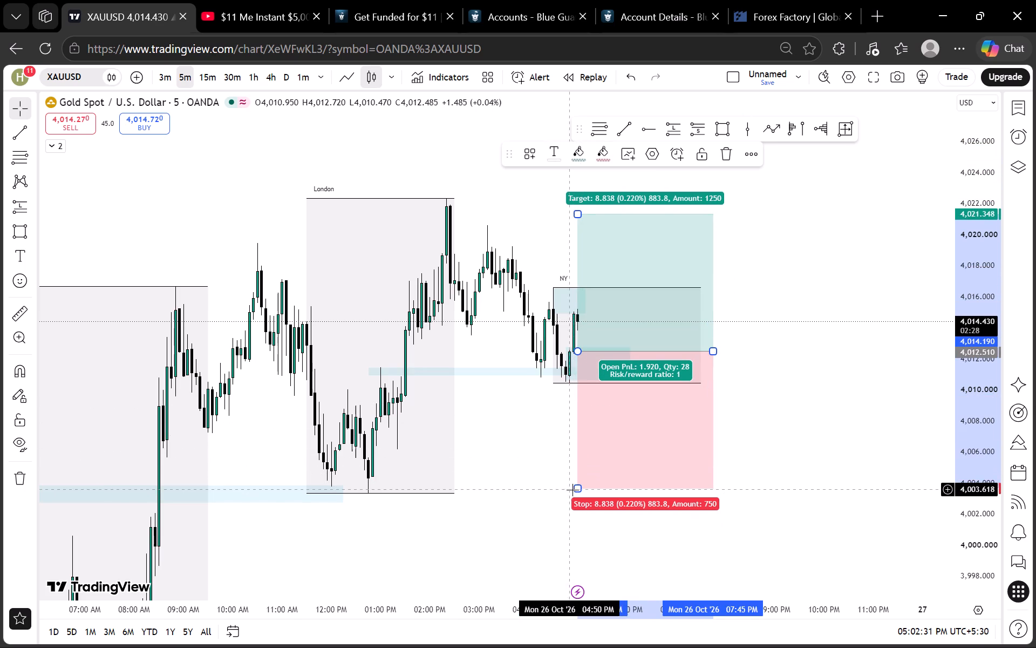
left_click(572, 489)
left_click_drag(582, 491, 587, 392)
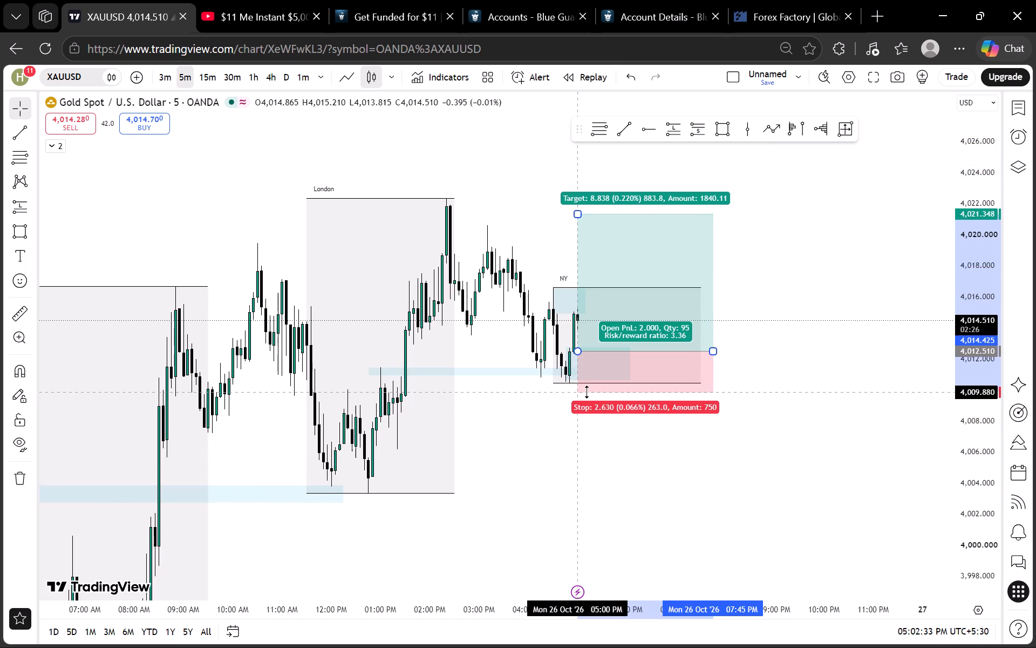
left_click_drag(587, 392, 587, 394)
left_click(488, 416)
Adjust the long position to entry 4,012.708 and stop 4,009.952, with its target just above the London session high at 4,022.809.
left_click_drag(493, 396, 502, 440)
scroll(747, 349, "down", 1)
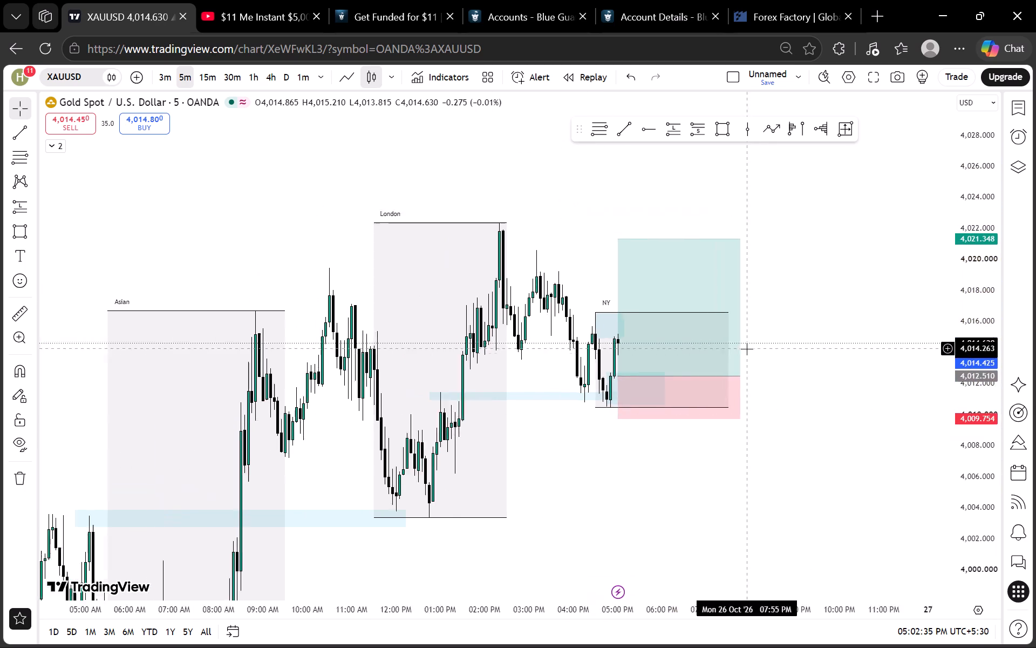
scroll(747, 349, "down", 1)
left_click_drag(806, 267, 756, 394)
left_click_drag(610, 318, 611, 294)
left_click_drag(652, 348, 643, 347)
left_click(805, 316)
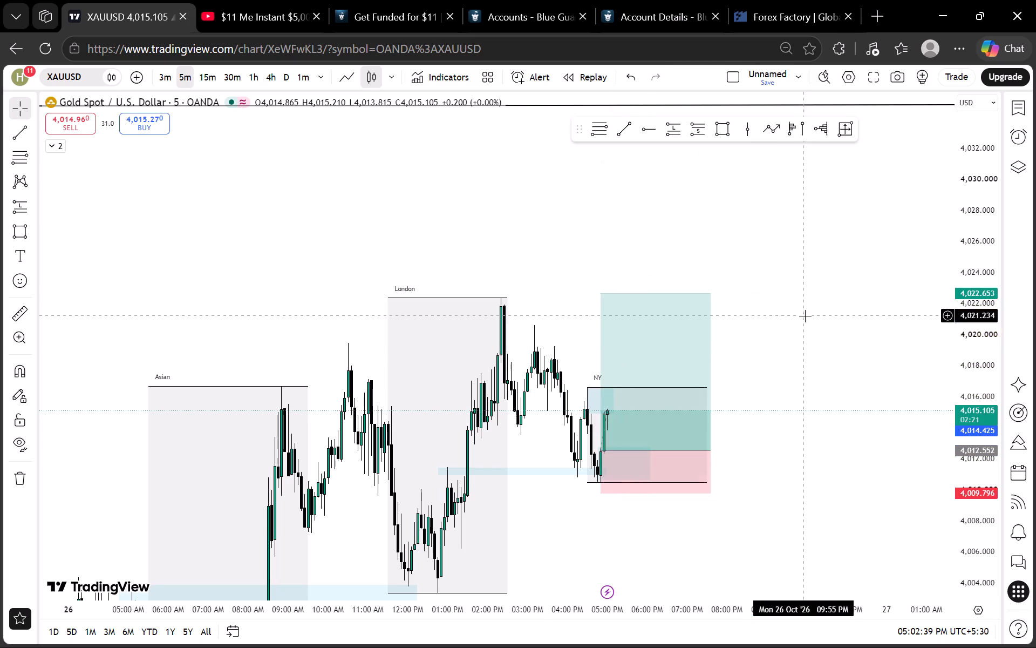
scroll(989, 355, "down", 4)
scroll(991, 358, "up", 6)
scroll(722, 359, "up", 2)
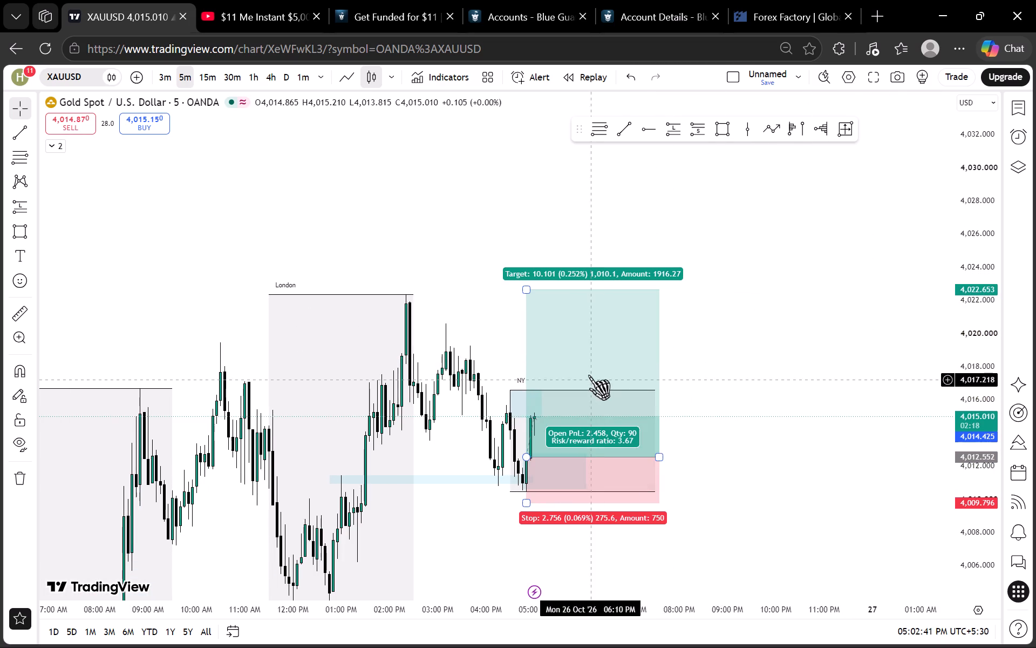
left_click(587, 366)
left_click(724, 330)
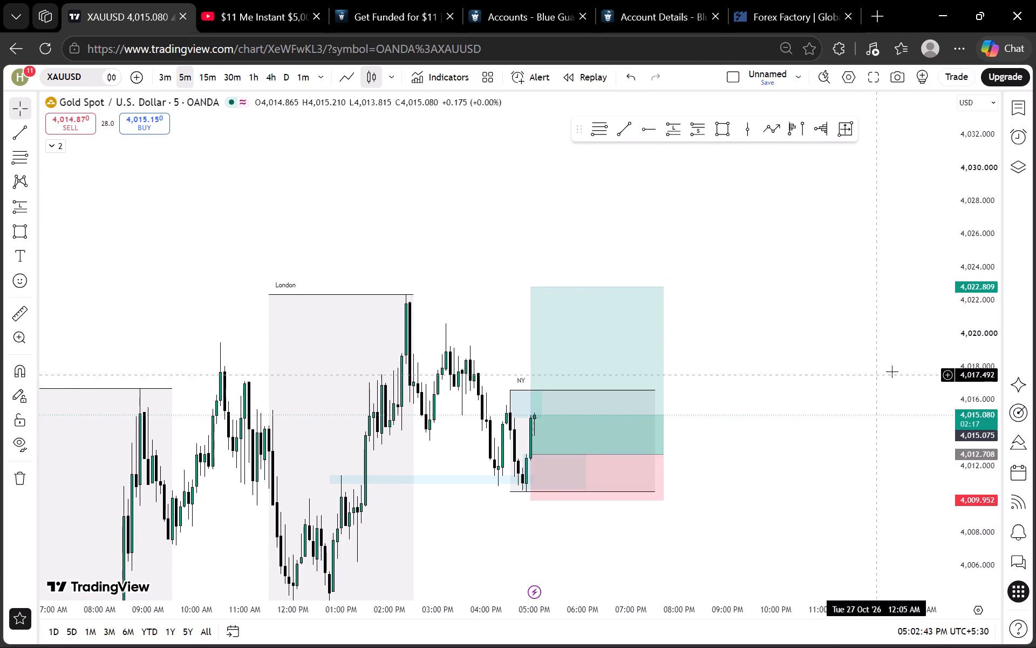
Extend the long position's target to about 4,033.9, at the previous NY session's high.
scroll(964, 348, "down", 19)
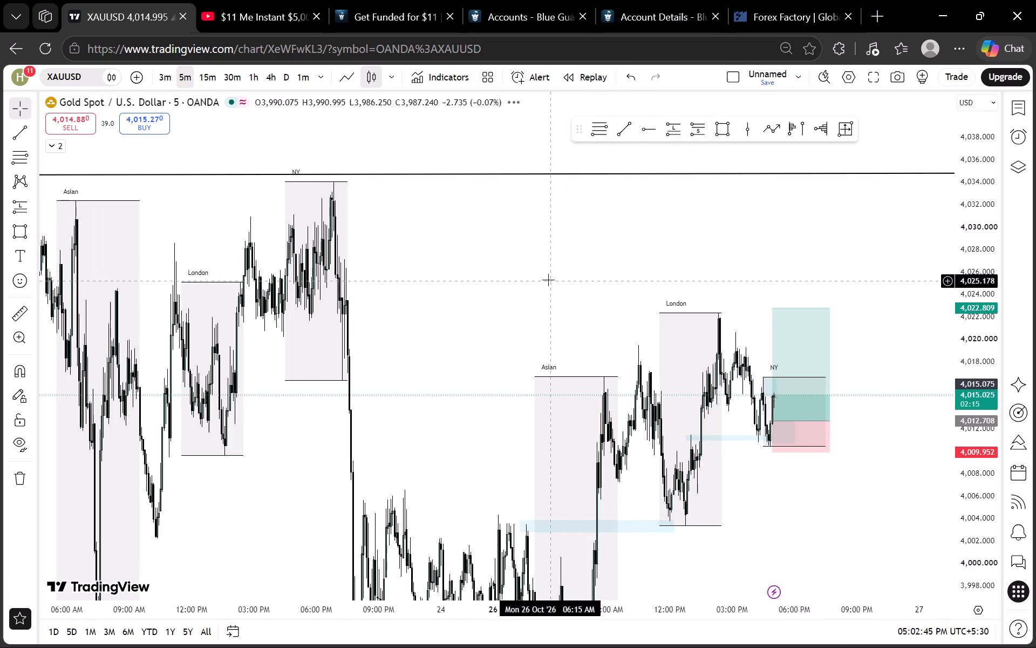
scroll(533, 272, "up", 2)
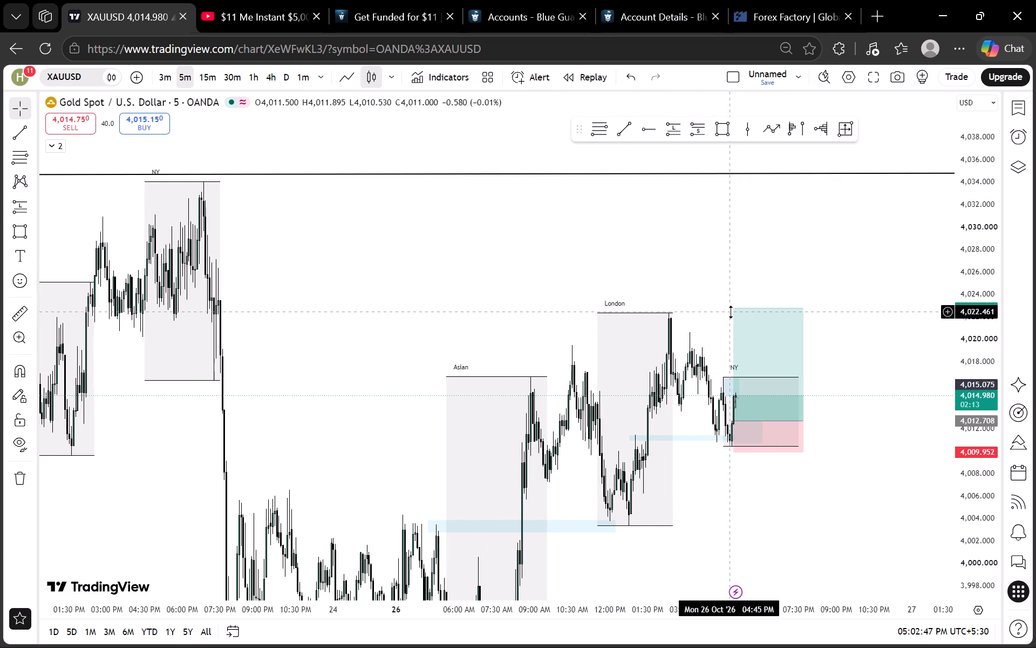
left_click_drag(733, 312, 710, 184)
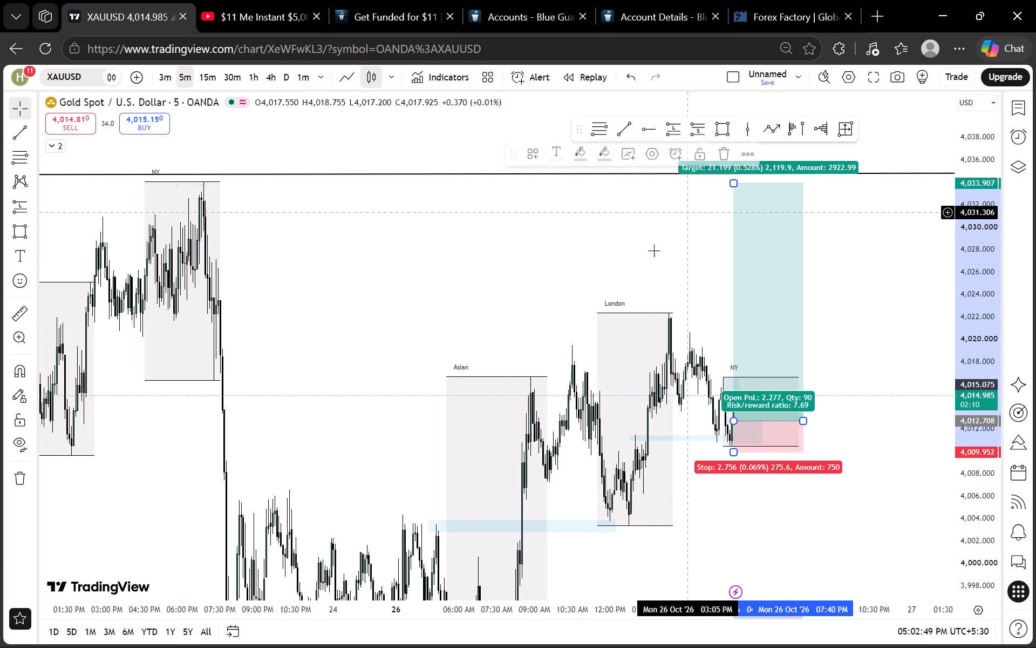
Lower the long position's stop to about 4,009.22, further below the NY session low.
scroll(638, 266, "up", 8)
left_click_drag(631, 422, 637, 421)
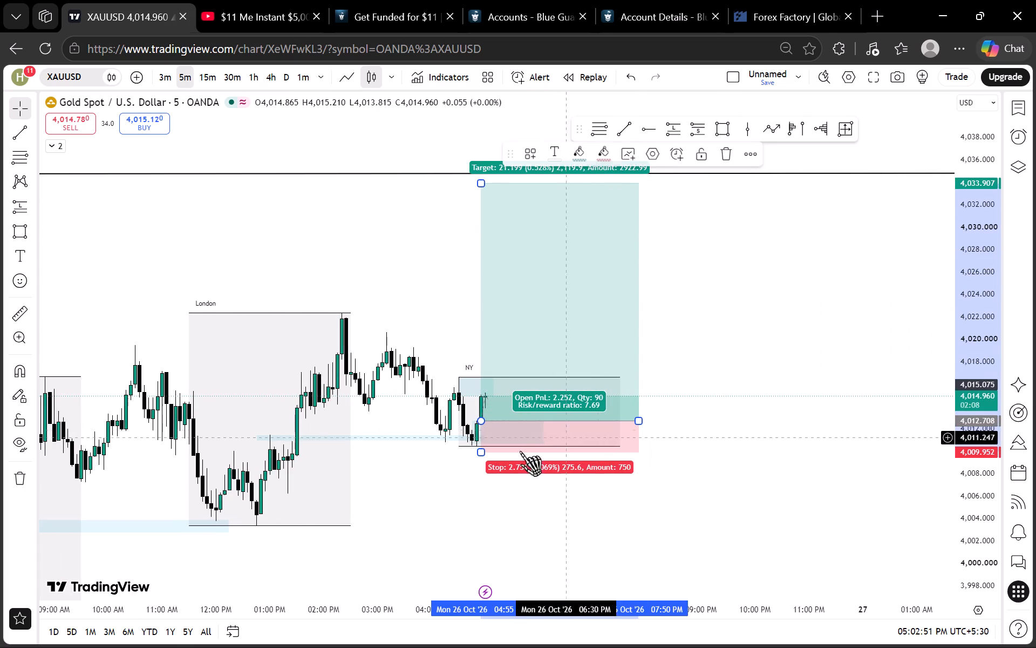
left_click_drag(482, 454, 482, 461)
left_click(683, 422)
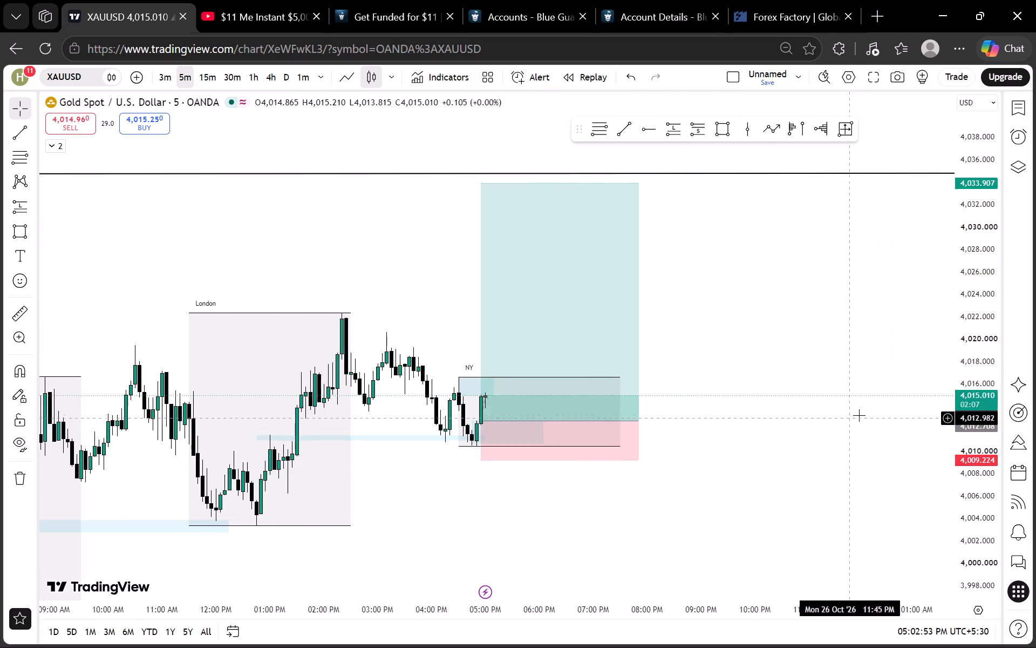
Shorten the long position so that it ends at 06:35 PM, inside the NY session box.
scroll(983, 404, "up", 17)
left_click_drag(721, 408, 713, 388)
scroll(707, 387, "up", 1)
left_click_drag(664, 446, 774, 347)
scroll(766, 384, "up", 3)
left_click_drag(726, 397, 906, 395)
scroll(1001, 365, "up", 14)
scroll(897, 362, "down", 10)
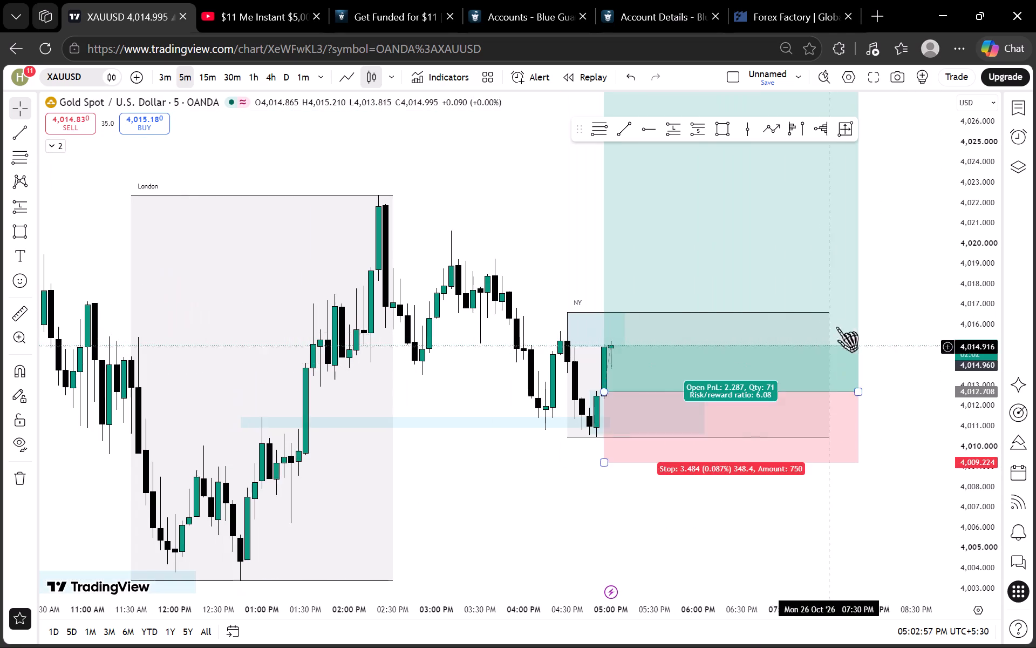
left_click_drag(854, 393, 751, 392)
left_click(818, 277)
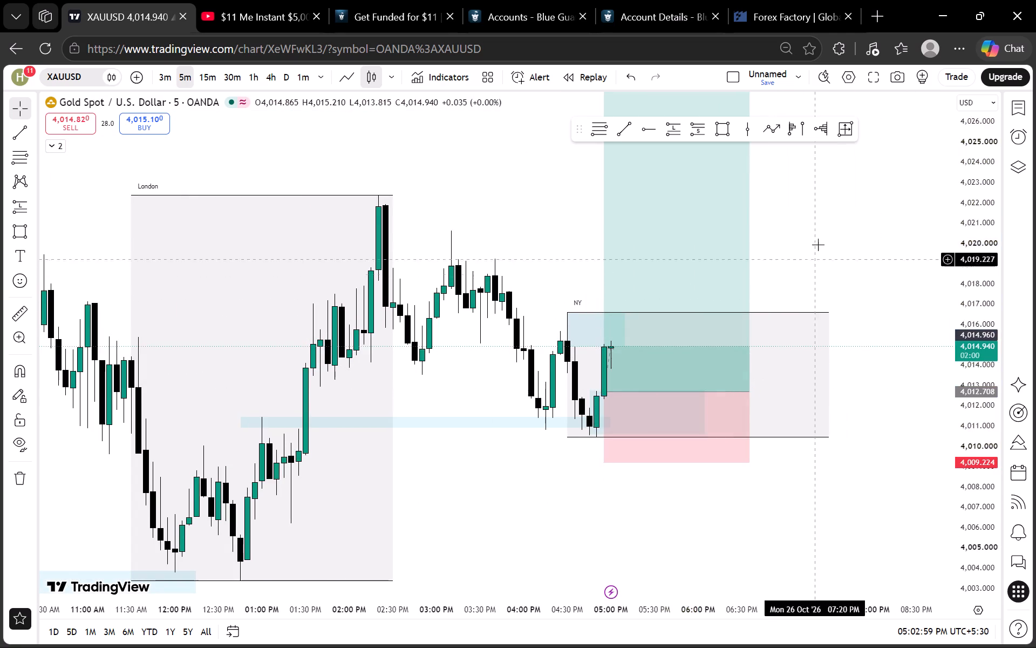
Change the fill colour of the long position's target area to grey.
scroll(819, 237, "up", 3)
left_click_drag(778, 233, 780, 335)
left_click(594, 364)
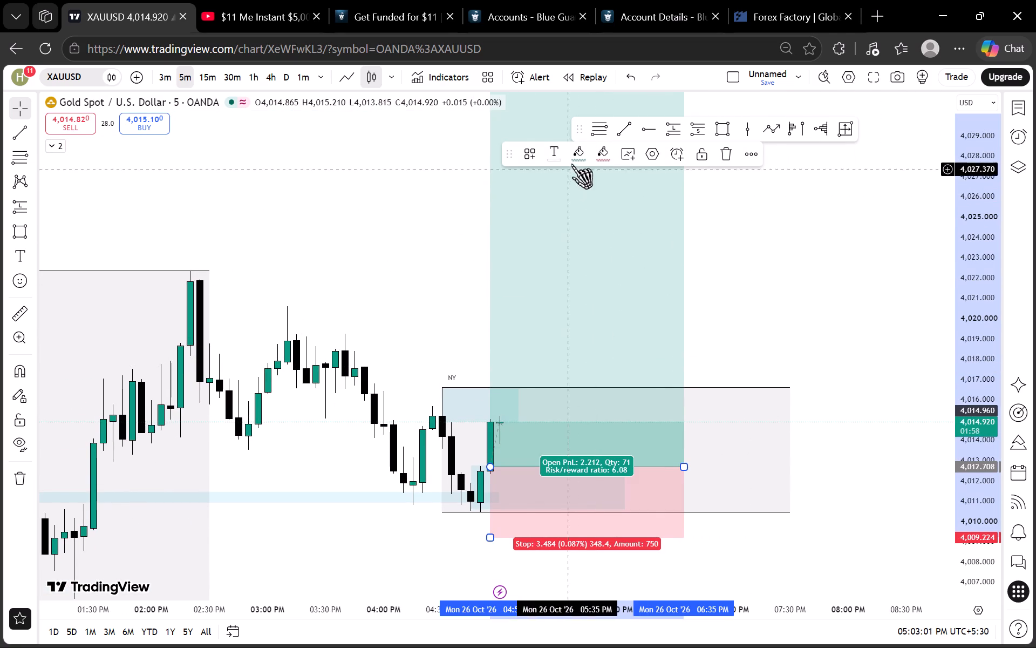
left_click(575, 156)
left_click(622, 182)
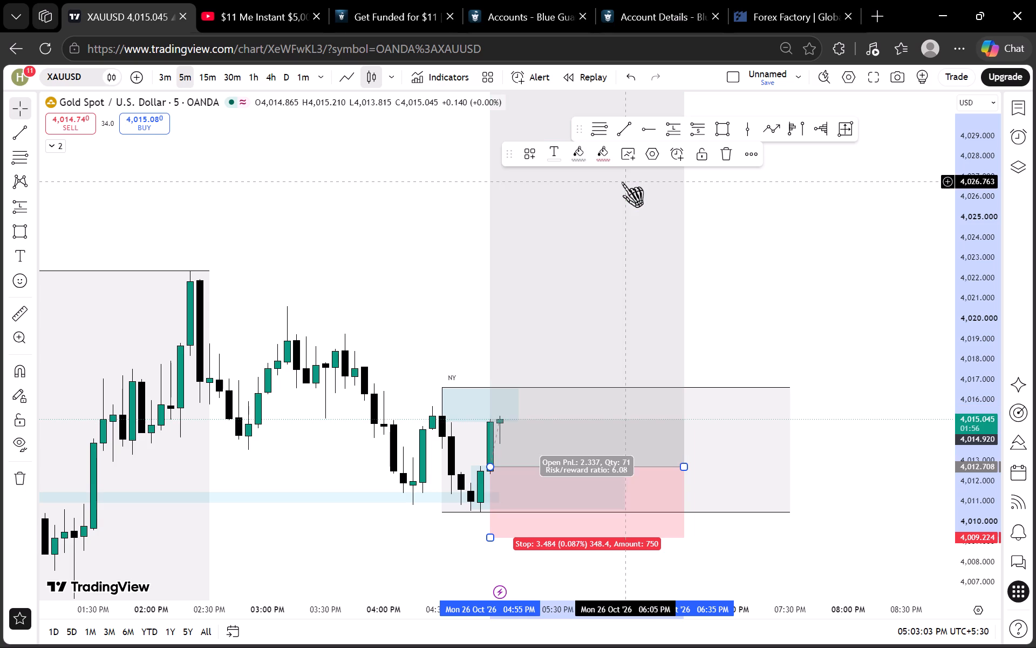
left_click(597, 261)
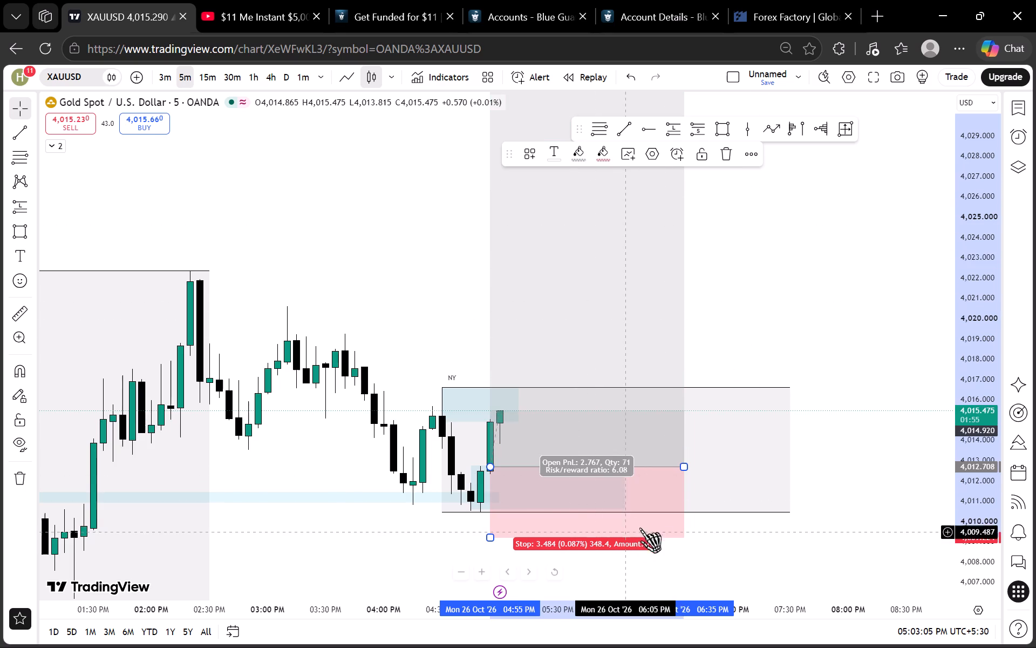
left_click(653, 512)
left_click(662, 474)
left_click(810, 281)
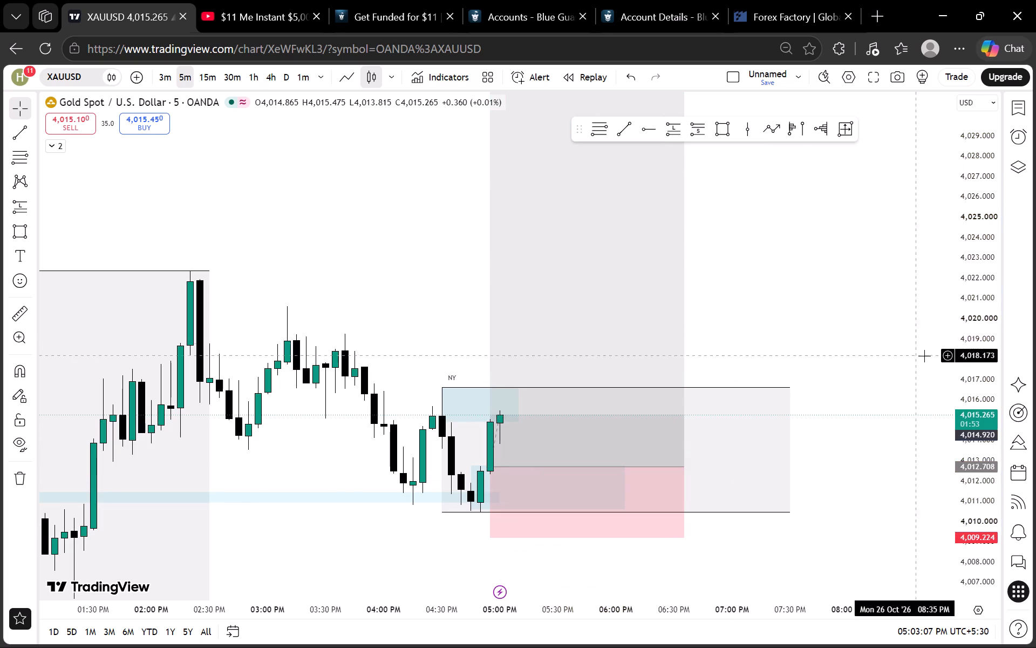
Examine the latest 5-minute candles against the long position, the upper NY zone and the London session high.
scroll(966, 309, "down", 4)
scroll(973, 339, "up", 7)
scroll(867, 295, "down", 5)
left_click_drag(895, 330, 875, 313)
scroll(969, 372, "up", 5)
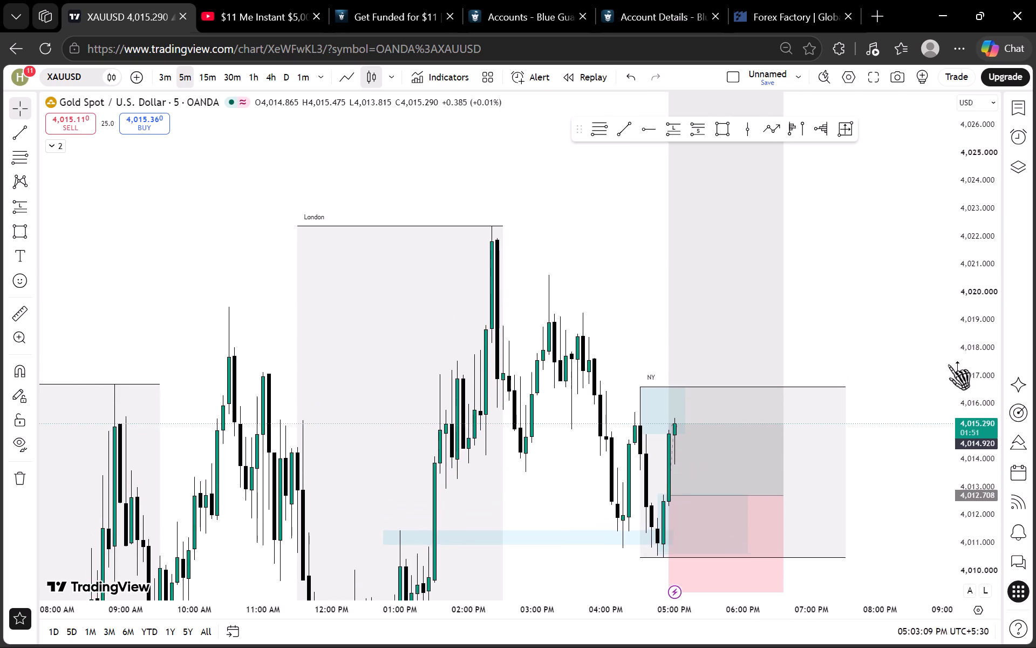
scroll(948, 364, "up", 6)
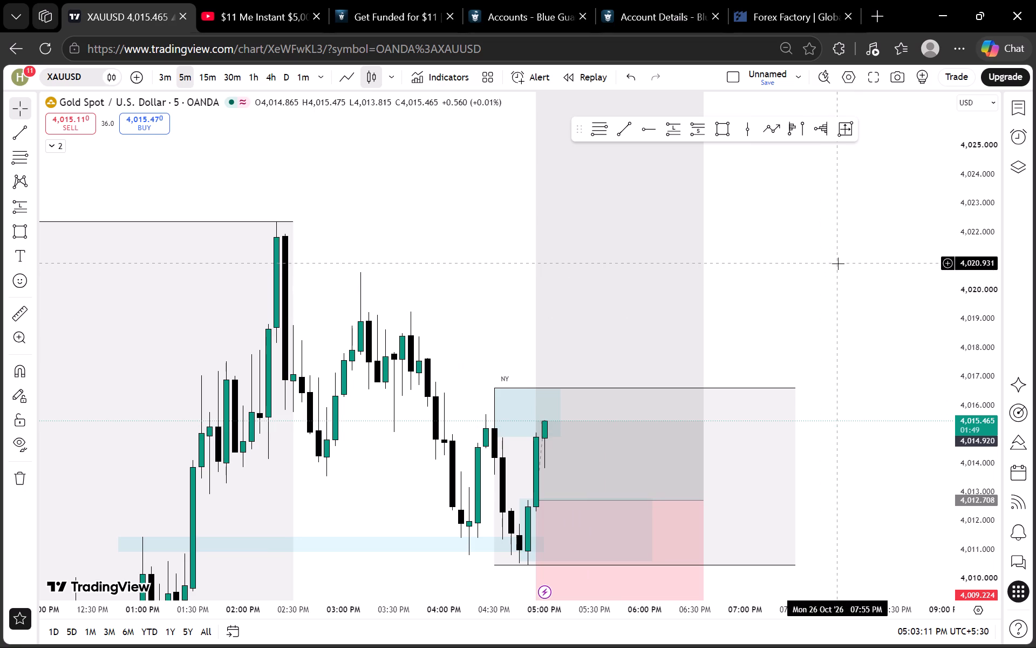
scroll(972, 330, "down", 4)
scroll(953, 370, "up", 5)
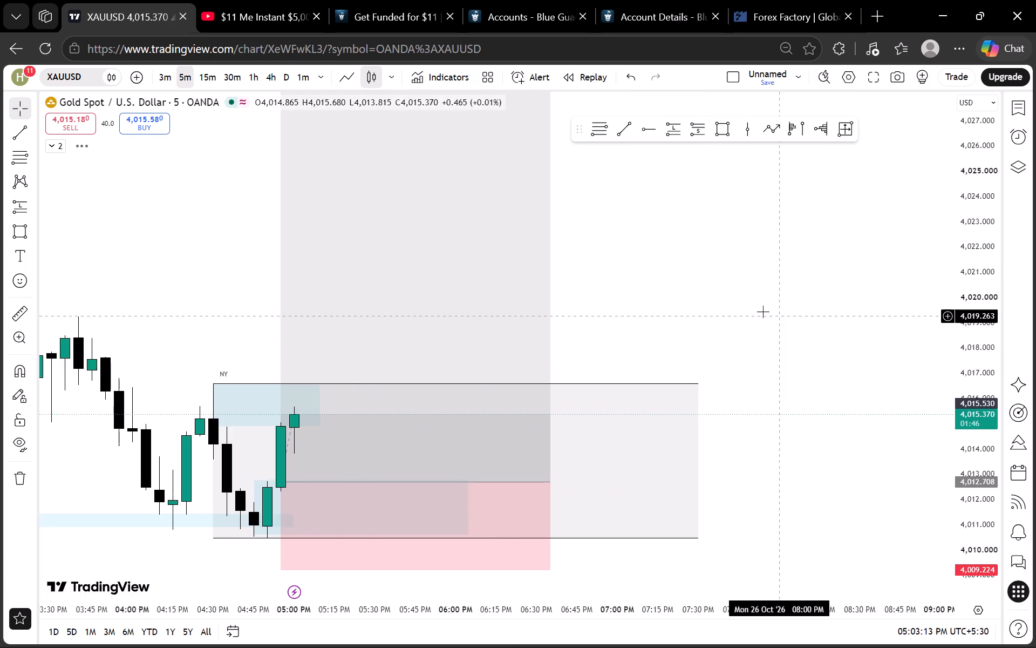
scroll(734, 319, "down", 4)
Check the setup on the 15-minute chart and return to the 5-minute chart to examine the current candle within the upper NY zone.
left_click(206, 79)
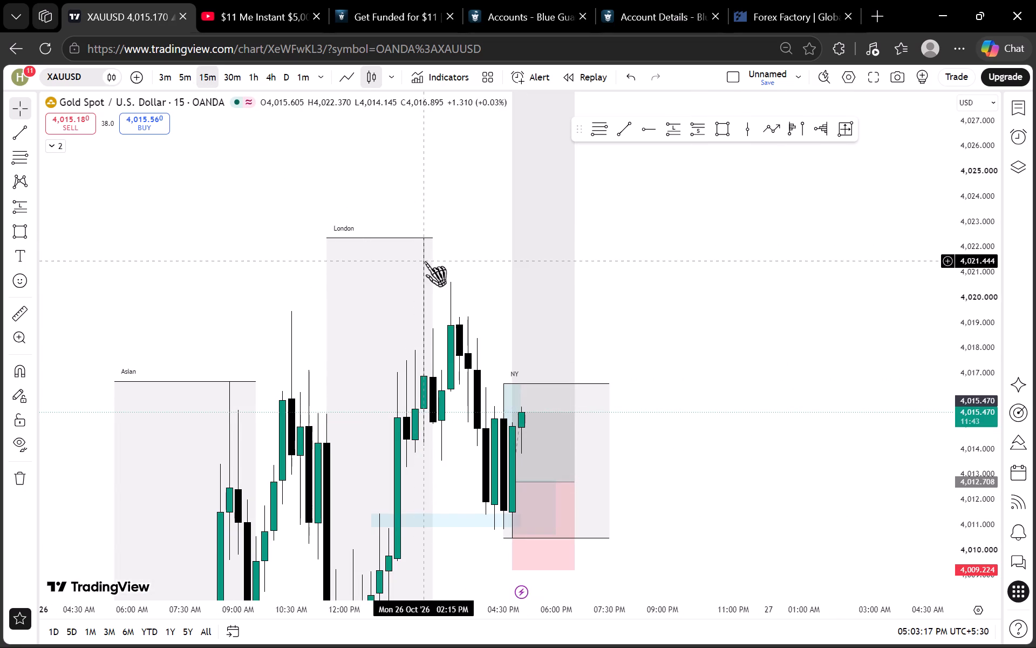
left_click(180, 78)
scroll(942, 414, "up", 5)
scroll(862, 369, "down", 3)
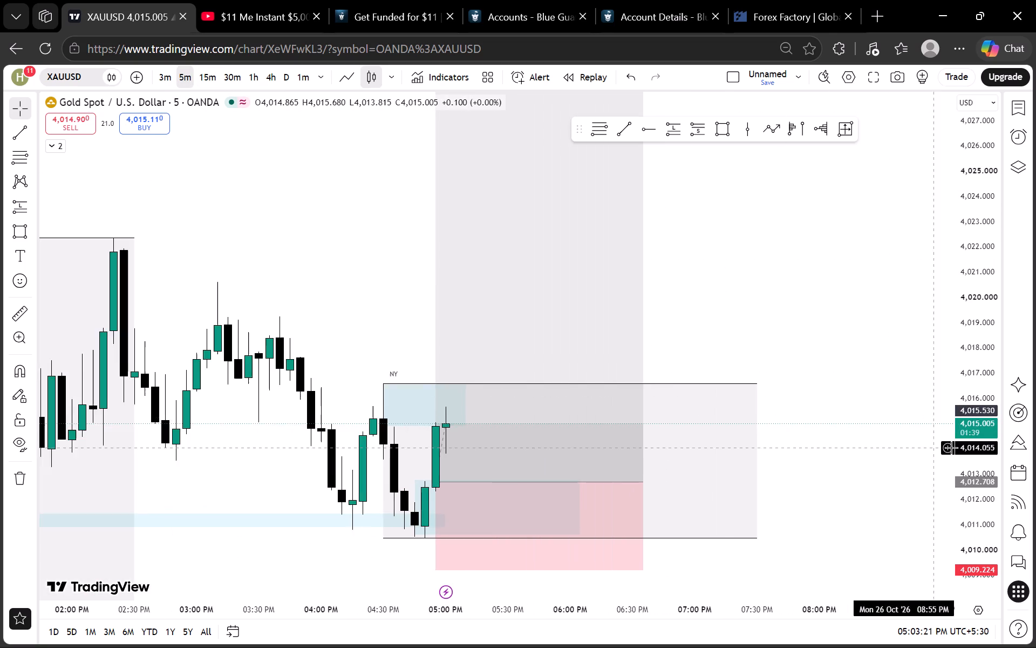
scroll(965, 444, "up", 6)
scroll(763, 288, "down", 3)
left_click_drag(836, 335, 783, 275)
scroll(983, 399, "up", 4)
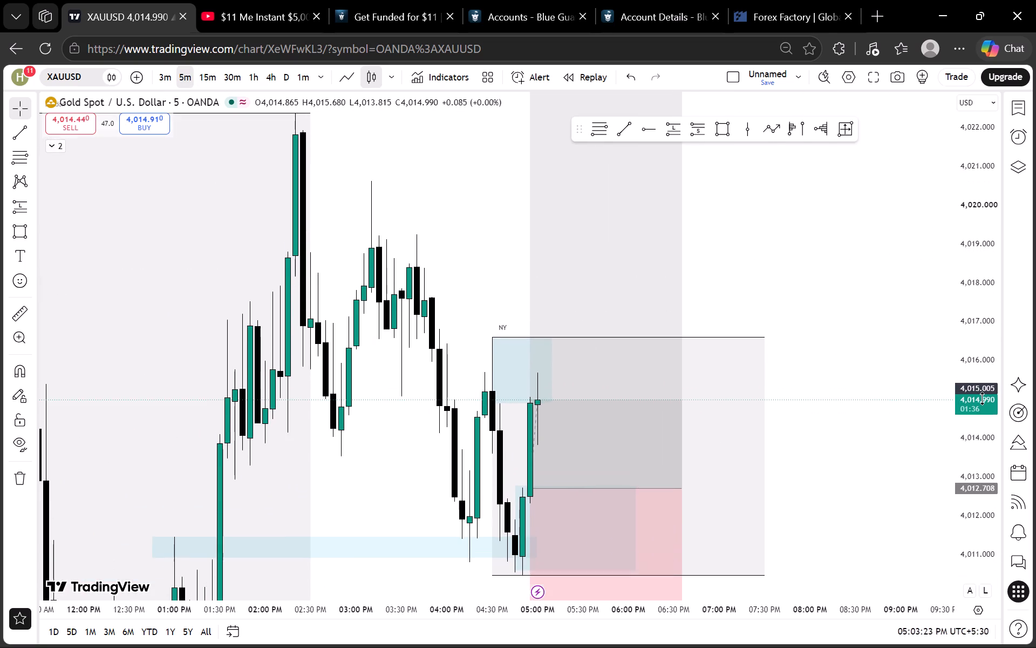
scroll(983, 399, "up", 3)
scroll(892, 476, "up", 3)
left_click_drag(842, 510, 878, 373)
scroll(969, 346, "down", 2)
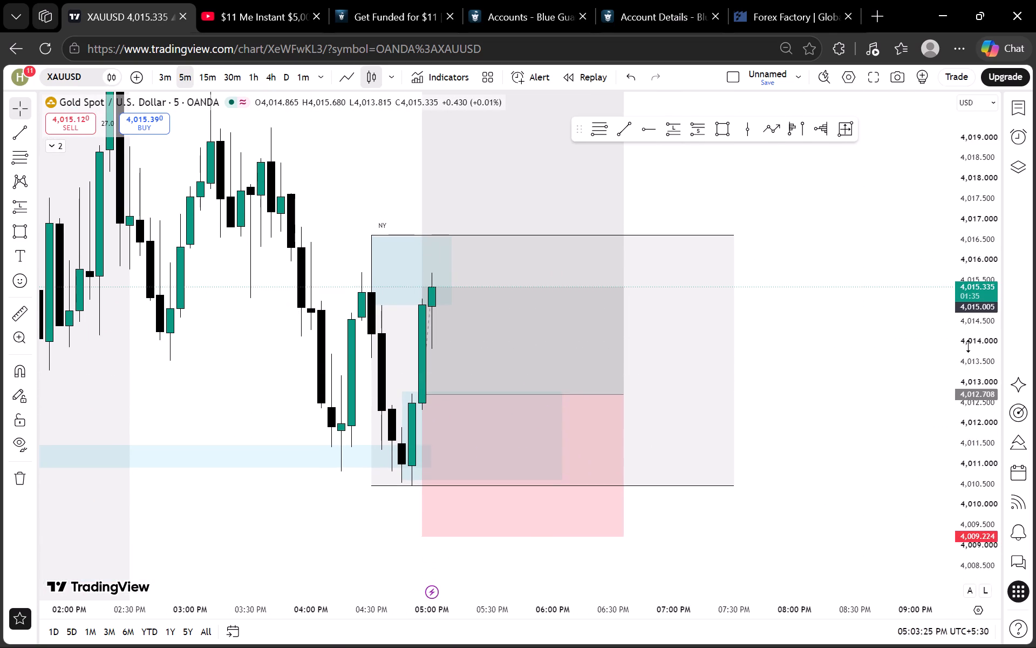
scroll(969, 346, "down", 3)
scroll(969, 346, "up", 11)
scroll(818, 373, "down", 3)
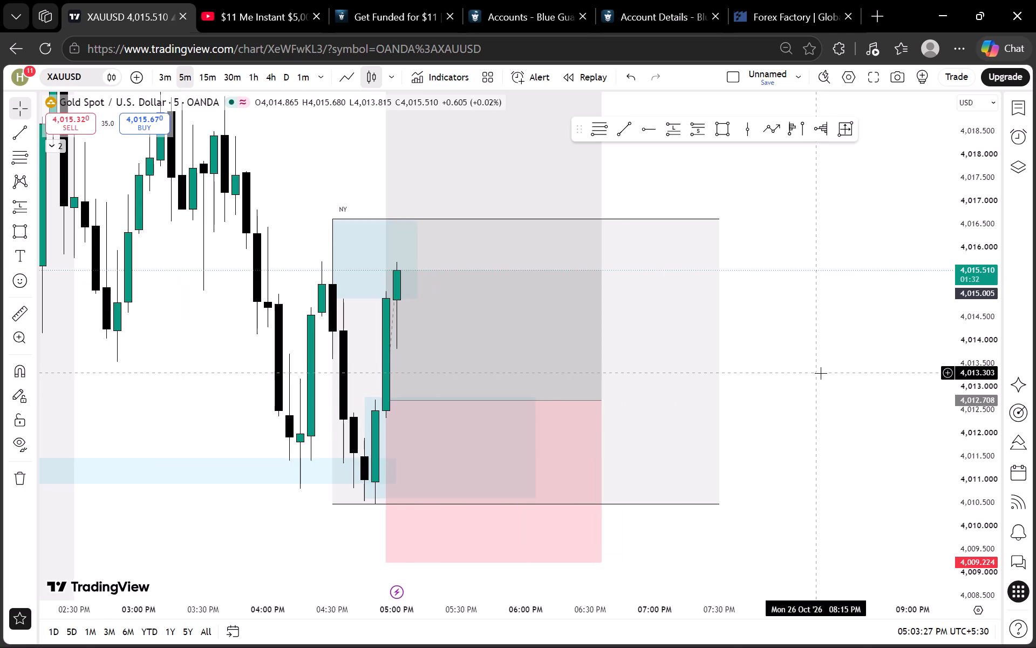
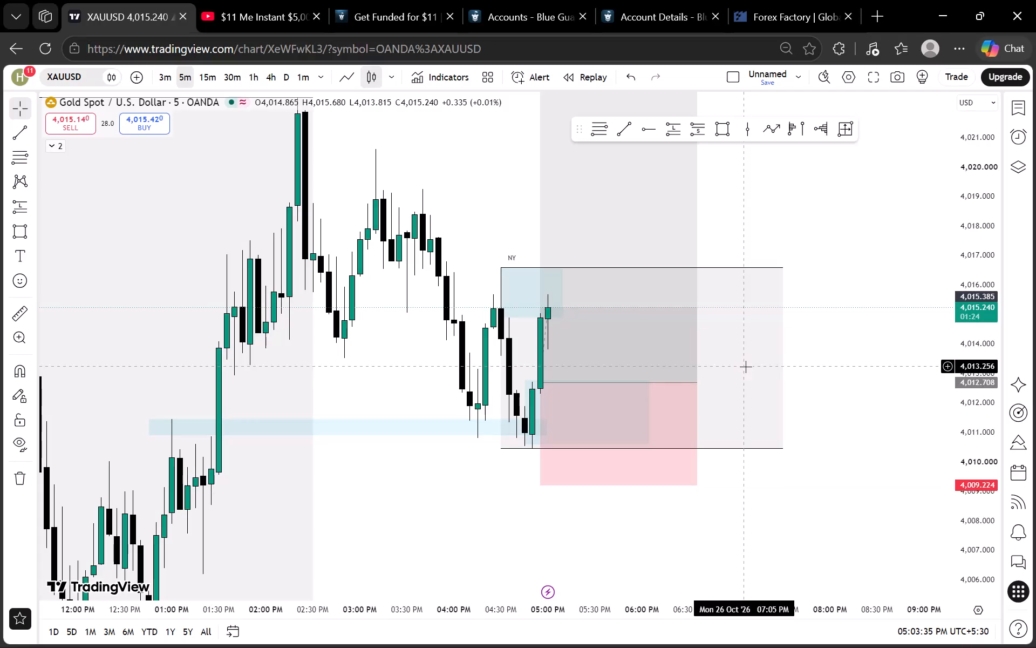
Raise the long position's target to about 4,034, just below the horizontal line marking the high above it.
scroll(798, 327, "up", 2)
scroll(955, 310, "down", 19)
left_click_drag(852, 183, 794, 368)
scroll(964, 282, "down", 4)
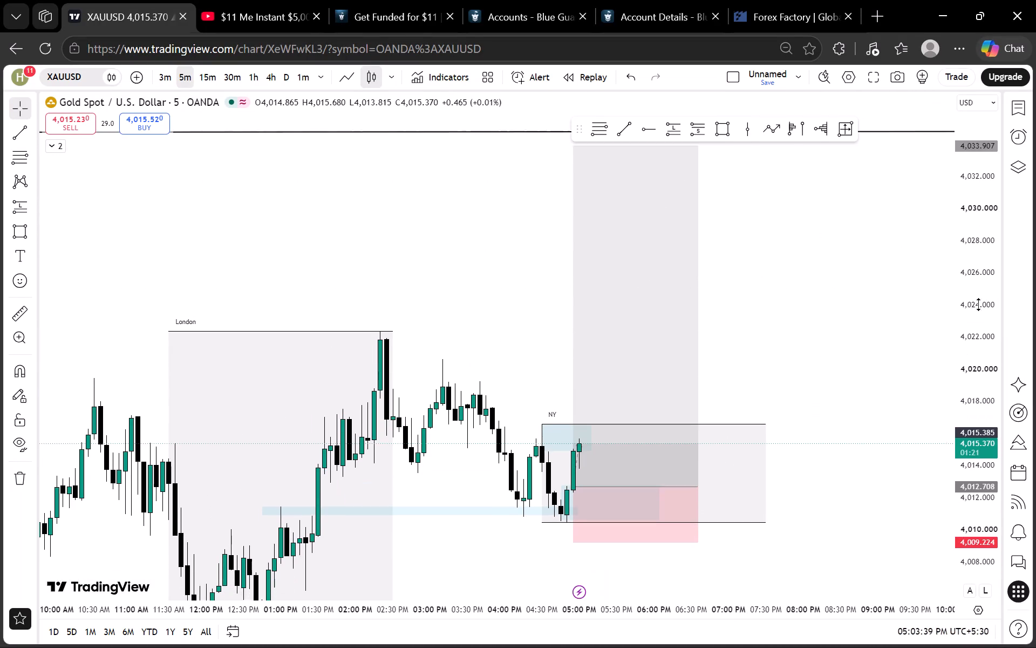
scroll(979, 305, "down", 3)
left_click(572, 166)
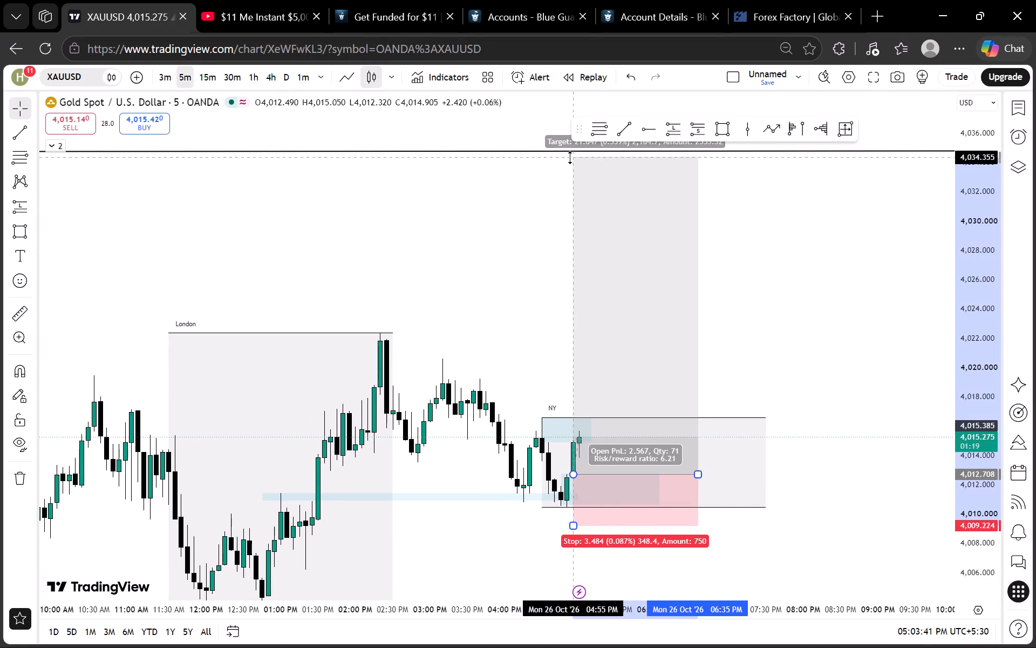
left_click(475, 190)
Examine the current candle within the upper NY zone on the 5-minute chart, with a brief check of the 15-minute chart.
left_click_drag(485, 285, 485, 210)
scroll(969, 355, "up", 7)
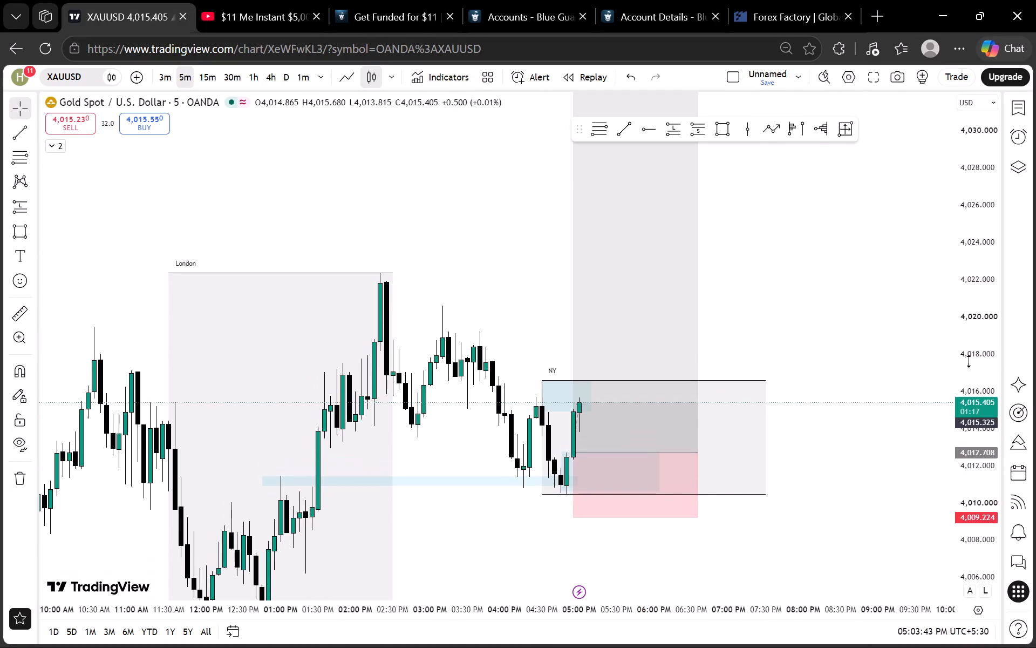
scroll(969, 361, "up", 7)
left_click_drag(717, 352, 748, 286)
scroll(955, 393, "up", 13)
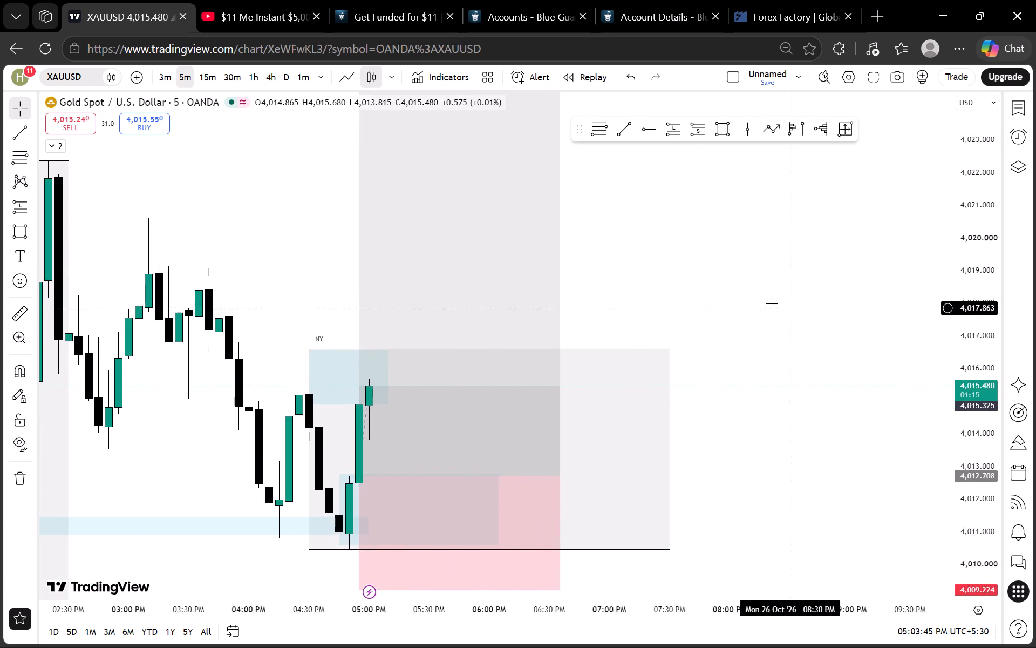
left_click_drag(758, 295, 803, 267)
scroll(972, 344, "down", 7)
scroll(744, 309, "down", 2)
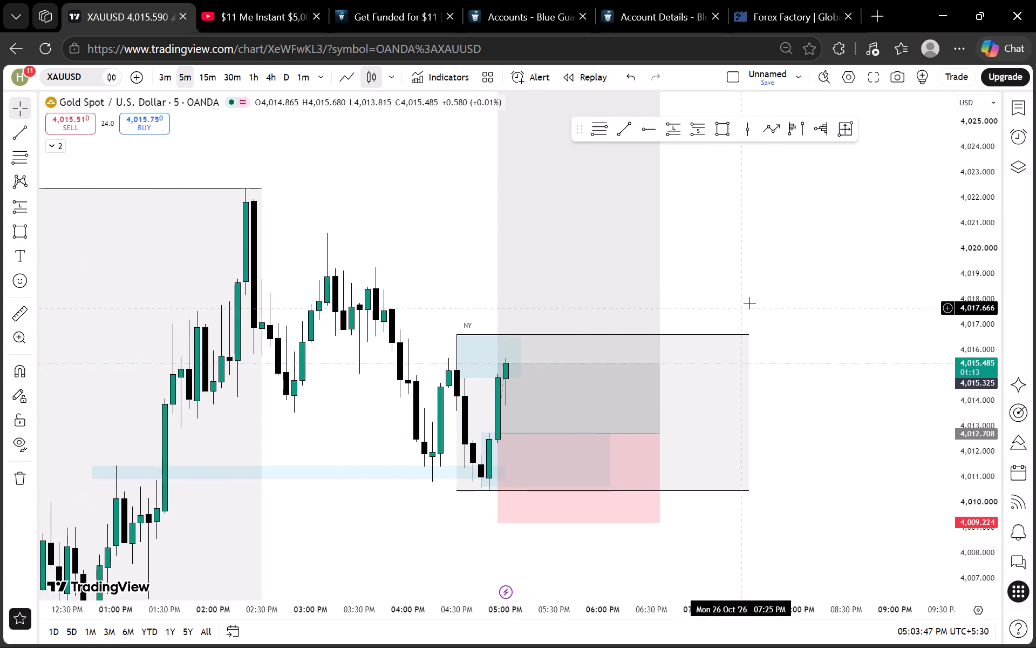
left_click_drag(762, 289, 755, 266)
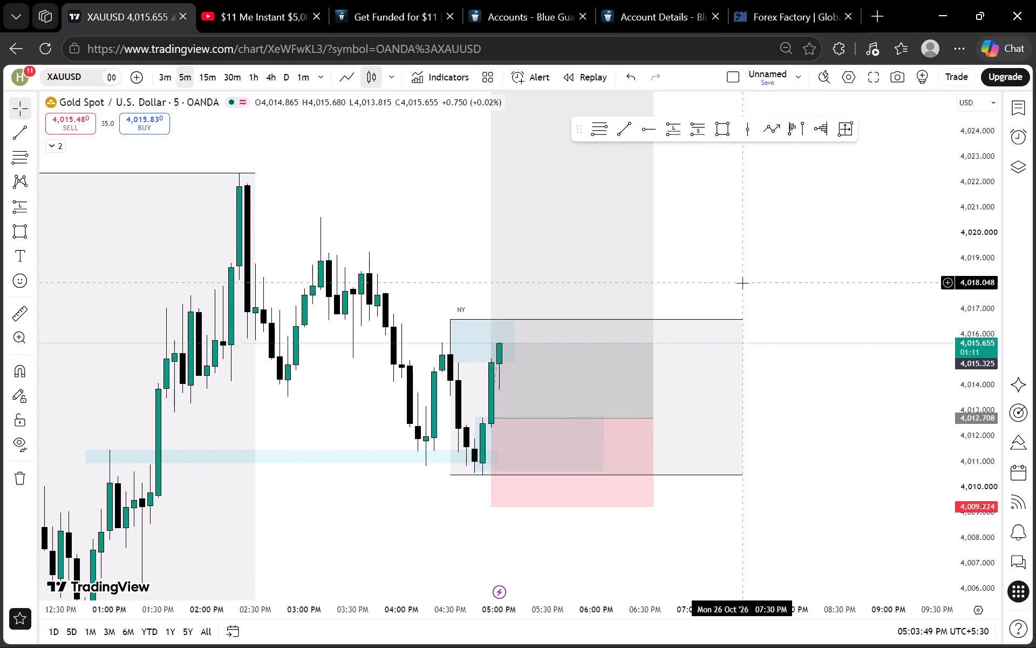
scroll(970, 335, "down", 4)
scroll(966, 350, "up", 2)
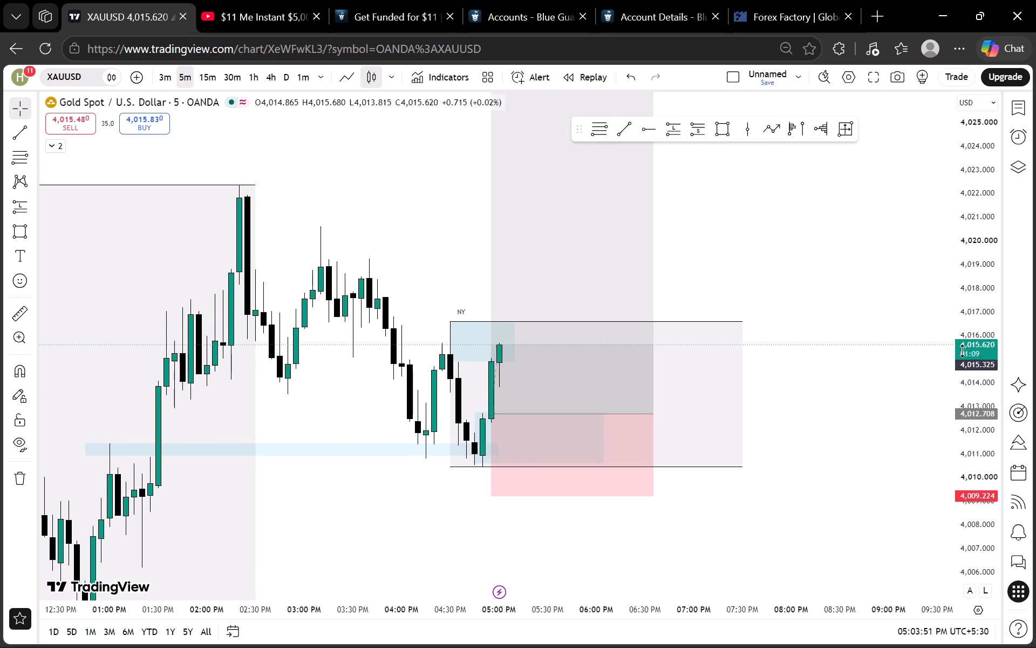
scroll(963, 351, "up", 2)
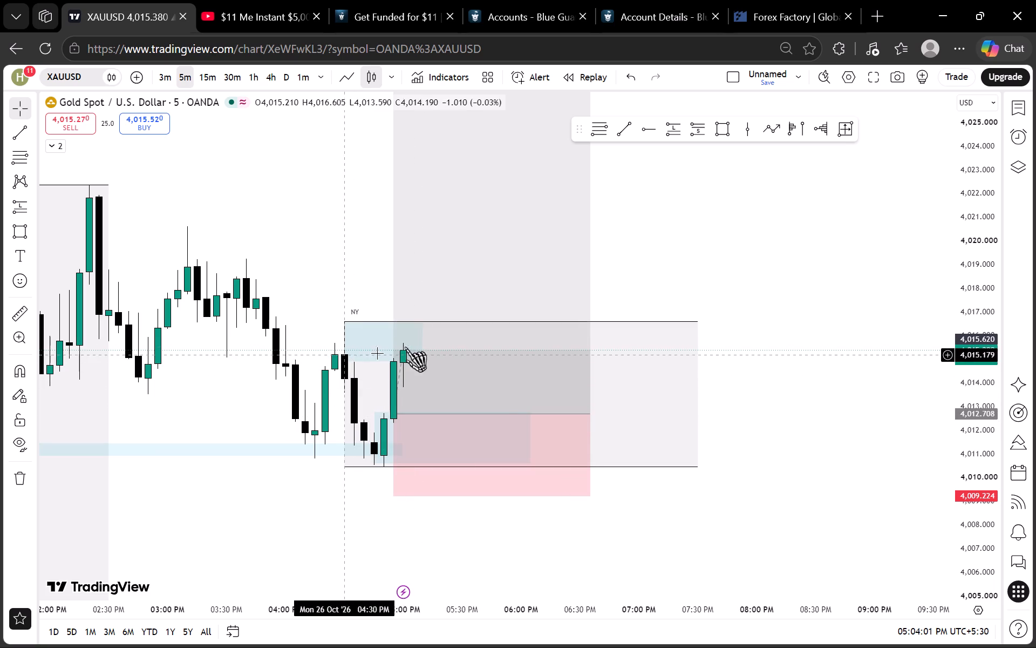
left_click(200, 82)
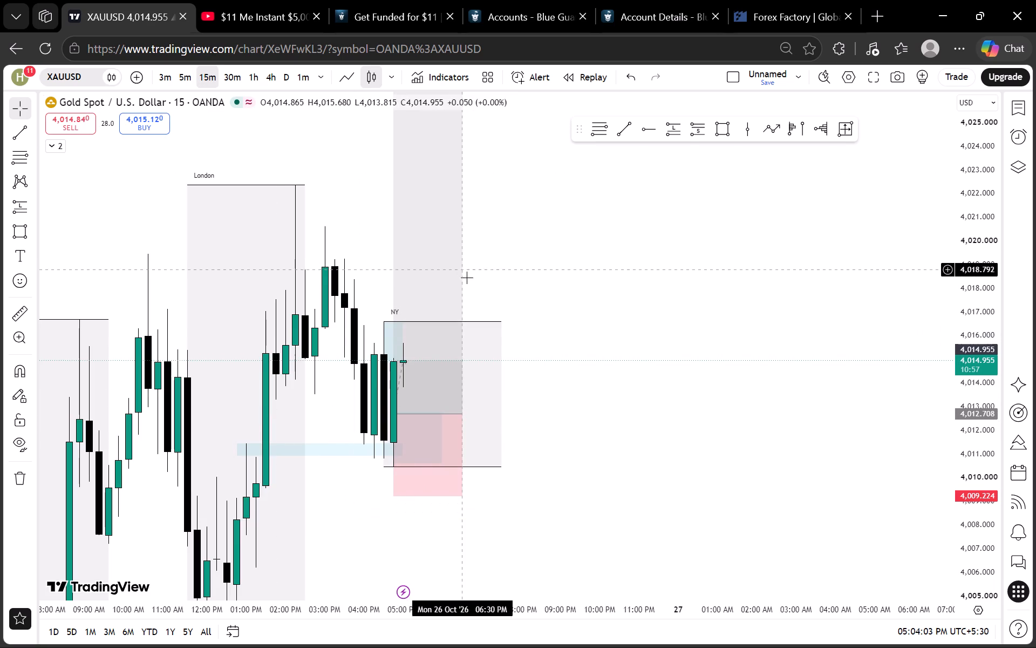
left_click(185, 72)
Move the long position's entry to 4,012.817 and its start to 04:50 PM.
scroll(978, 391, "up", 3)
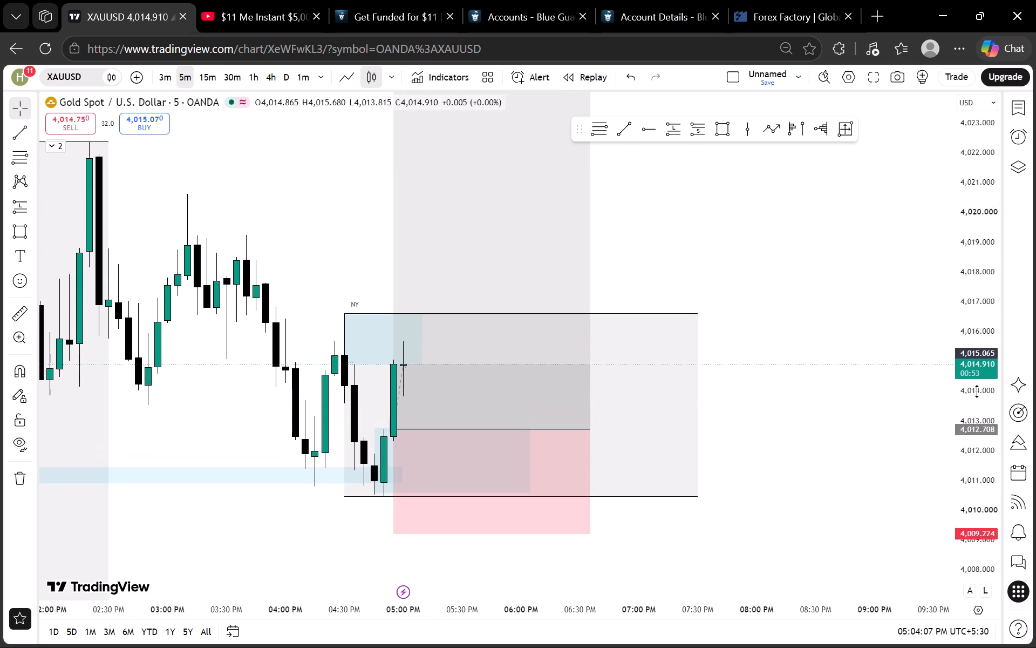
scroll(977, 391, "up", 12)
left_click_drag(805, 388, 795, 315)
scroll(795, 315, "down", 2)
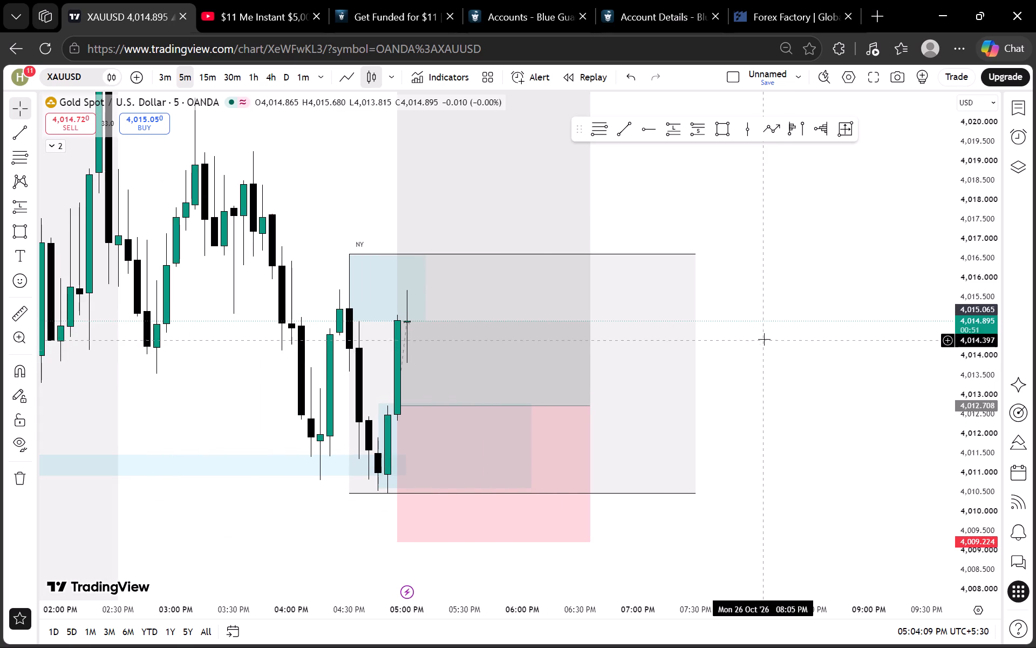
left_click_drag(399, 404, 392, 400)
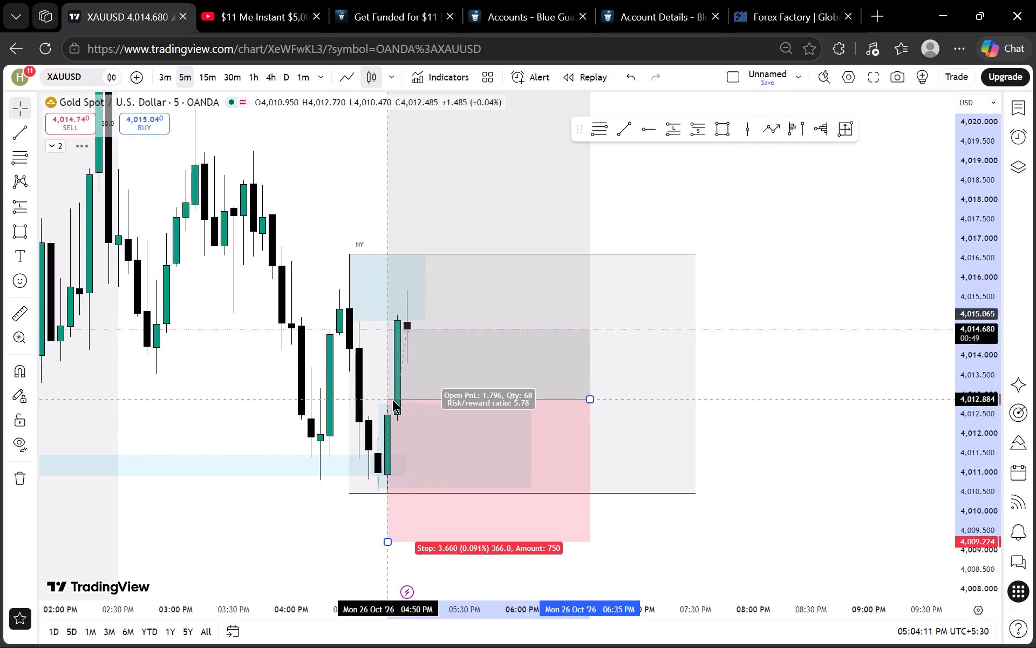
left_click_drag(392, 400, 391, 402)
left_click(789, 286)
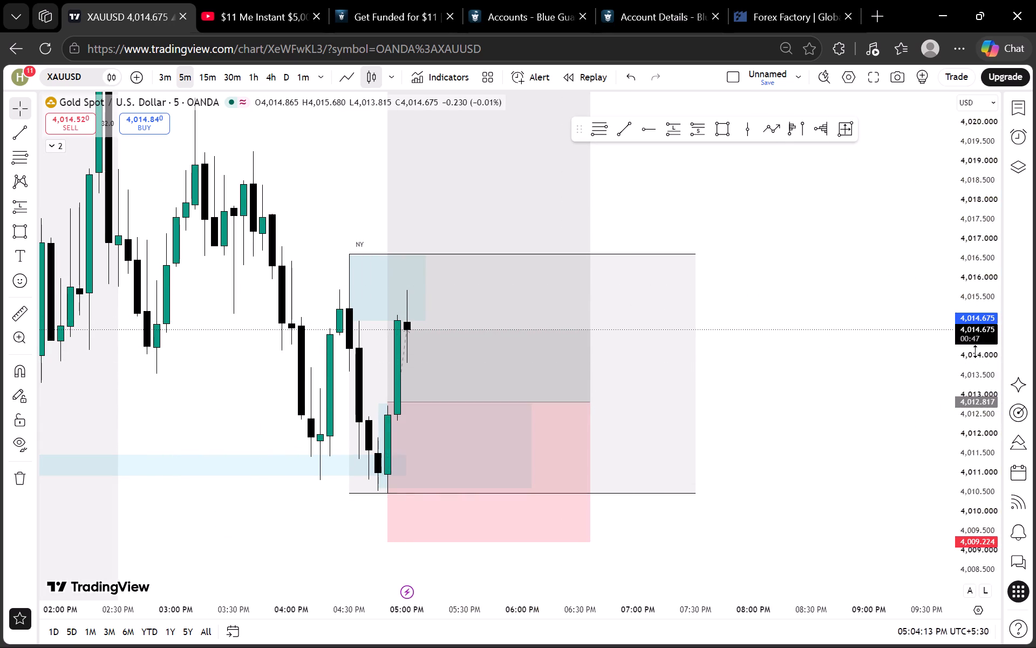
Draw a rectangle zone from 04:50 PM to about 07:10 PM, between about 4,013.73 and 4,012.85, just above the long entry.
scroll(984, 349, "down", 6)
scroll(990, 361, "up", 3)
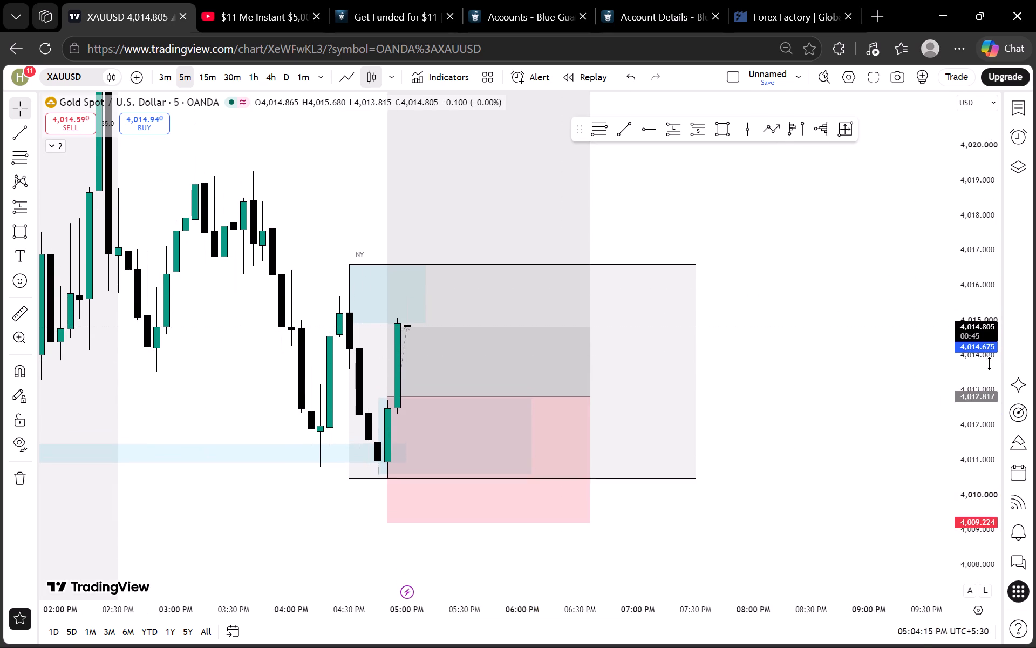
scroll(990, 363, "up", 5)
scroll(819, 343, "up", 1)
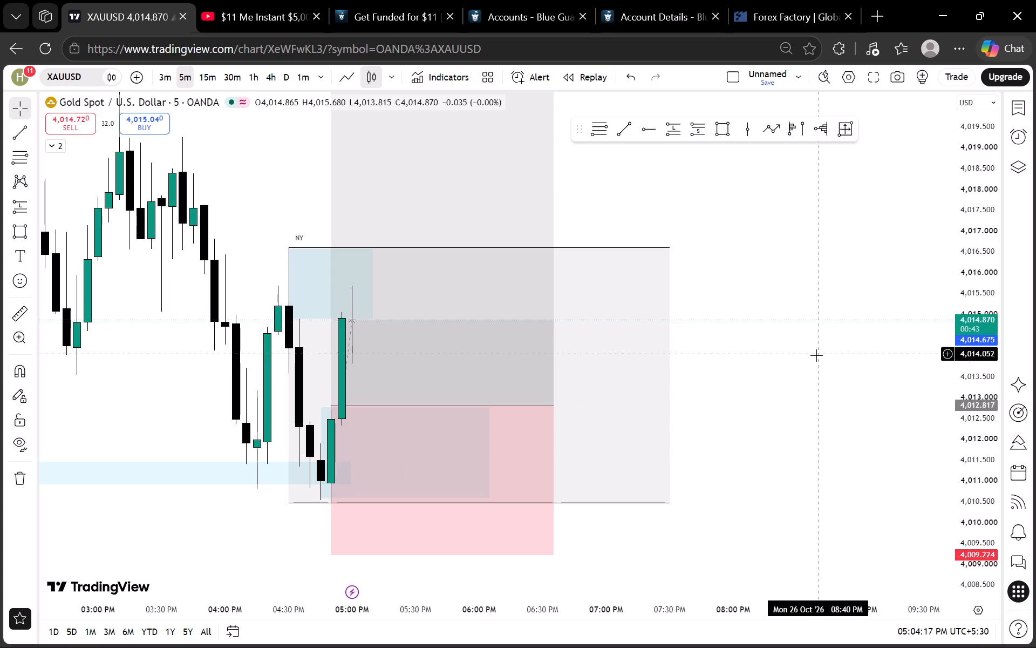
left_click(726, 129)
left_click(328, 368)
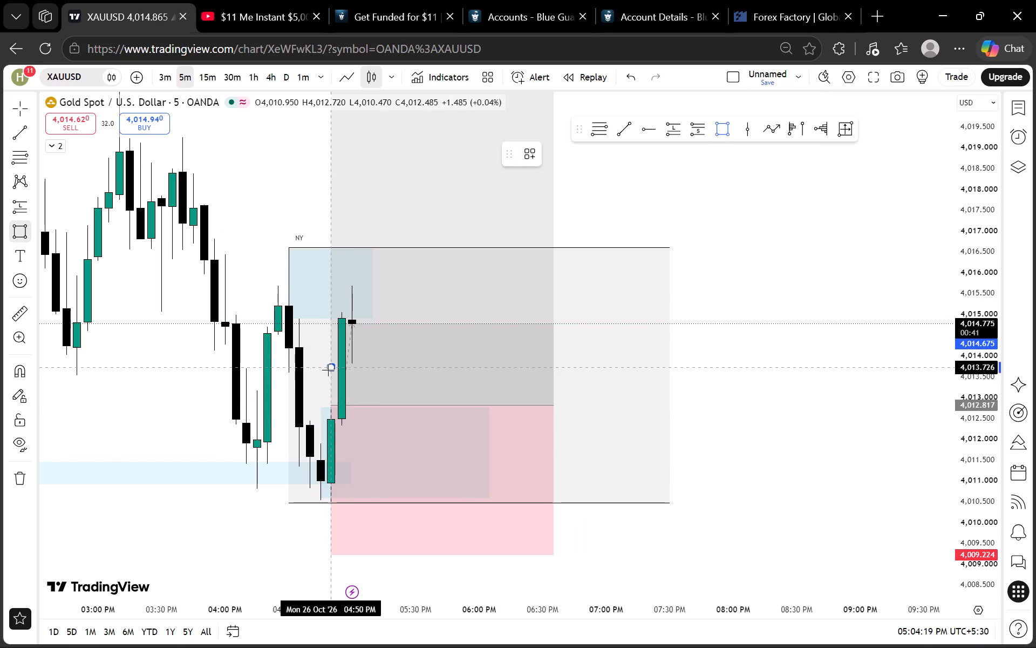
left_click(624, 403)
left_click(762, 365)
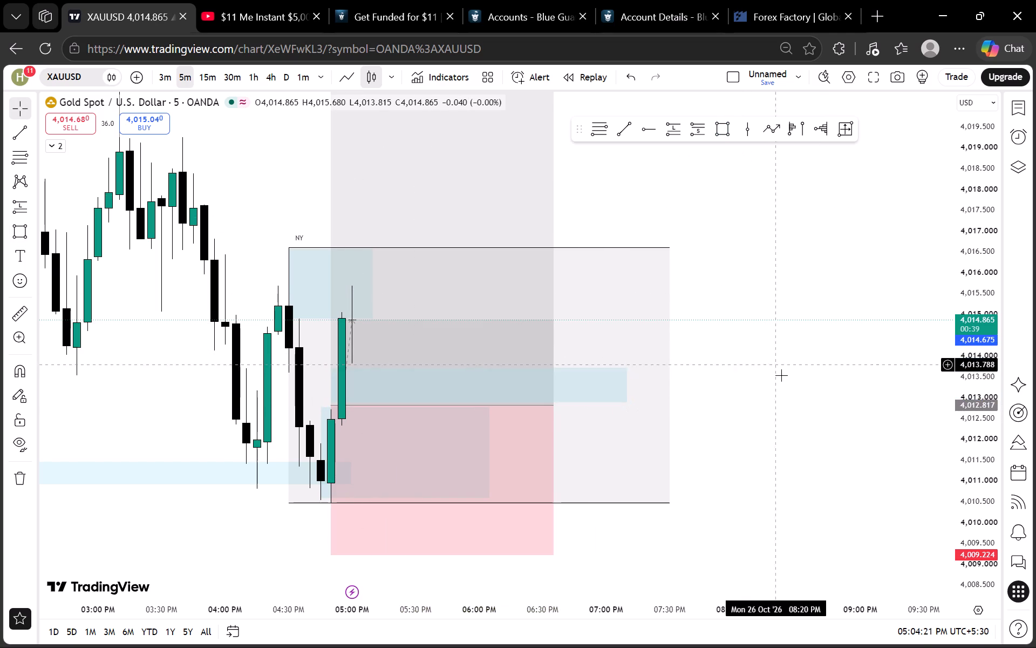
Examine the new zone and the NY session price action on the 5-, 3- and 1-minute charts, and return to 5 minutes.
scroll(955, 320, "down", 11)
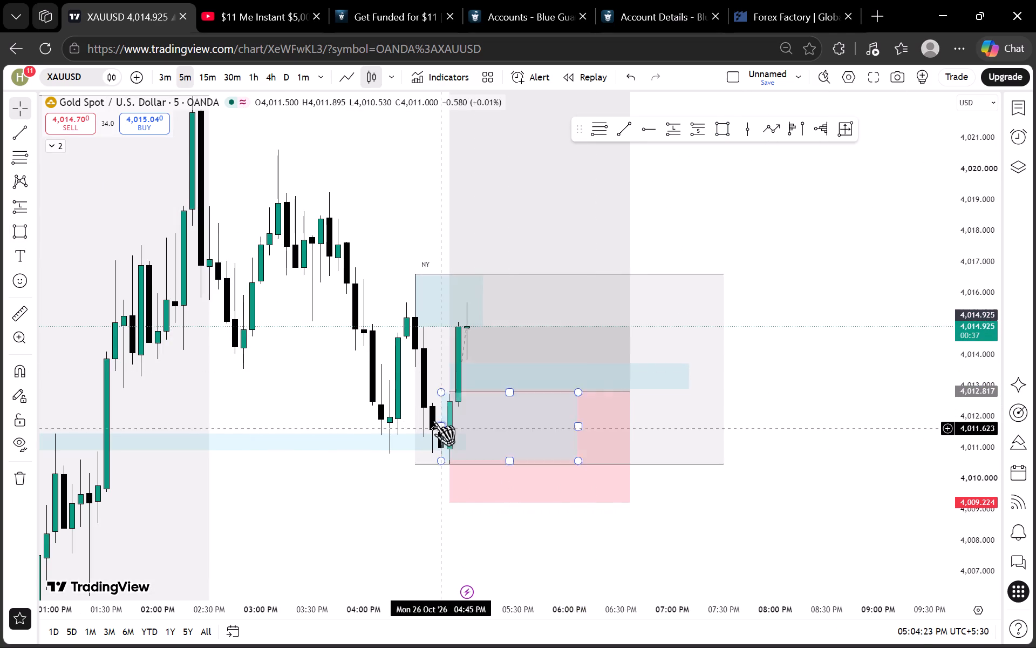
scroll(973, 389, "up", 5)
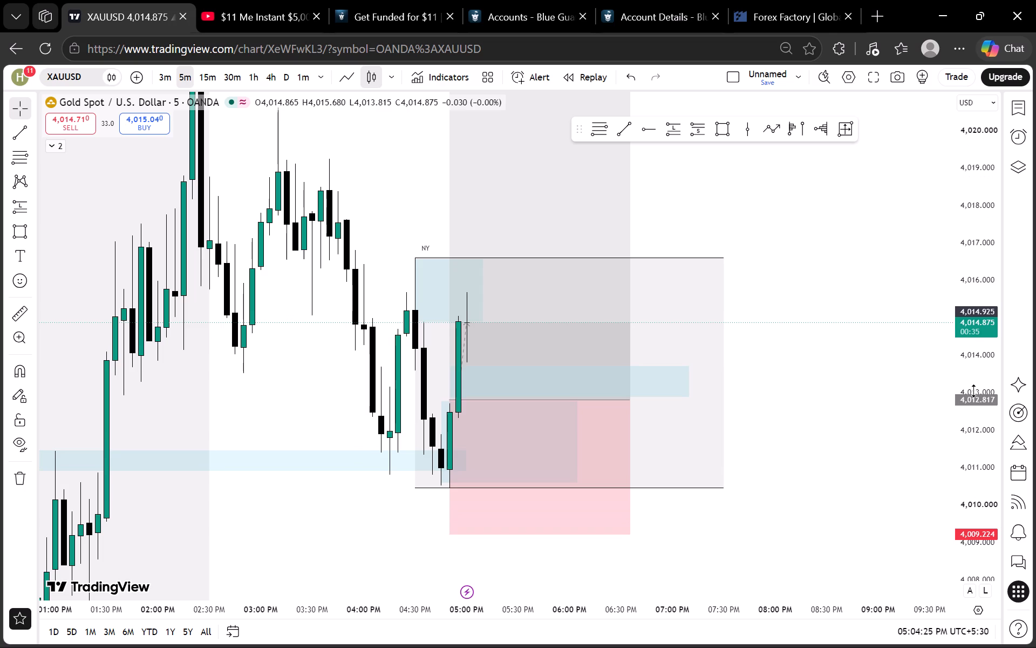
scroll(980, 383, "down", 3)
scroll(980, 383, "up", 11)
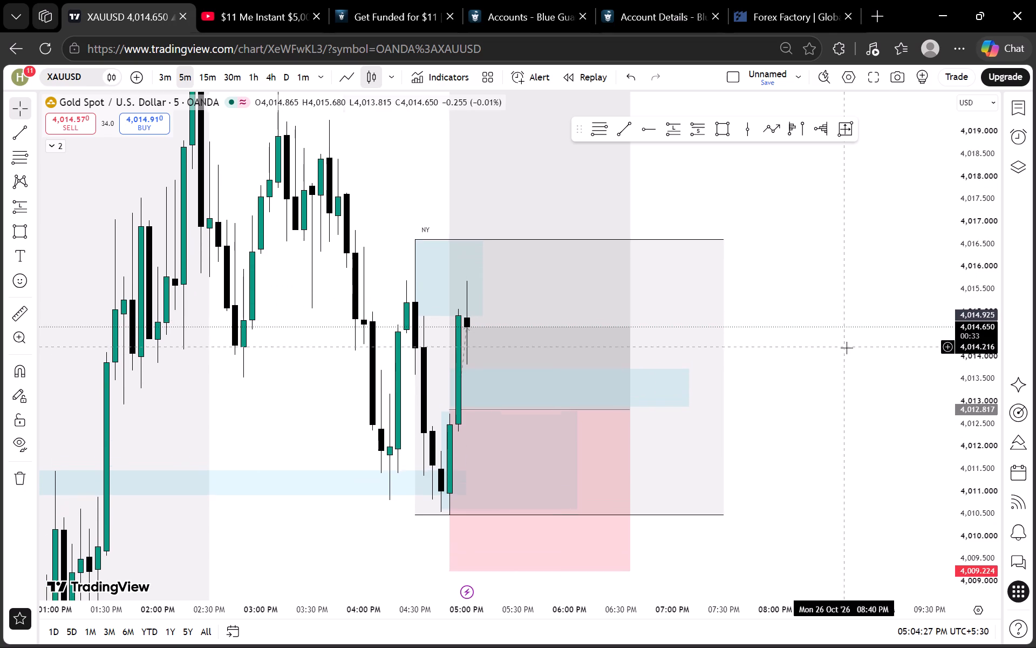
left_click(171, 71)
scroll(359, 284, "down", 3)
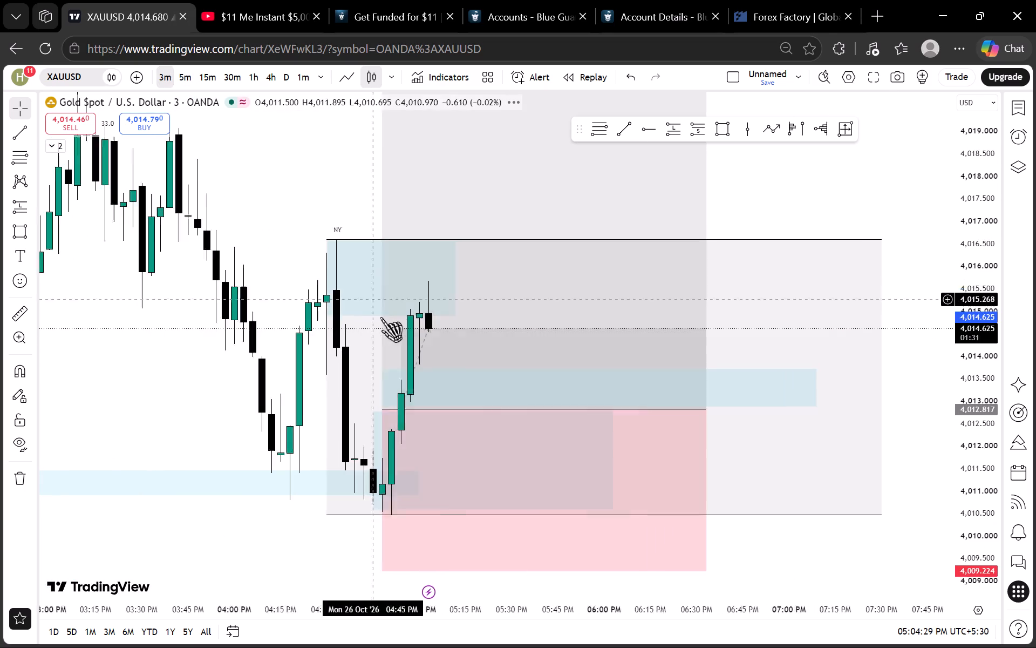
left_click_drag(285, 399, 253, 391)
scroll(963, 333, "down", 6)
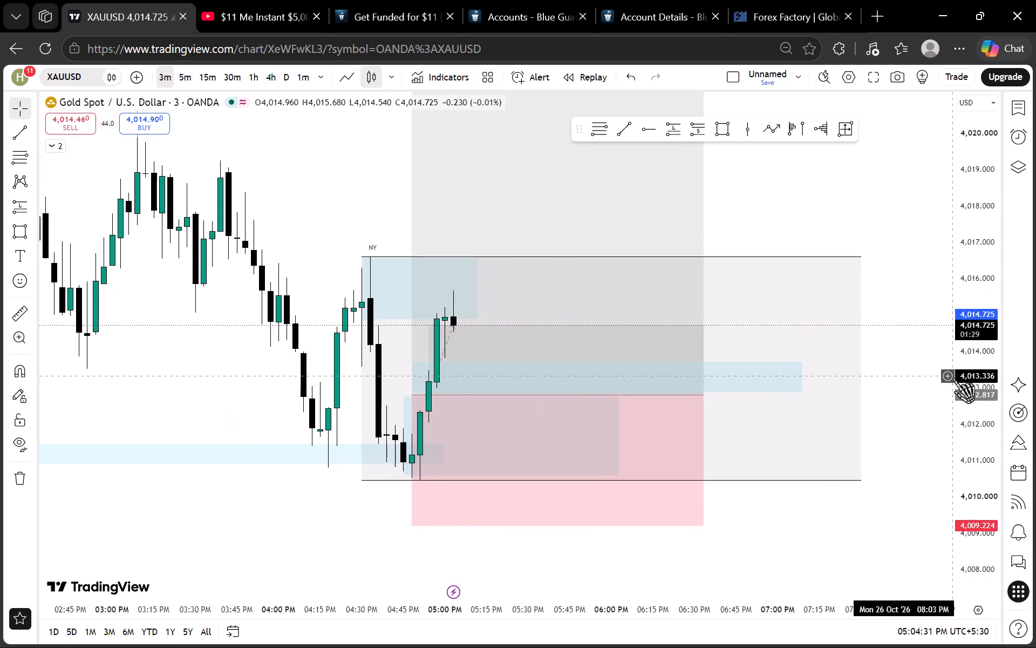
scroll(953, 378, "down", 5)
left_click_drag(432, 379, 347, 398)
scroll(343, 399, "up", 3)
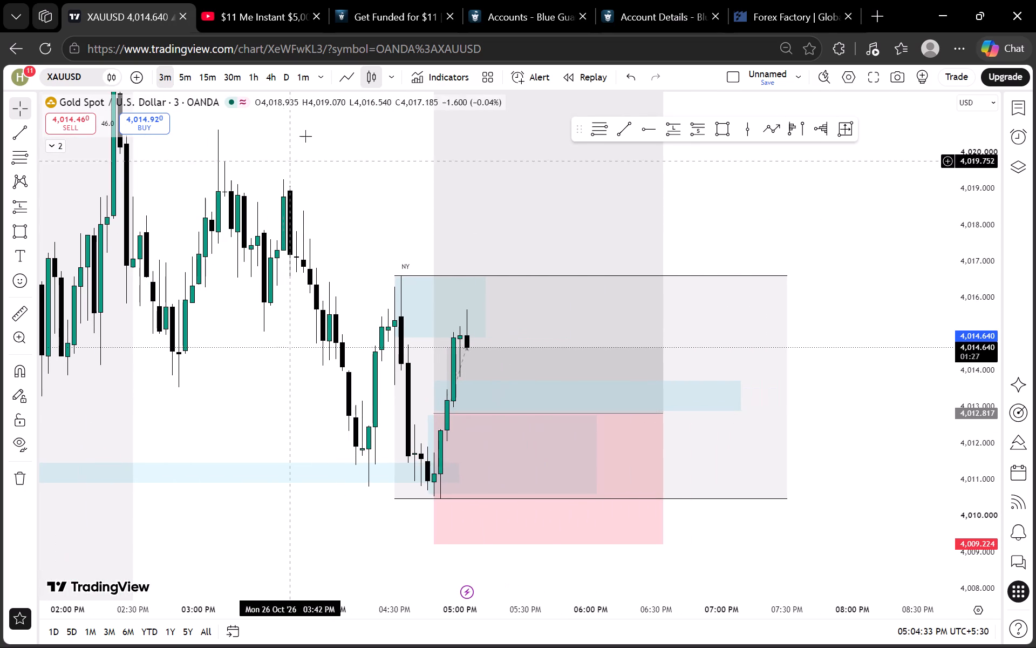
left_click(306, 73)
scroll(371, 253, "down", 2)
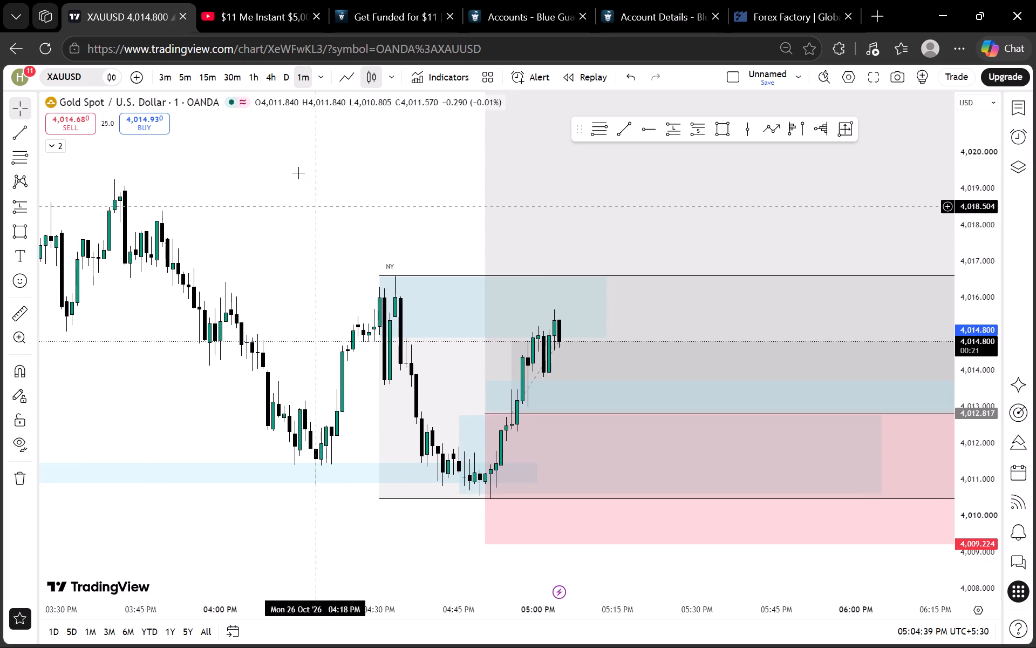
left_click(189, 76)
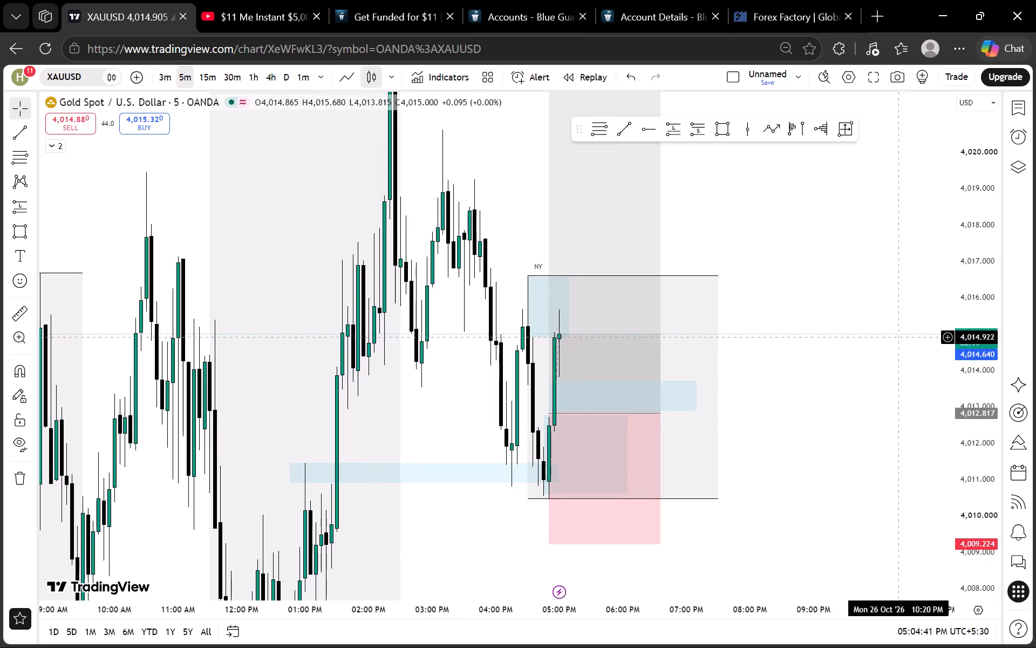
Examine the current 5-minute candle against the long position, the new zone and the upper NY zone as it nears its close.
scroll(980, 316, "down", 5)
scroll(926, 345, "up", 5)
left_click_drag(720, 354, 752, 325)
scroll(1004, 366, "up", 11)
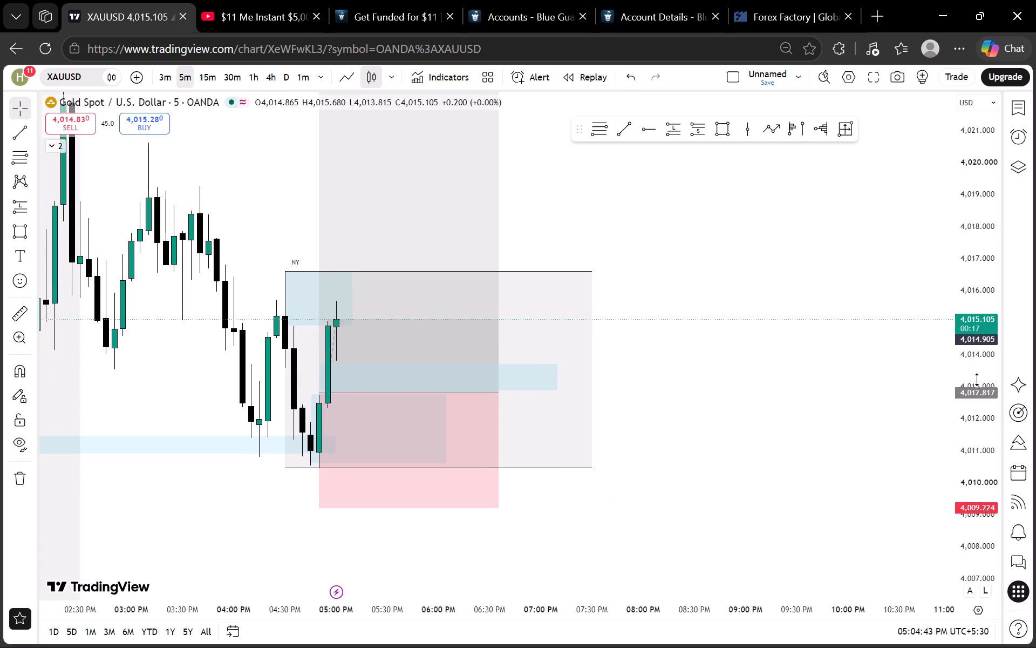
scroll(977, 380, "up", 10)
left_click_drag(743, 349, 800, 335)
scroll(958, 337, "down", 14)
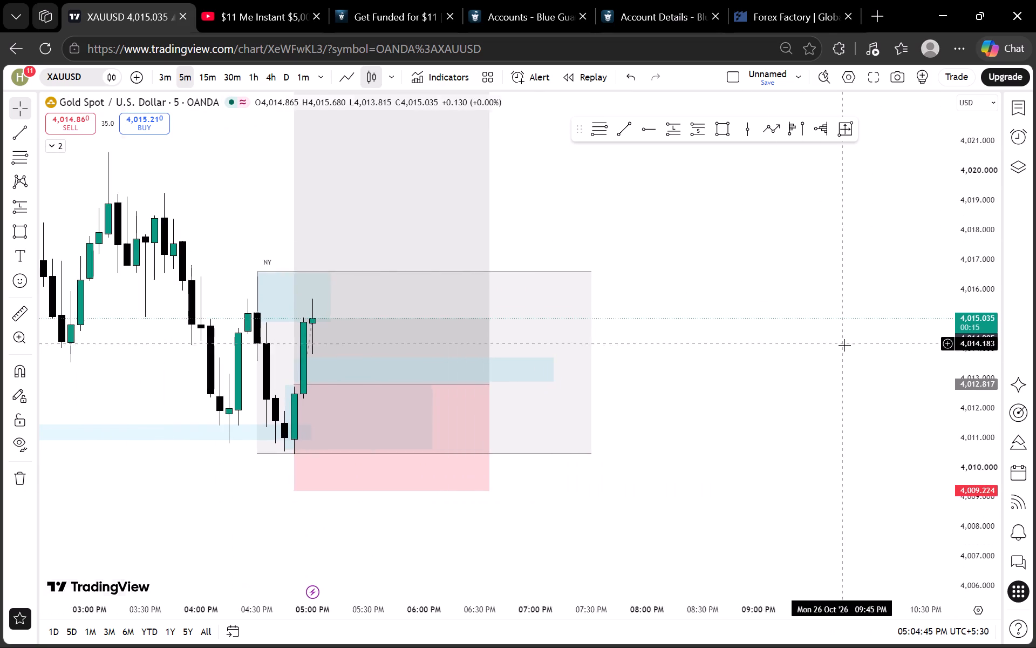
scroll(972, 336, "down", 3)
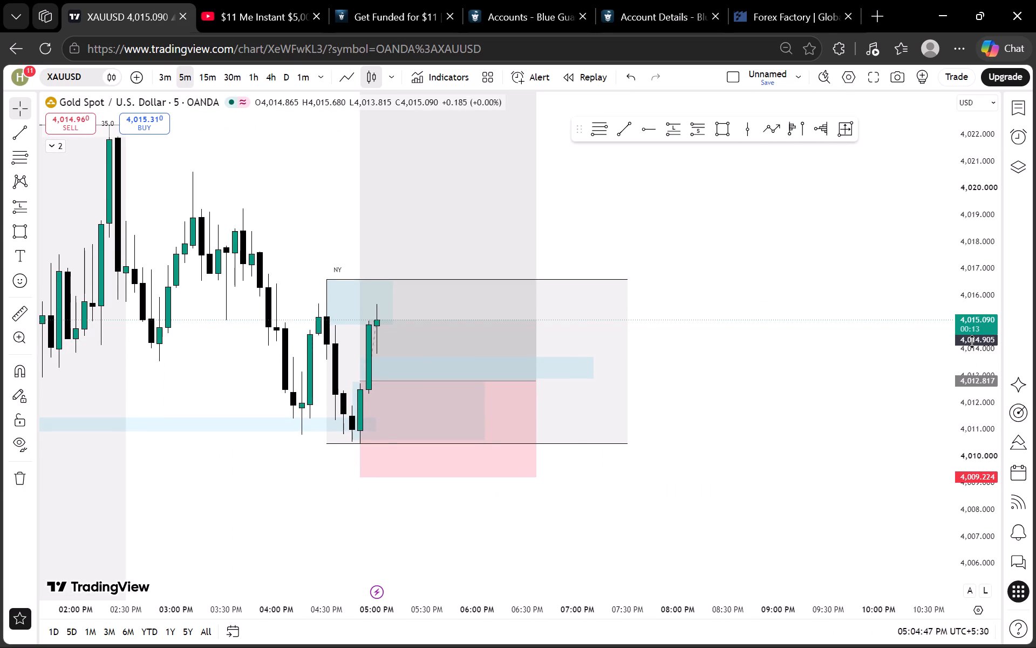
scroll(923, 337, "down", 3)
scroll(994, 367, "up", 5)
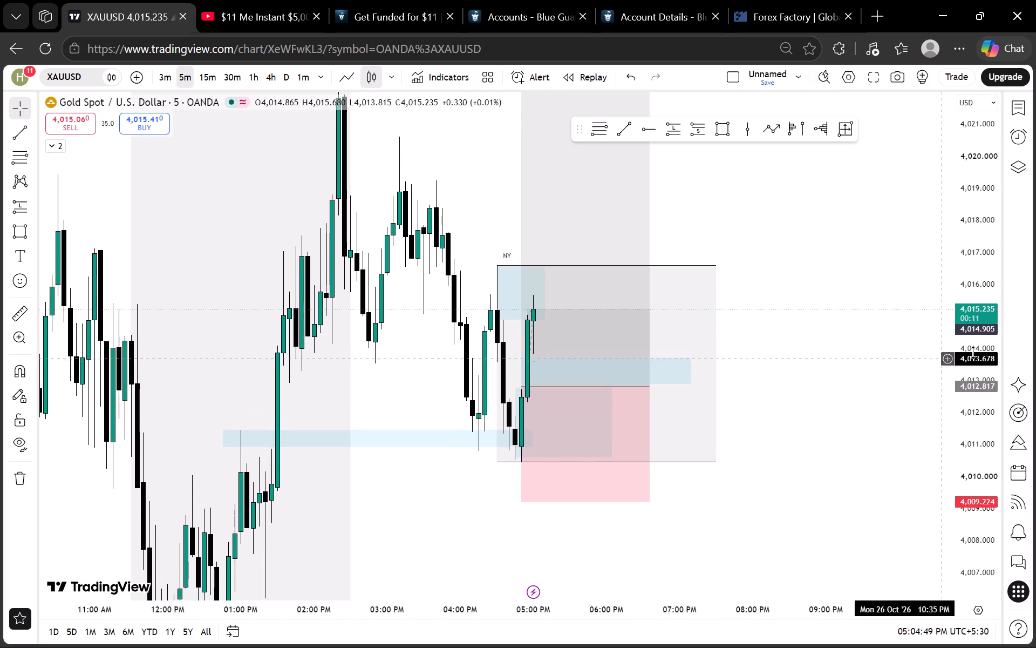
scroll(985, 354, "down", 5)
scroll(847, 402, "up", 3)
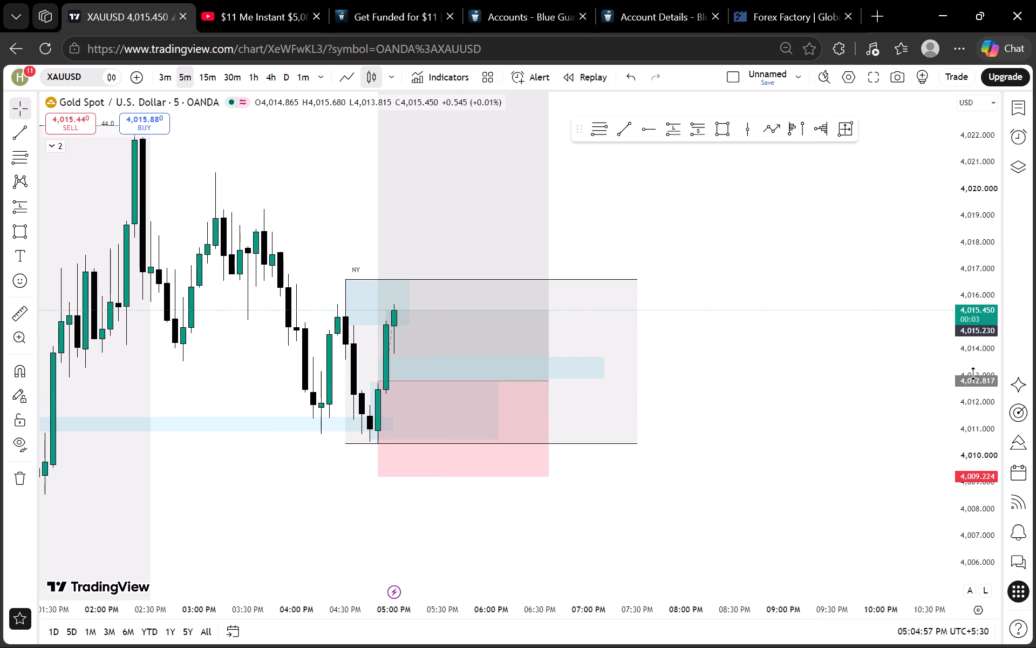
Review the wider Asian, London and NY session ranges, and examine the newly opened 5-minute candle inside the NY box.
scroll(975, 372, "down", 20)
left_click_drag(921, 243, 902, 305)
scroll(901, 306, "down", 4)
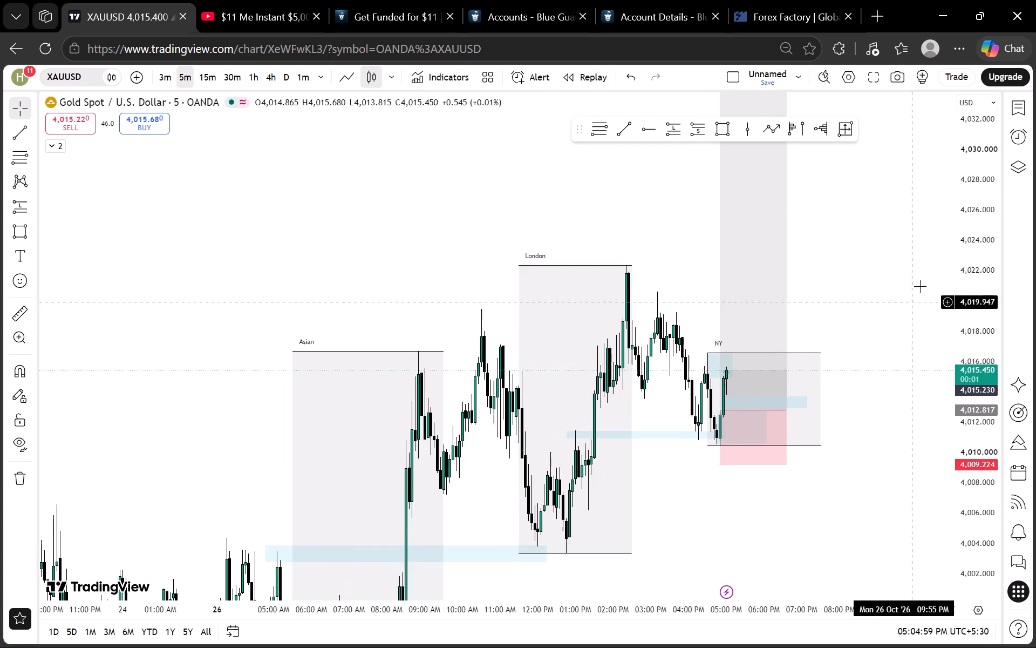
left_click_drag(919, 243, 903, 365)
left_click_drag(602, 234, 599, 298)
scroll(599, 298, "up", 2)
scroll(514, 350, "up", 4)
left_click_drag(449, 346, 467, 267)
scroll(982, 426, "up", 13)
left_click_drag(652, 383, 767, 258)
scroll(983, 397, "up", 14)
left_click_drag(766, 403, 824, 254)
scroll(974, 368, "up", 10)
left_click_drag(759, 421, 791, 355)
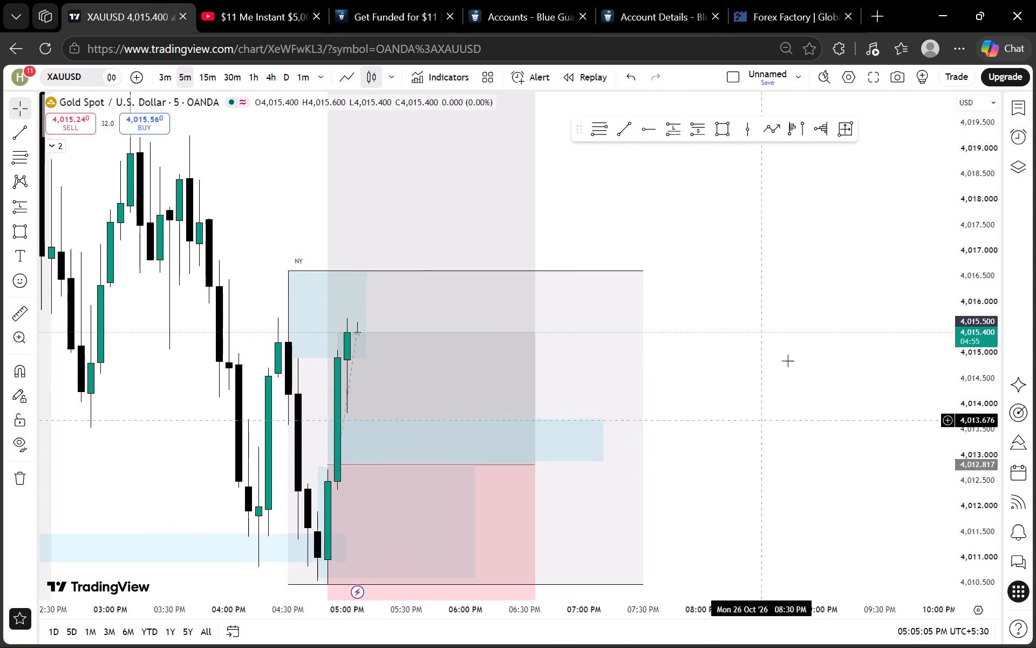
left_click_drag(791, 355, 816, 322)
scroll(988, 320, "down", 7)
scroll(909, 370, "up", 3)
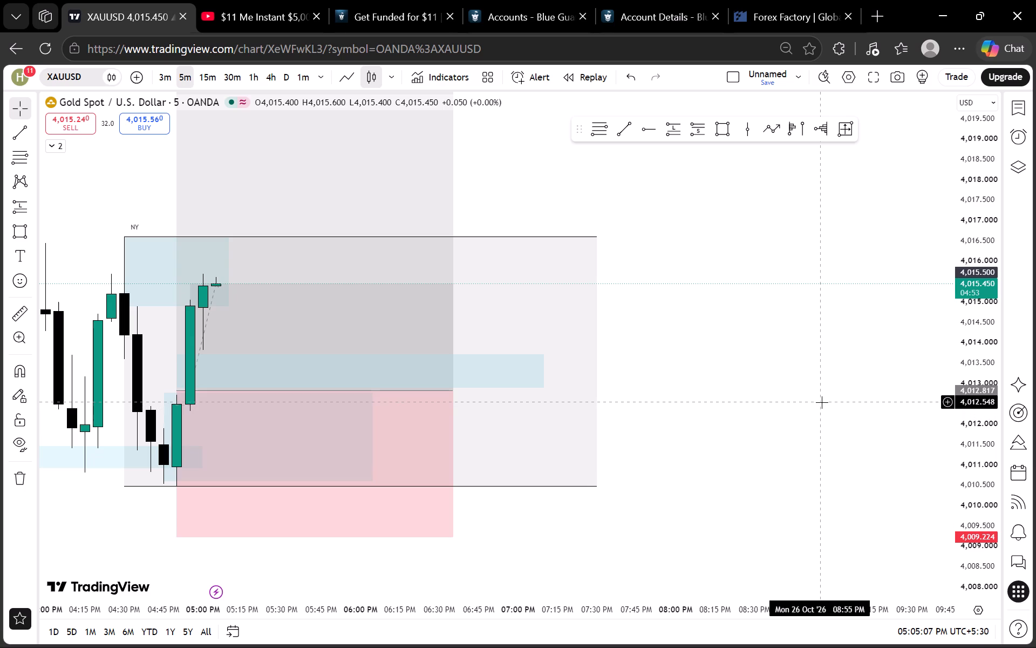
scroll(846, 364, "down", 2)
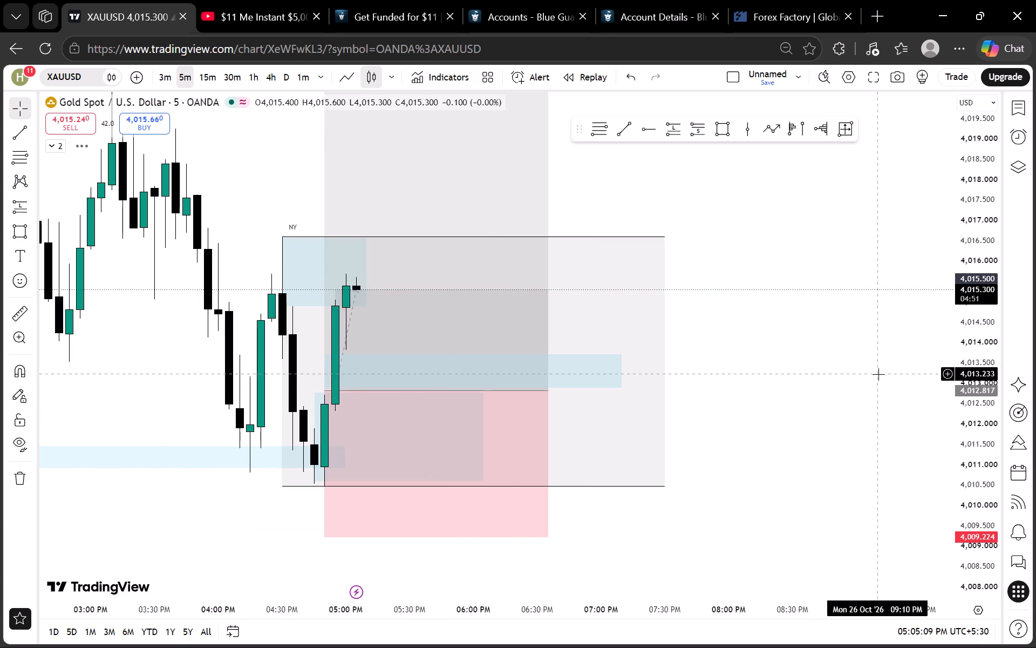
scroll(847, 350, "down", 1)
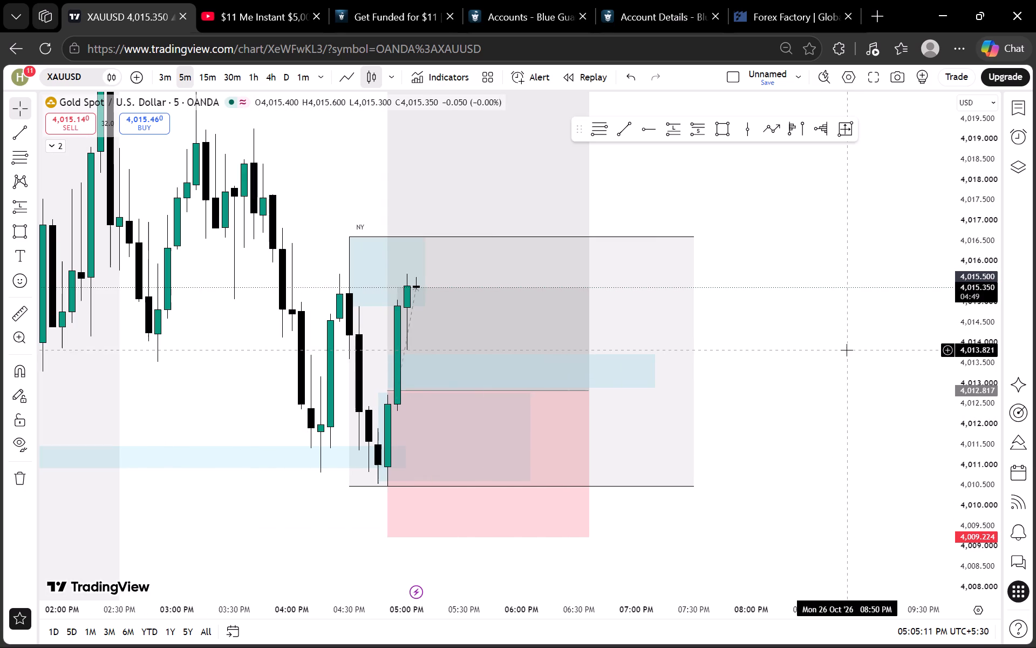
Examine the forming 5-minute candle against the upper NY zone and the long position, comparing it with the London-session price action.
left_click_drag(910, 315, 882, 330)
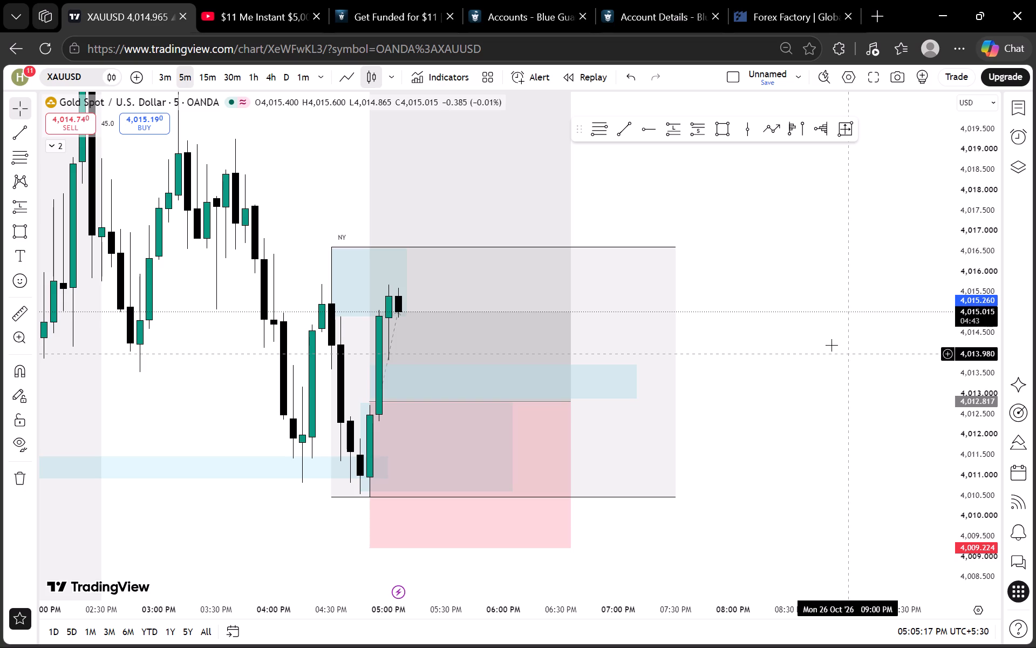
left_click(299, 170)
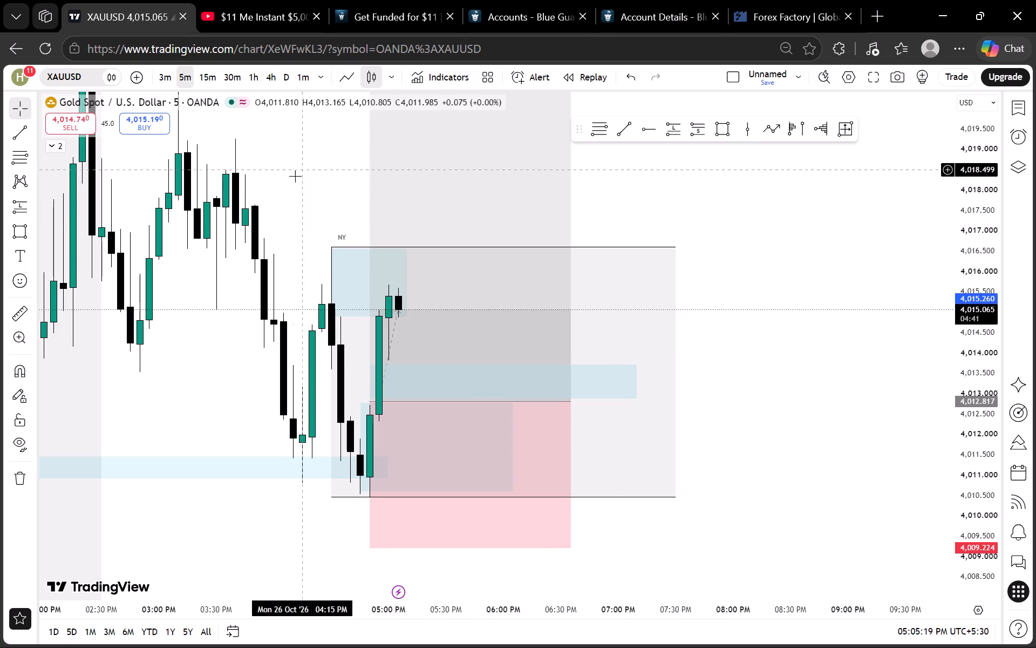
scroll(286, 187, "up", 1)
scroll(247, 200, "down", 1)
left_click_drag(277, 192, 312, 192)
scroll(835, 305, "up", 2)
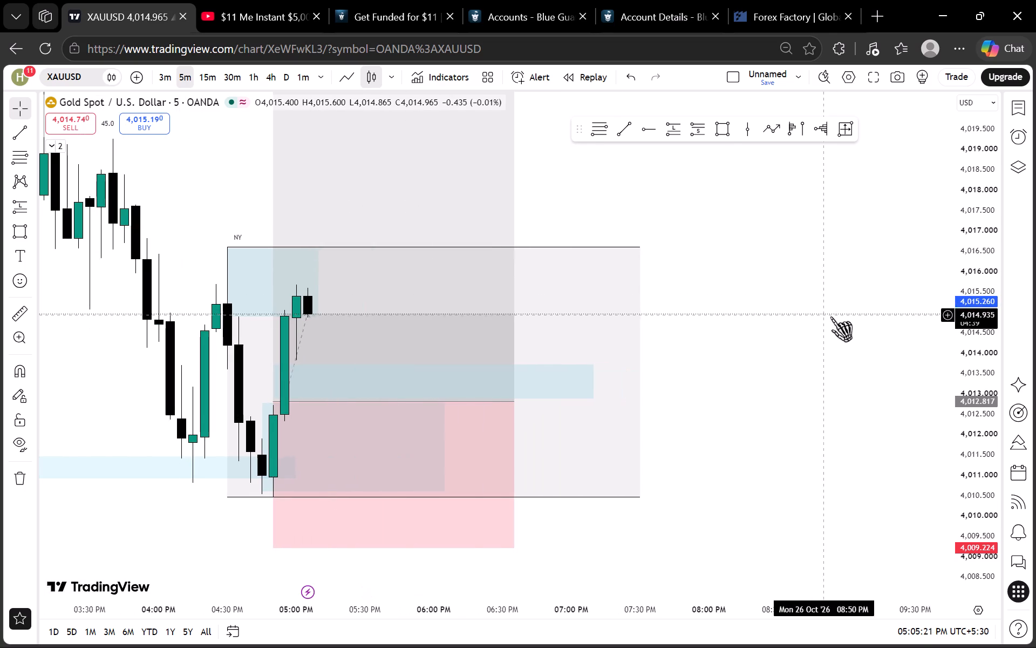
scroll(974, 296, "down", 7)
left_click_drag(771, 373, 901, 341)
scroll(1008, 357, "up", 8)
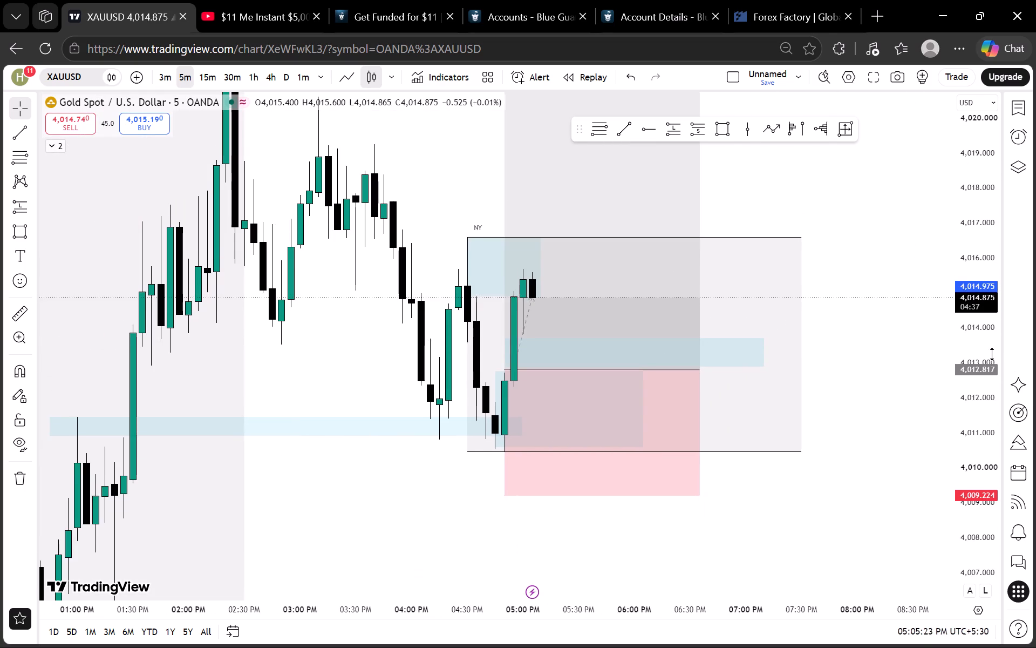
scroll(992, 354, "up", 8)
scroll(882, 337, "down", 4)
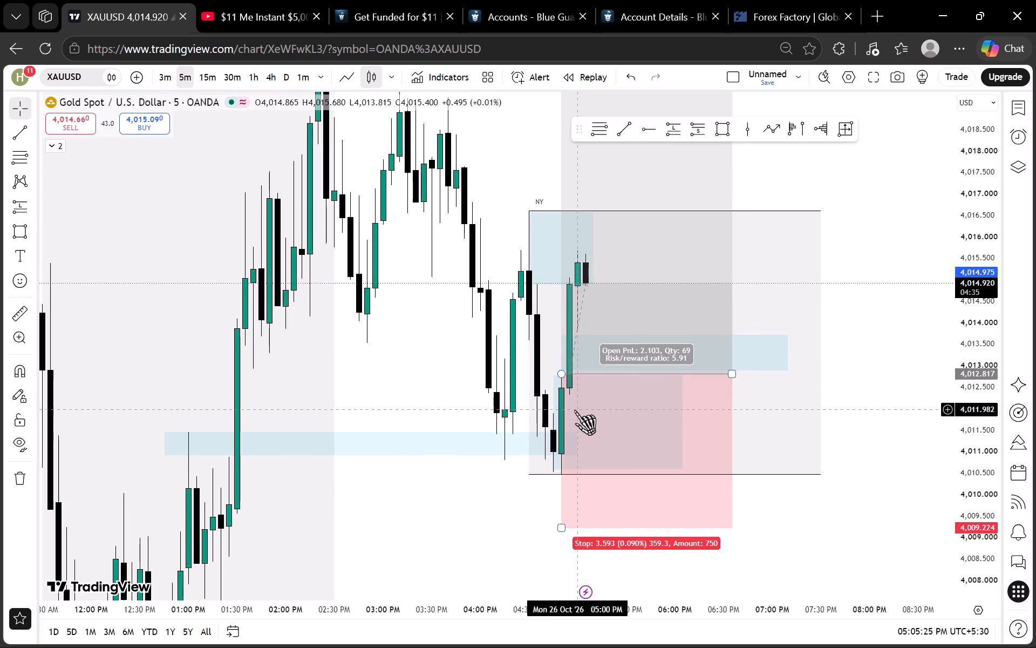
scroll(957, 300, "down", 5)
scroll(742, 389, "up", 2)
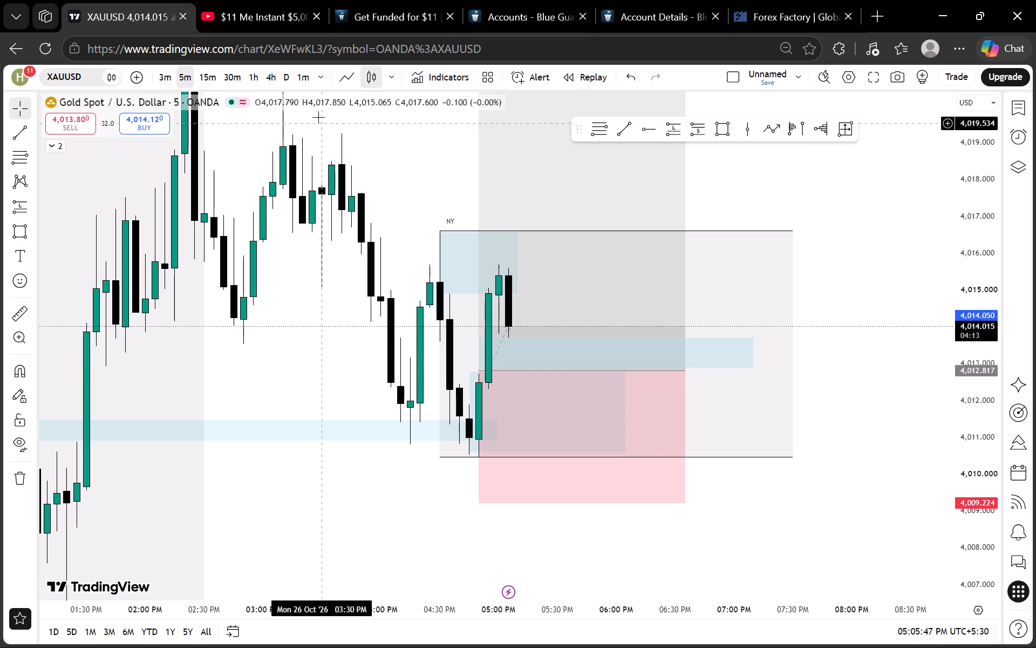
Examine the pullback from the upper NY zone towards the long entry on the 1-minute chart.
left_click(301, 78)
scroll(422, 266, "down", 5)
left_click_drag(436, 274, 256, 260)
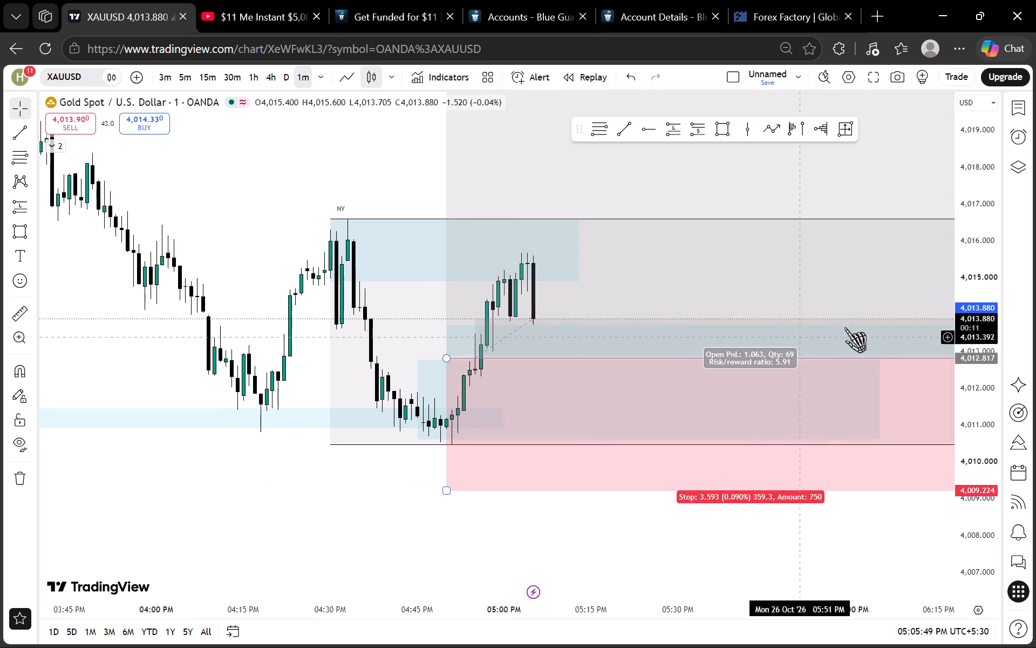
scroll(951, 300, "down", 10)
left_click_drag(405, 394, 210, 379)
scroll(972, 345, "up", 7)
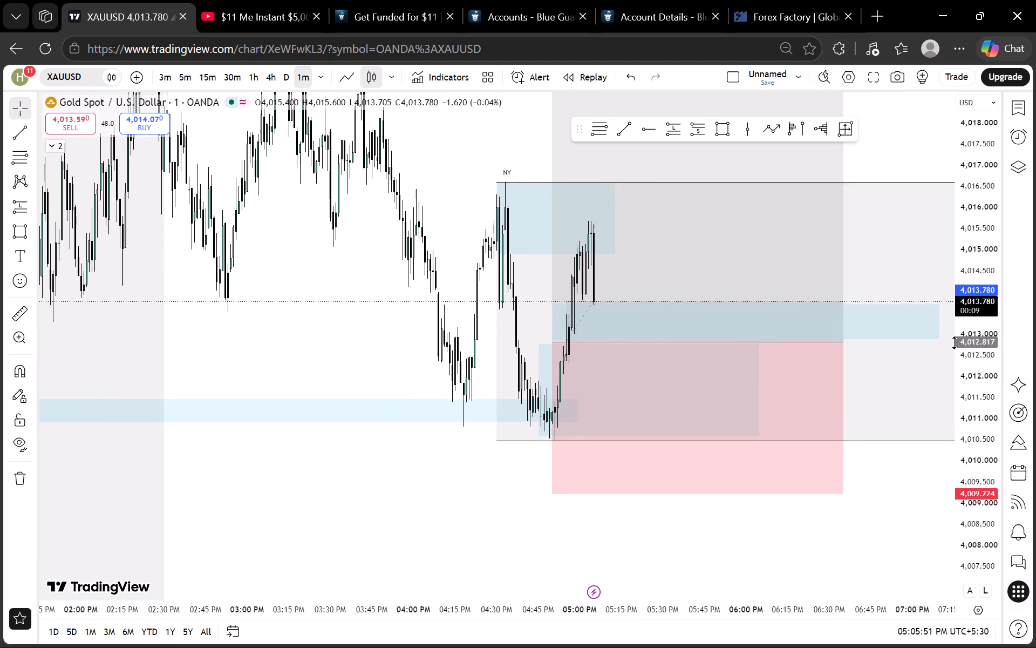
scroll(949, 343, "down", 3)
scroll(923, 374, "up", 7)
left_click_drag(870, 356, 842, 406)
Shorten the long position on the 1-minute chart so that it ends at about 05:43 PM.
left_click_drag(774, 381, 757, 381)
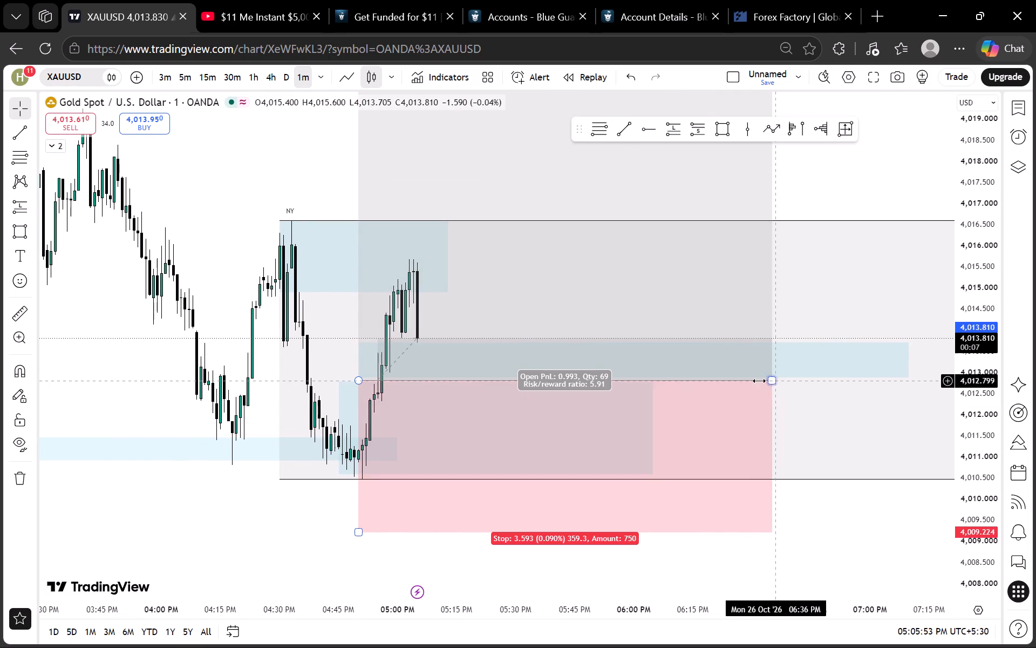
left_click_drag(757, 381, 567, 381)
left_click(571, 416)
Examine the 1-minute candles falling into the zone above the long entry, and compare them with the NY session range.
left_click_drag(611, 415, 762, 410)
scroll(976, 330, "down", 11)
scroll(919, 429, "up", 1)
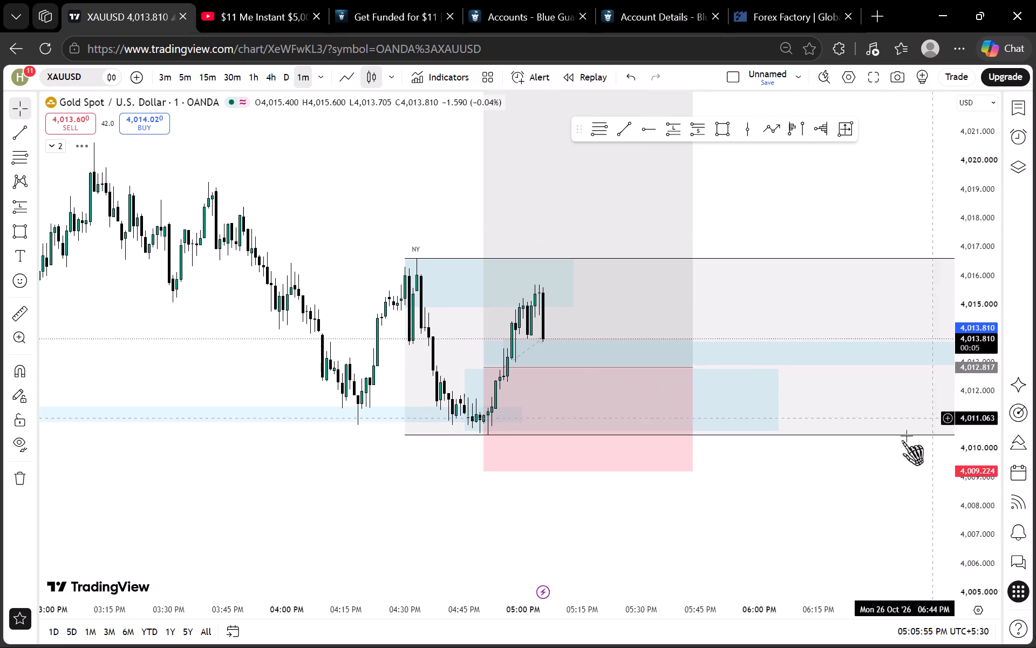
scroll(902, 440, "up", 1)
left_click_drag(802, 465, 841, 478)
scroll(995, 388, "down", 5)
scroll(966, 420, "up", 16)
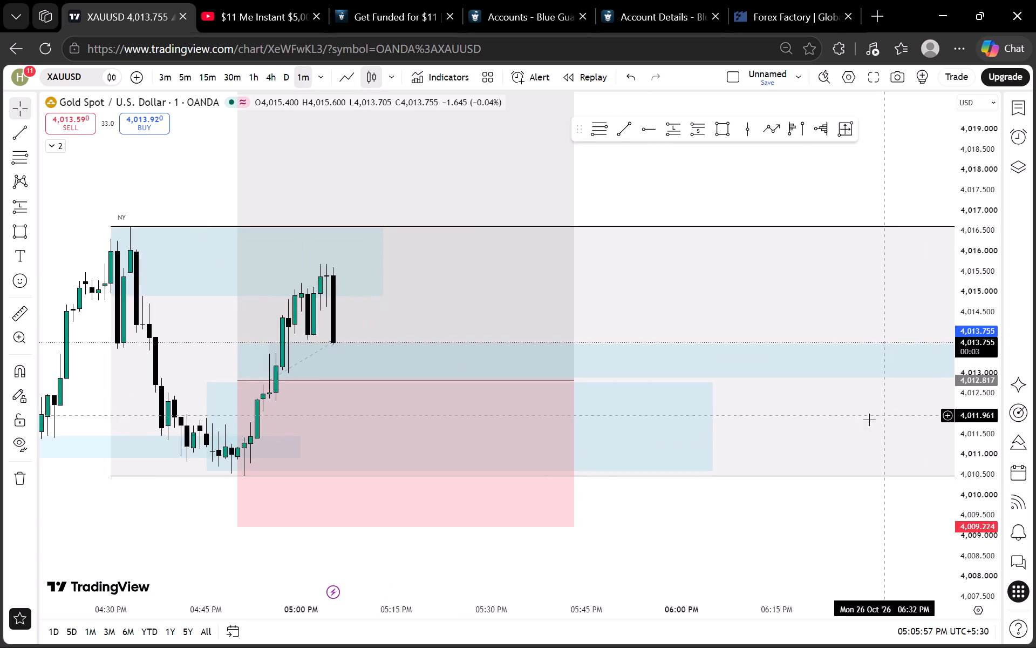
left_click_drag(800, 422, 871, 413)
scroll(870, 413, "up", 2)
left_click_drag(839, 418, 858, 416)
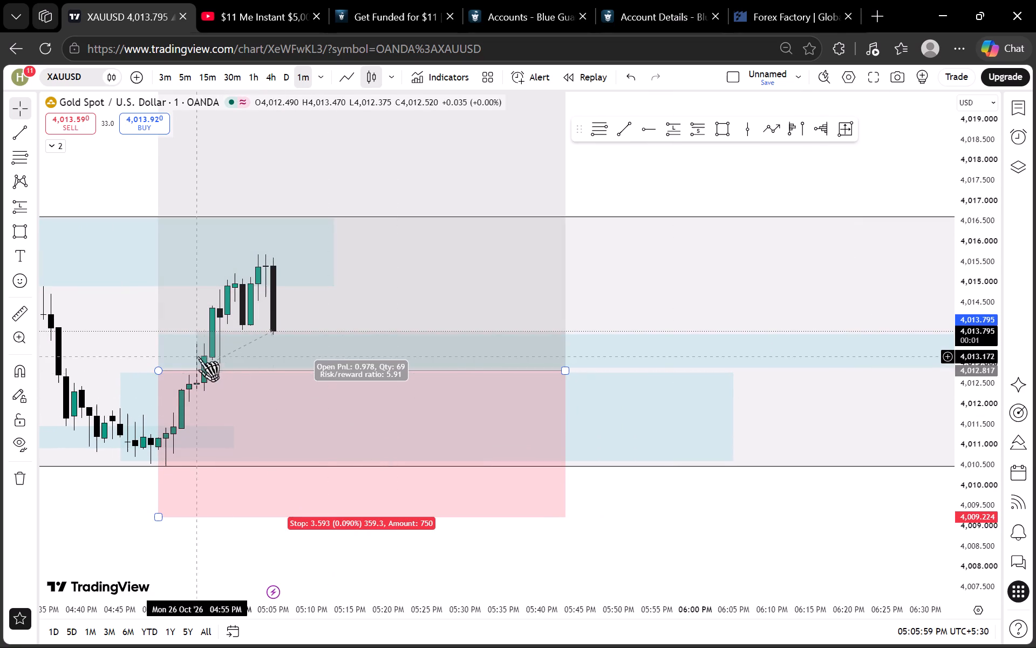
scroll(169, 405, "down", 3)
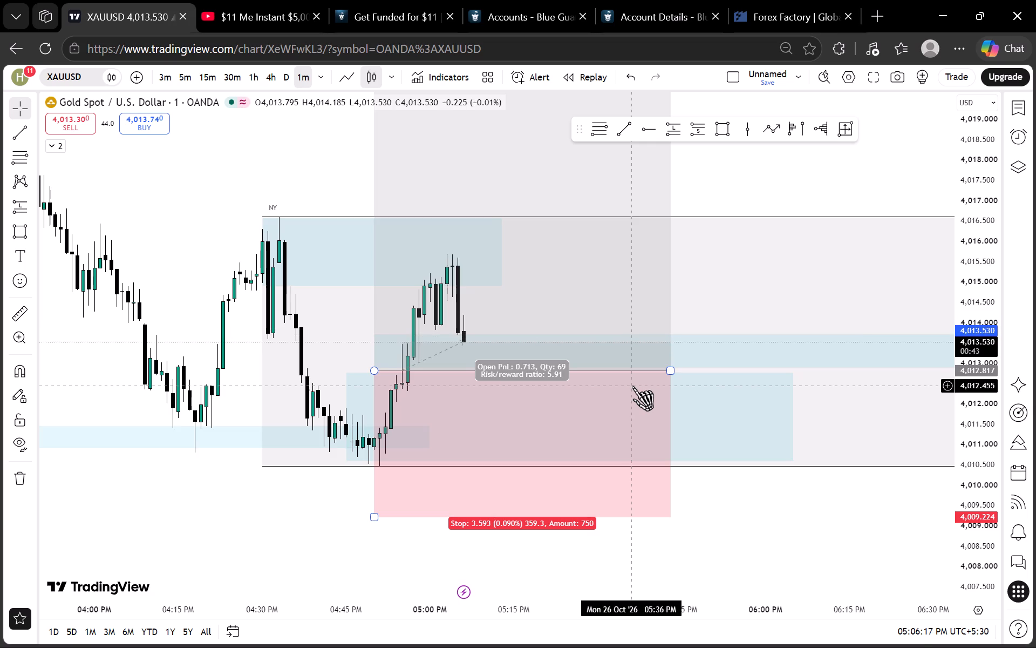
scroll(979, 369, "up", 4)
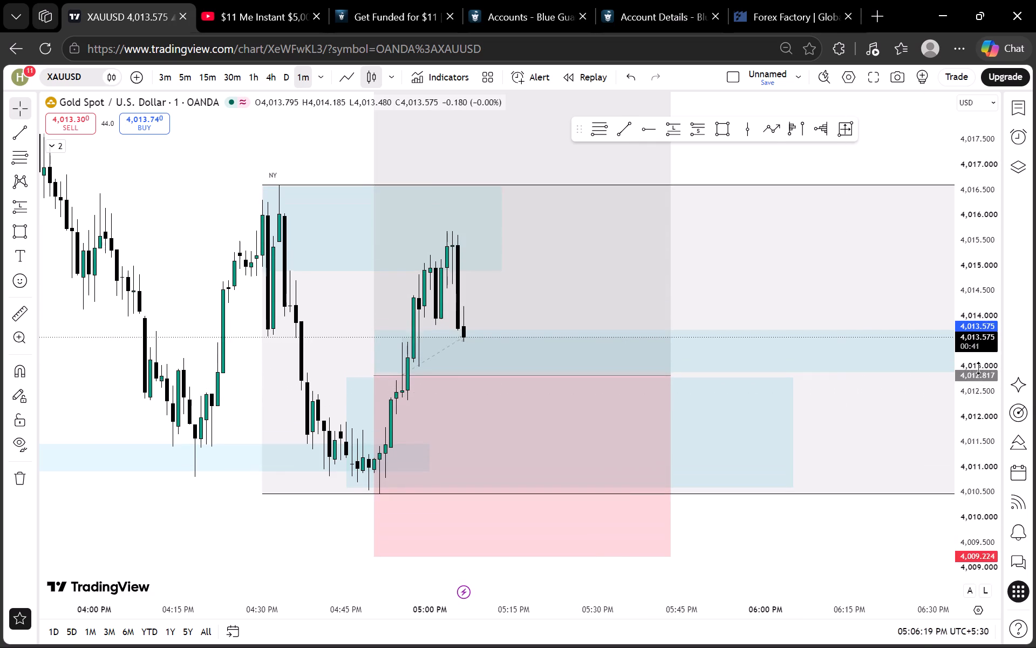
scroll(979, 368, "up", 4)
left_click_drag(835, 425, 871, 366)
scroll(810, 394, "down", 2)
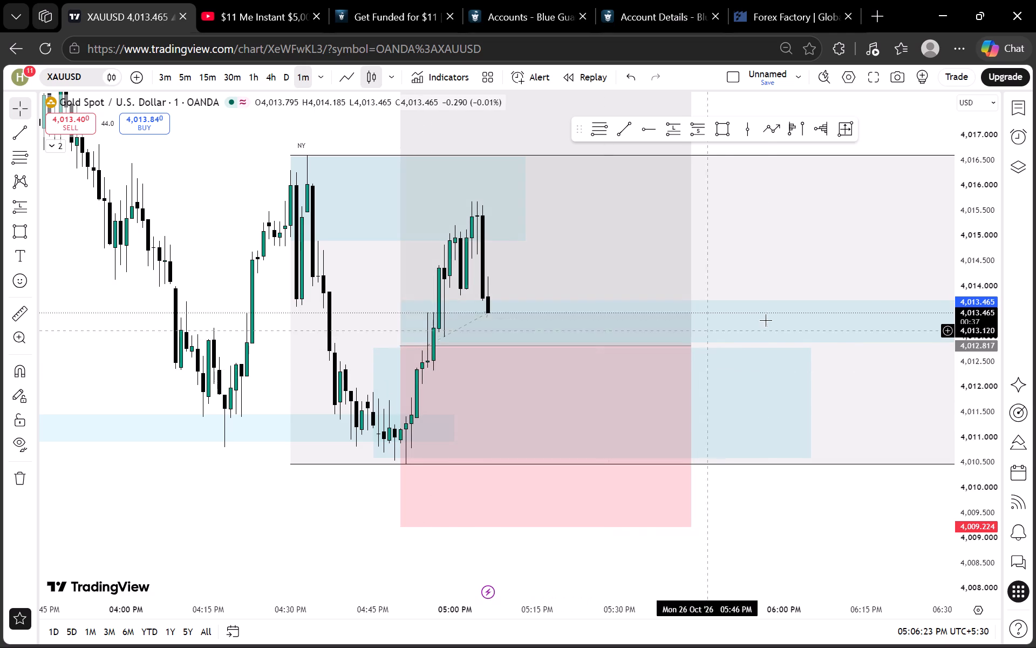
On the 3-minute chart, delete the rectangle zone just above the long entry.
left_click(175, 66)
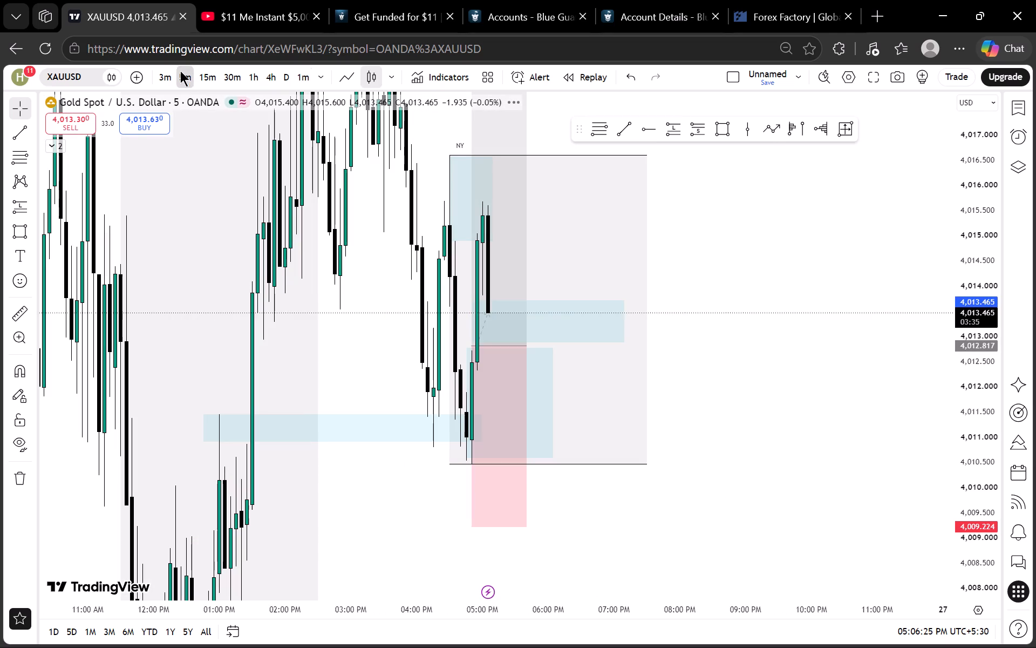
left_click(168, 85)
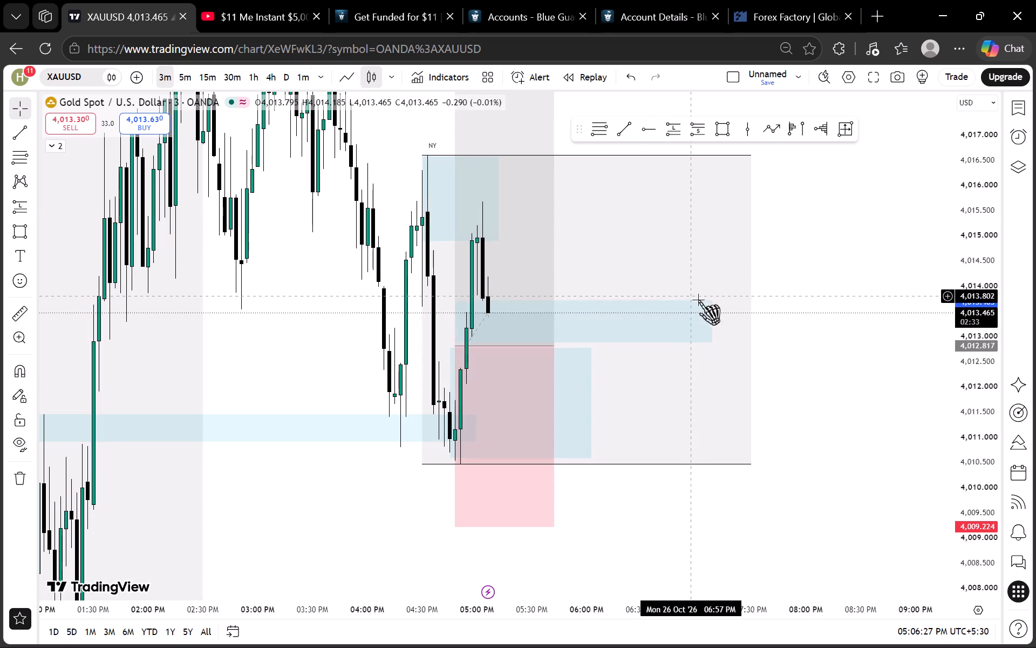
left_click(700, 301)
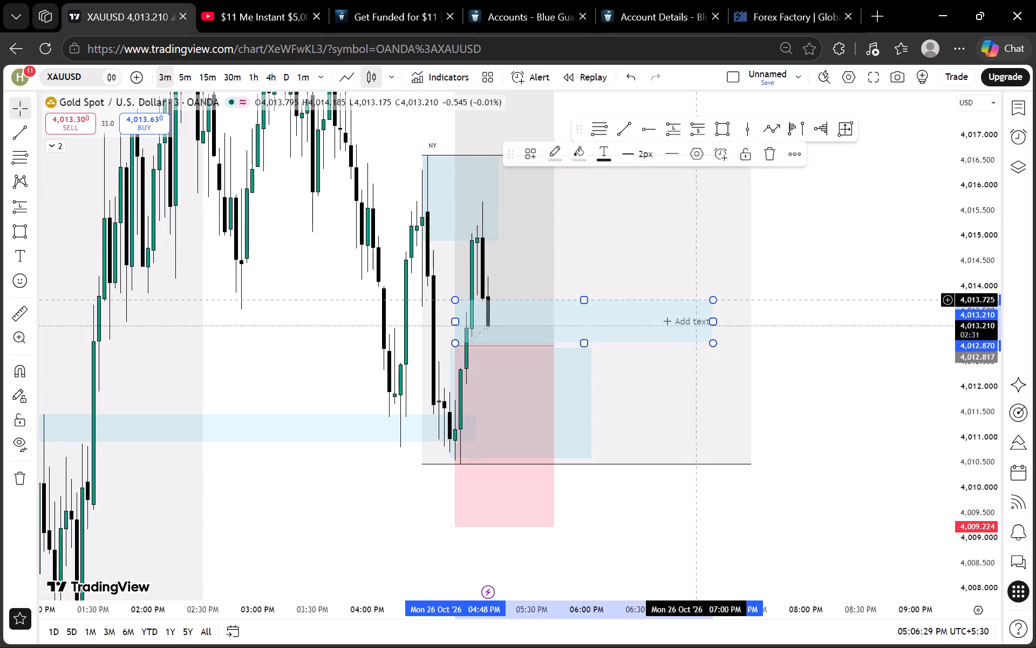
left_click(764, 157)
Examine the 1-minute price action between the upper NY zone and the long entry level.
left_click(299, 76)
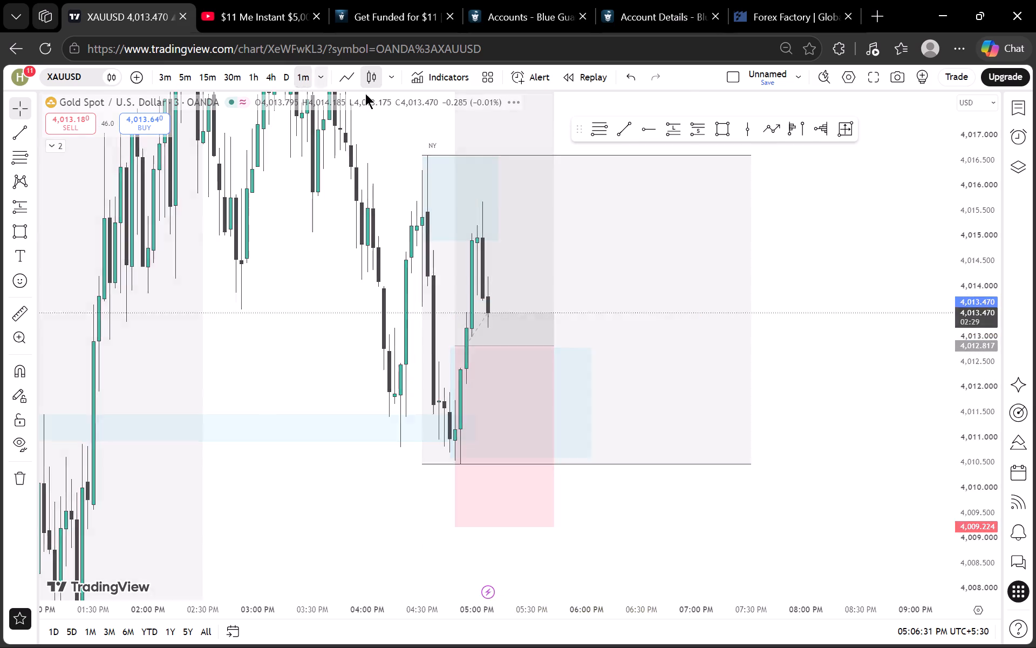
scroll(950, 339, "up", 1)
scroll(891, 321, "down", 2)
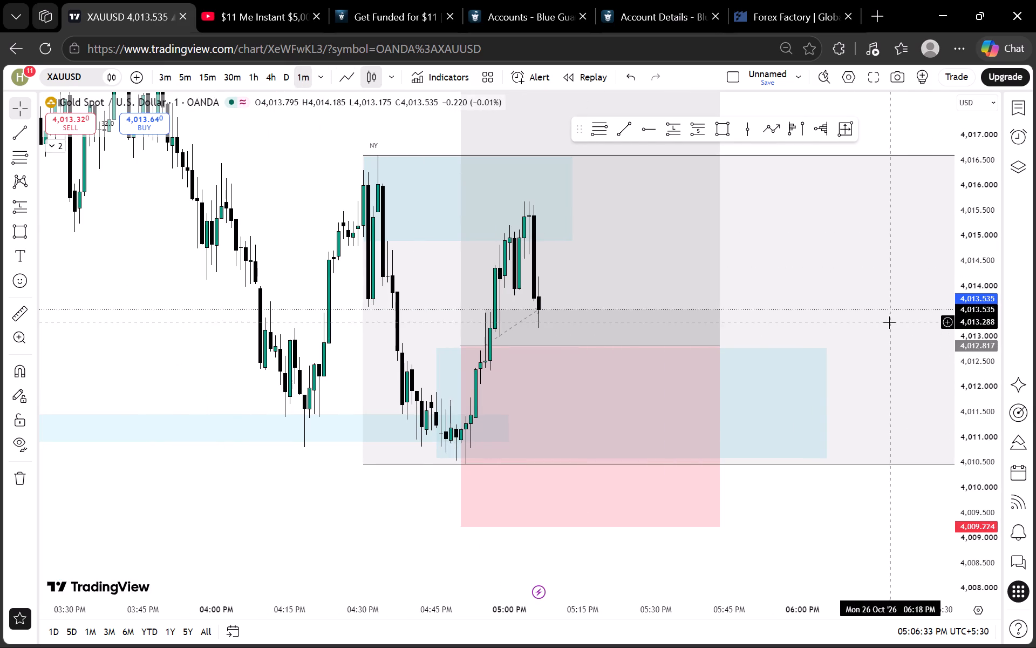
left_click_drag(847, 279, 755, 291)
scroll(874, 328, "down", 1)
scroll(971, 334, "up", 7)
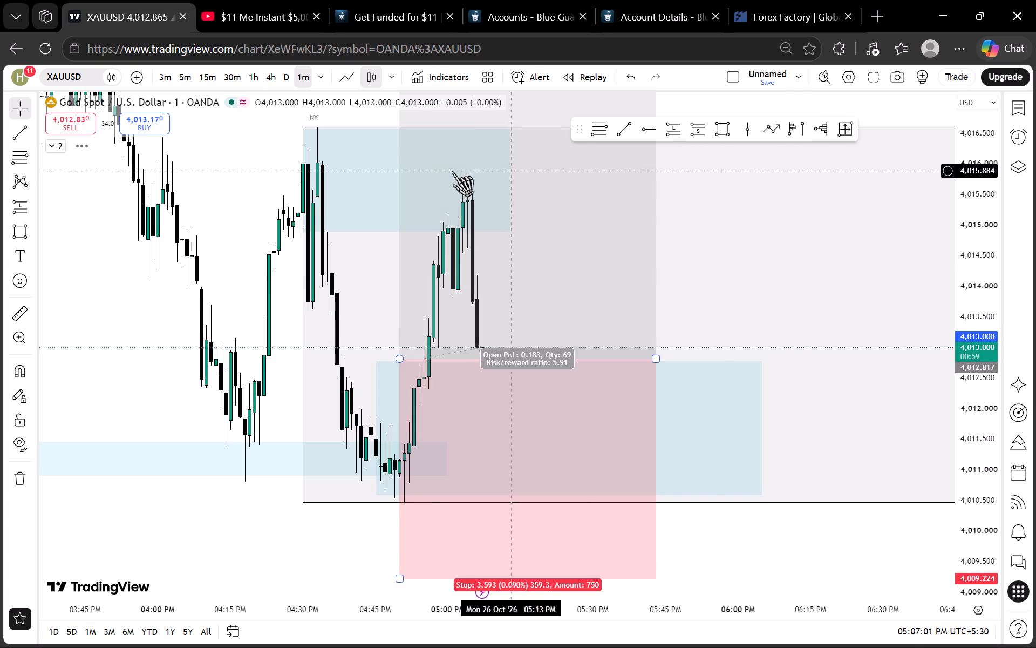
Review the current 1-hour candle against the Asian, London and NY session ranges and the previous NY high.
left_click(247, 73)
scroll(655, 345, "up", 12)
left_click_drag(434, 404, 732, 401)
left_click_drag(556, 418, 832, 400)
scroll(960, 332, "down", 20)
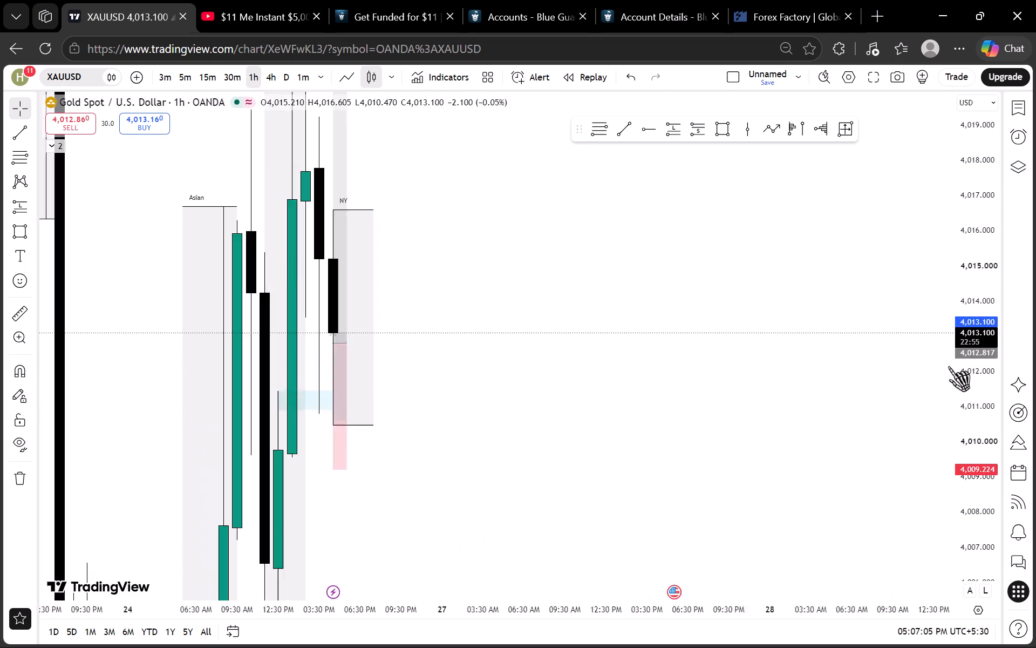
scroll(948, 366, "down", 5)
scroll(976, 356, "down", 16)
scroll(910, 395, "up", 6)
scroll(977, 350, "down", 3)
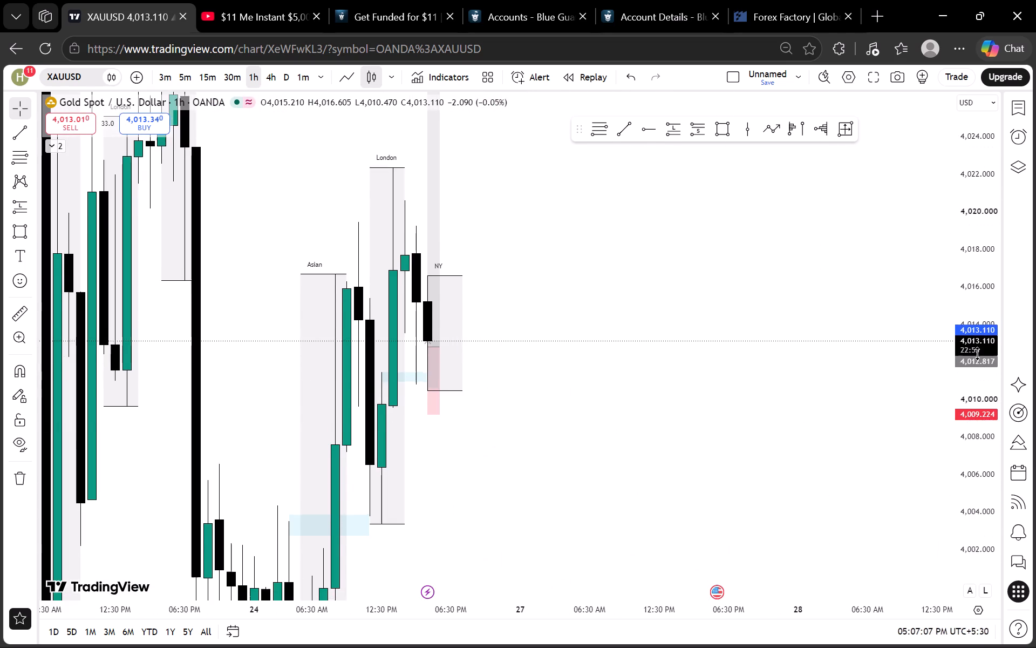
scroll(978, 354, "down", 20)
scroll(978, 354, "down", 4)
scroll(965, 383, "up", 7)
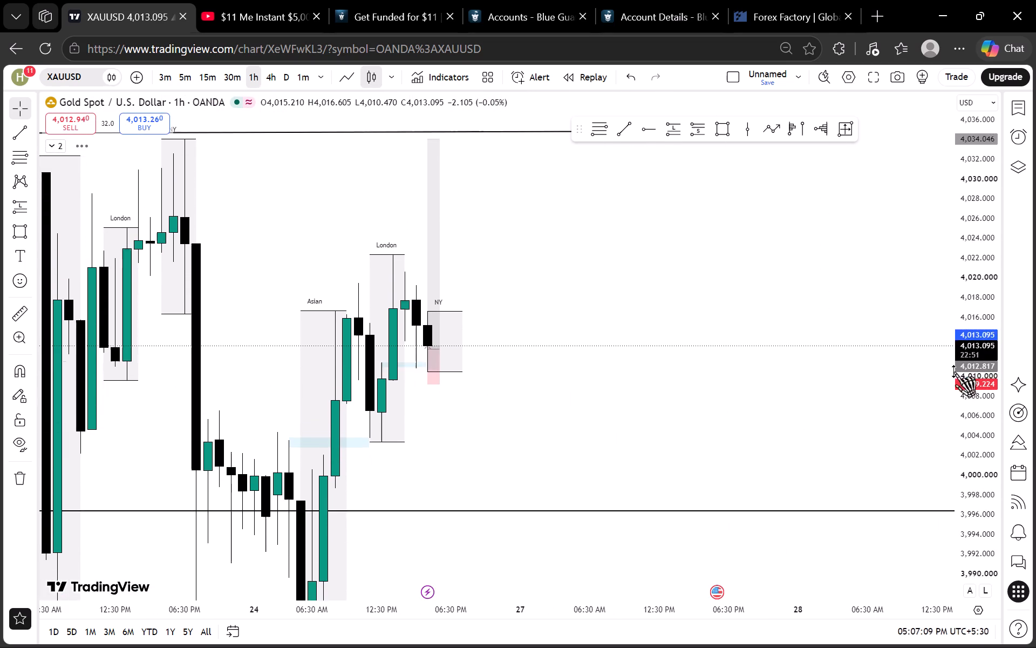
scroll(954, 372, "up", 4)
left_click_drag(764, 326, 843, 275)
Examine the London and NY session ranges and the current candle near the long entry on the 5-minute chart.
left_click(181, 73)
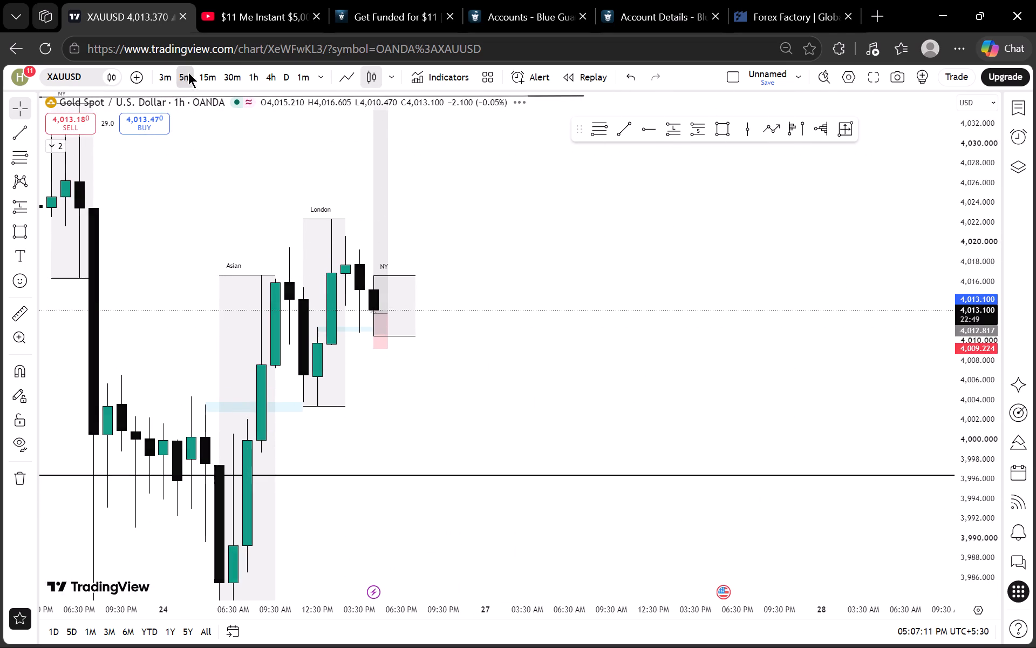
scroll(458, 254, "down", 6)
scroll(946, 359, "up", 17)
scroll(868, 335, "down", 6)
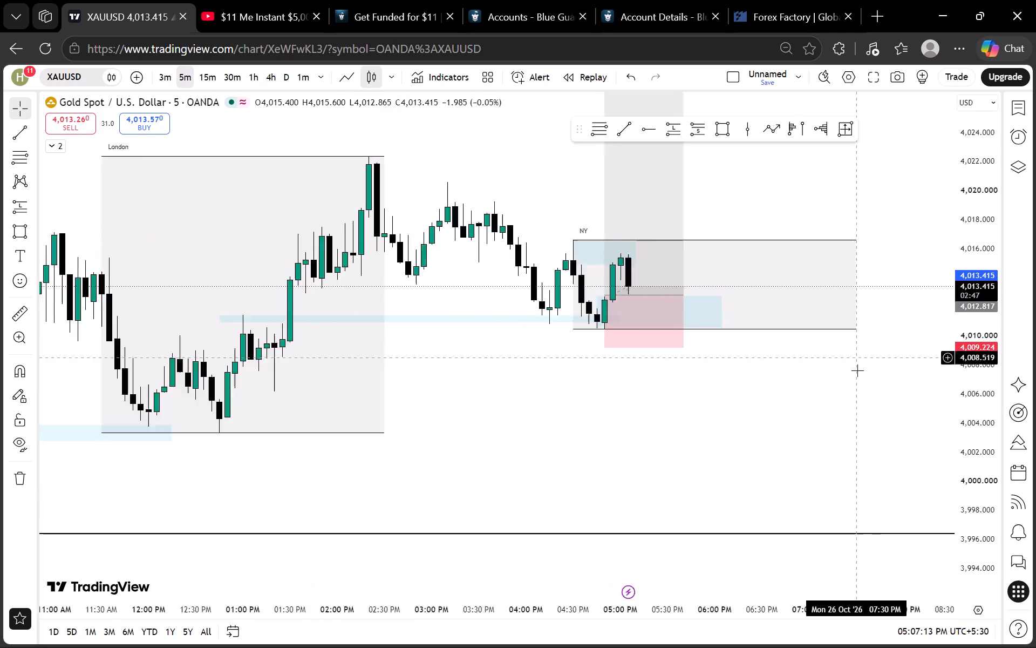
left_click_drag(874, 379, 797, 400)
scroll(955, 380, "up", 13)
left_click_drag(834, 383, 642, 450)
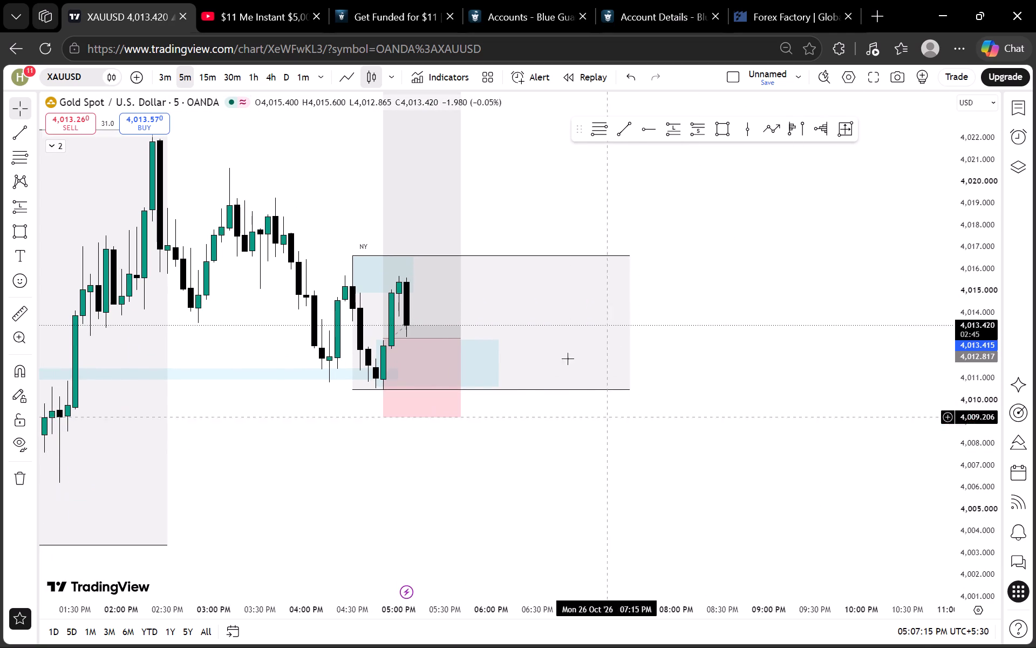
Examine price around the long entry and the lower NY zone on the 3-minute and 1-minute charts.
left_click(165, 70)
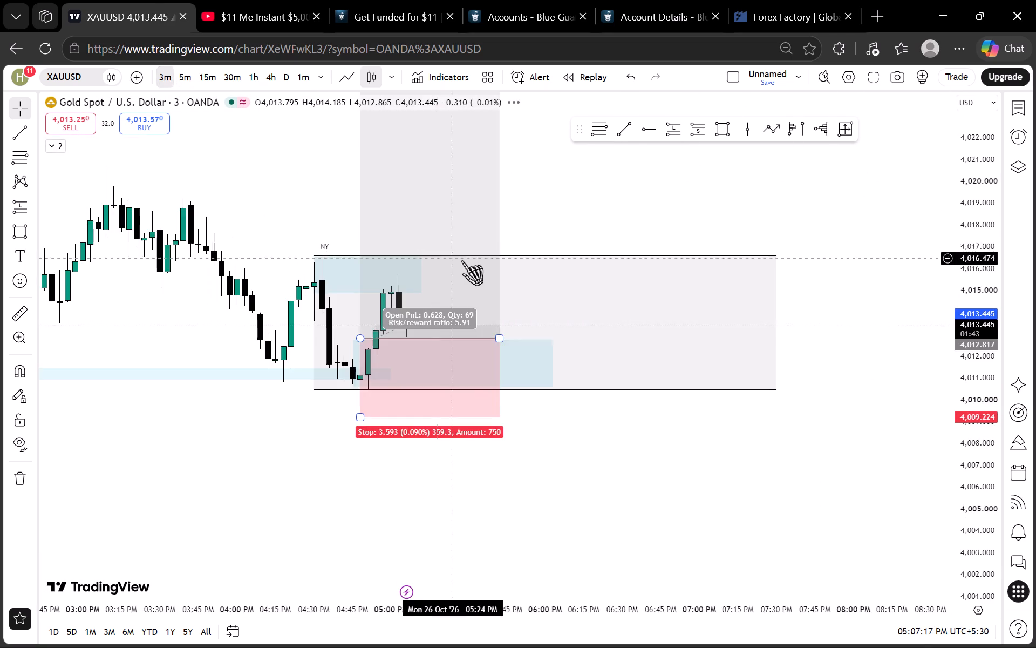
scroll(537, 251, "down", 4)
scroll(963, 370, "up", 17)
left_click_drag(611, 463, 590, 468)
left_click(295, 72)
scroll(489, 325, "down", 4)
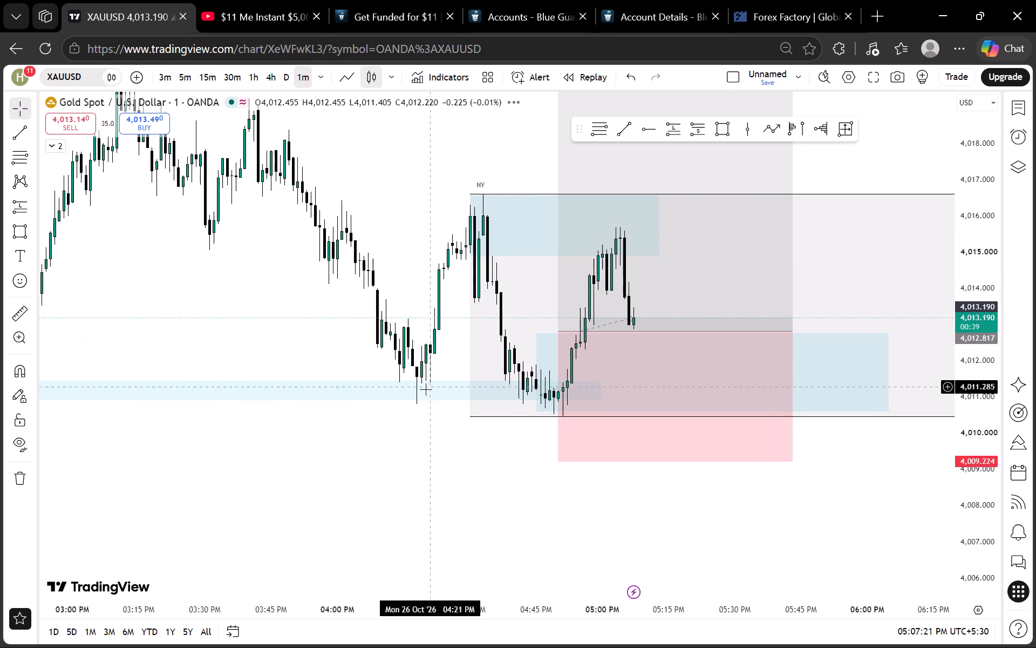
left_click_drag(426, 389, 323, 381)
scroll(970, 385, "up", 2)
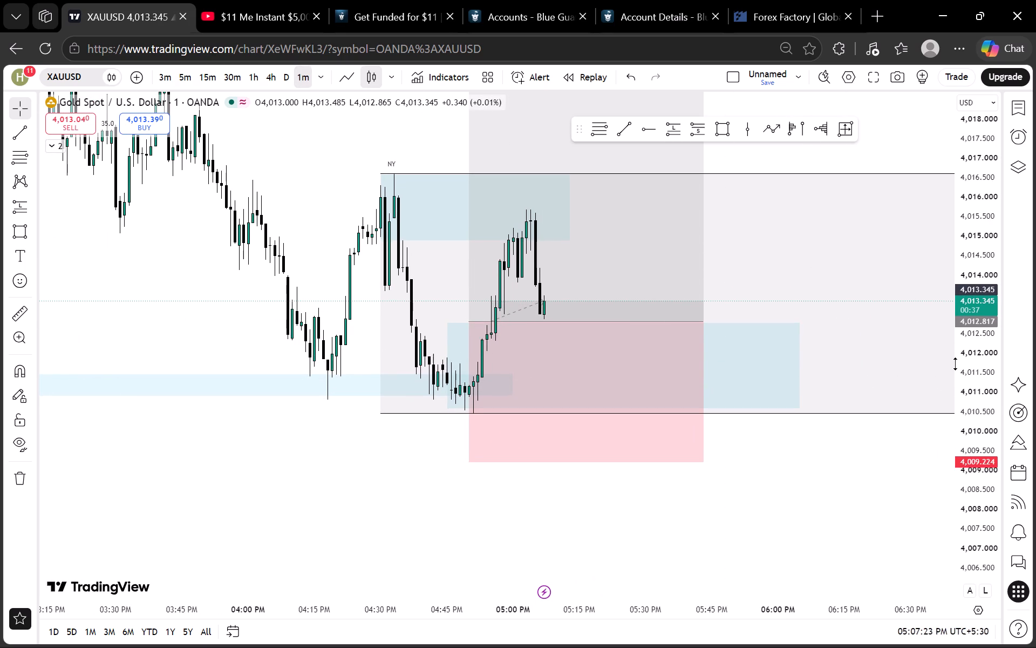
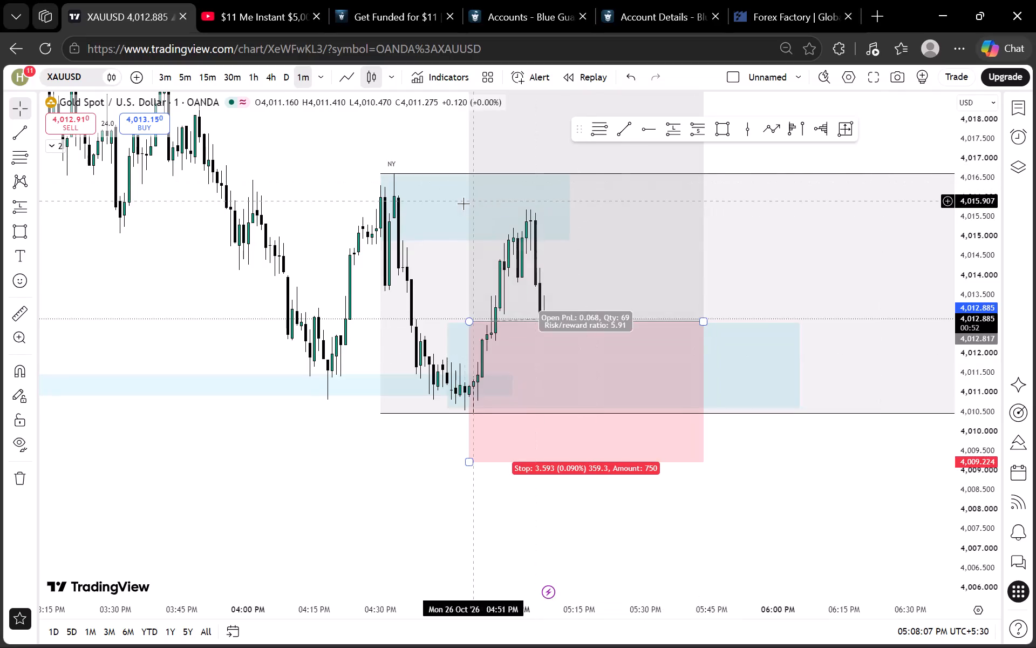
On the 5-minute chart, extend the start of the long position back by one candle, with the entry at 4,012.835.
scroll(938, 288, "up", 2)
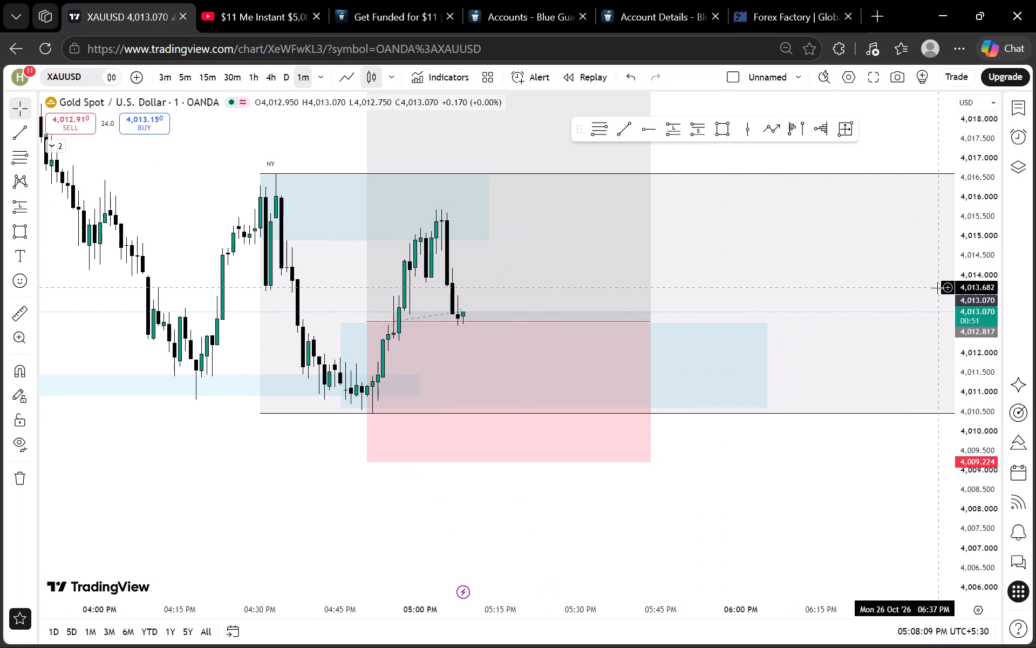
left_click(179, 72)
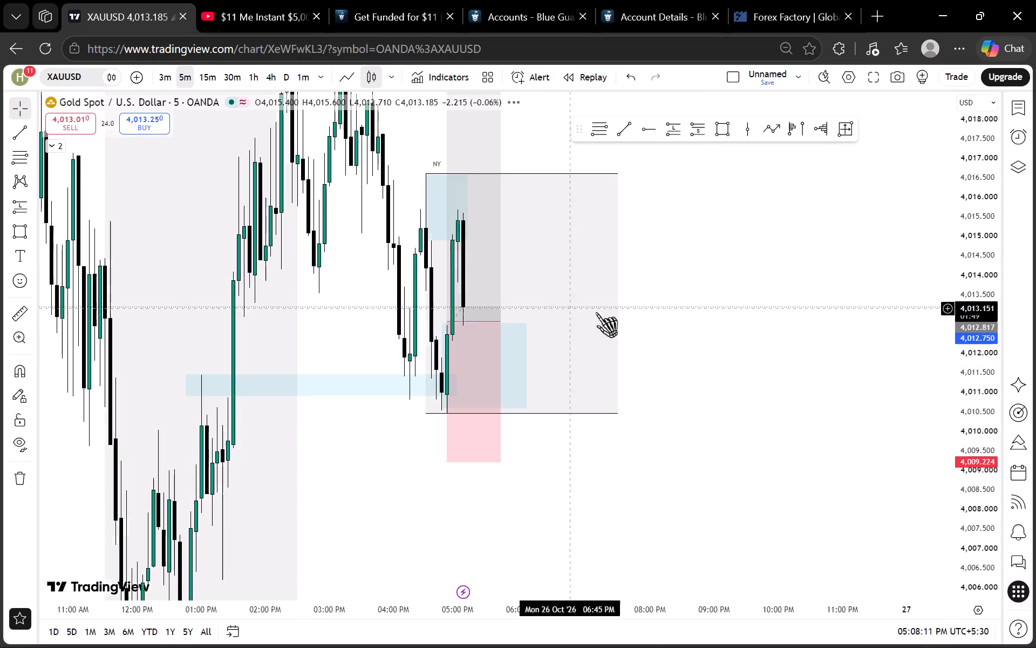
scroll(966, 343, "down", 4)
scroll(846, 387, "up", 2)
left_click_drag(713, 407, 815, 392)
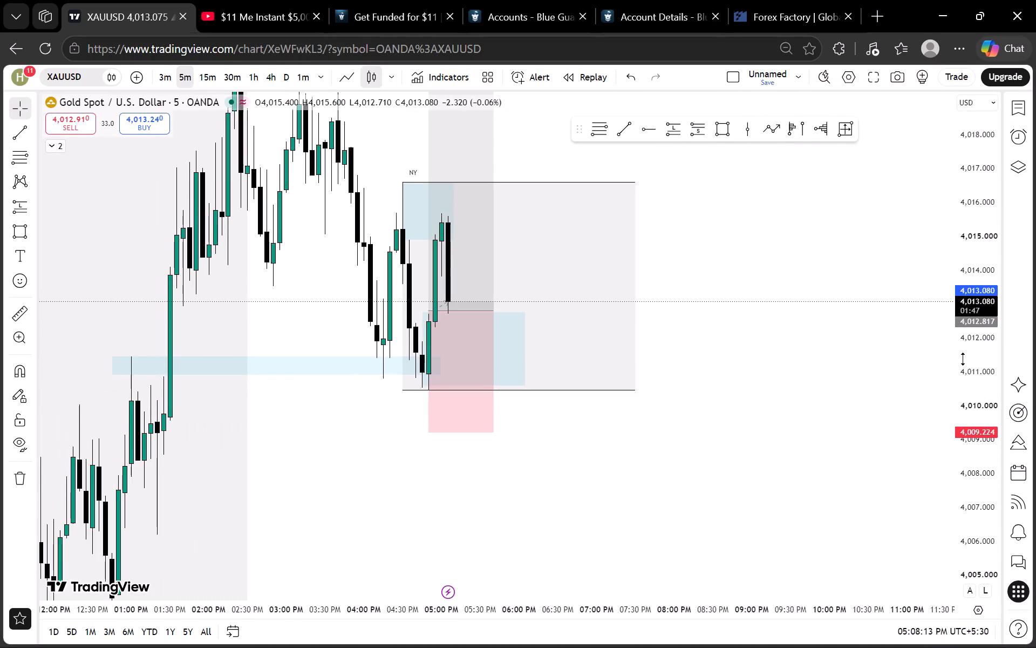
scroll(963, 359, "up", 9)
left_click_drag(772, 376, 848, 380)
scroll(989, 337, "down", 7)
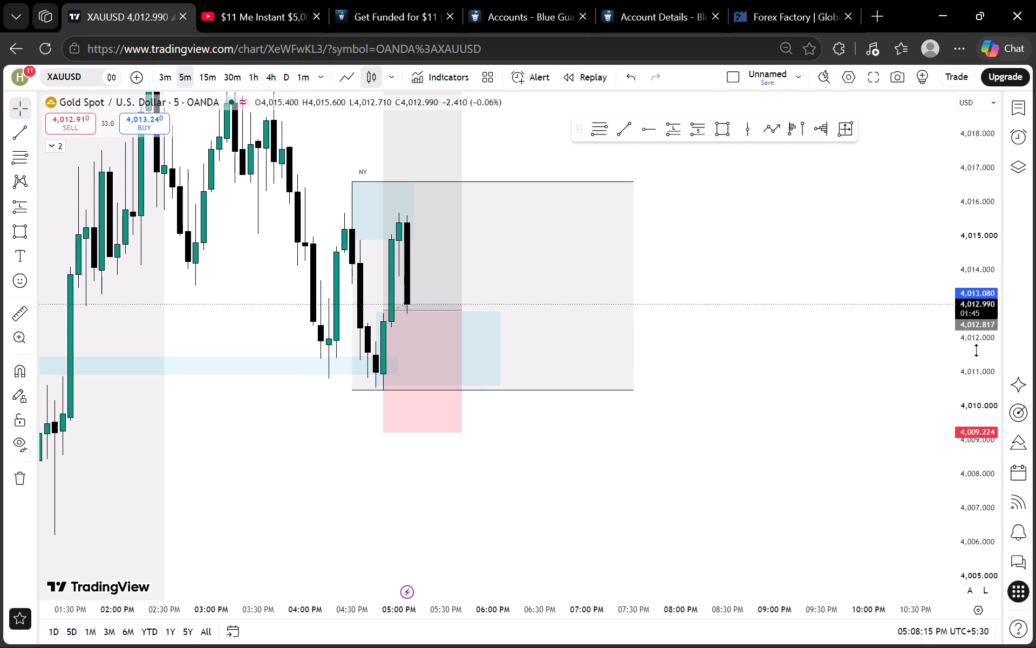
left_click_drag(381, 309, 374, 310)
left_click(674, 276)
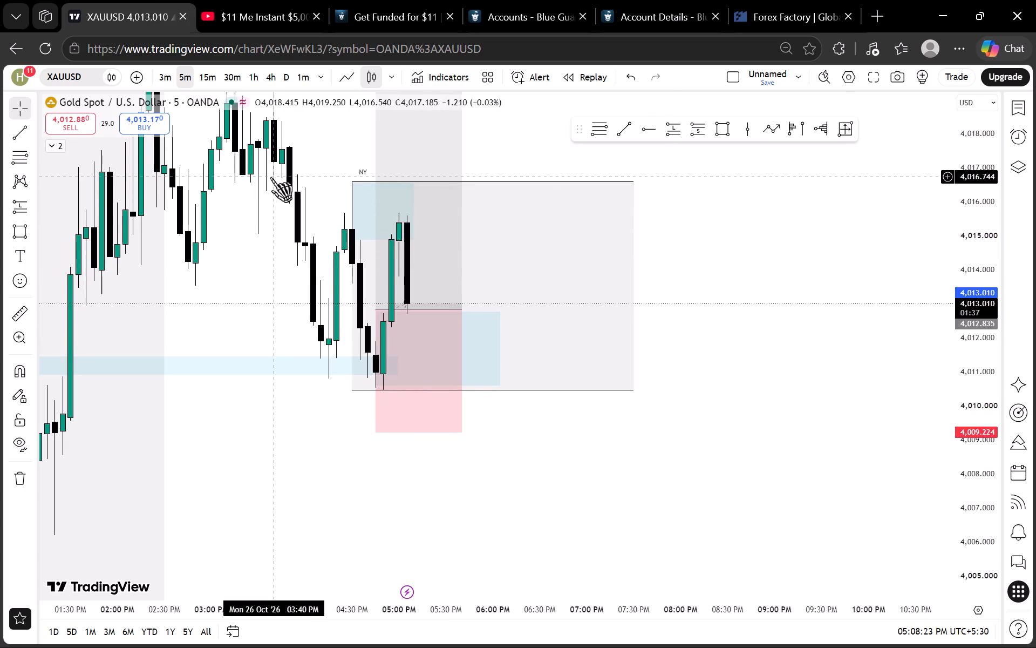
Check the 3-minute chart, and on the 1-minute chart shorten the long position so it ends at about 05:26 PM.
left_click(160, 71)
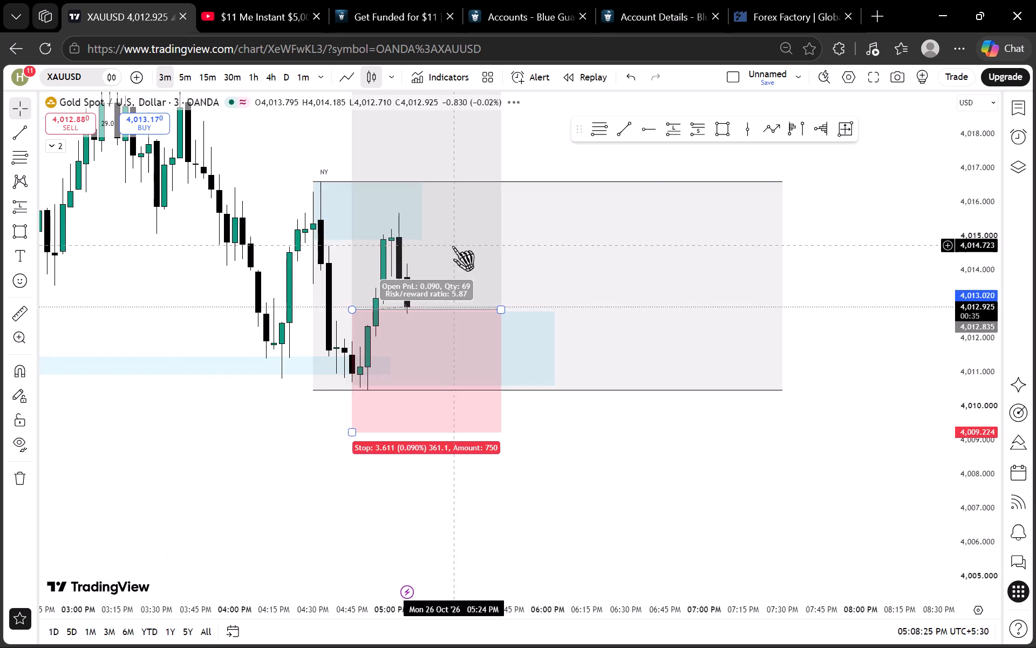
scroll(513, 254, "down", 3)
scroll(986, 346, "up", 8)
scroll(1000, 328, "down", 4)
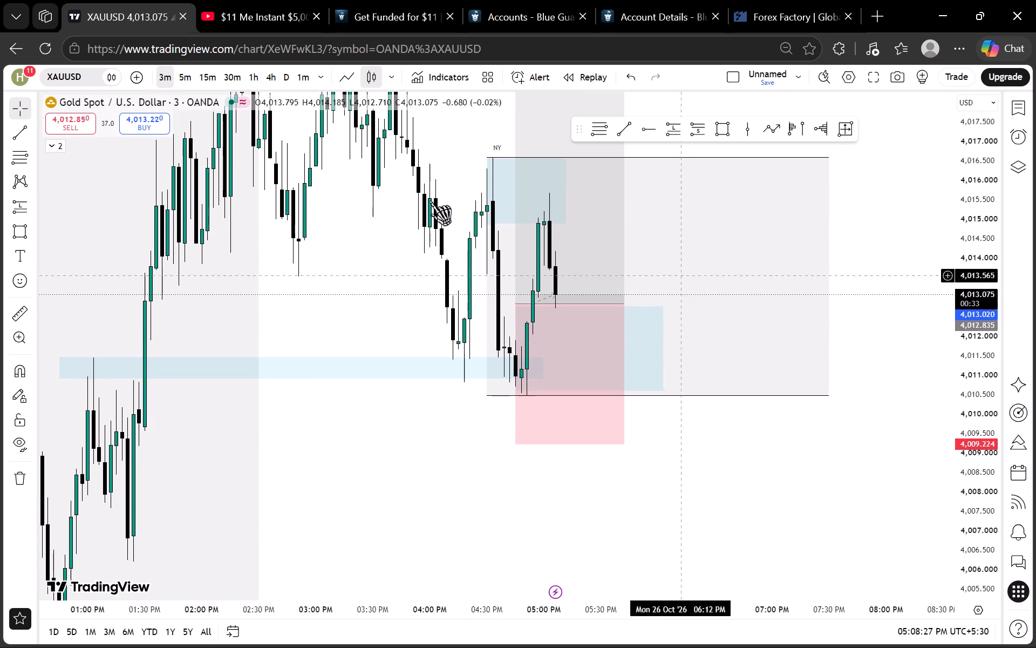
left_click(307, 67)
scroll(433, 252, "down", 4)
left_click_drag(425, 287, 246, 285)
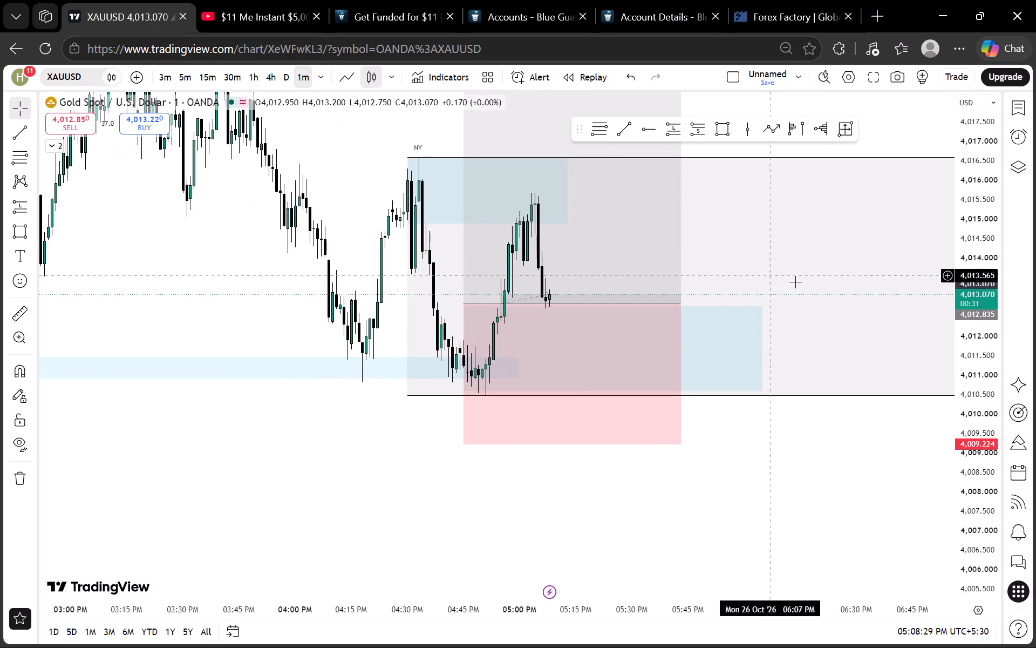
scroll(956, 306, "up", 10)
left_click_drag(707, 221, 691, 326)
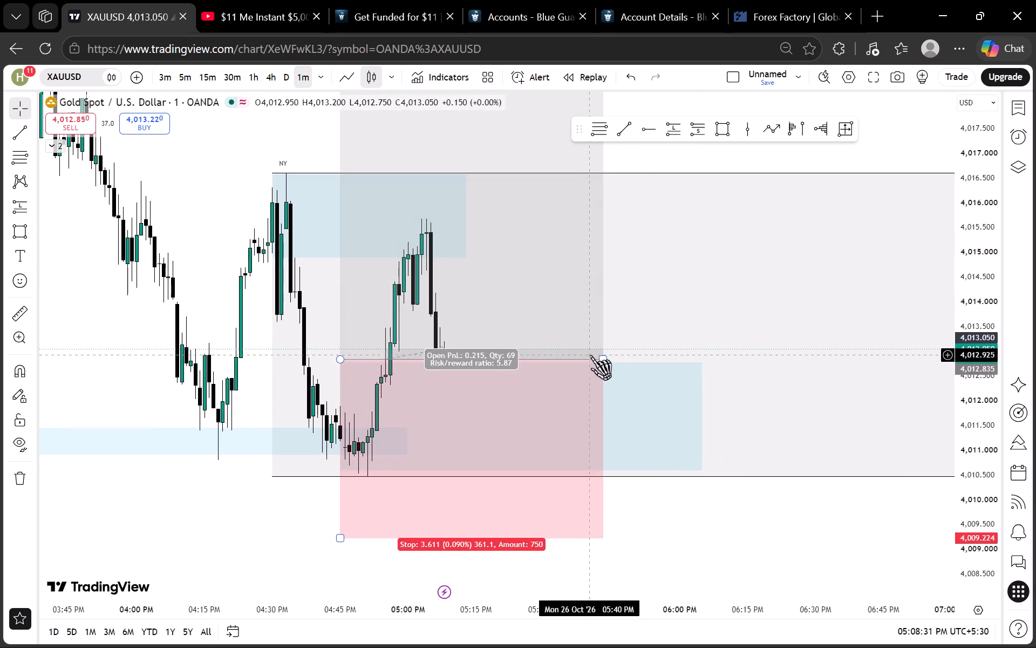
left_click_drag(599, 357, 528, 356)
left_click(570, 307)
Reshape the lower NY zone rectangle into a thin band from about 4,011.7 to 4,012.1, ending around 05:38 PM.
scroll(980, 269, "down", 3)
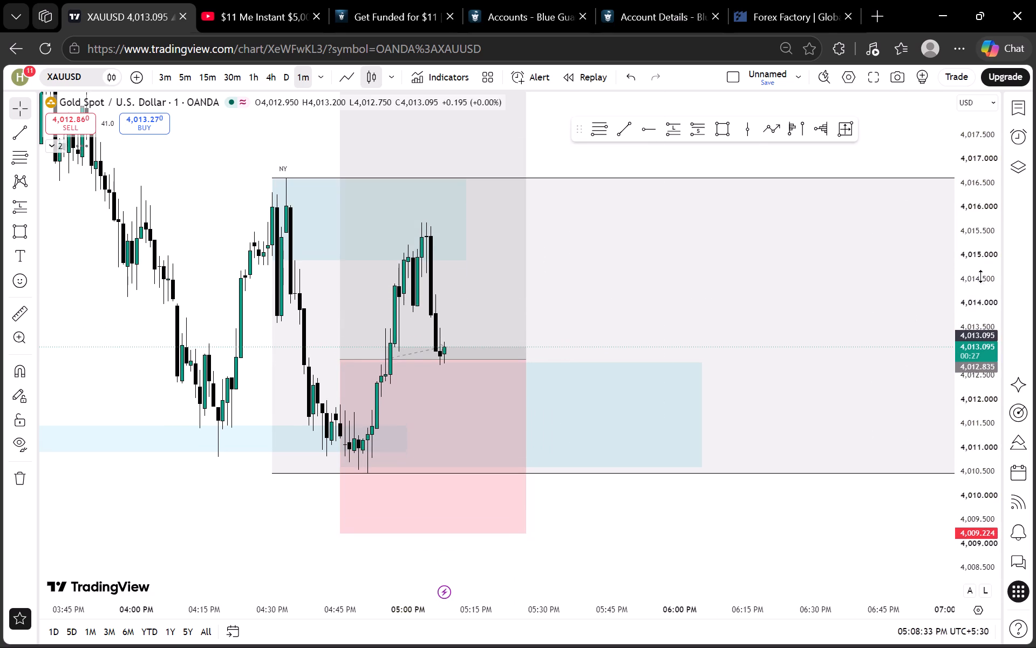
scroll(981, 276, "down", 8)
scroll(769, 286, "up", 1)
scroll(593, 292, "down", 1)
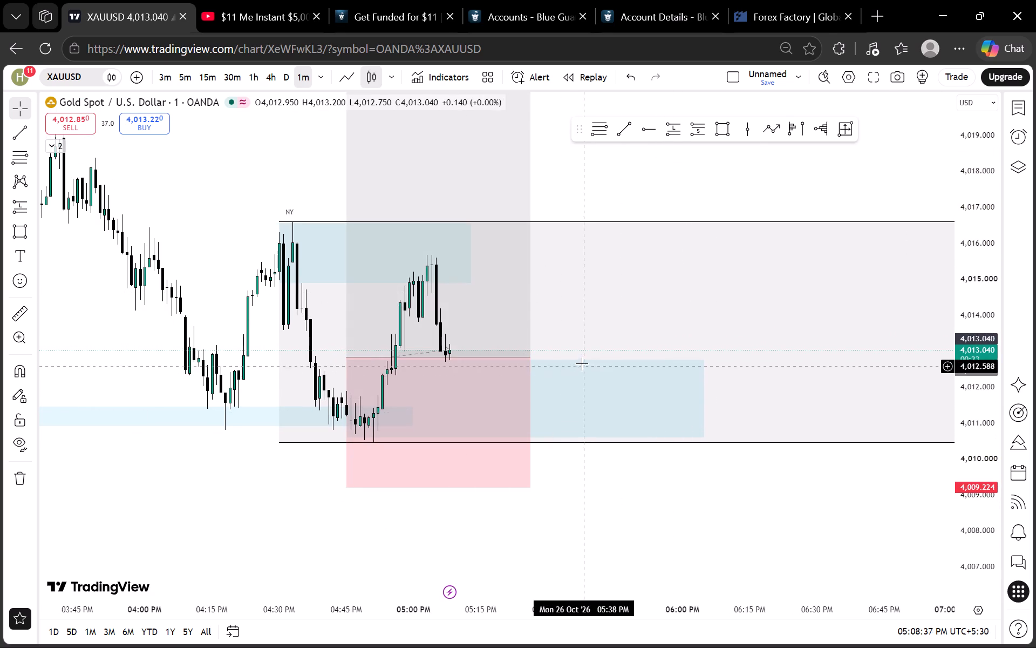
left_click_drag(530, 359, 530, 368)
left_click_drag(567, 359, 581, 365)
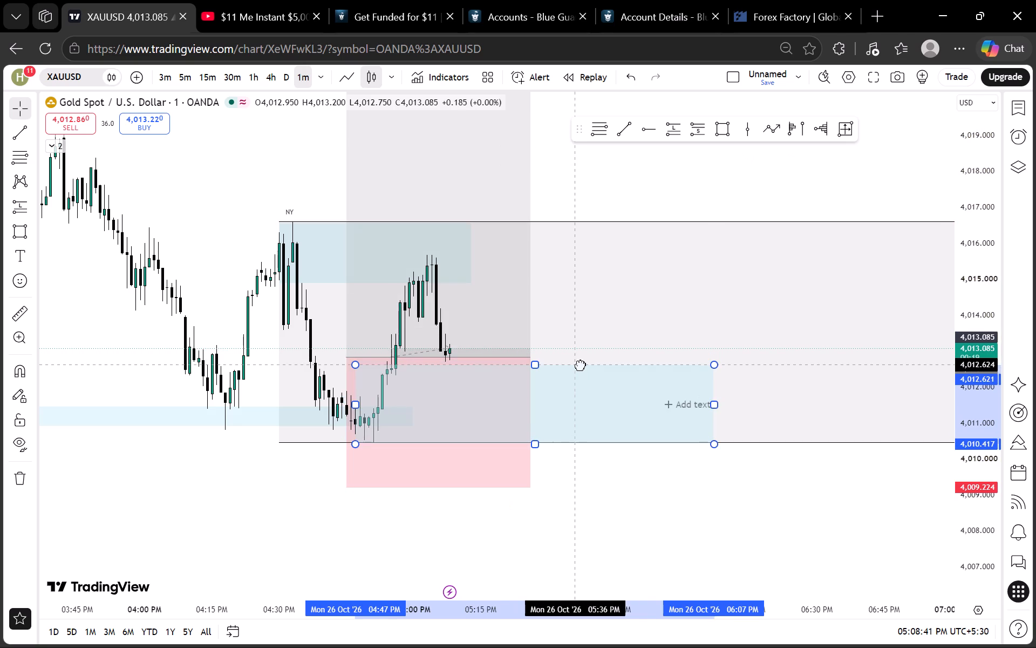
left_click_drag(581, 365, 587, 362)
left_click_drag(539, 361, 541, 388)
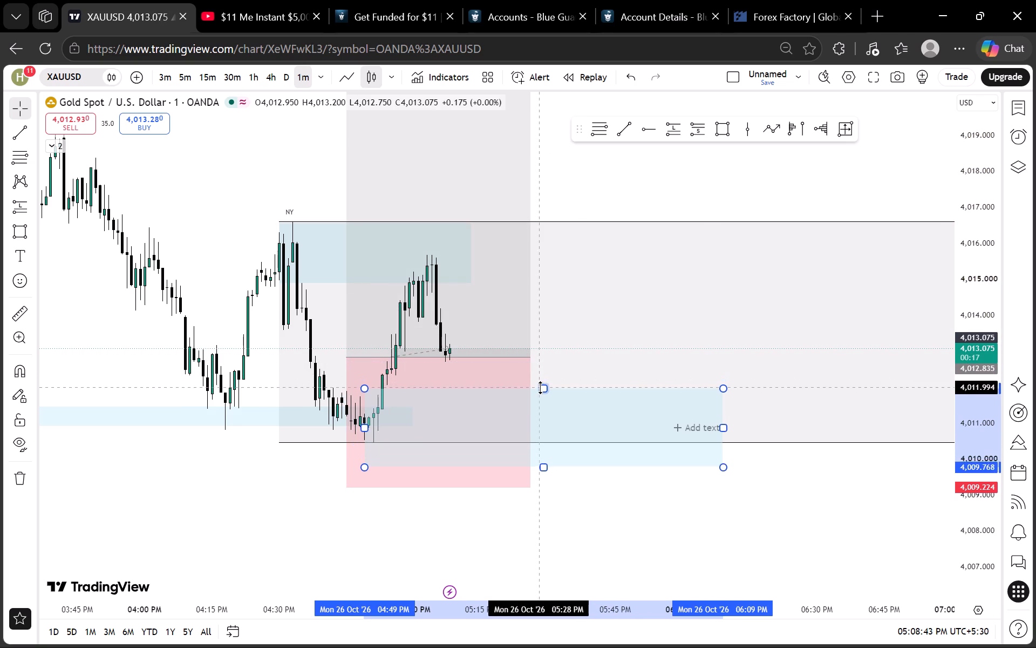
left_click_drag(541, 388, 540, 386)
left_click_drag(544, 464, 540, 399)
left_click_drag(725, 390, 585, 384)
left_click(652, 351)
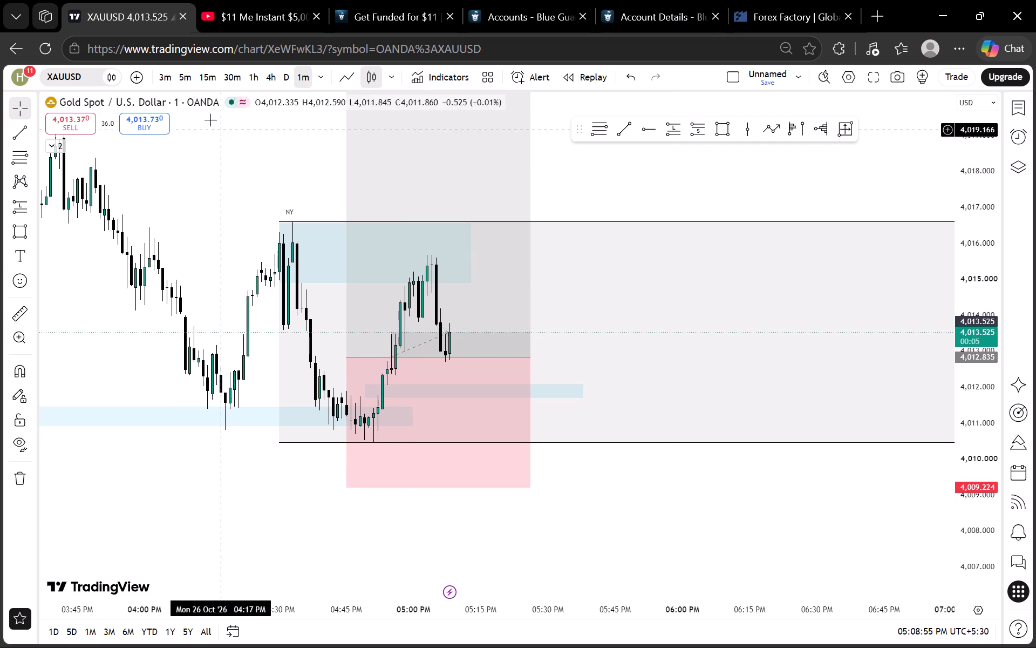
Examine the current candles against the long entry and the narrowed lower NY zone on the 5-minute and 3-minute charts.
left_click(187, 77)
scroll(972, 331, "down", 4)
scroll(857, 369, "up", 4)
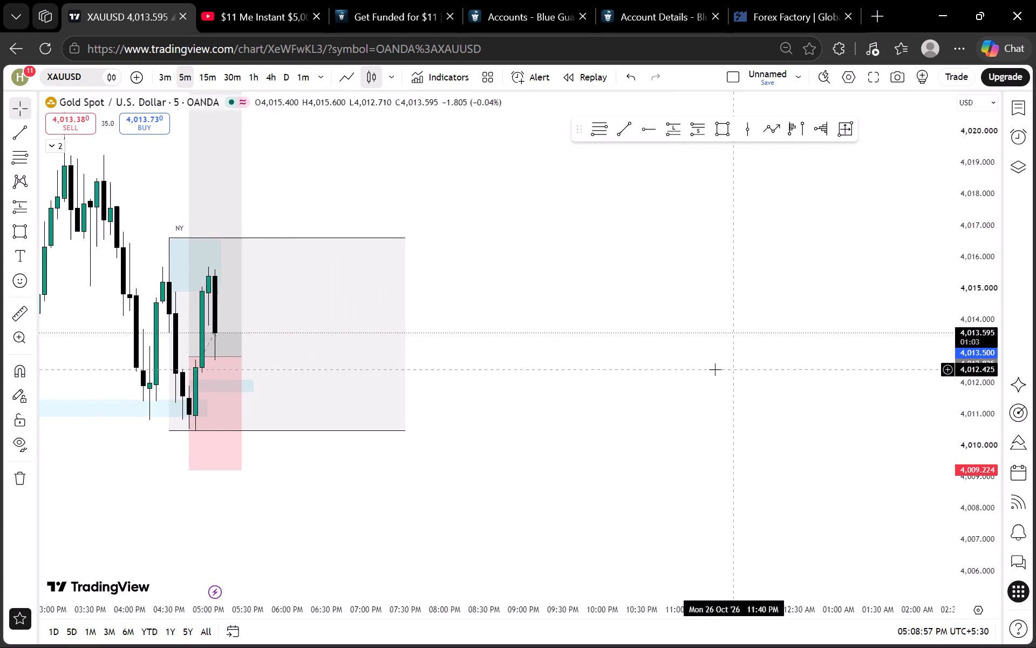
left_click_drag(571, 365, 655, 365)
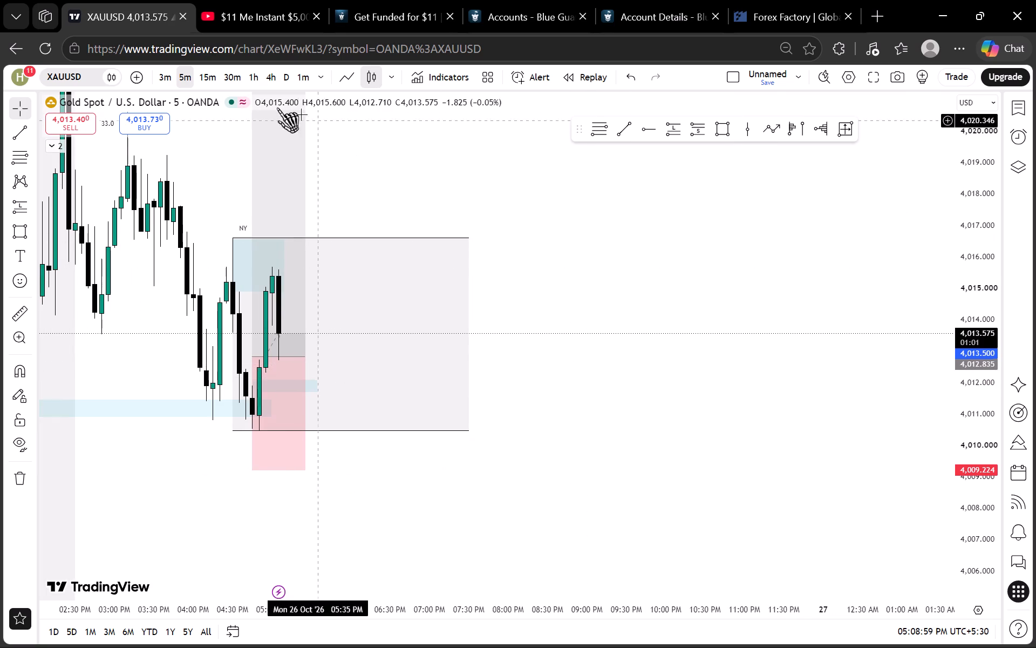
left_click(165, 75)
scroll(724, 346, "down", 1)
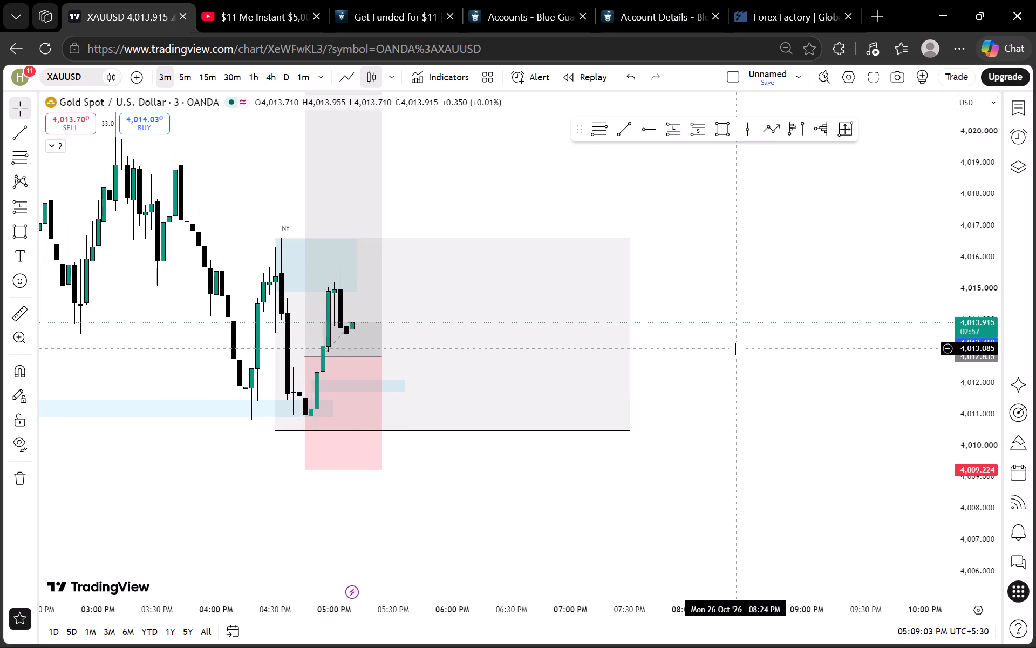
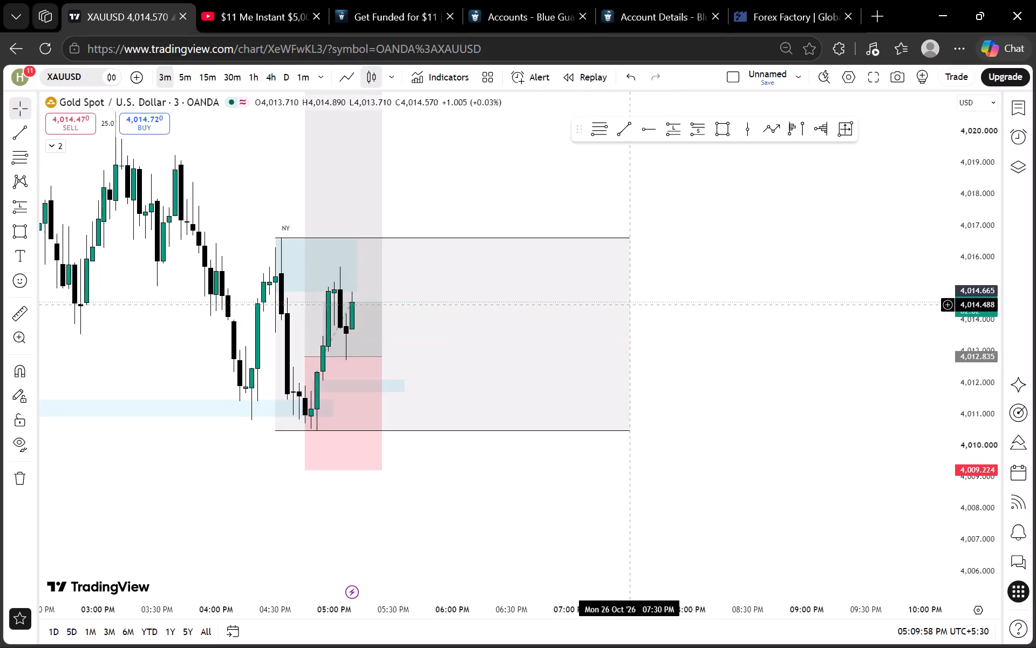
Review the Asian, London and NY session ranges on the 3-minute, 1-hour and 15-minute gold charts.
scroll(958, 267, "down", 12)
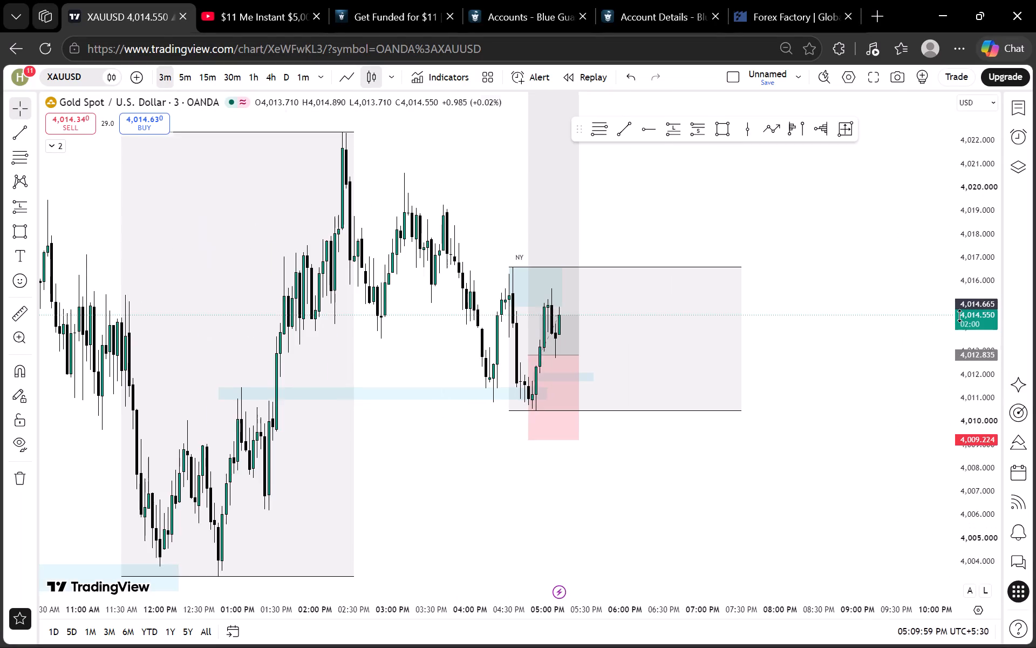
scroll(960, 316, "down", 8)
scroll(924, 306, "up", 4)
scroll(822, 246, "down", 3)
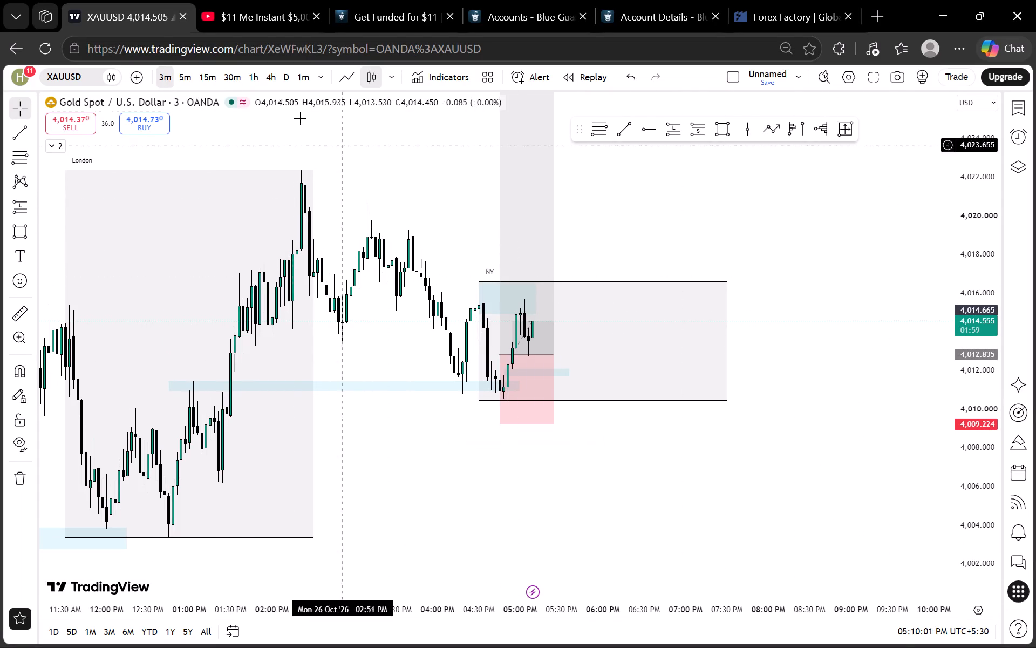
left_click(251, 76)
scroll(618, 243, "up", 8)
left_click_drag(447, 349, 653, 349)
scroll(655, 349, "up", 5)
left_click_drag(583, 372, 861, 315)
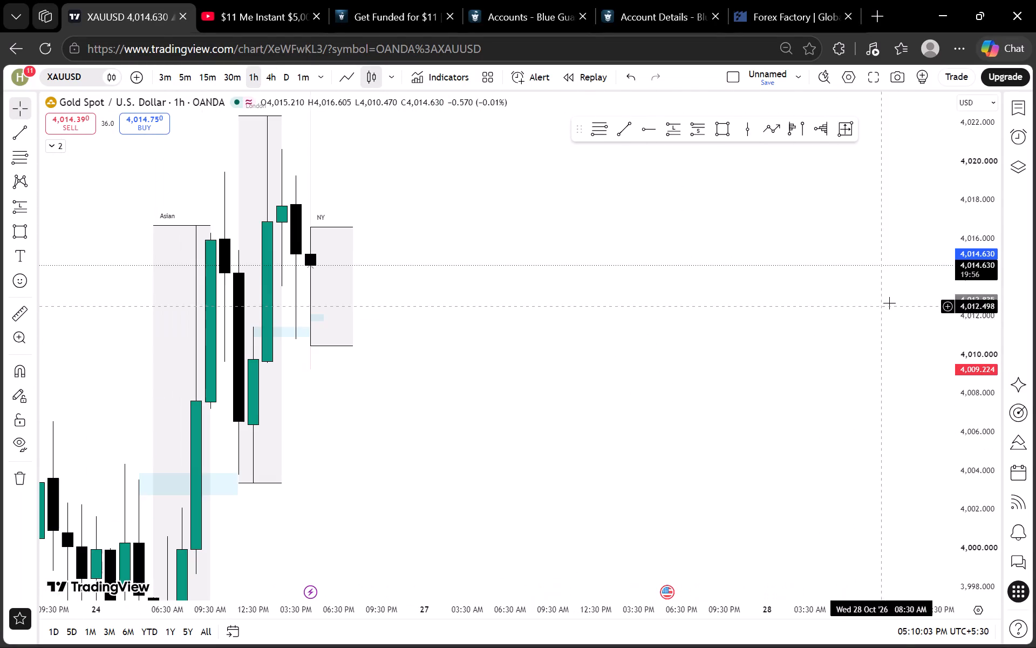
scroll(959, 279, "down", 17)
left_click_drag(696, 272, 700, 343)
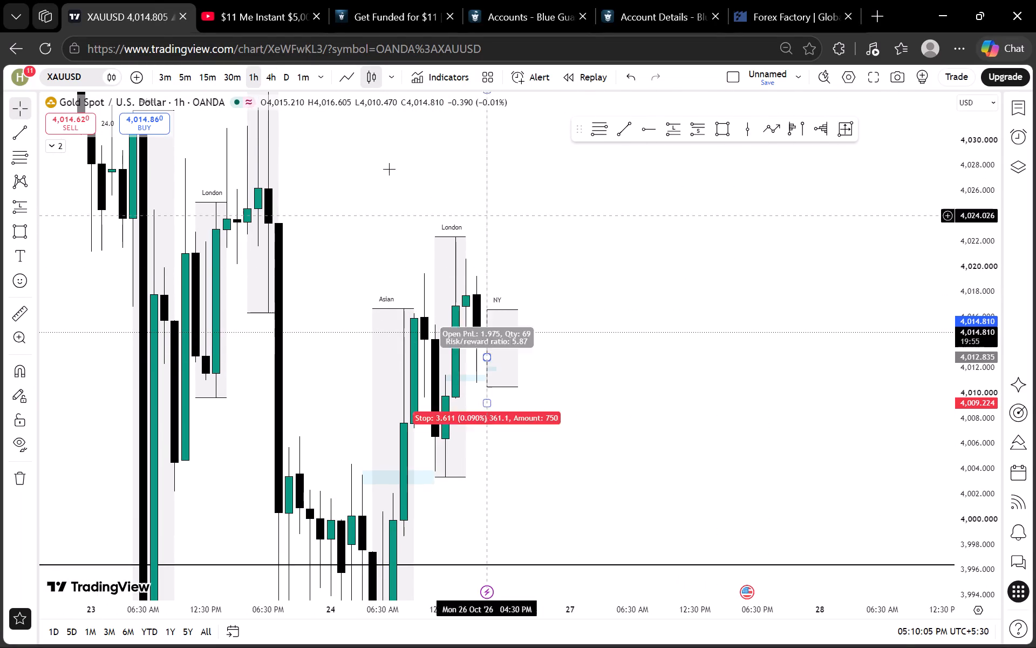
left_click(207, 69)
scroll(404, 222, "down", 4)
left_click_drag(807, 276, 701, 286)
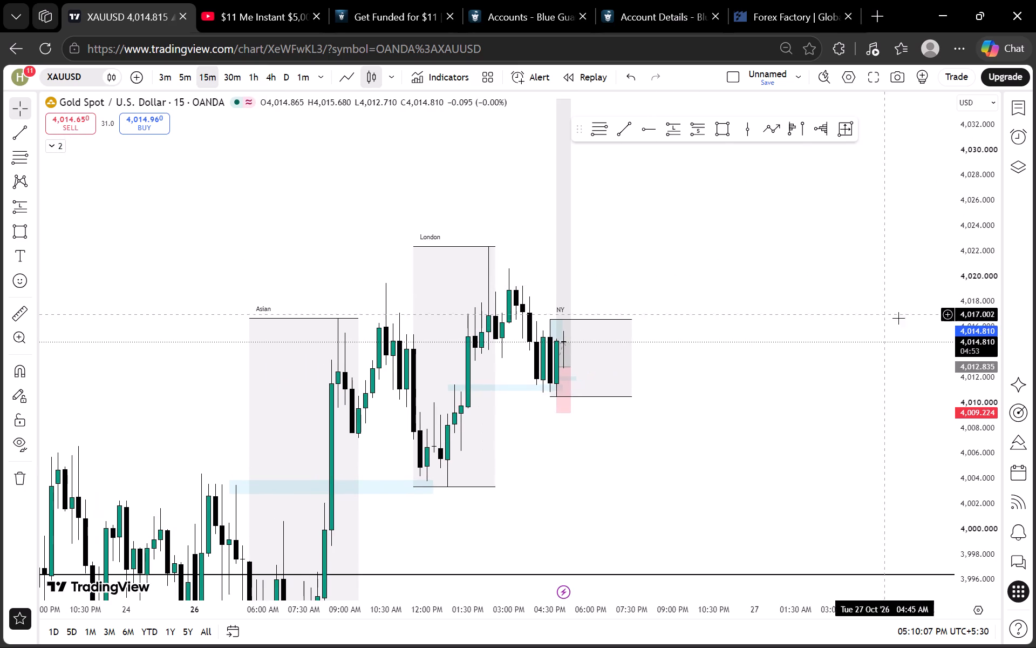
scroll(962, 317, "up", 9)
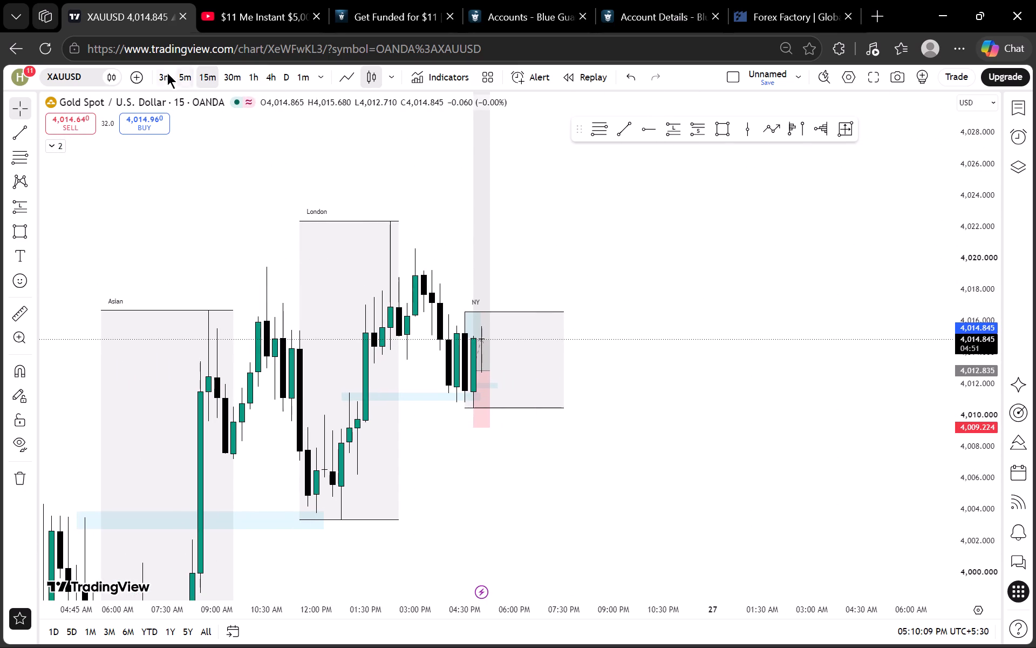
Examine the current price action inside the NY range and against the long entry on the 3-minute chart.
left_click(166, 72)
scroll(489, 243, "down", 5)
left_click_drag(809, 224, 619, 264)
scroll(980, 343, "up", 3)
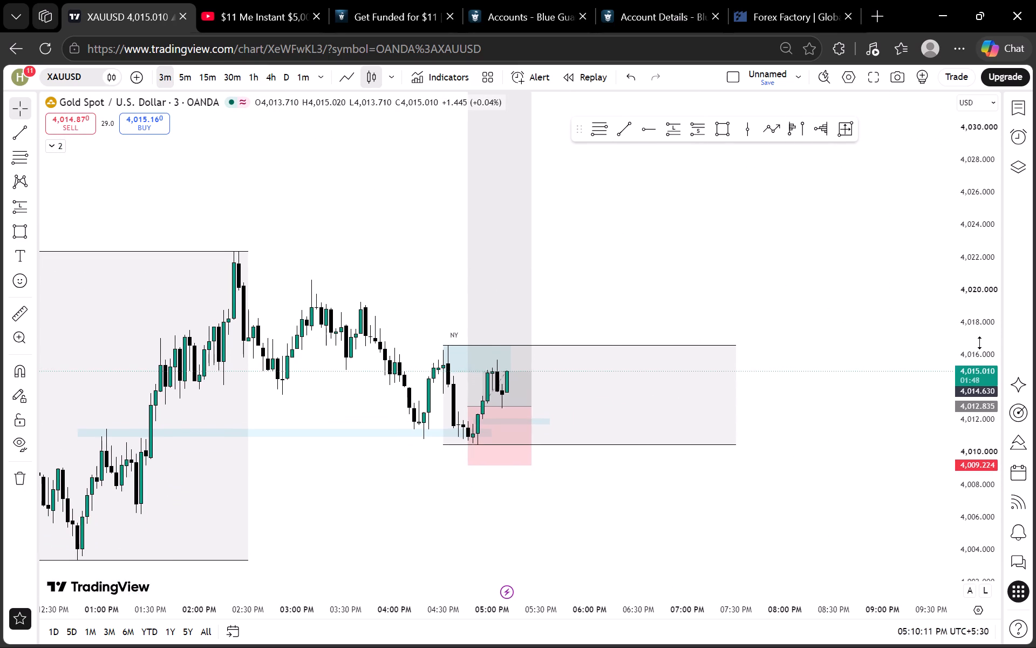
scroll(980, 343, "up", 11)
scroll(589, 262, "down", 2)
scroll(609, 266, "up", 2)
left_click_drag(575, 292, 598, 265)
scroll(953, 278, "down", 14)
scroll(653, 270, "down", 2)
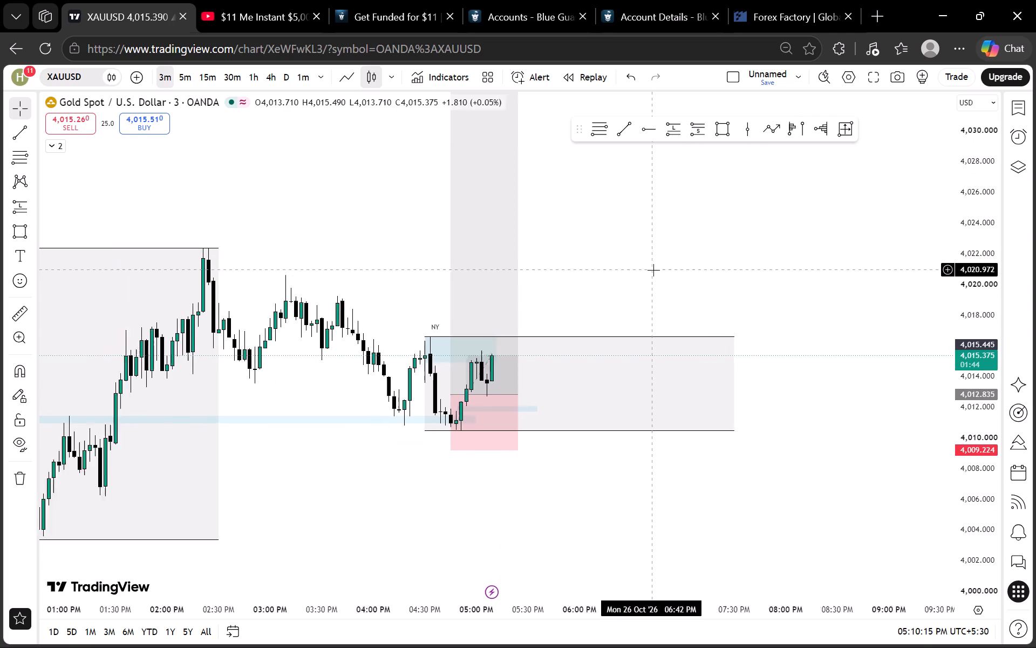
Draw a trend line from the London high, about 4,022.2 at 02:18 PM, across the long position to about 06:48 PM.
scroll(653, 270, "down", 1)
scroll(357, 245, "down", 3)
left_click_drag(561, 211, 565, 246)
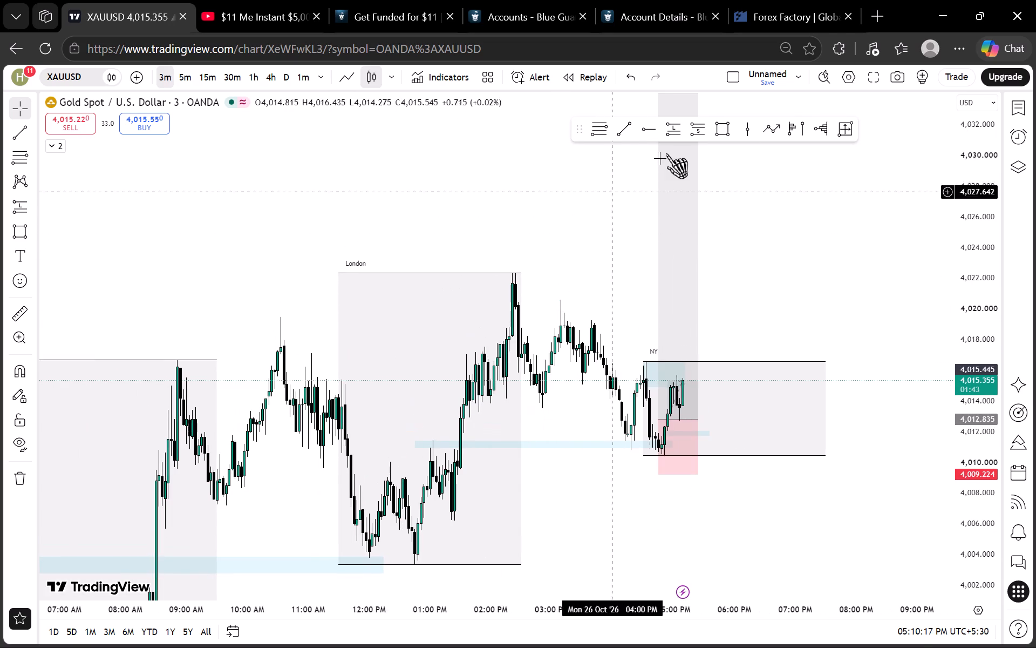
left_click(623, 120)
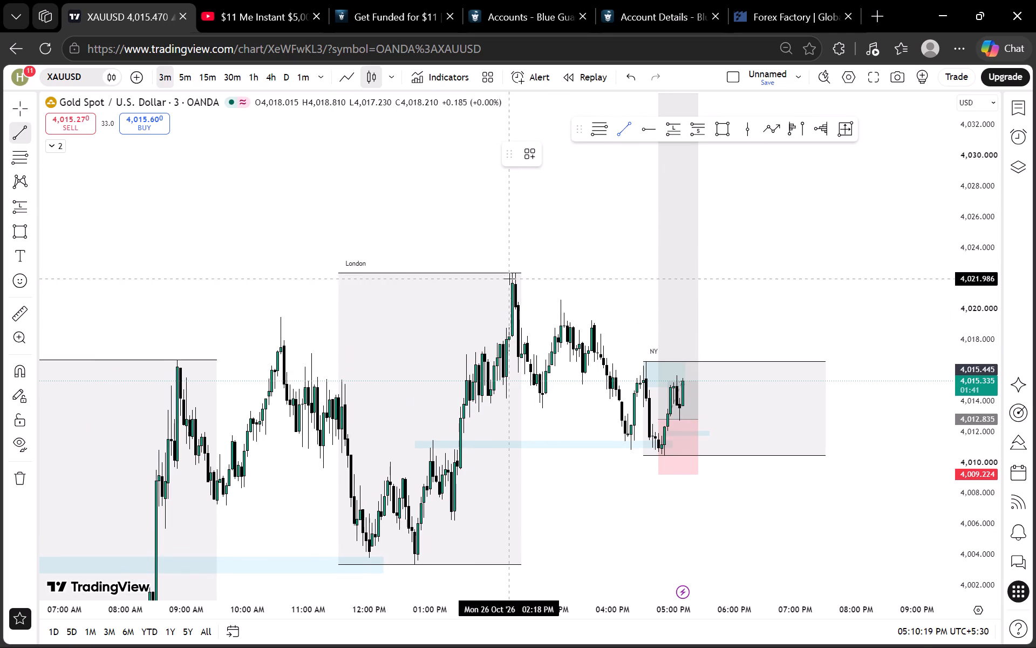
left_click(508, 275)
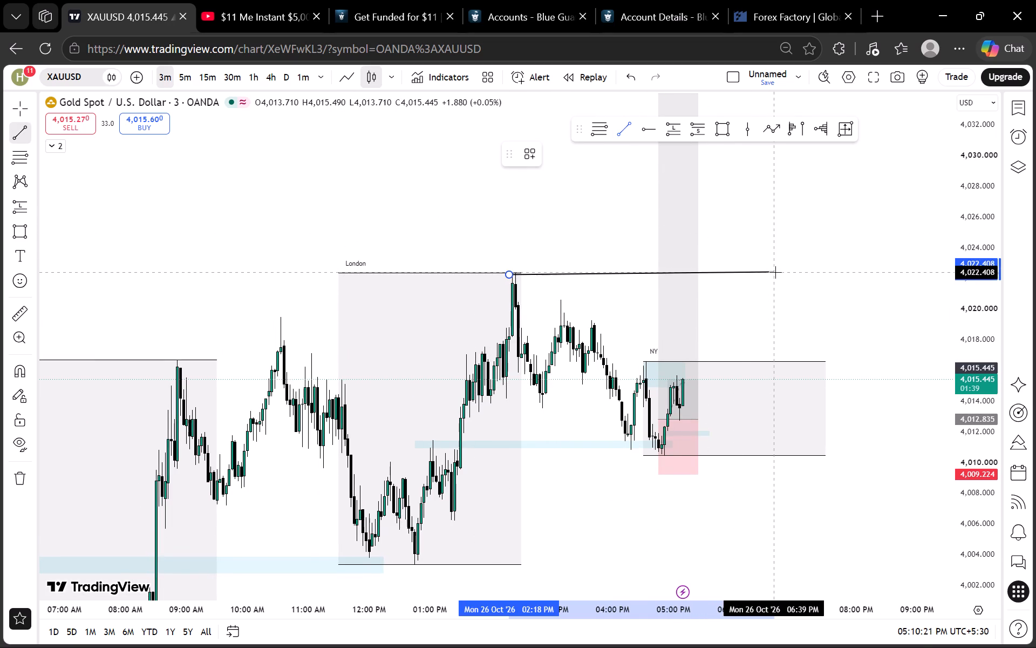
left_click(785, 278)
left_click(781, 271)
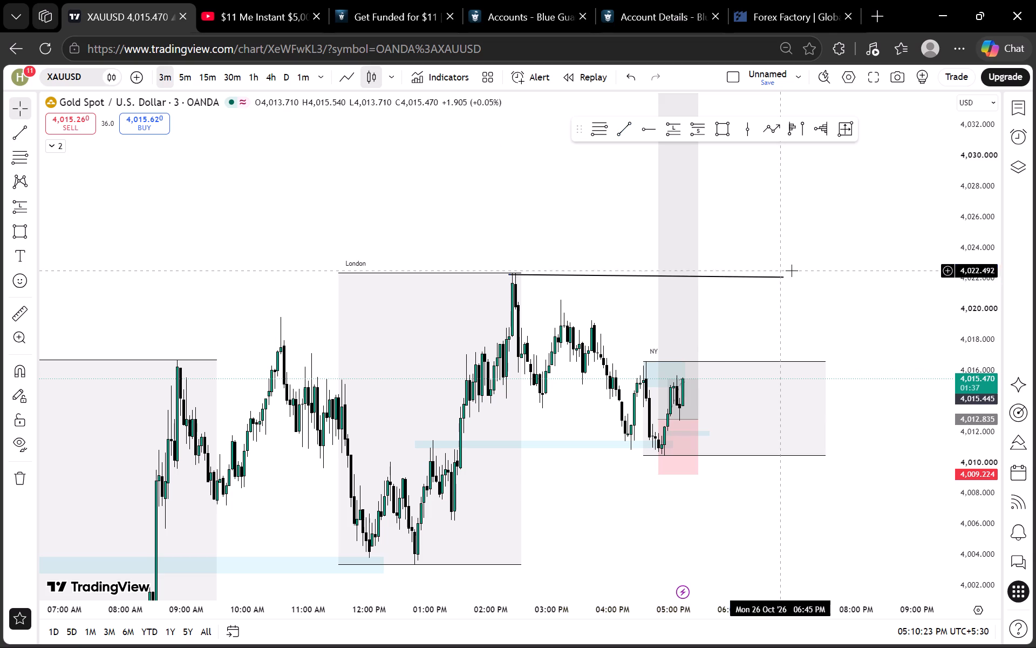
Examine the previous NY session high and the price action through the Asian and London sessions on the 3-minute chart.
scroll(944, 308, "down", 19)
scroll(982, 345, "up", 6)
scroll(694, 335, "down", 3)
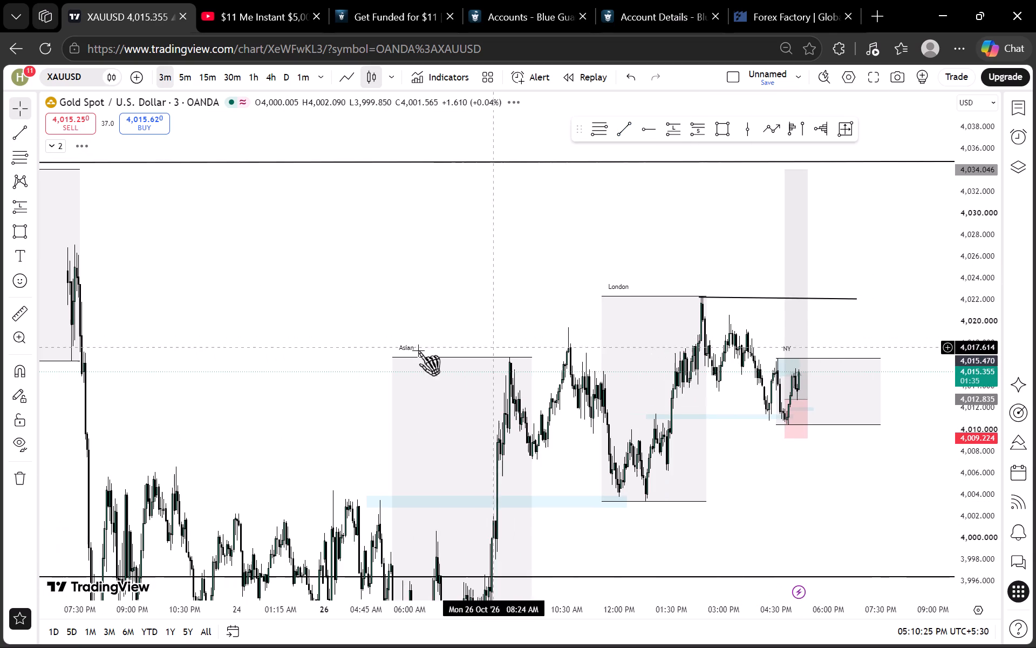
left_click_drag(268, 270, 412, 272)
left_click_drag(254, 241, 407, 307)
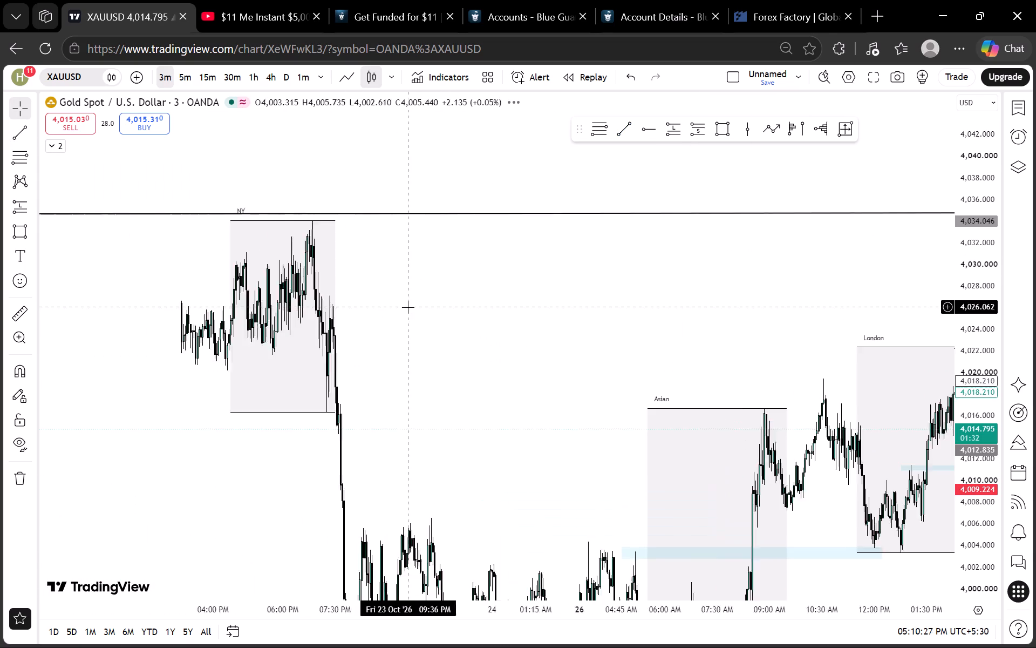
scroll(408, 308, "up", 3)
left_click_drag(277, 323, 465, 334)
scroll(466, 334, "up", 4)
left_click_drag(254, 339, 499, 350)
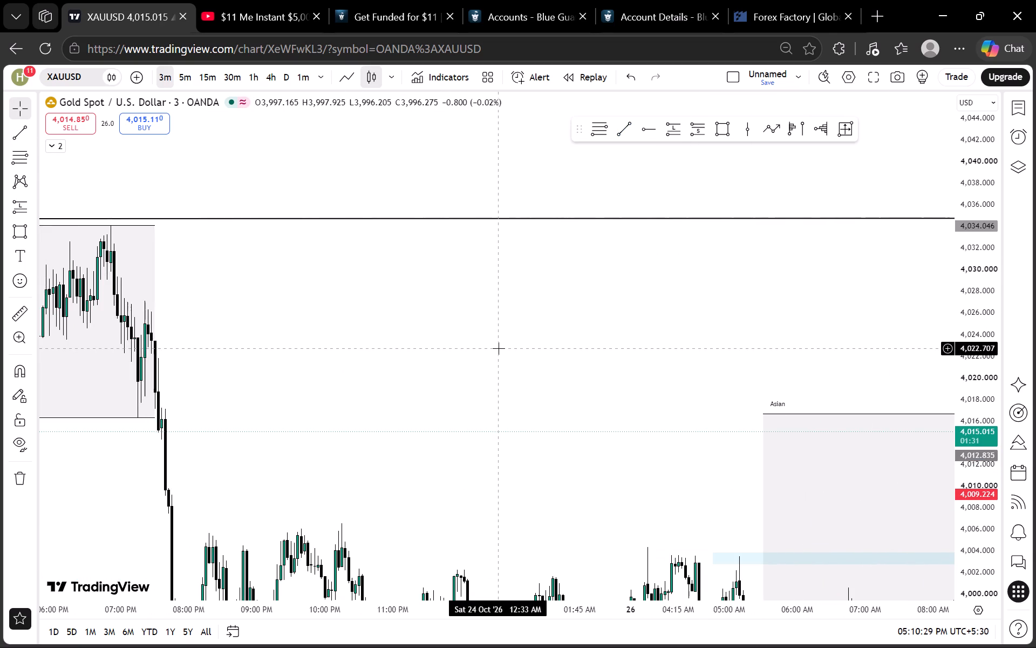
left_click_drag(492, 304, 360, 222)
scroll(511, 274, "down", 2)
left_click_drag(502, 280, 275, 252)
scroll(522, 247, "up", 2)
left_click_drag(494, 252, 240, 239)
left_click_drag(389, 219, 234, 248)
left_click_drag(786, 413, 742, 413)
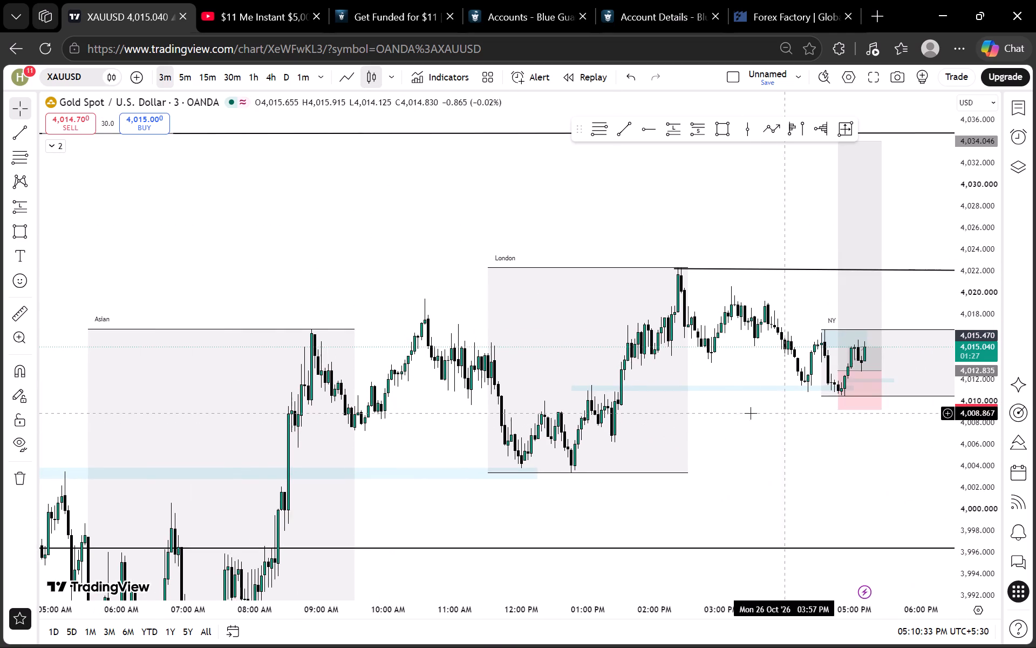
left_click_drag(742, 413, 507, 426)
scroll(985, 371, "up", 17)
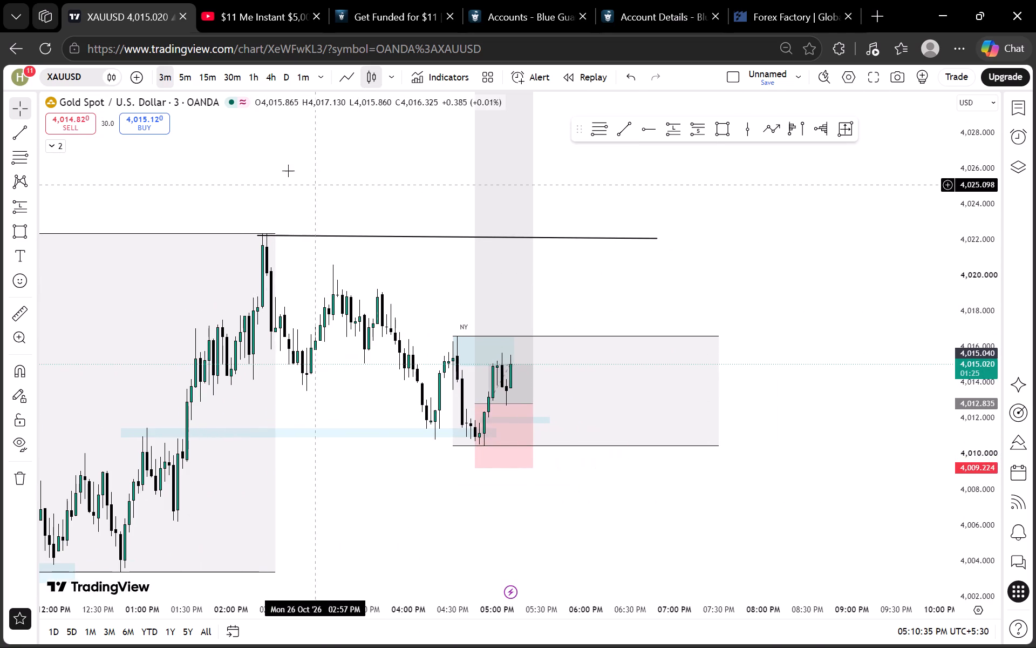
On the 1-minute chart, draw a thin zone rectangle from about 4,014.324 to 4,013.840, spanning about 05:07 to 05:27 PM.
left_click(308, 71)
left_click_drag(699, 288, 589, 264)
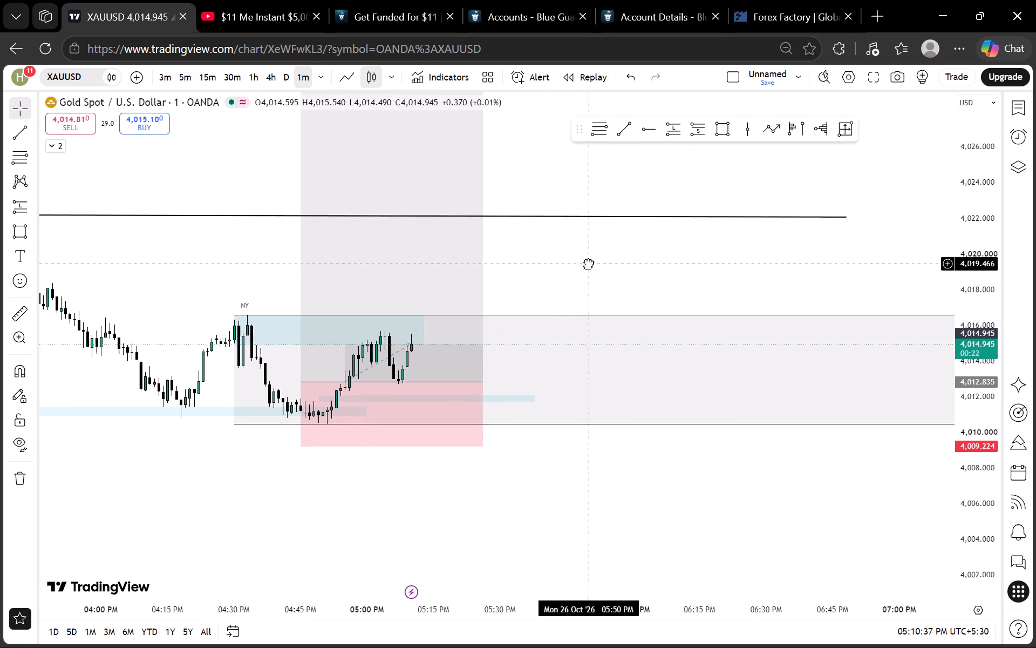
scroll(973, 334, "up", 11)
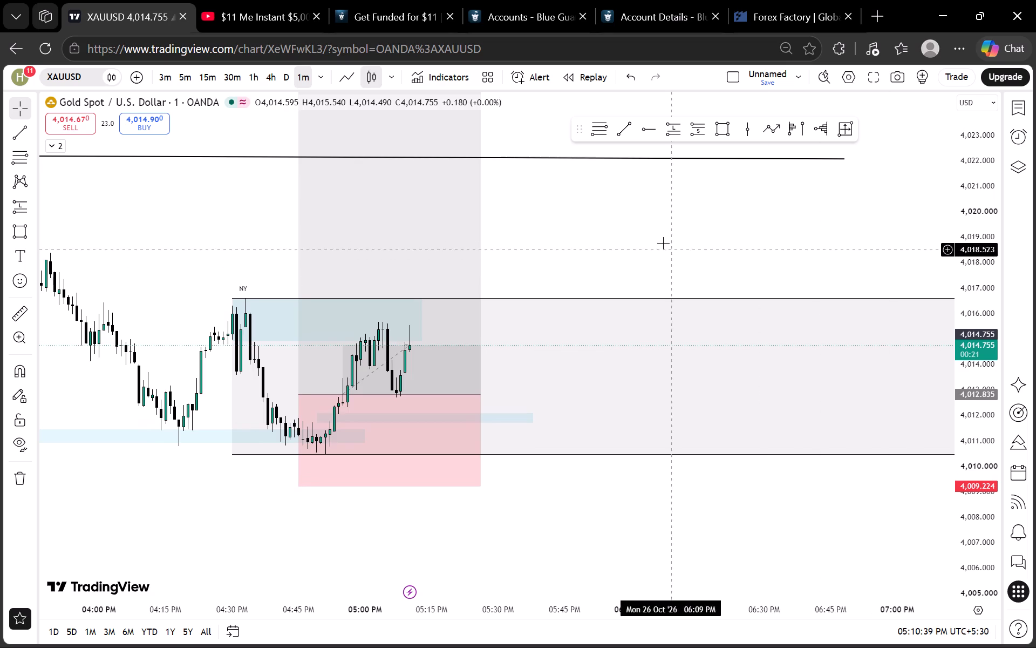
scroll(654, 233, "up", 1)
scroll(622, 222, "down", 1)
left_click_drag(629, 218, 573, 230)
left_click(725, 126)
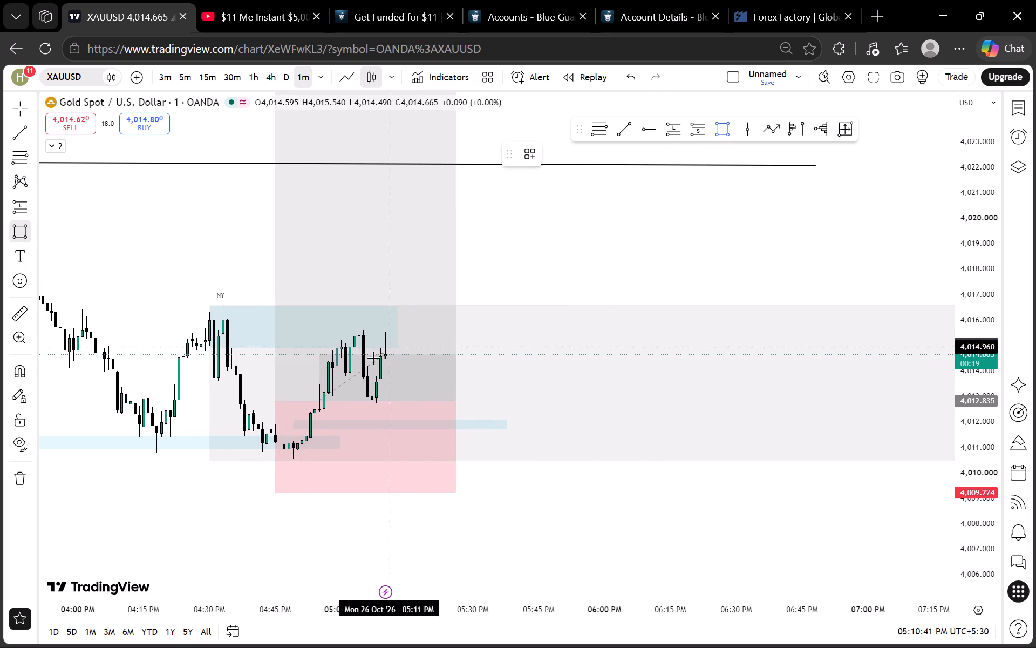
left_click(371, 363)
left_click(458, 375)
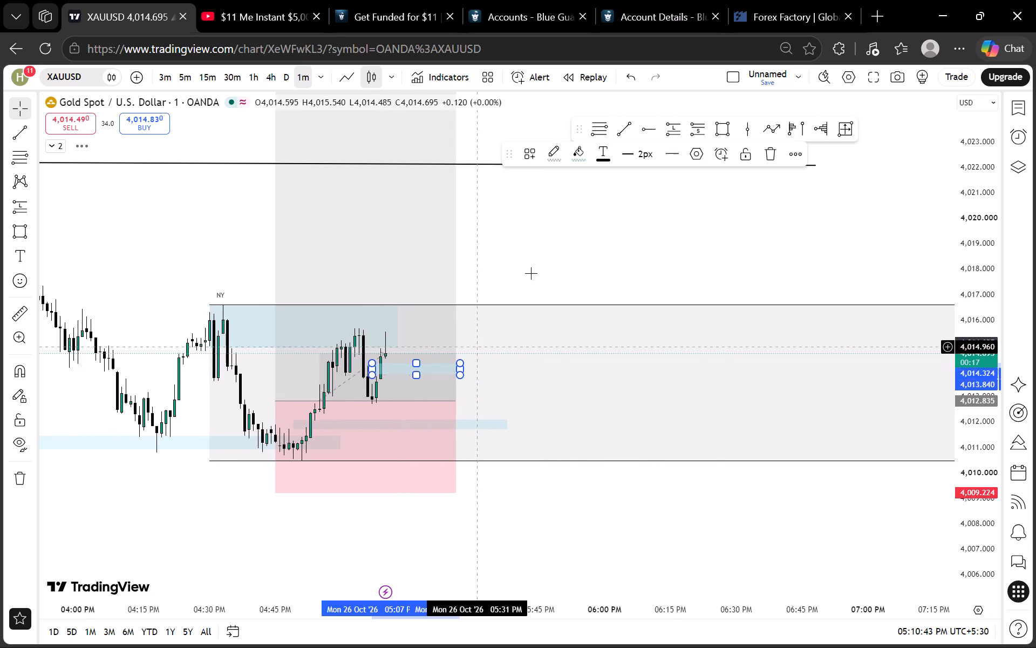
left_click(556, 248)
Check the newly drawn zone against the current candles on the 1-minute and 3-minute charts.
scroll(710, 249, "down", 1)
left_click_drag(704, 253, 656, 274)
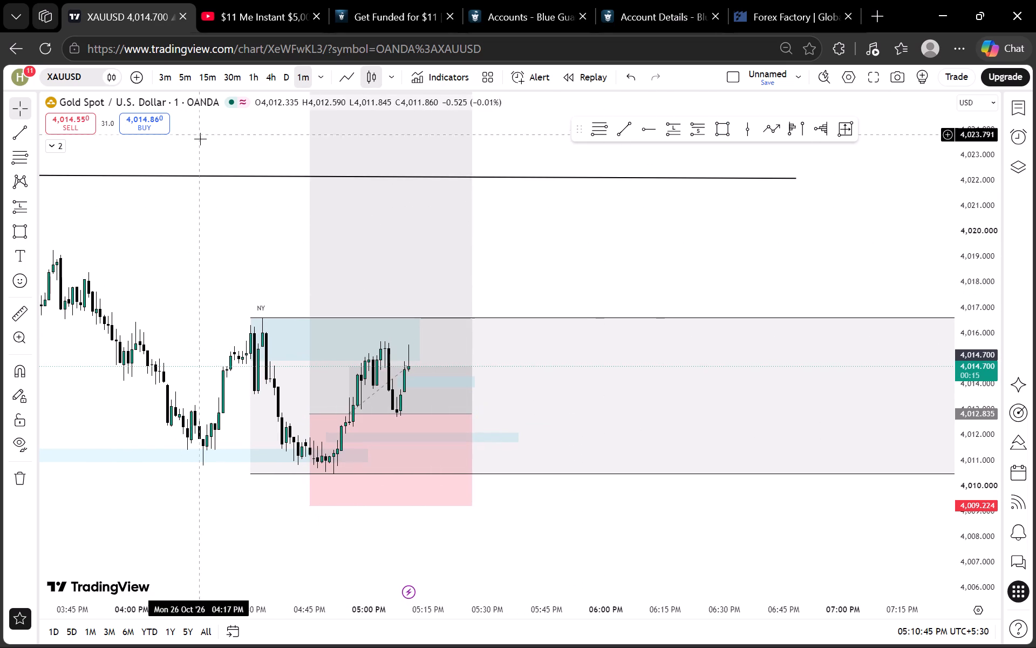
left_click(162, 79)
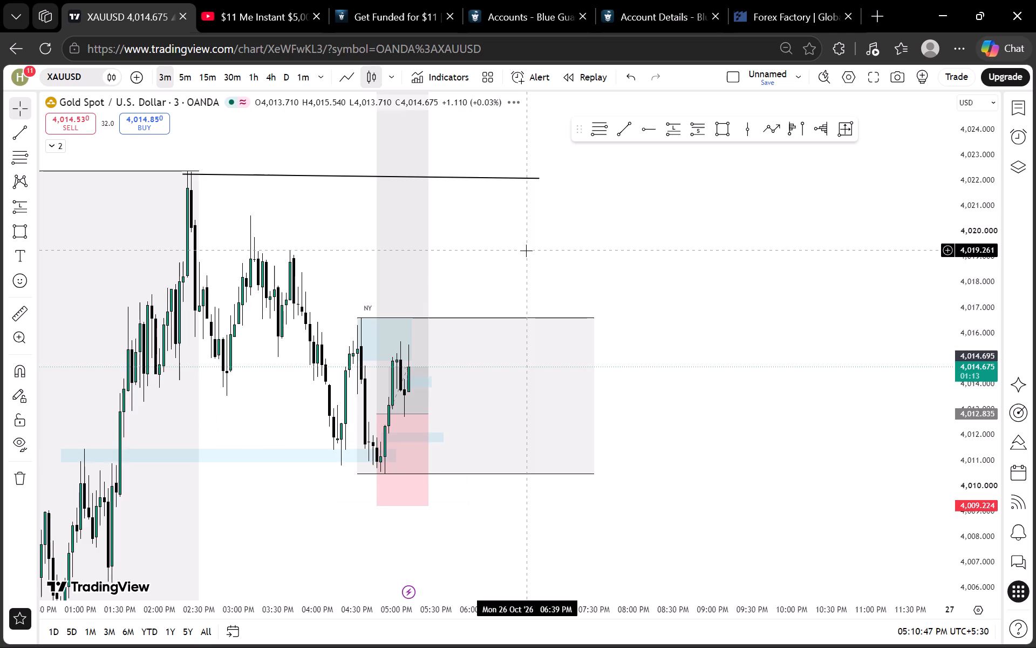
scroll(526, 251, "up", 3)
left_click_drag(467, 244, 605, 248)
left_click_drag(603, 269, 711, 268)
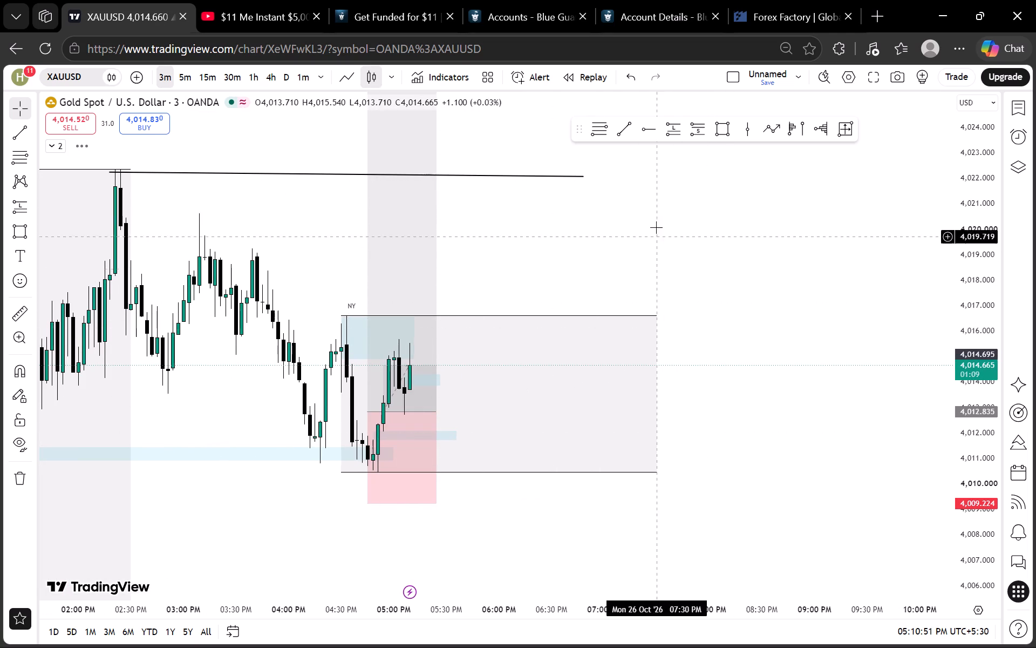
scroll(953, 252, "down", 11)
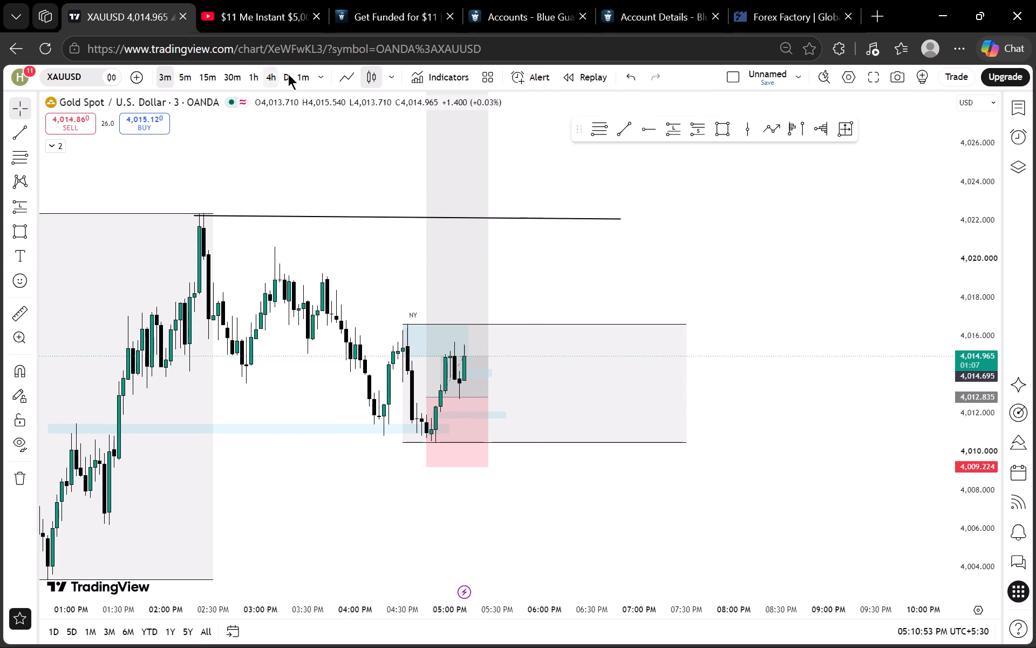
On the 1-minute chart, level the London-high trend line at about 4,022.2 by moving its far end to about 06:42 PM.
left_click(301, 75)
scroll(652, 287, "down", 2)
left_click_drag(746, 276, 648, 276)
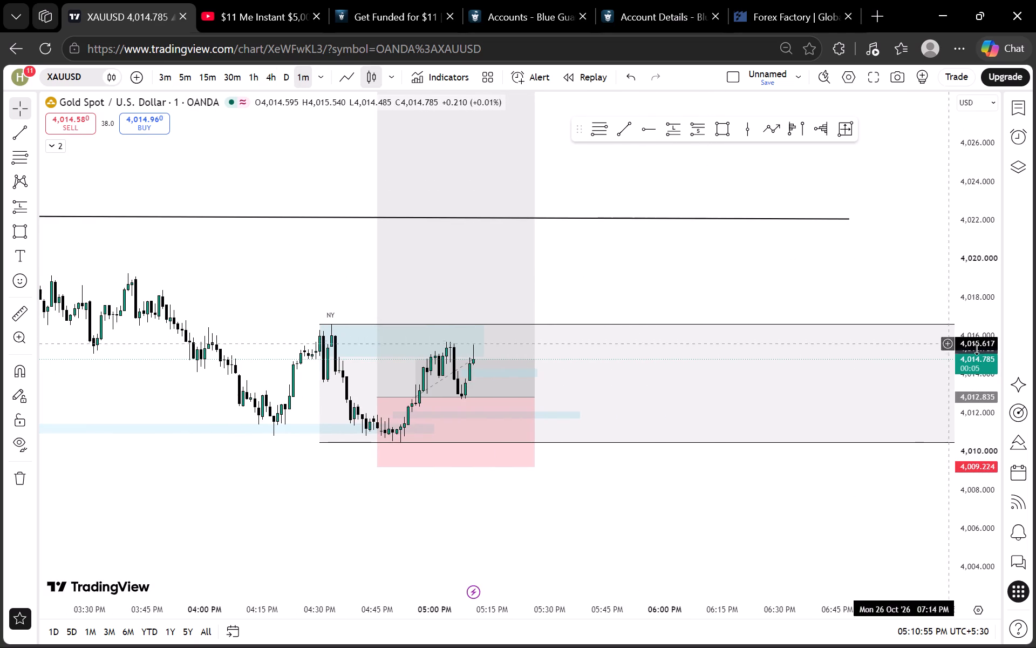
scroll(980, 350, "up", 5)
scroll(848, 322, "down", 3)
scroll(1012, 326, "down", 16)
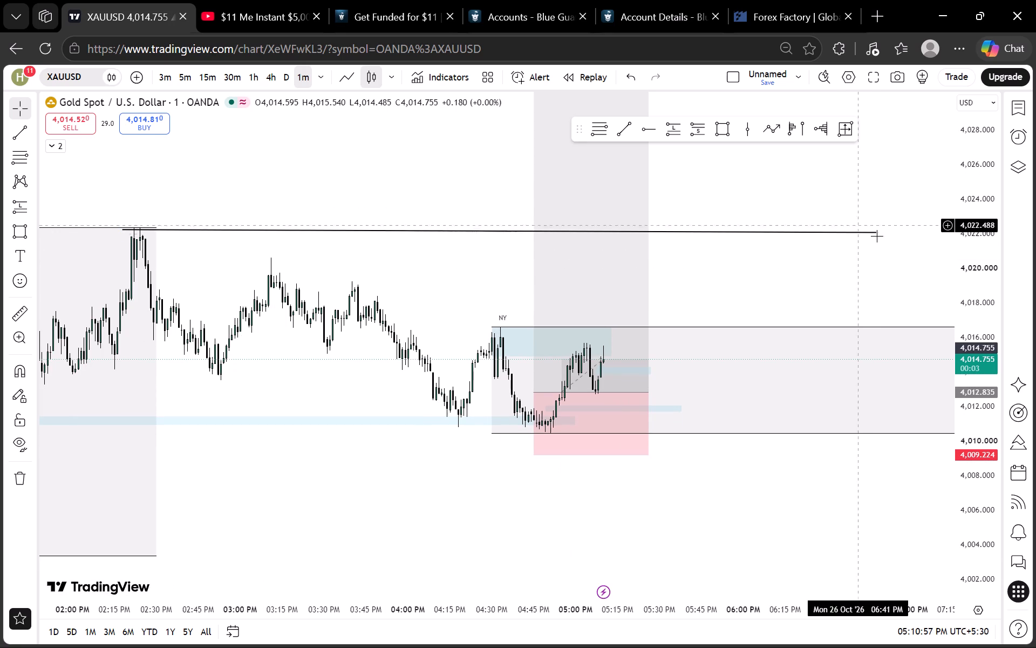
left_click_drag(873, 232, 861, 233)
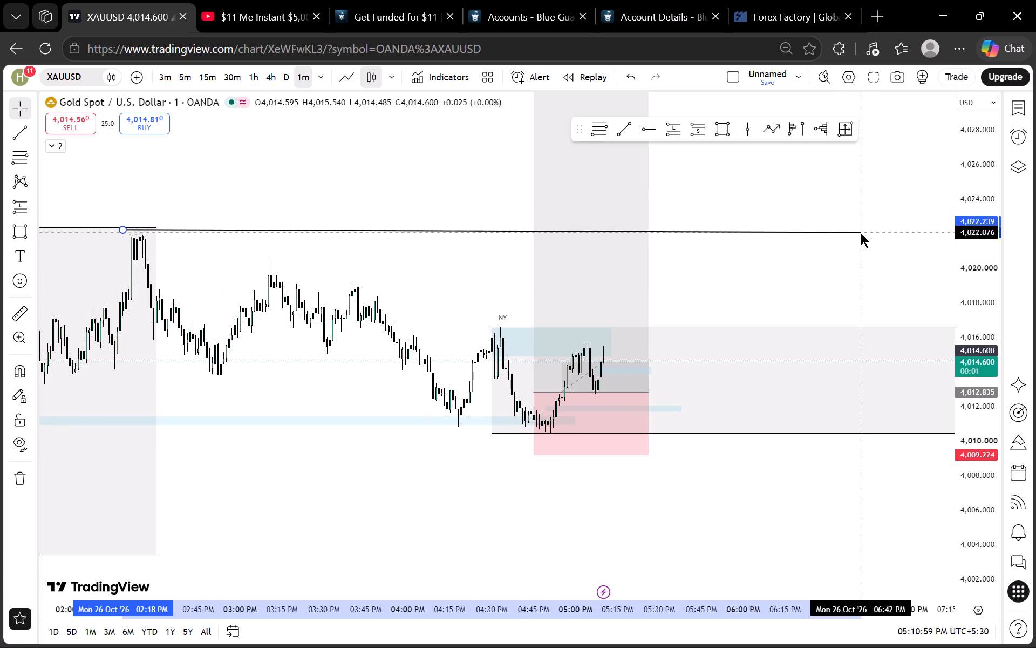
left_click_drag(861, 233, 861, 230)
left_click(803, 276)
Examine the latest 1-minute candles against the new zone, the long entry and the NY range.
scroll(736, 288, "up", 2)
left_click_drag(678, 296, 729, 273)
scroll(981, 360, "up", 8)
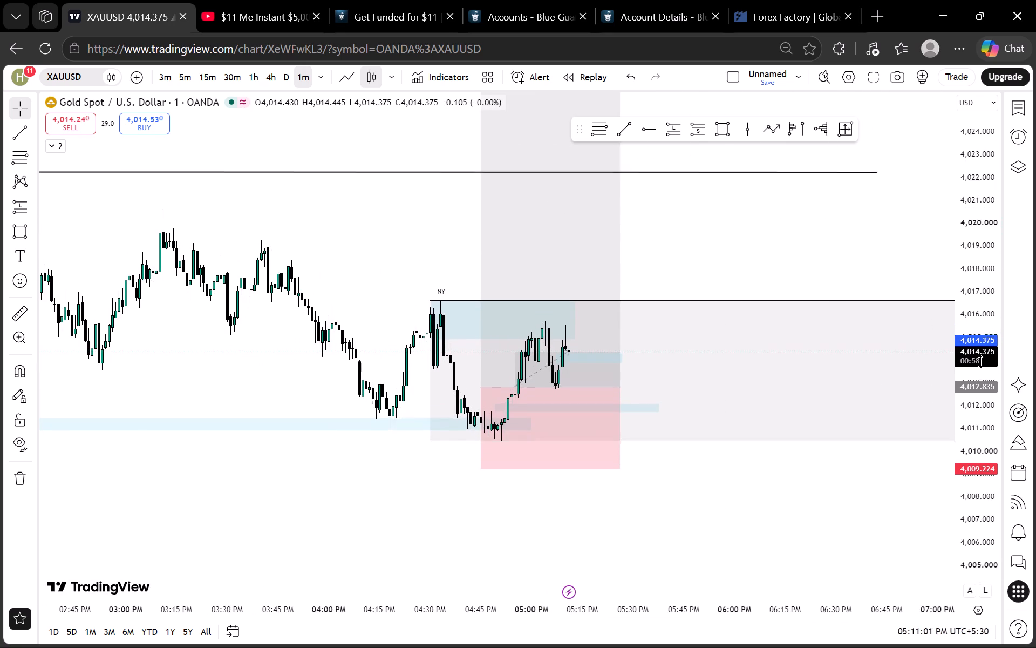
scroll(981, 362, "up", 20)
scroll(981, 362, "up", 5)
left_click_drag(643, 193, 637, 213)
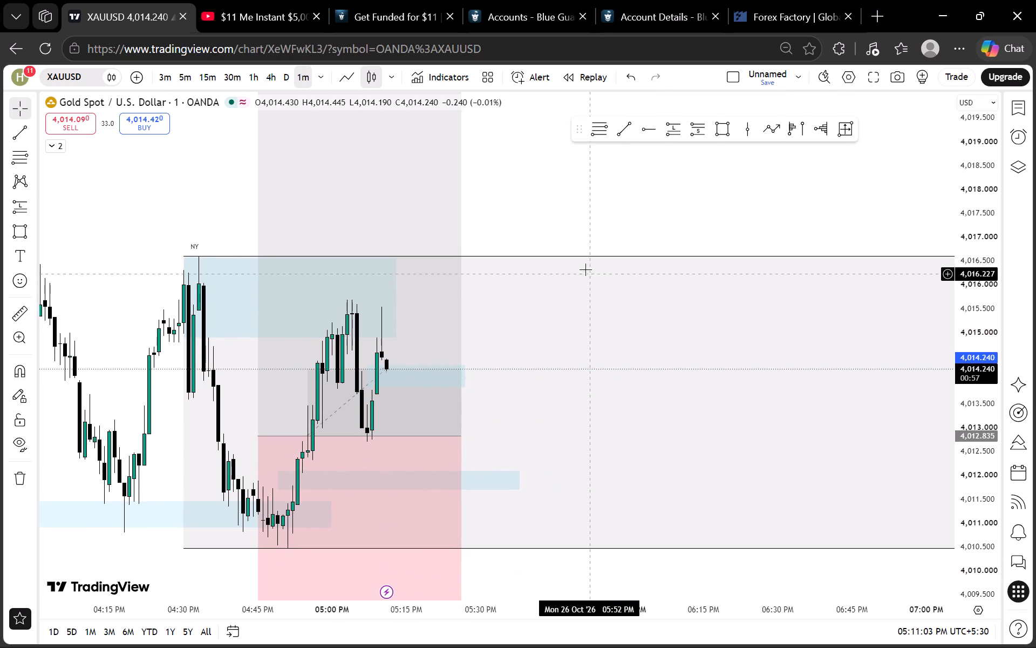
left_click_drag(582, 239, 591, 212)
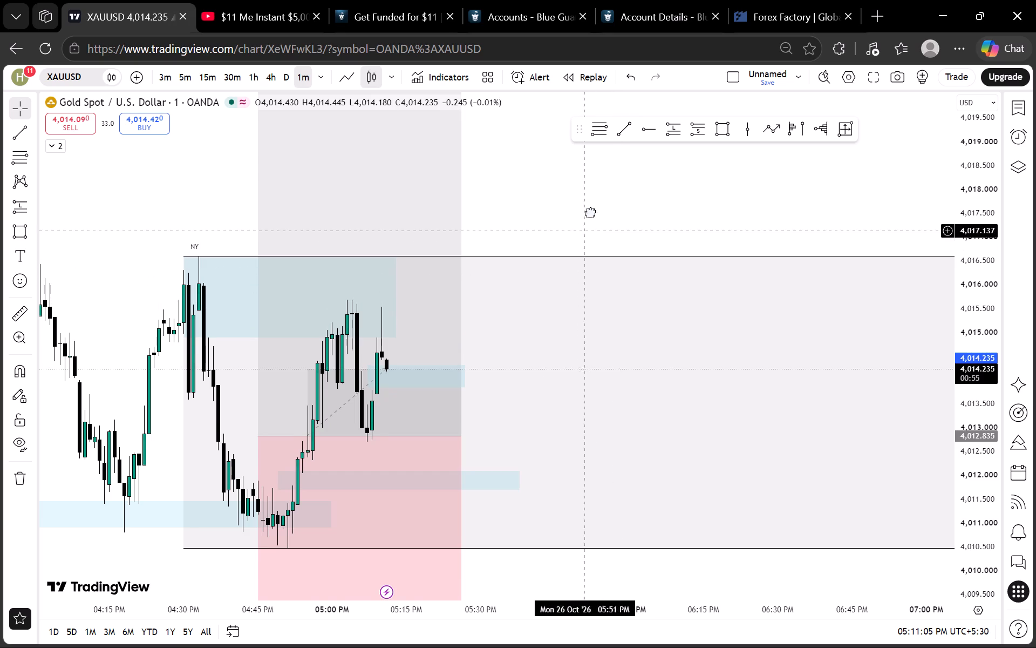
left_click_drag(591, 212, 591, 207)
scroll(960, 346, "down", 8)
scroll(638, 271, "down", 2)
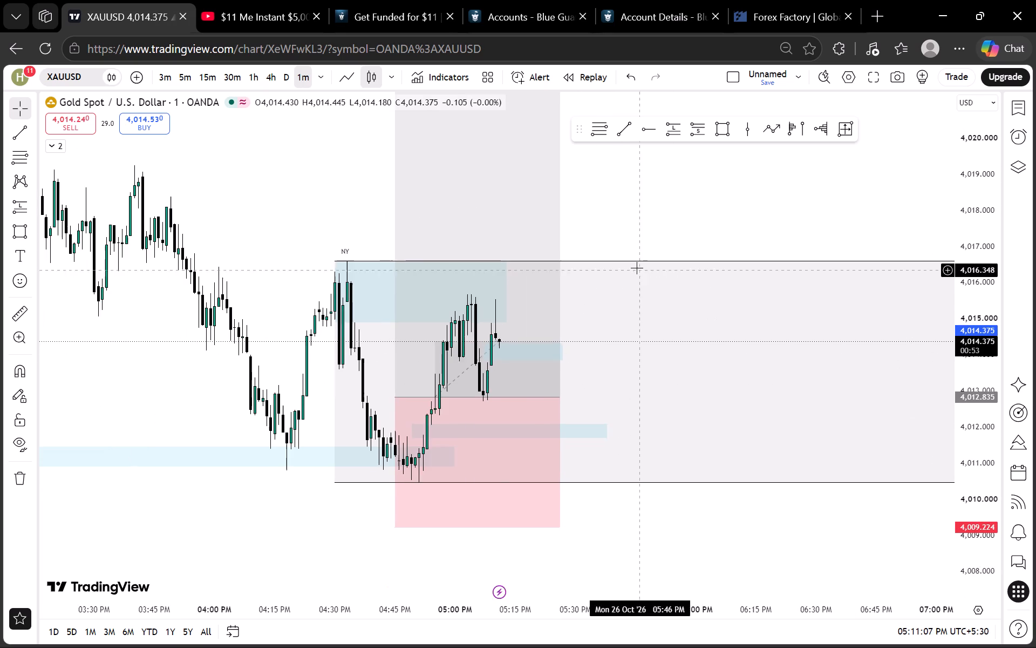
left_click_drag(677, 228, 663, 269)
Compare the NY range and long position with the London high line and Asian session on the 5-minute chart.
left_click(182, 75)
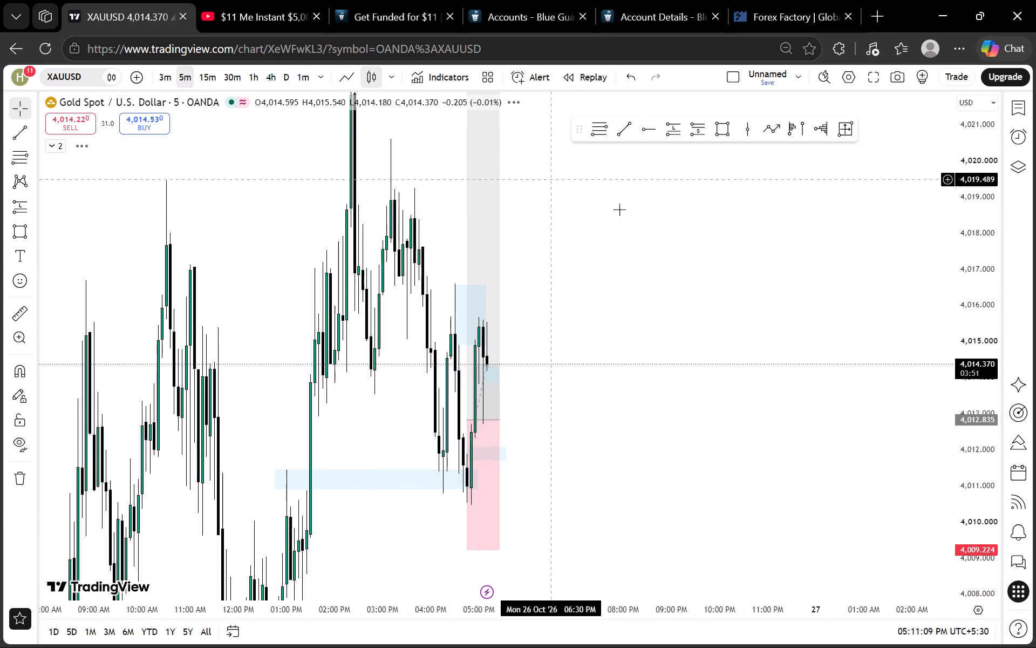
scroll(650, 252, "up", 2)
left_click_drag(637, 304, 683, 280)
scroll(972, 313, "down", 10)
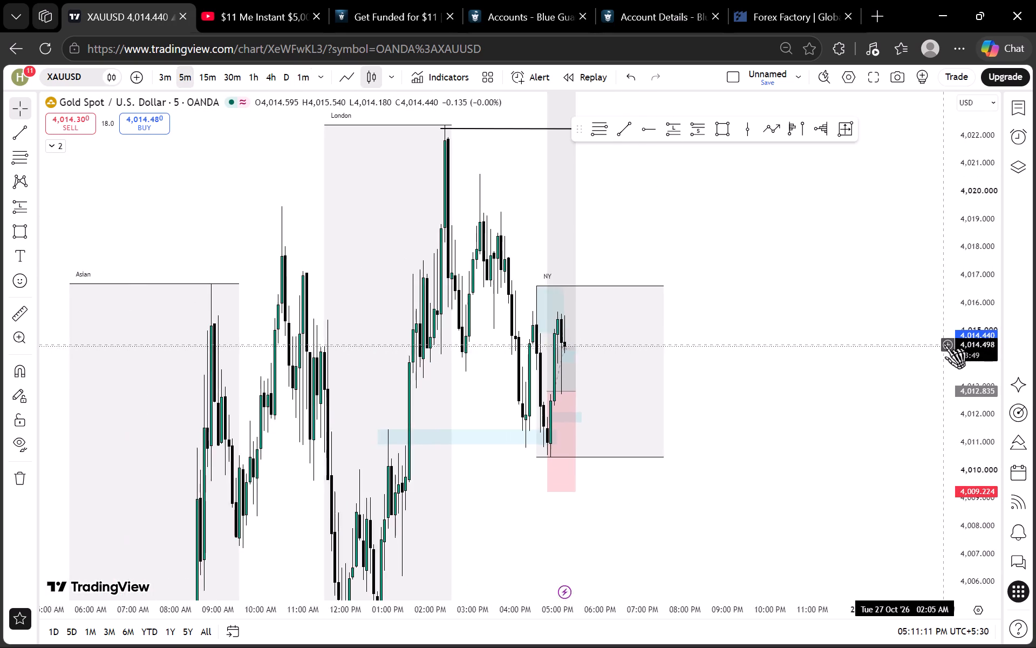
scroll(944, 343, "down", 8)
scroll(953, 357, "up", 5)
scroll(990, 345, "down", 14)
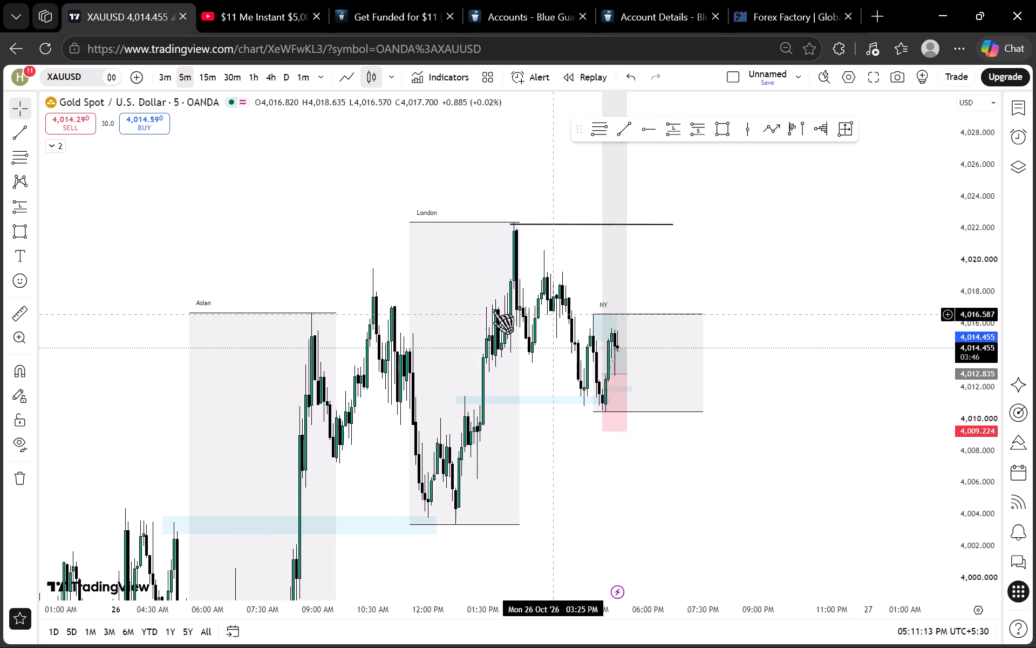
Compare the Asian, London and NY ranges with the long position on the 5-minute and 15-minute gold charts.
scroll(482, 315, "down", 4)
left_click_drag(332, 246, 497, 269)
scroll(497, 269, "up", 4)
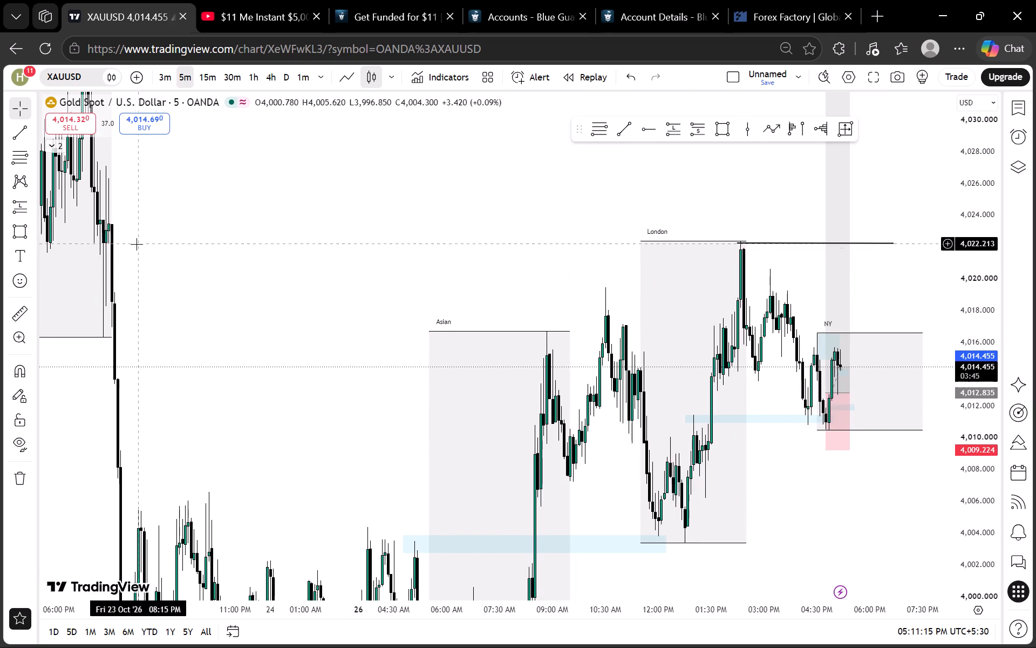
scroll(311, 259, "up", 3)
left_click_drag(312, 259, 171, 236)
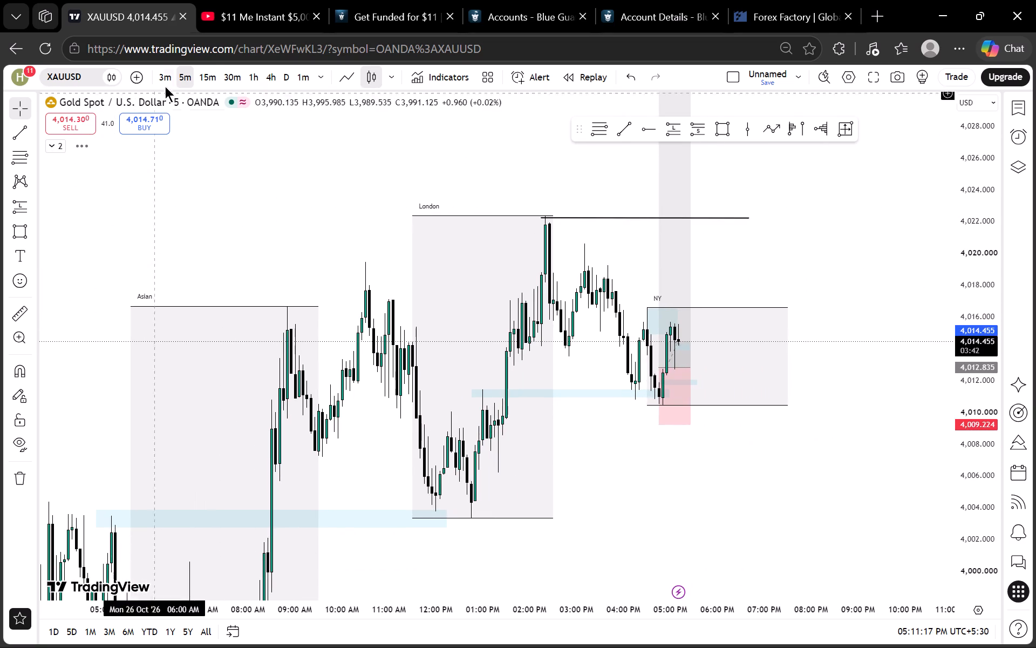
left_click(203, 72)
scroll(536, 277, "up", 4)
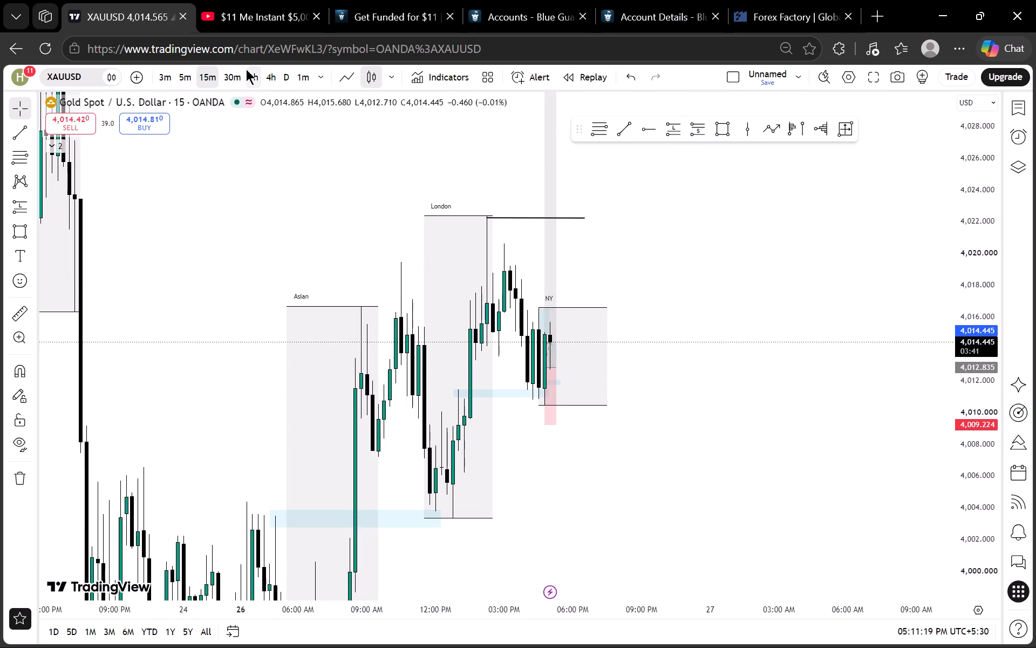
Examine the session ranges and the long position's target against the PDH line on the 1-hour chart.
left_click(246, 69)
scroll(638, 311, "up", 7)
left_click_drag(507, 438, 676, 394)
scroll(678, 393, "up", 3)
left_click_drag(544, 411, 816, 362)
scroll(968, 309, "down", 4)
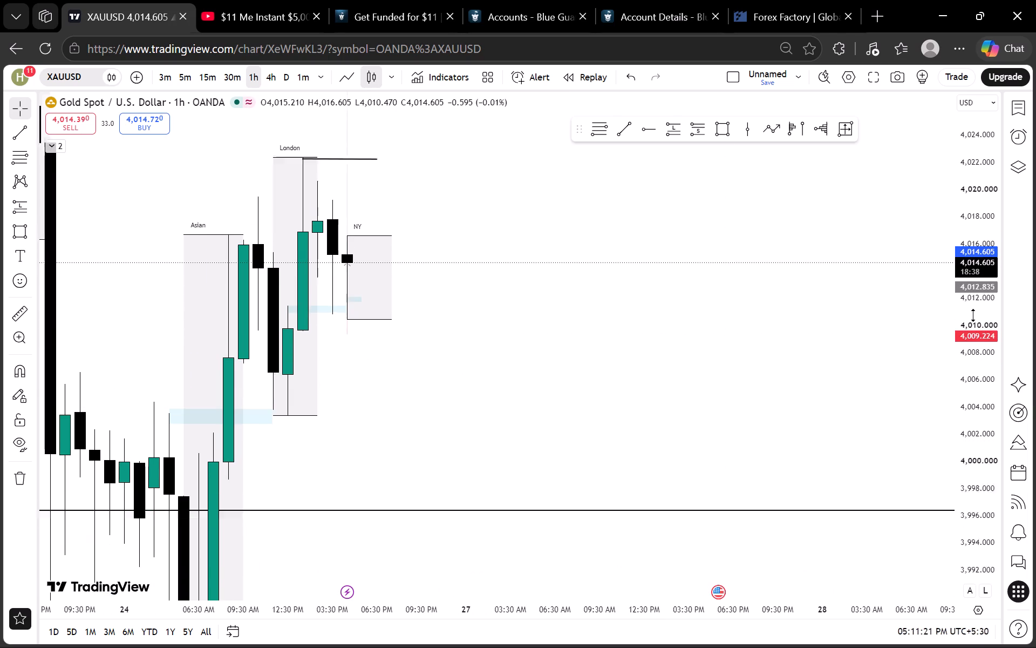
scroll(973, 315, "down", 20)
left_click_drag(706, 305, 721, 384)
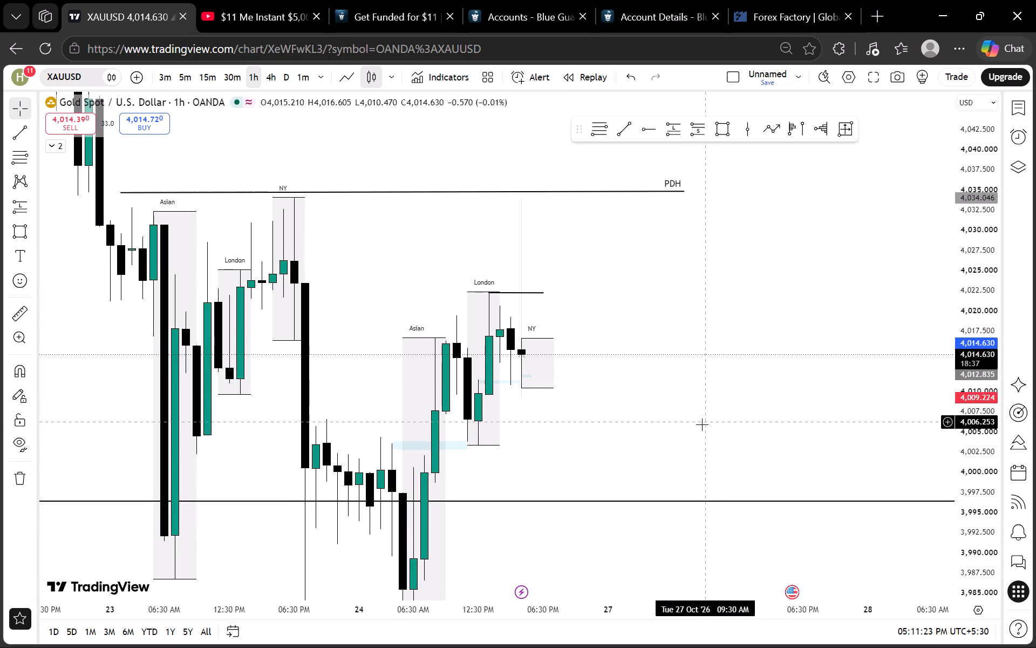
scroll(702, 424, "down", 1)
left_click(702, 424)
left_click_drag(712, 308, 715, 365)
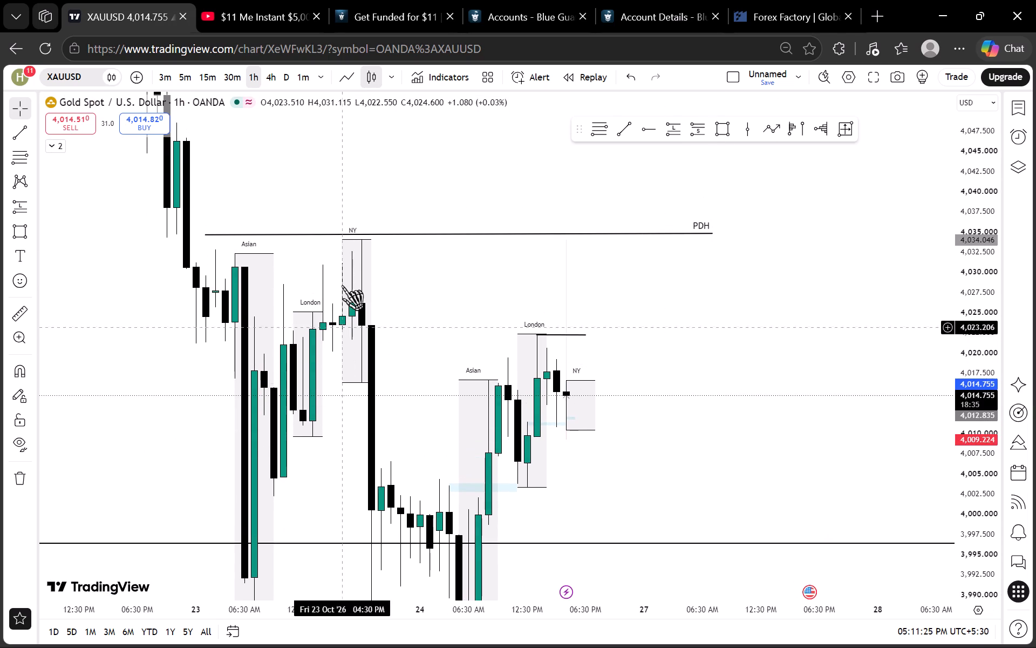
Study the 1-hour move from the previous NY range down to the PDL+ PWL line and the rise into today's sessions.
left_click_drag(426, 404, 433, 374)
left_click_drag(426, 408, 435, 298)
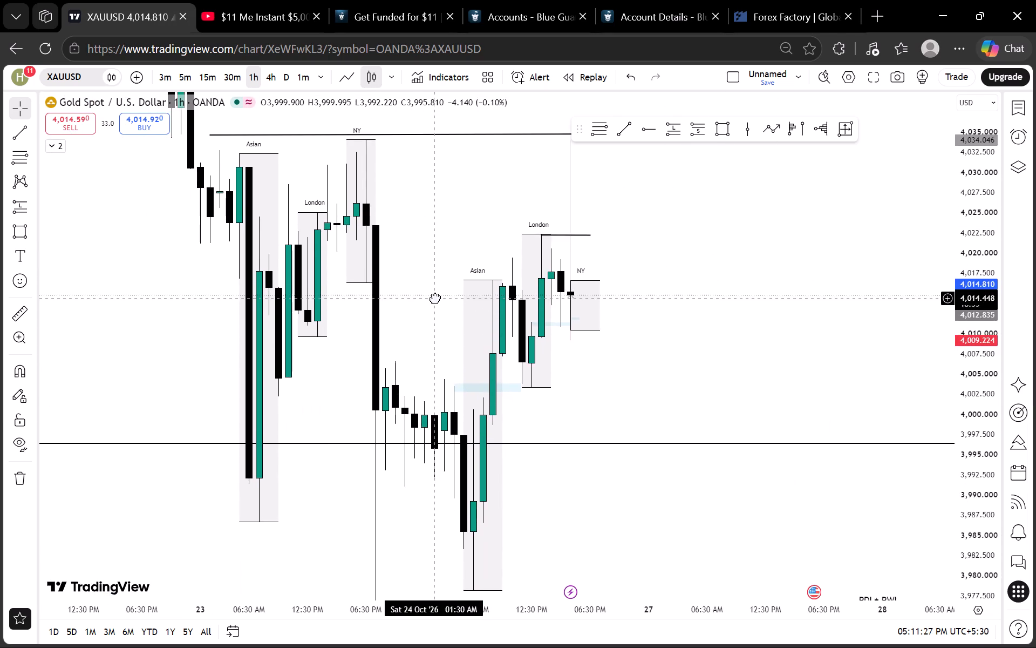
left_click_drag(435, 298, 440, 230)
left_click_drag(440, 229, 441, 315)
left_click_drag(452, 309, 438, 344)
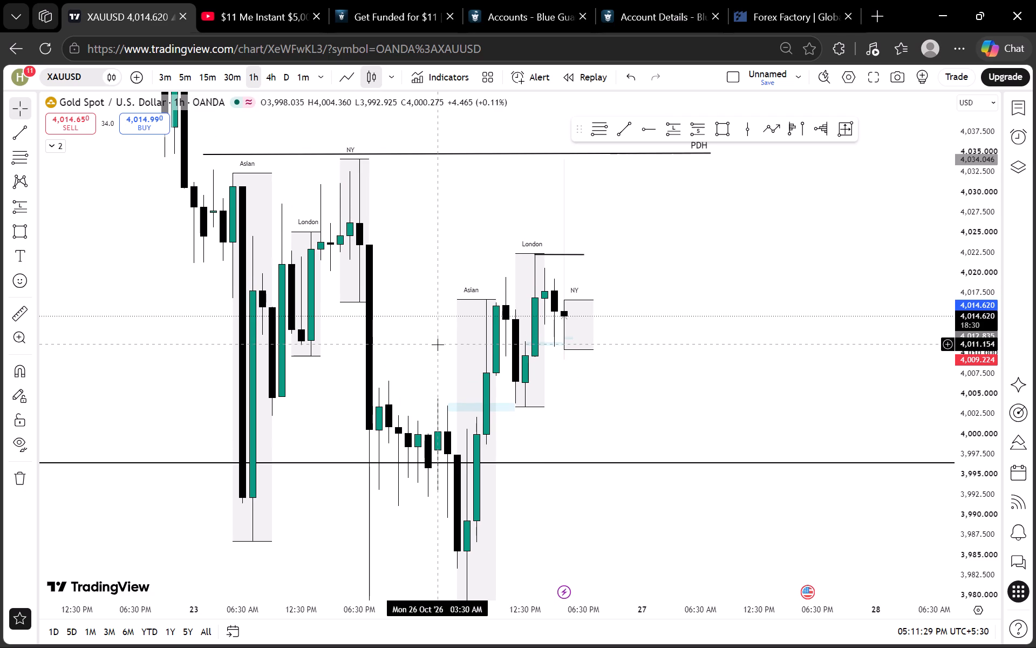
scroll(430, 341, "up", 1)
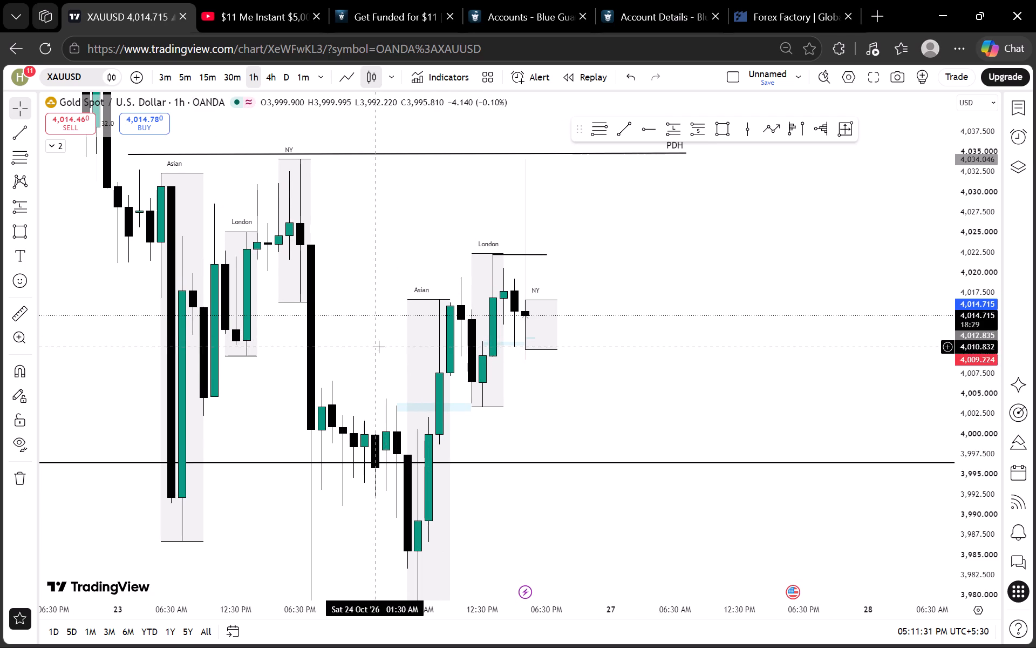
left_click_drag(374, 368, 364, 348)
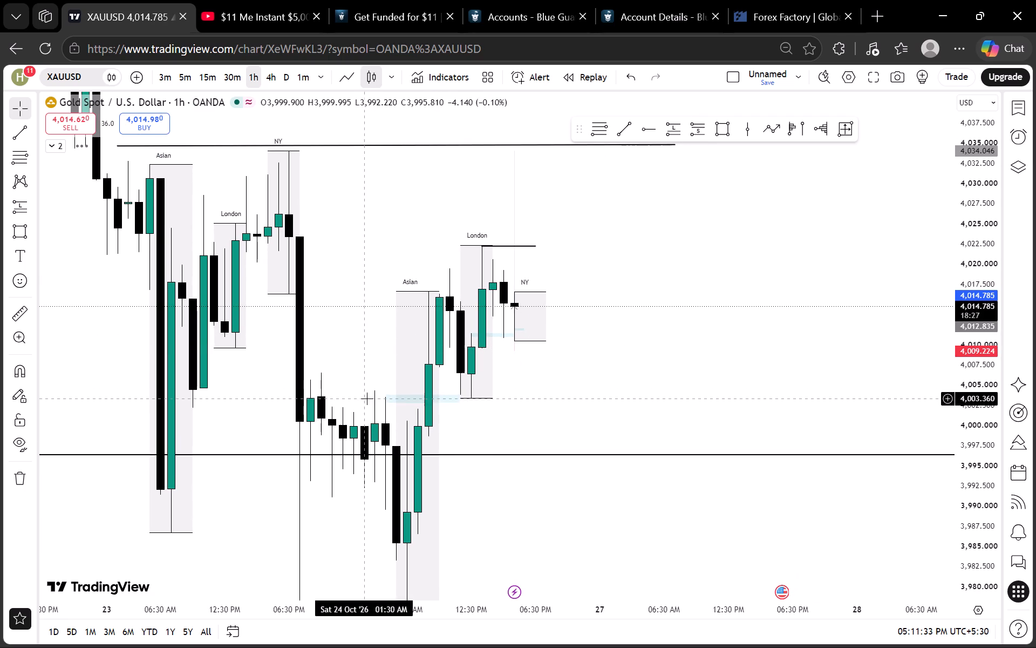
left_click_drag(360, 207, 364, 242)
left_click_drag(376, 279, 401, 180)
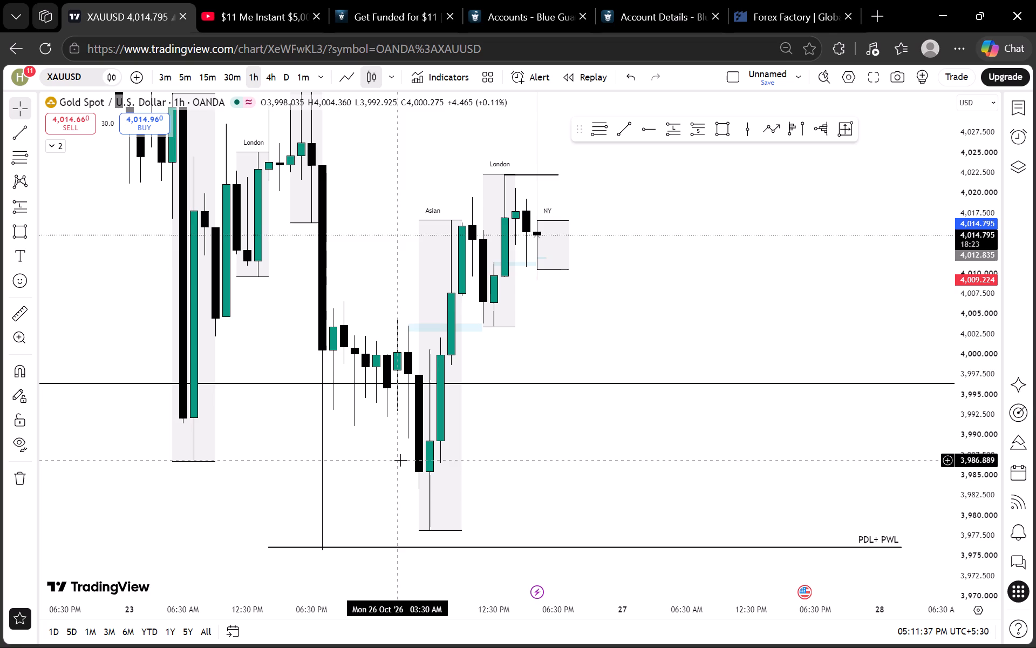
left_click_drag(366, 193, 366, 241)
left_click_drag(353, 200, 352, 251)
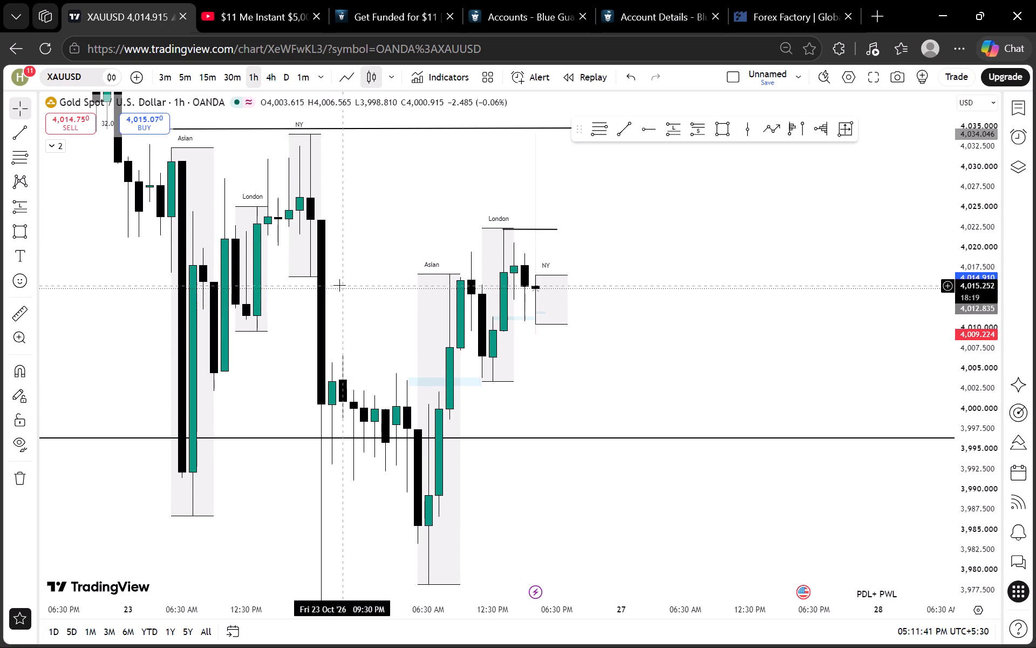
left_click_drag(359, 277, 412, 193)
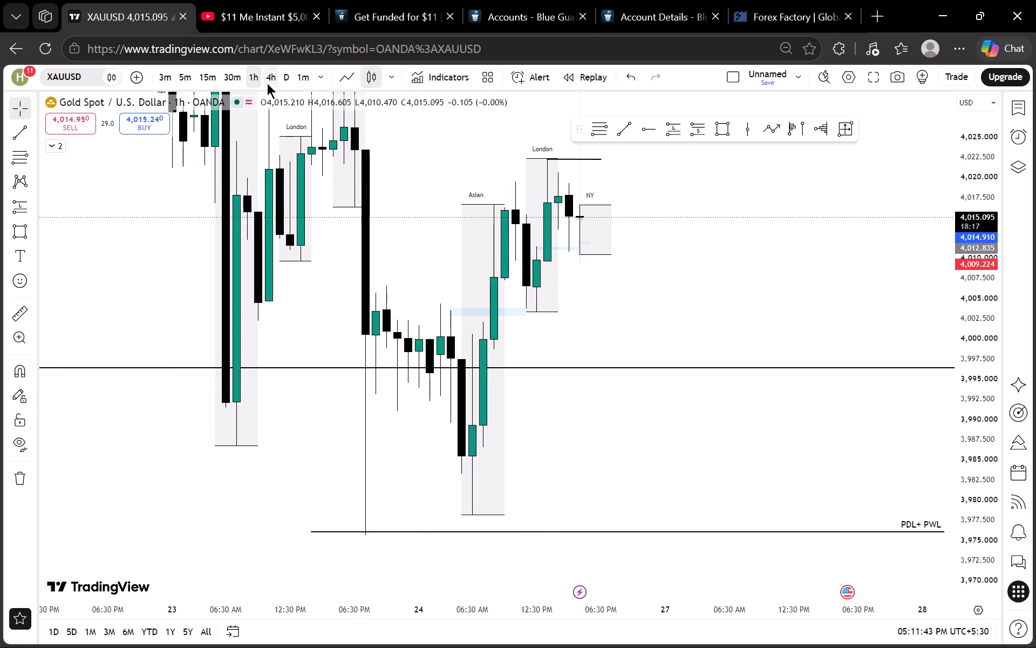
Review the PDH, PDL+ PWL, $$$ and Week Swing levels against recent candles on the 4-hour and daily charts.
left_click(267, 83)
scroll(943, 294, "down", 20)
scroll(943, 294, "down", 2)
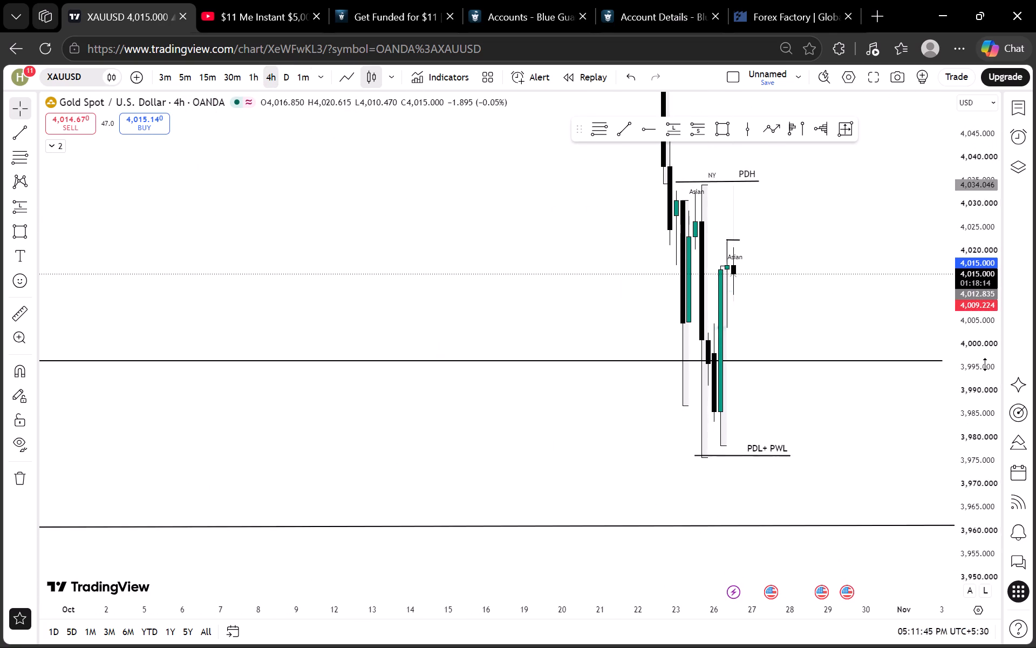
scroll(985, 364, "down", 11)
scroll(925, 400, "up", 5)
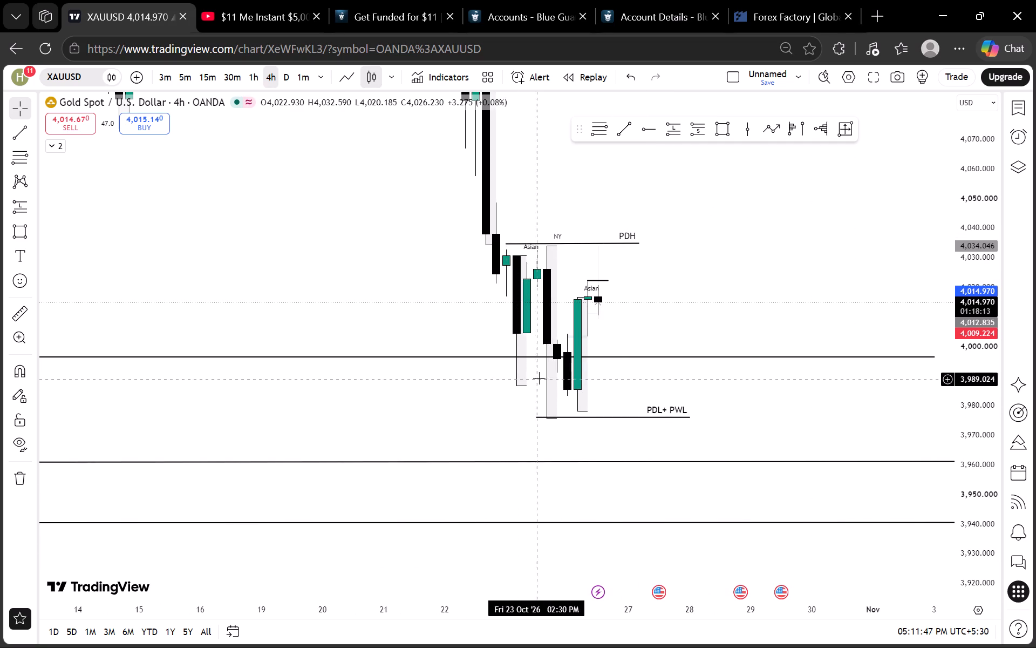
left_click_drag(766, 271, 739, 320)
left_click(294, 73)
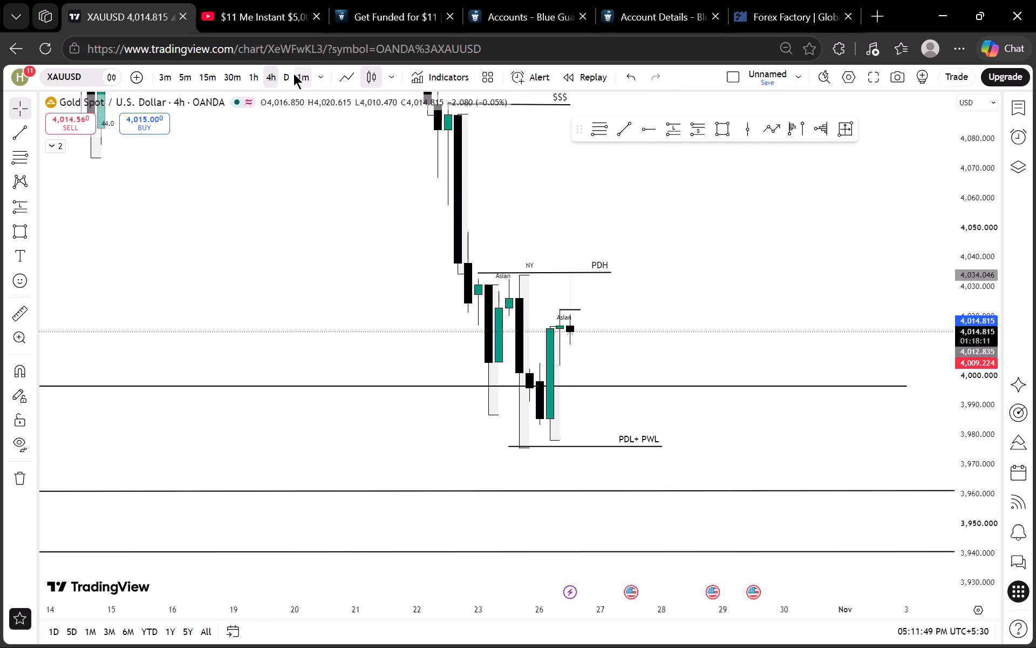
left_click(285, 75)
scroll(964, 336, "down", 17)
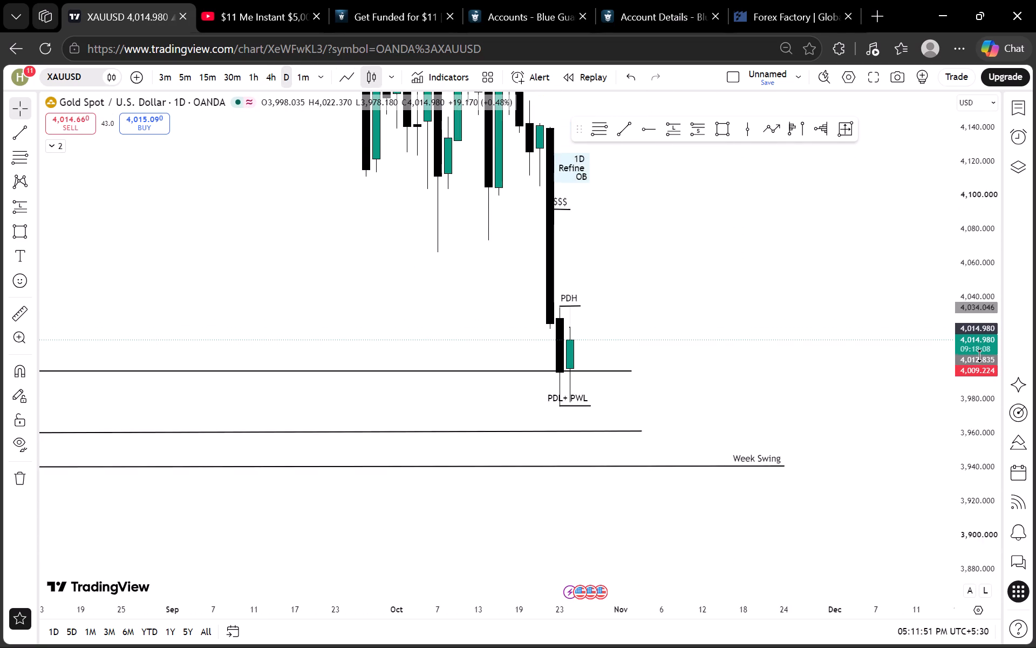
scroll(980, 356, "down", 10)
scroll(983, 364, "up", 20)
scroll(983, 364, "up", 3)
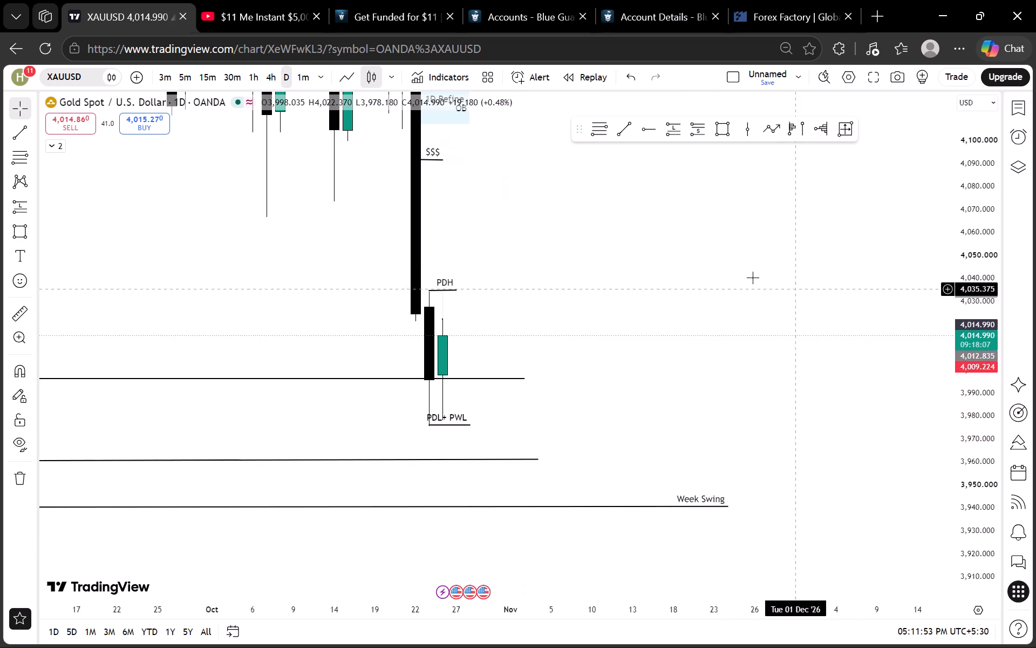
left_click_drag(701, 259, 738, 262)
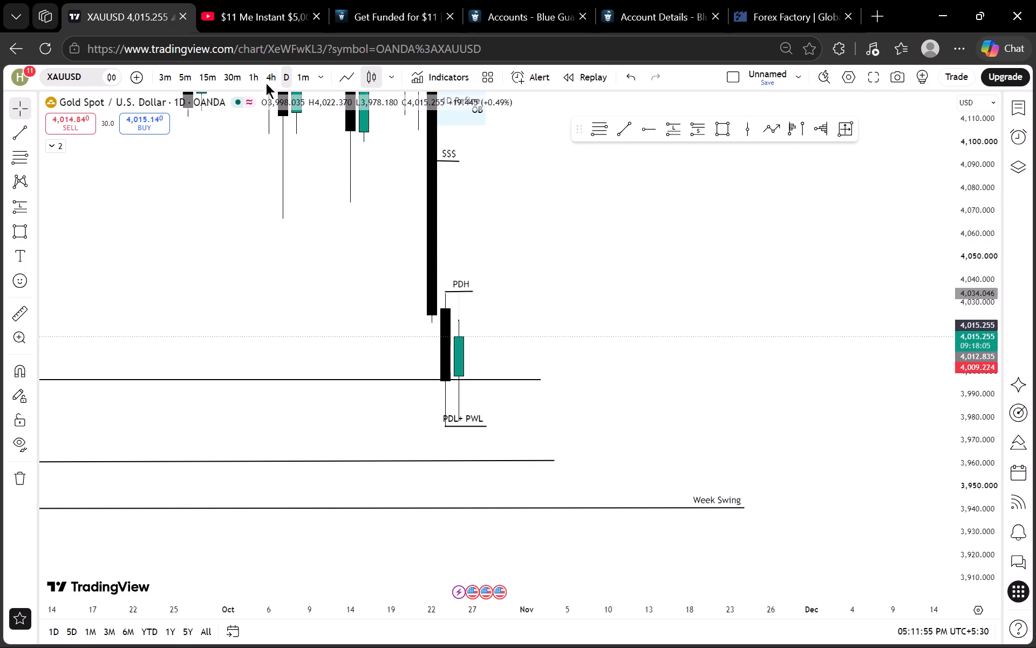
left_click(265, 71)
scroll(442, 242, "down", 4)
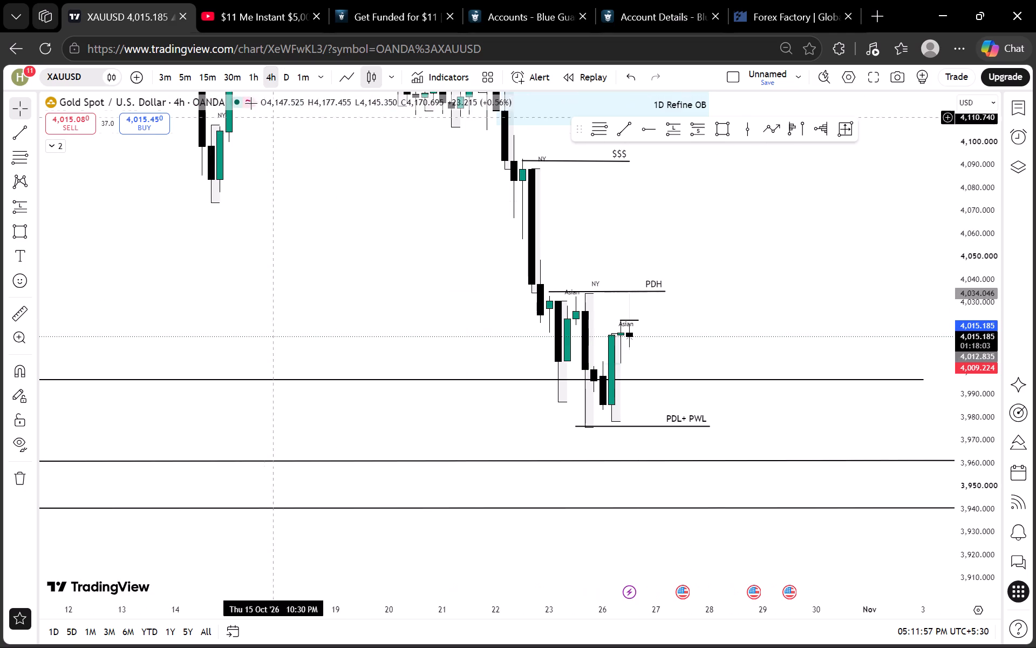
Examine today's Asian, London and NY ranges and the long position against the latest candles on the 5-minute chart.
left_click(188, 69)
scroll(966, 377, "up", 8)
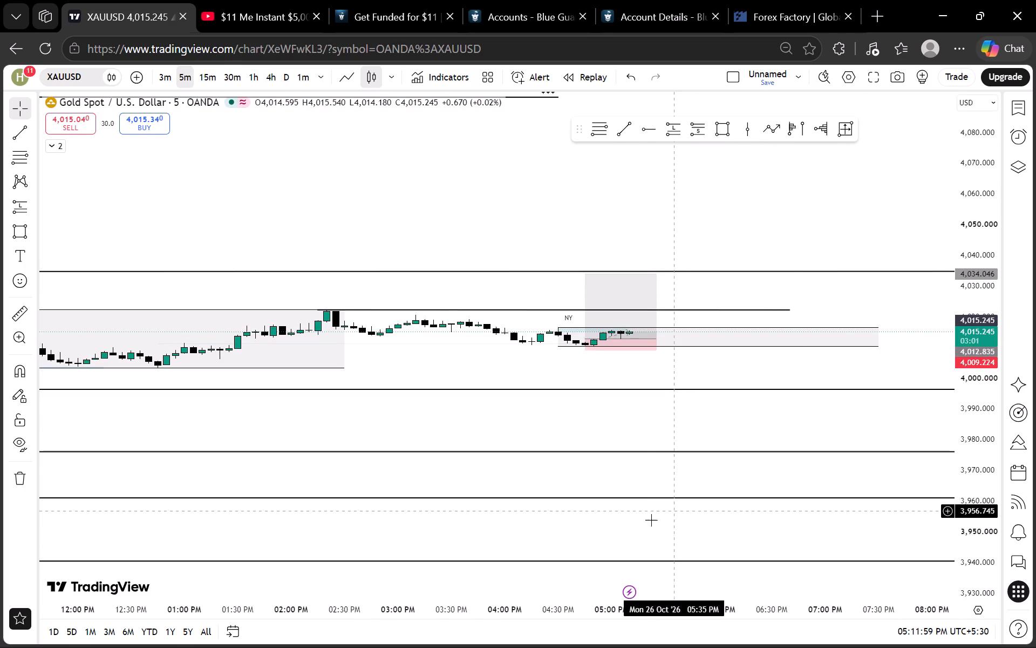
left_click(552, 573)
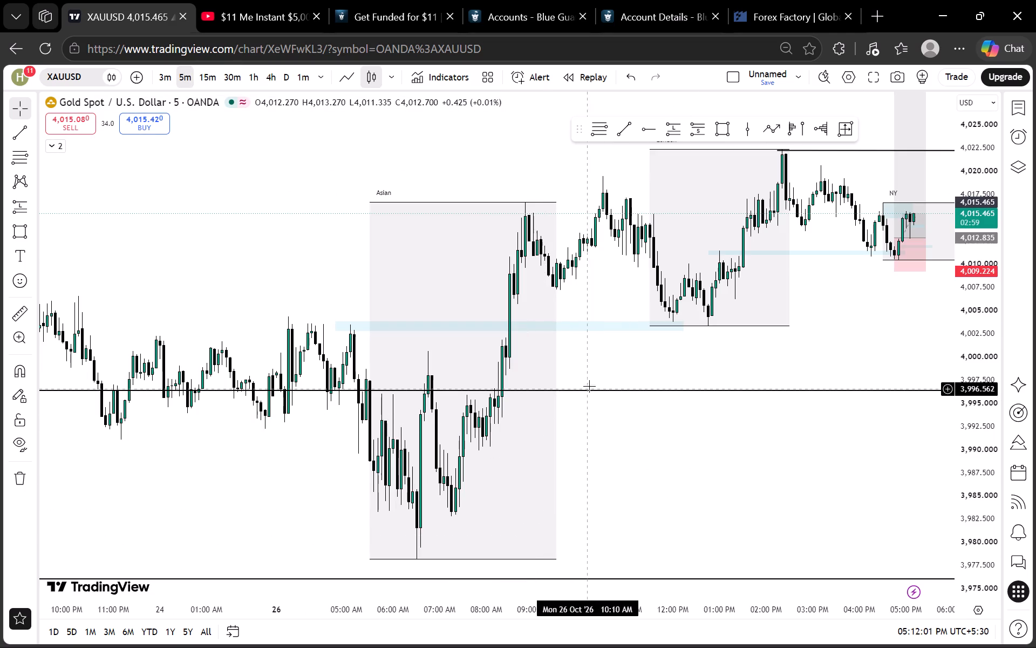
scroll(623, 365, "down", 4)
left_click_drag(895, 343, 496, 431)
scroll(996, 295, "up", 10)
left_click_drag(732, 207, 733, 392)
scroll(719, 389, "up", 8)
left_click_drag(371, 382, 665, 431)
scroll(665, 431, "up", 3)
left_click_drag(540, 435, 780, 435)
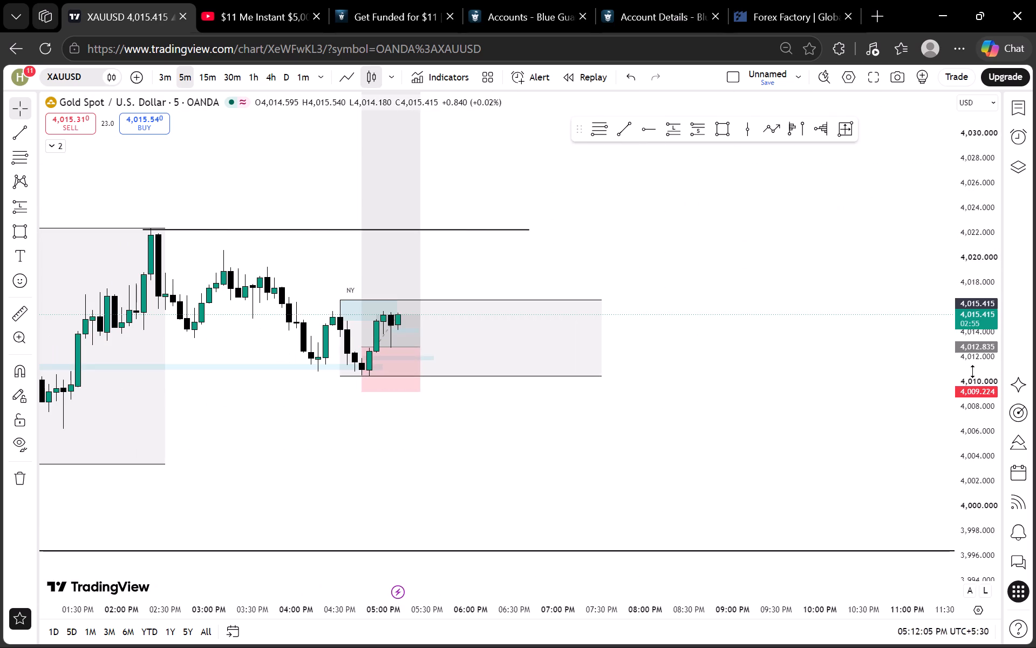
scroll(998, 366, "up", 20)
scroll(998, 366, "up", 6)
scroll(842, 330, "down", 5)
left_click_drag(825, 285, 821, 367)
scroll(817, 365, "up", 3)
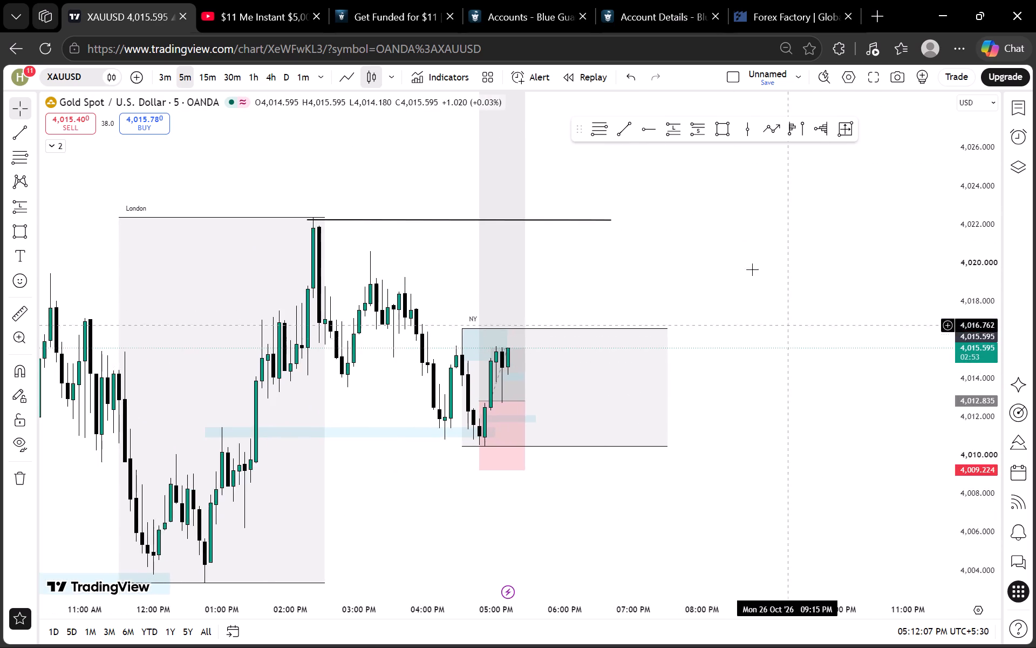
left_click_drag(746, 259, 713, 304)
On the 3-minute chart, draw a rectangle zone inside the NY range from about 4,015.2 to 4,014.3, ending near 06:00 PM.
left_click(162, 81)
scroll(491, 243, "down", 3)
left_click_drag(741, 275, 730, 276)
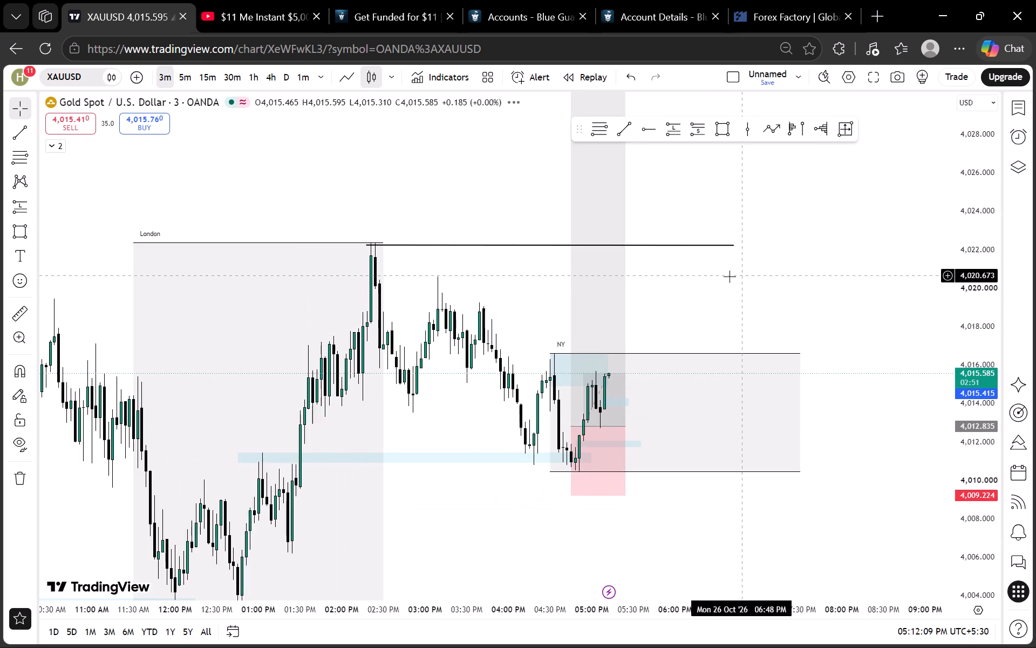
left_click_drag(730, 276, 618, 292)
scroll(956, 368, "up", 16)
left_click_drag(760, 333, 762, 247)
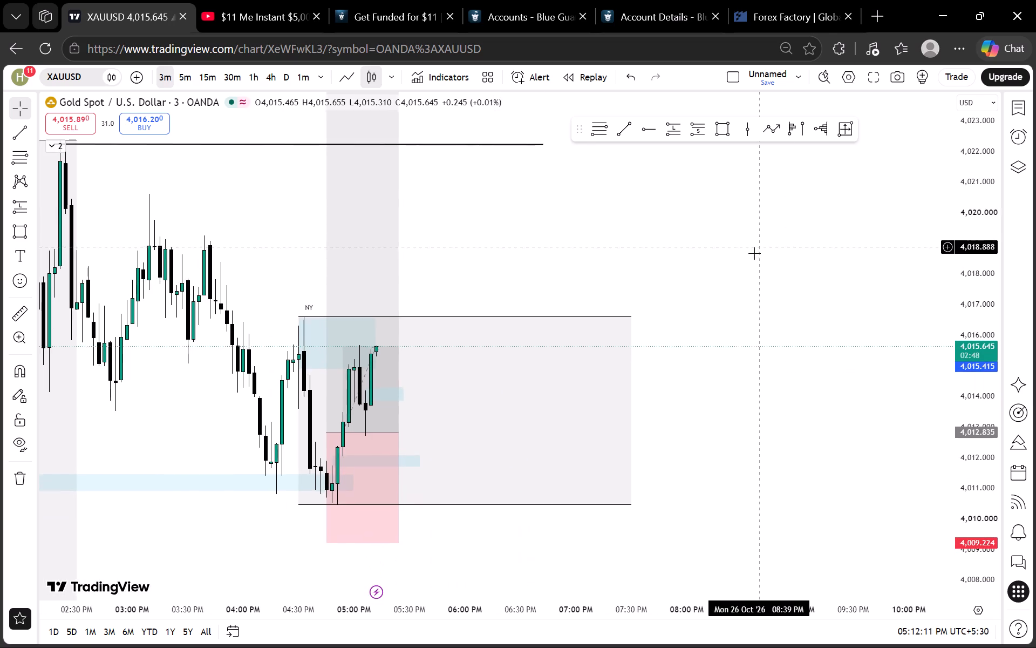
left_click_drag(690, 239, 745, 225)
left_click(721, 138)
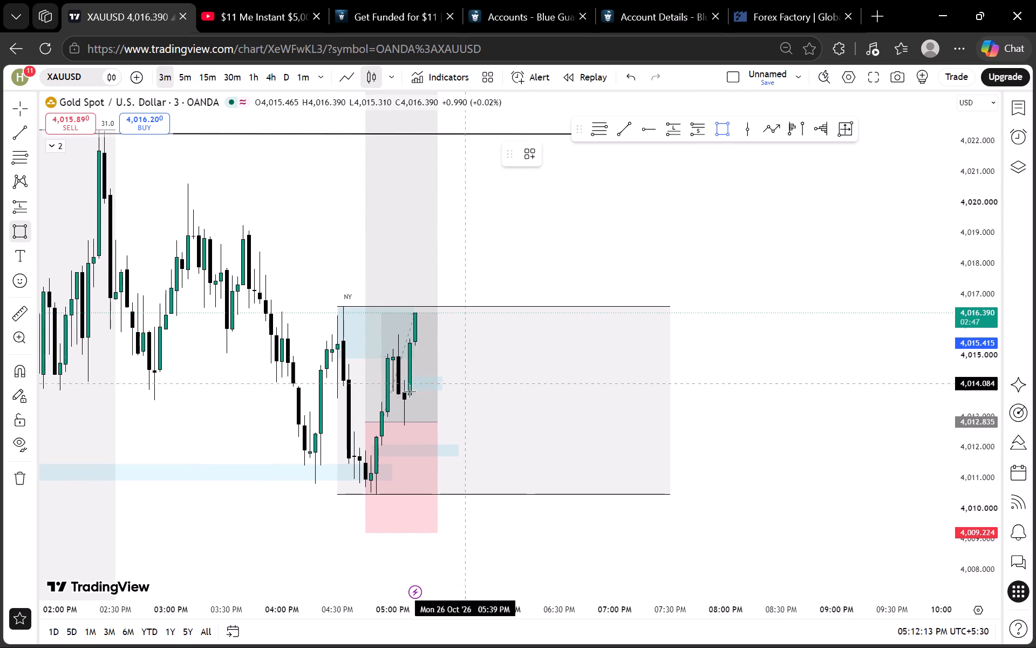
left_click(406, 348)
left_click(505, 378)
left_click(596, 253)
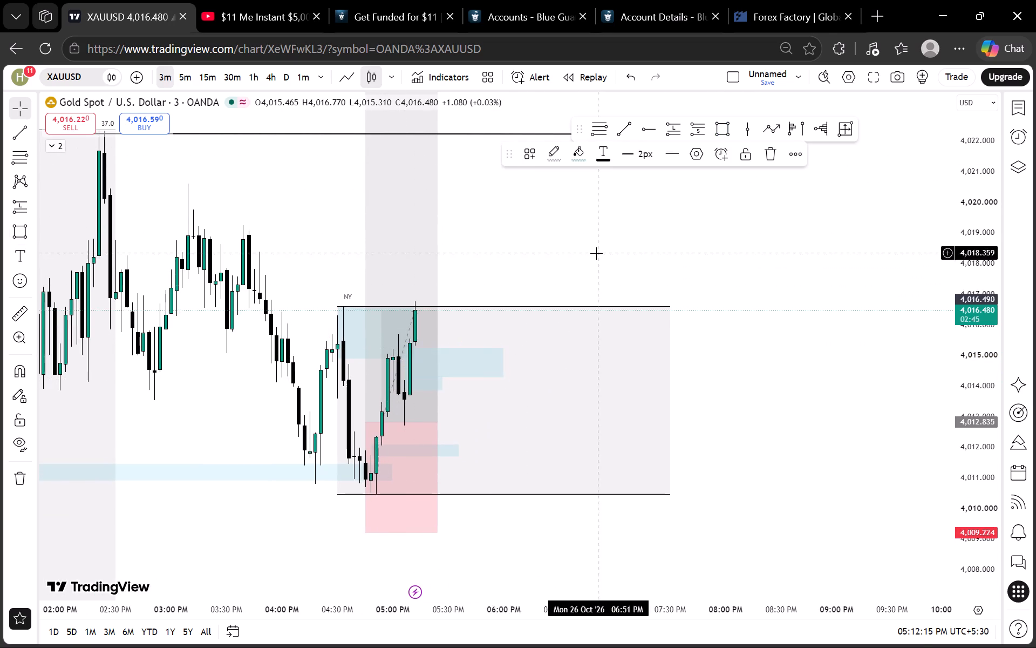
Examine the latest 3-minute candles against the new zone, the NY range, the long position and the London high line.
scroll(971, 319, "down", 12)
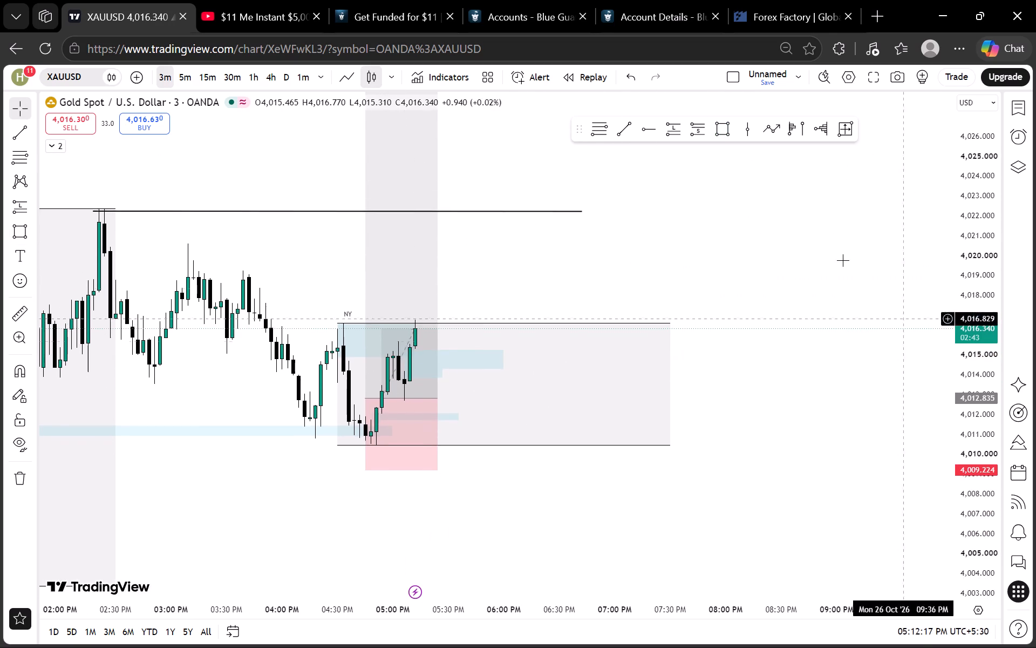
scroll(843, 260, "down", 3)
scroll(971, 289, "down", 11)
scroll(851, 294, "up", 3)
scroll(838, 289, "down", 2)
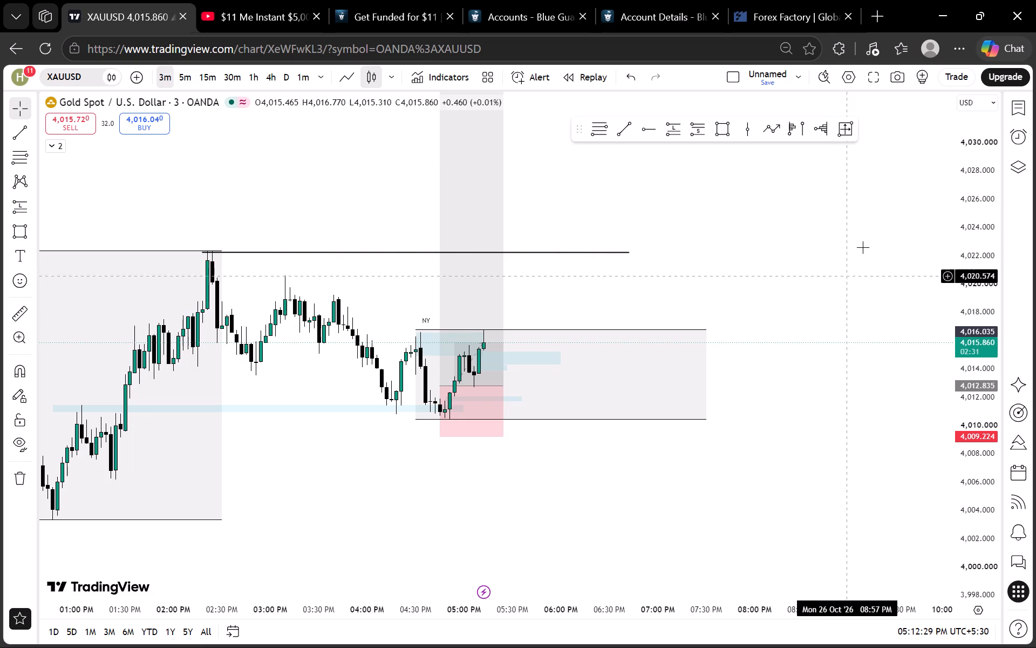
scroll(977, 318, "up", 13)
scroll(850, 286, "down", 1)
scroll(808, 274, "up", 2)
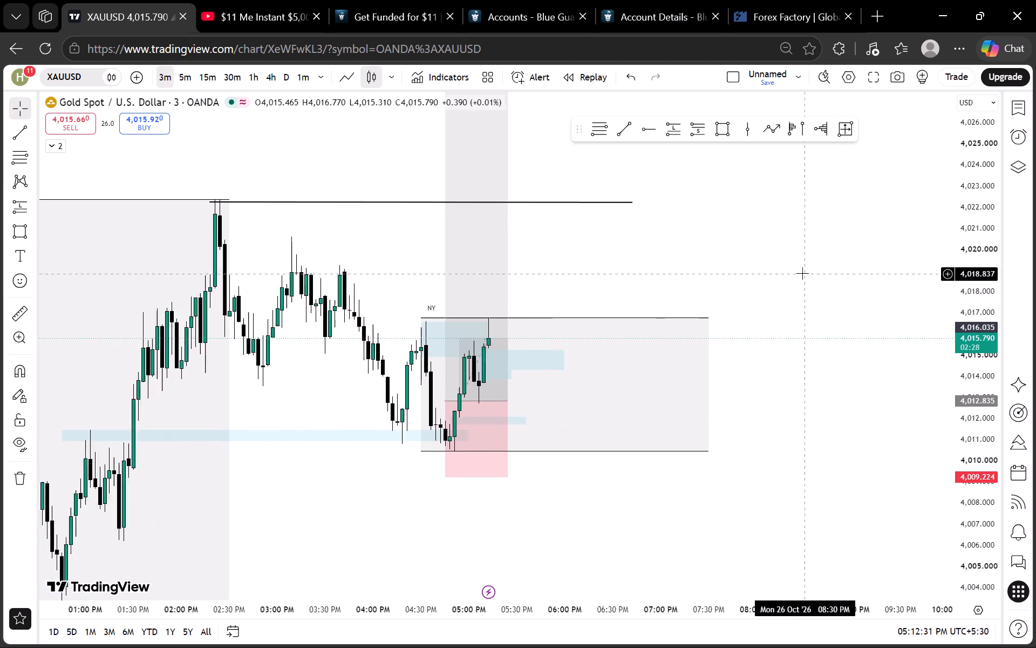
left_click_drag(826, 287, 815, 313)
scroll(694, 326, "up", 1)
left_click_drag(614, 313, 734, 321)
scroll(980, 308, "down", 6)
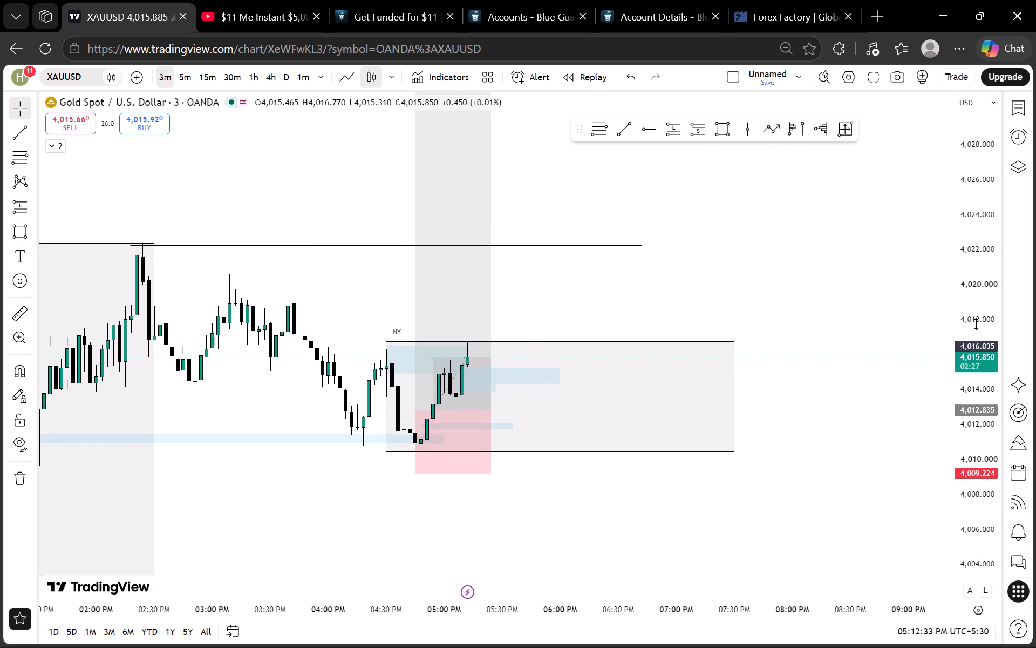
scroll(977, 324, "down", 9)
scroll(835, 275, "down", 2)
left_click_drag(862, 255, 829, 280)
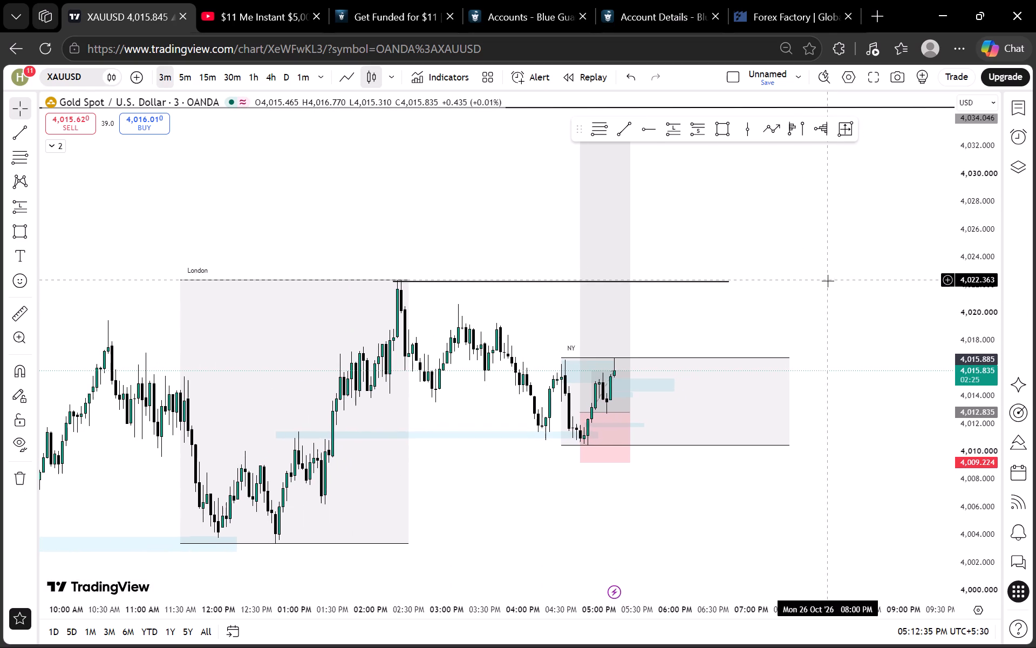
Review Blue Guardian's $11 Instant Starter offer page, covering the Funded & Reward Rules and the comparison of trader approaches.
left_click(527, 0)
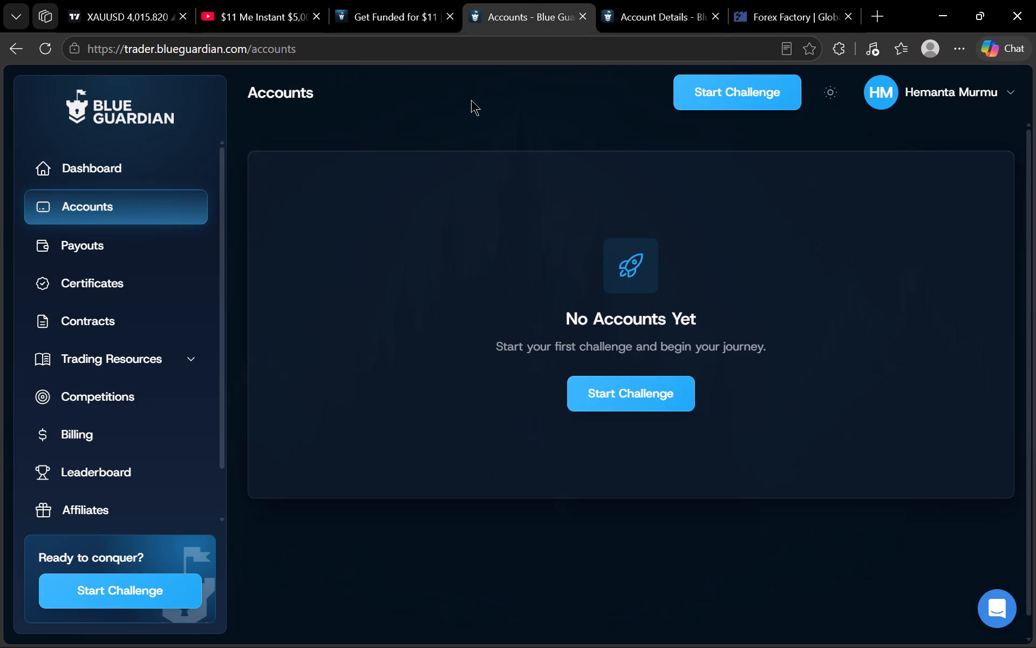
left_click(429, 0)
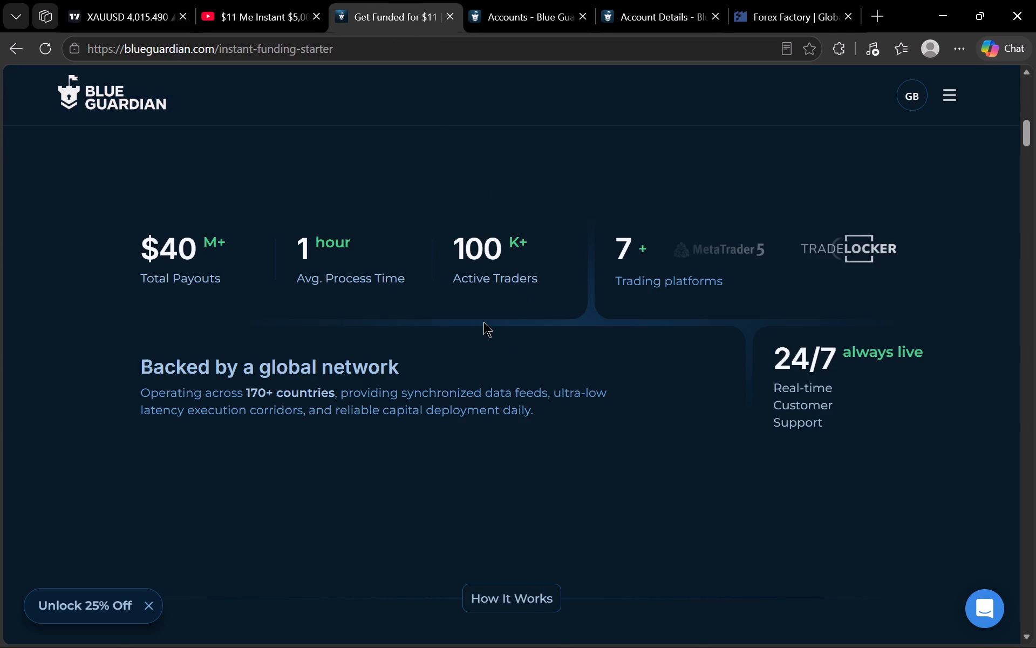
scroll(478, 329, "down", 10)
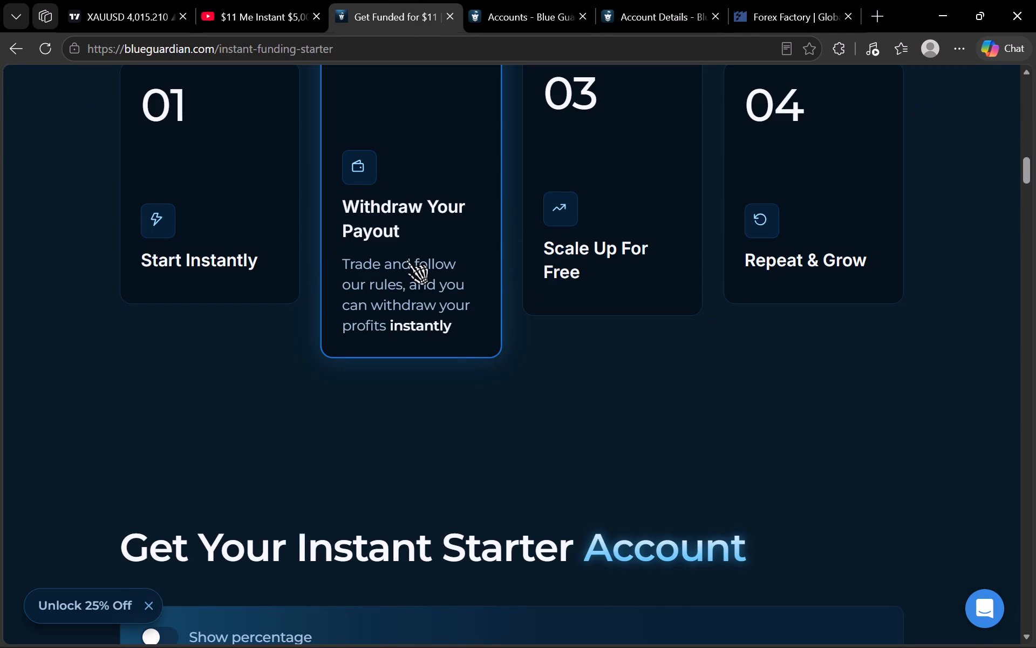
scroll(456, 376, "down", 7)
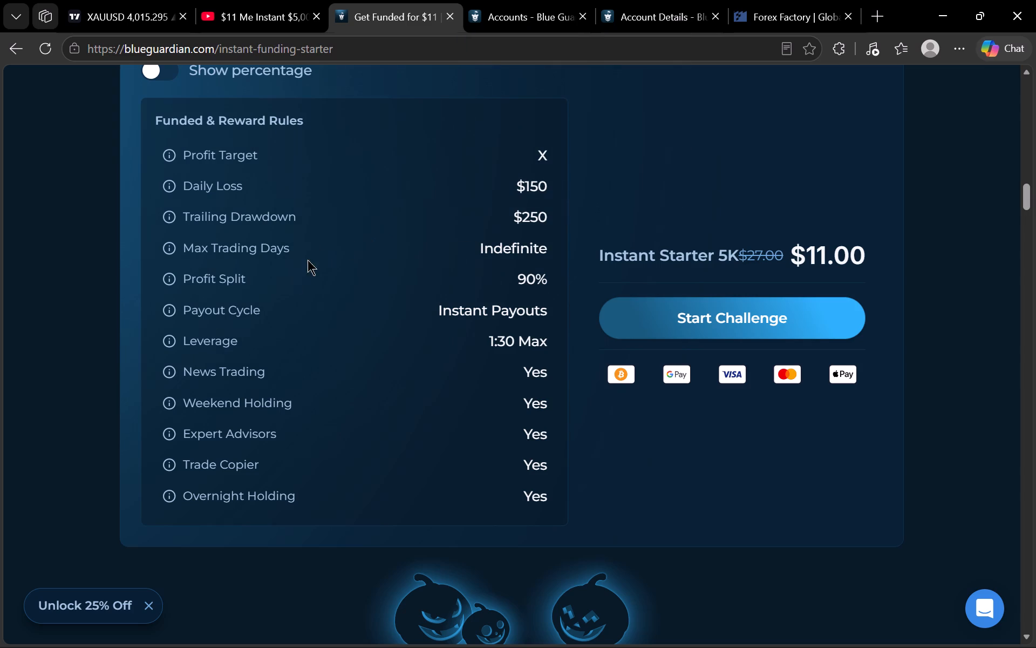
scroll(301, 227, "down", 4)
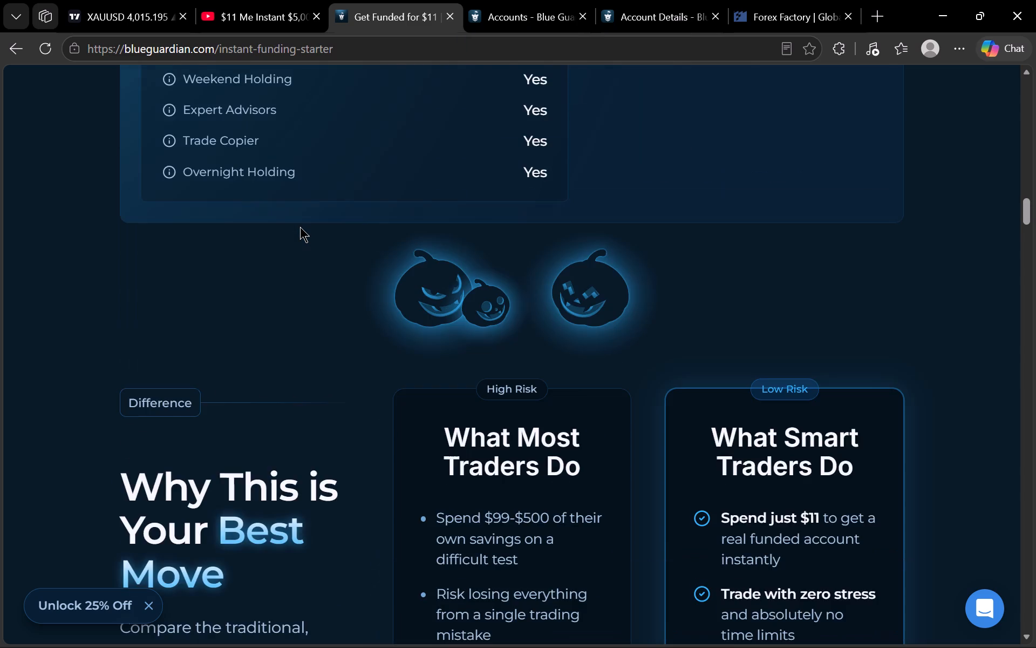
scroll(300, 227, "down", 4)
scroll(300, 227, "up", 1)
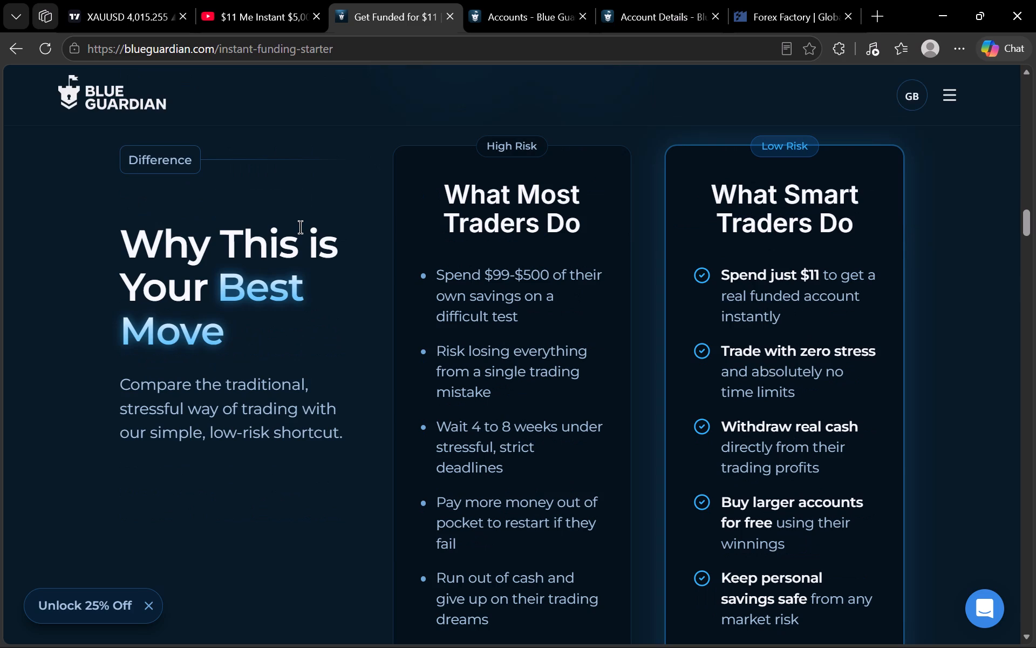
scroll(300, 227, "down", 1)
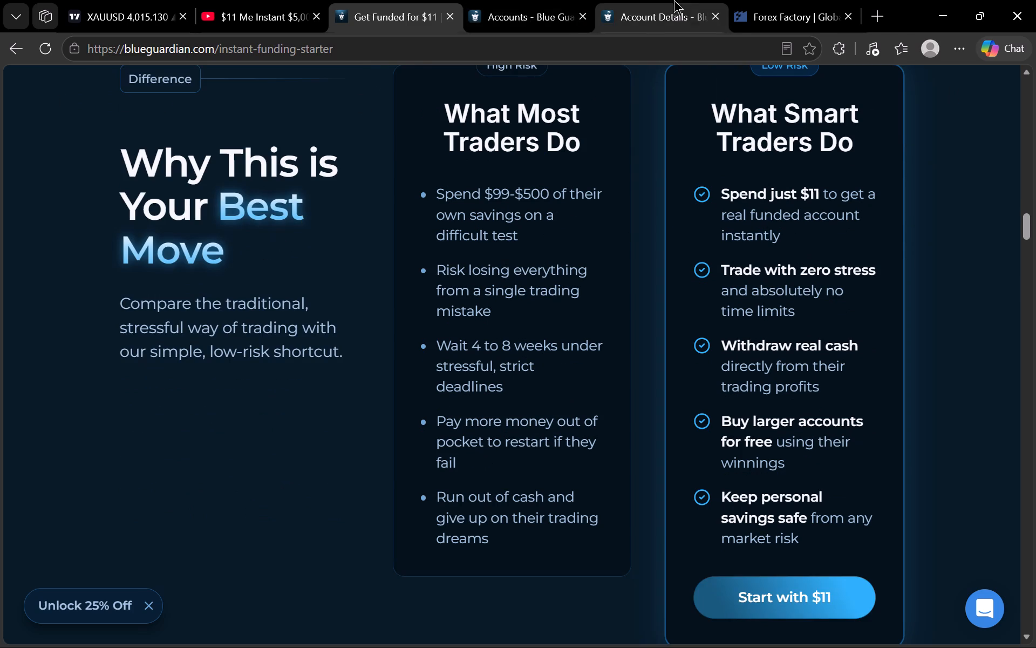
Return to the XAUUSD chart and examine the latest candles inside the NY range on the 3-minute and 1-minute timeframes.
left_click(238, 0)
left_click(161, 0)
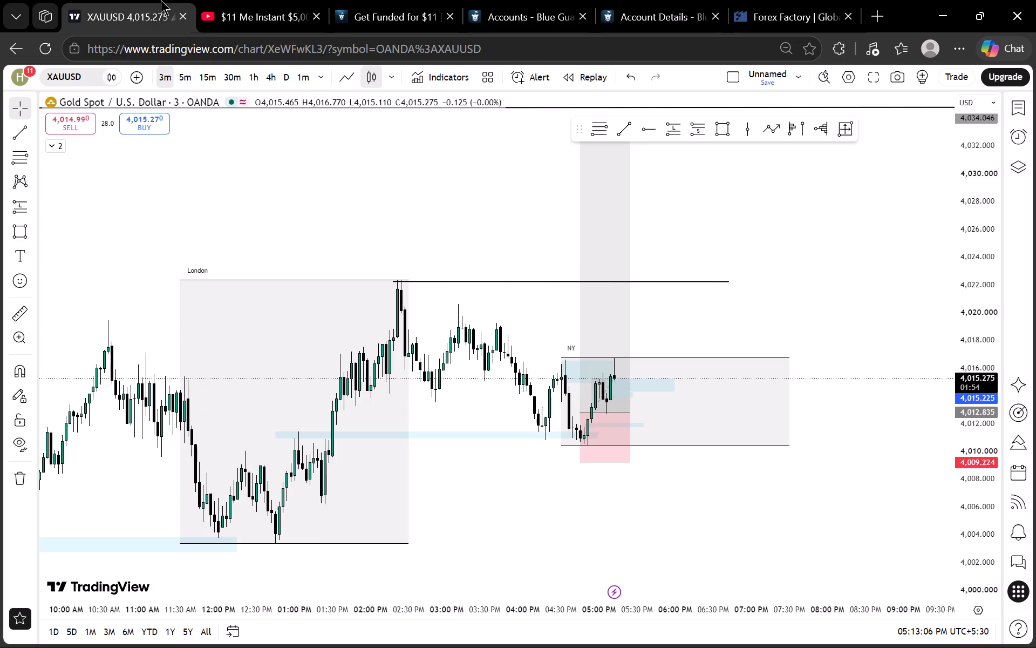
scroll(415, 170, "up", 1)
left_click_drag(415, 165, 335, 152)
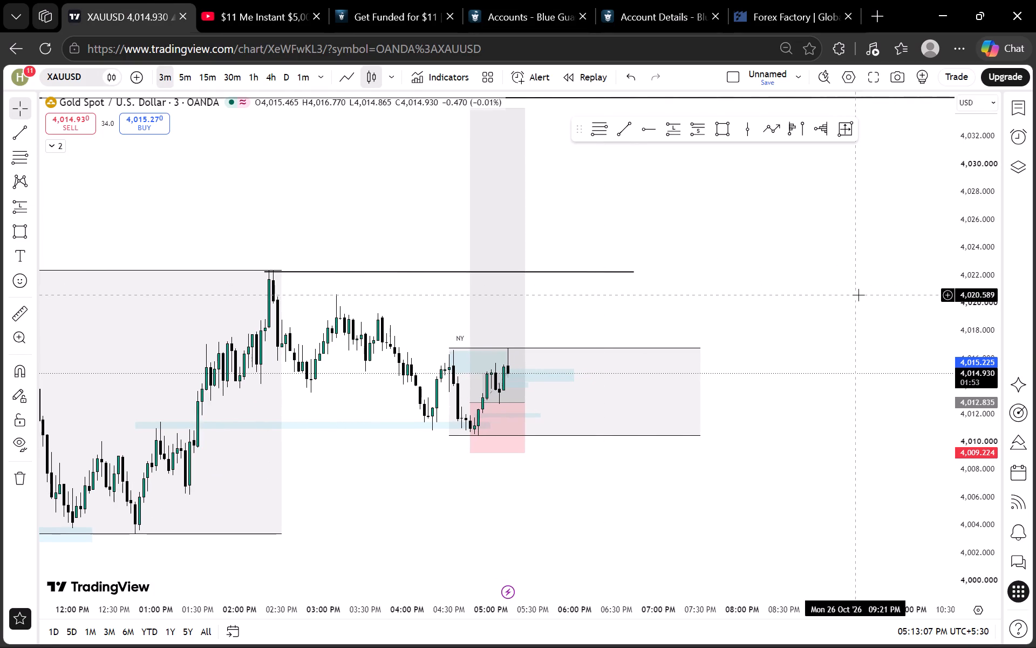
scroll(1031, 353, "up", 20)
scroll(1031, 353, "up", 6)
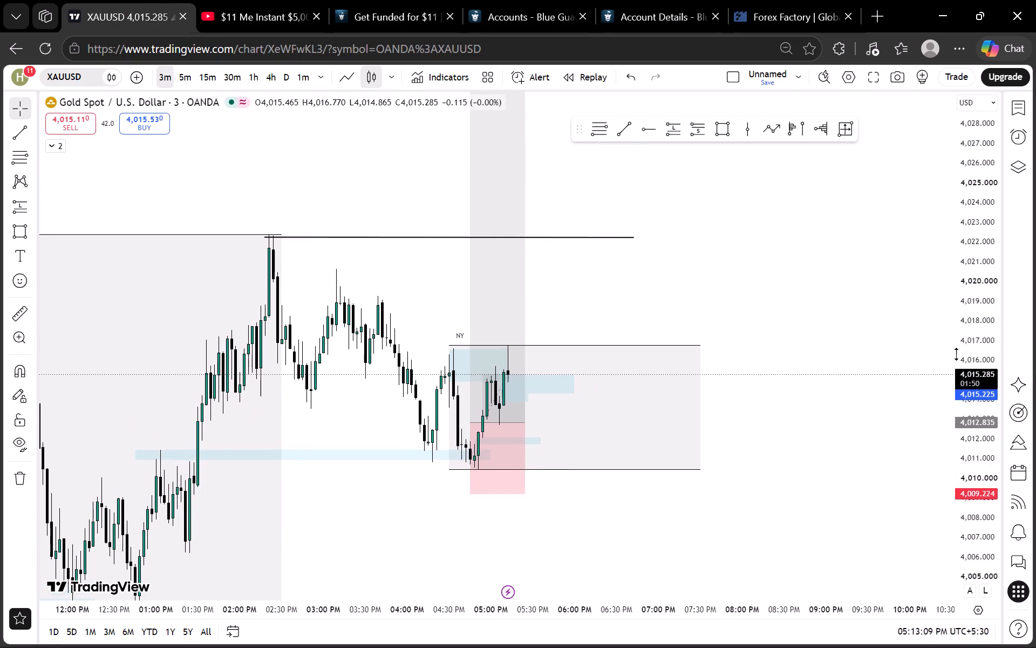
scroll(957, 354, "up", 5)
left_click_drag(672, 281, 709, 227)
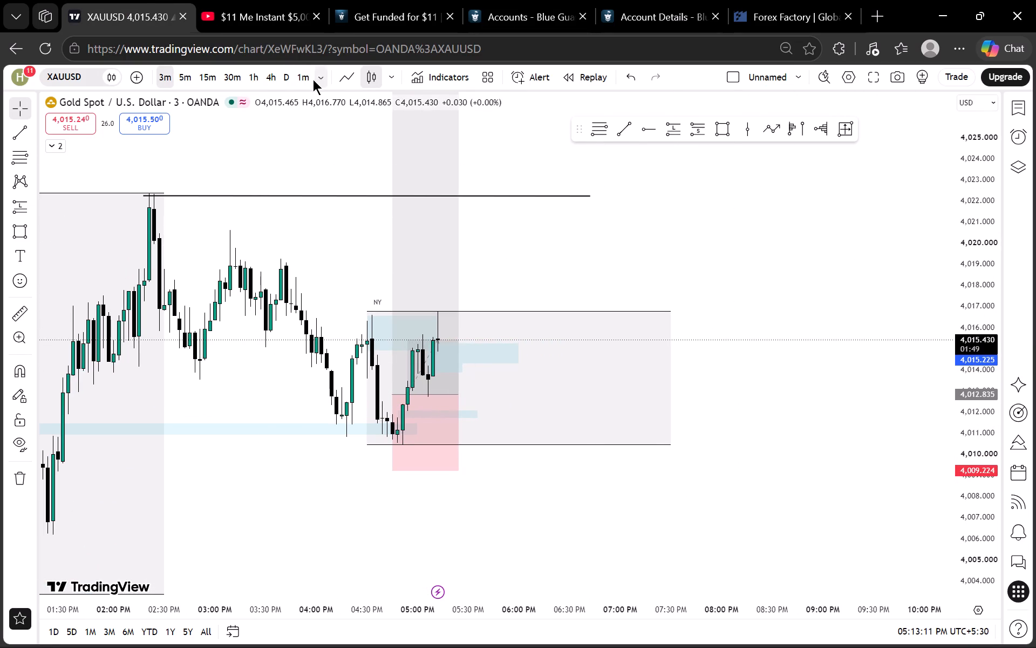
left_click(307, 79)
scroll(488, 249, "down", 3)
left_click_drag(676, 234, 513, 261)
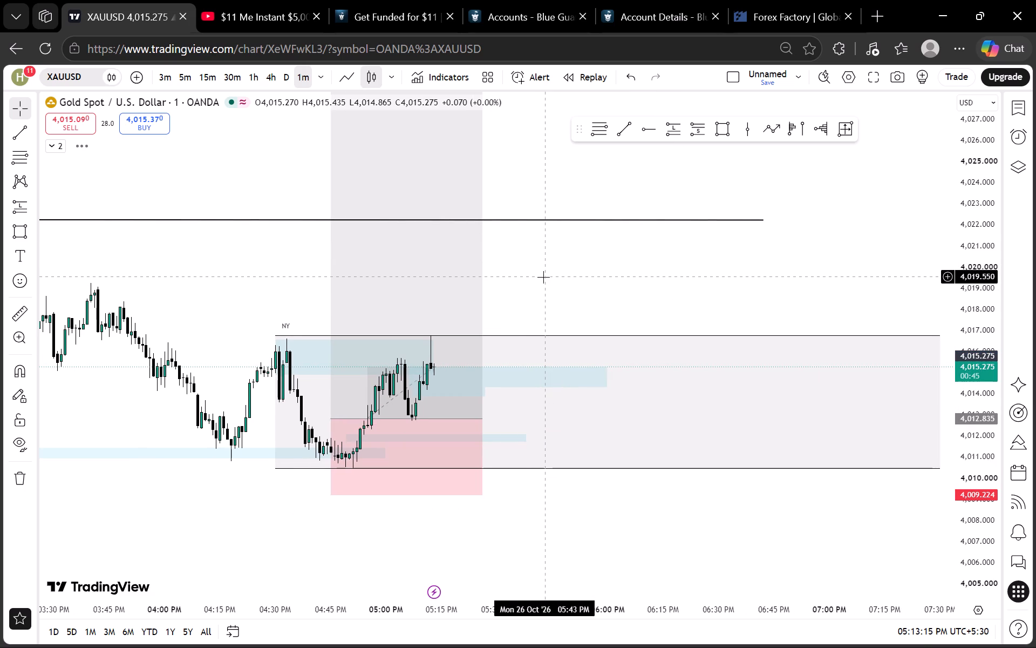
Review the funded 5k account's details page, including balance, loss limits, trading days, consistency and permitted loss.
left_click(420, 0)
left_click(535, 0)
left_click(615, 0)
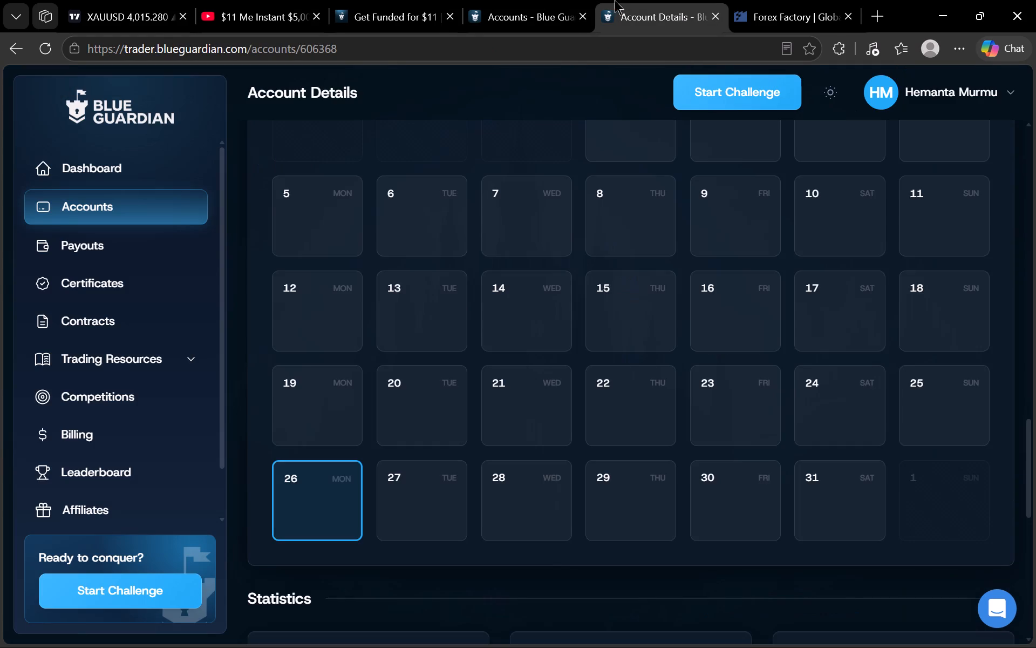
scroll(571, 213, "up", 18)
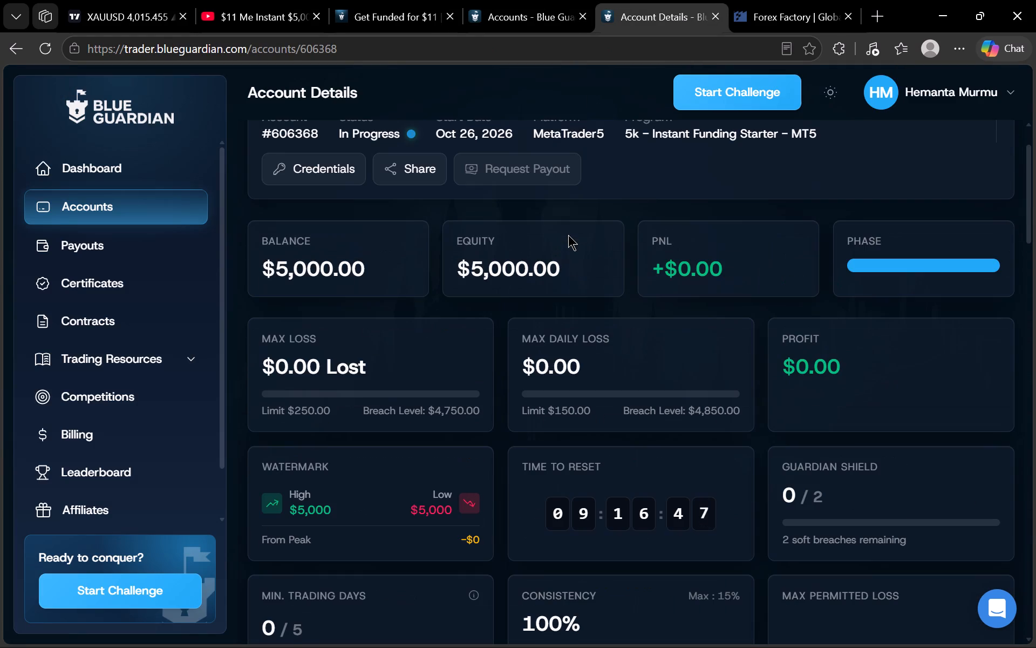
scroll(568, 235, "up", 2)
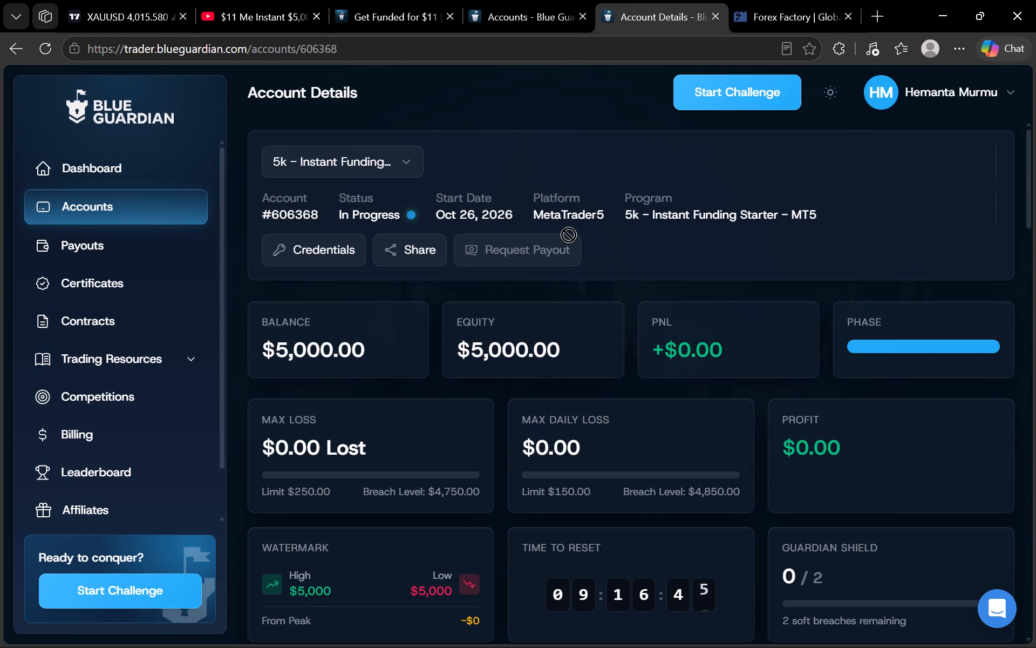
scroll(568, 235, "down", 2)
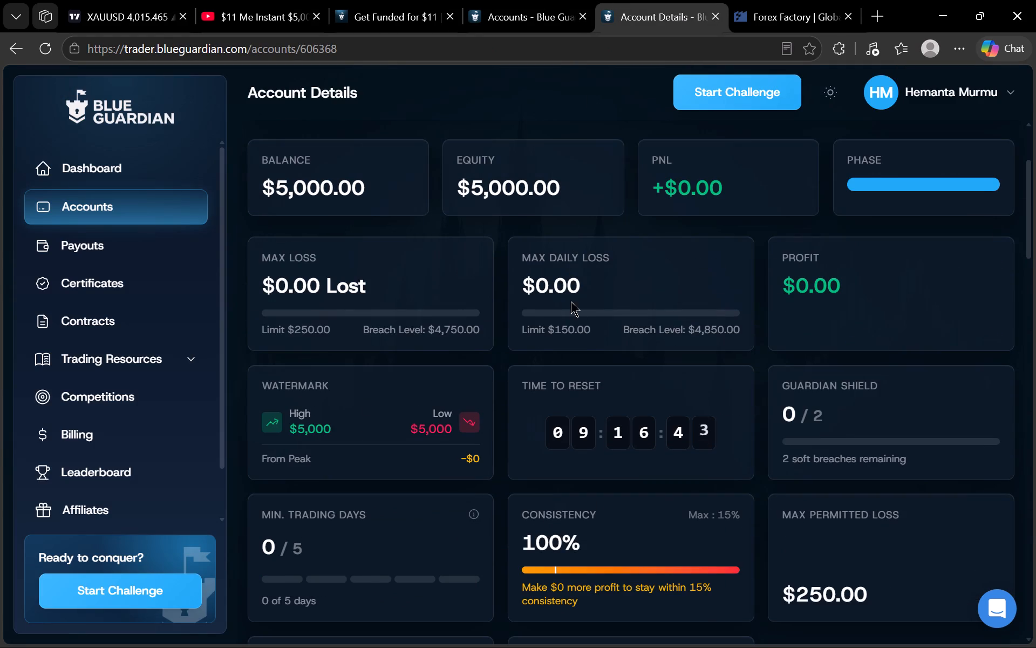
scroll(571, 307, "down", 2)
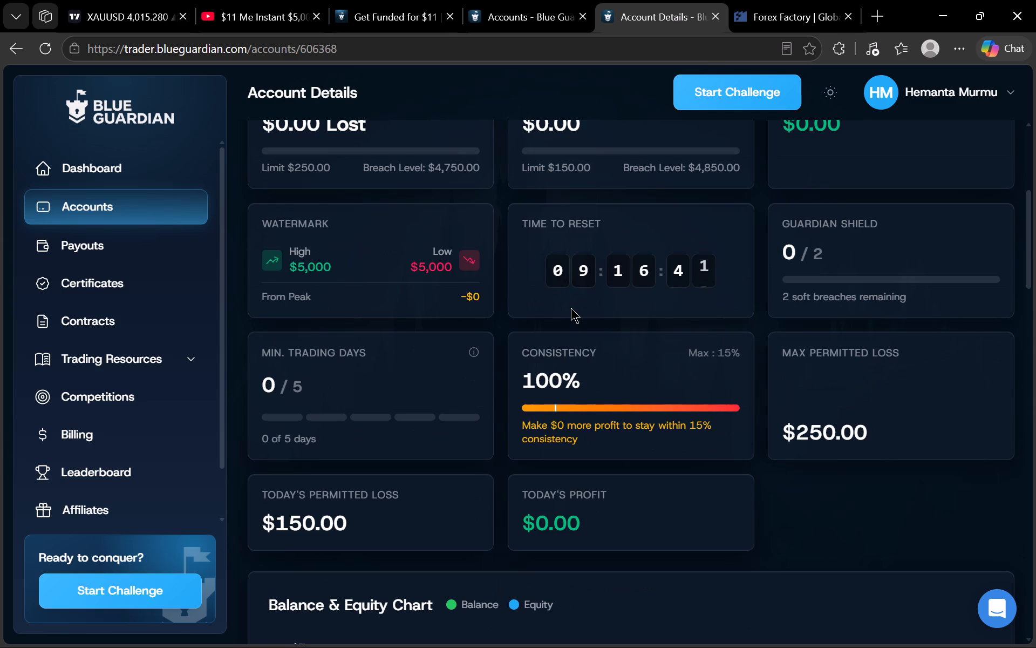
scroll(571, 308, "up", 8)
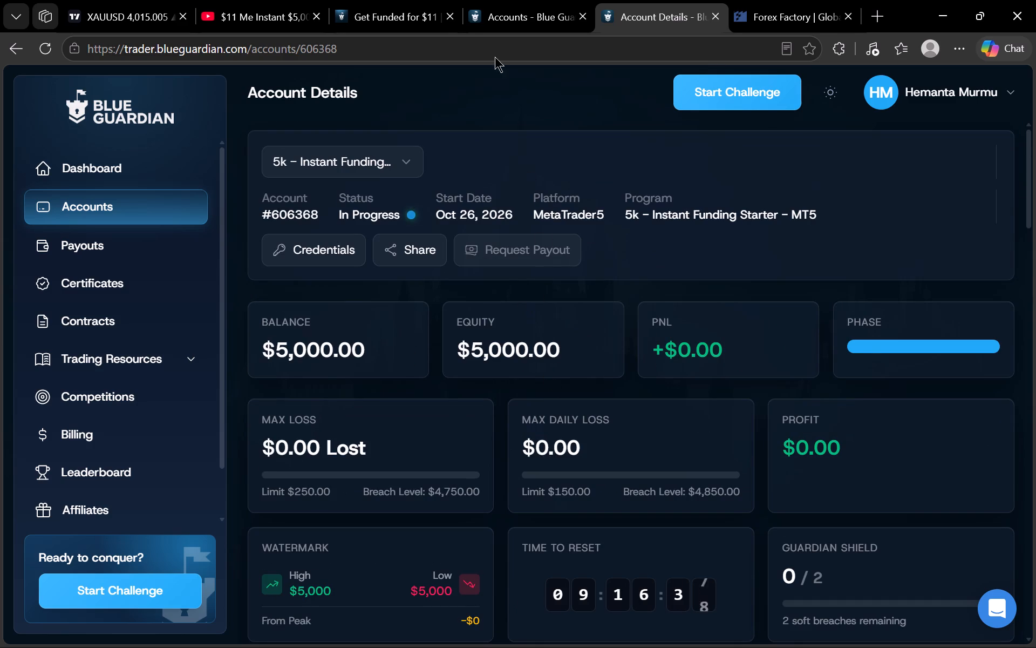
Close the Get Funded and Accounts browser tabs and take the Account Details page to the Blue Guardian Dashboard overview.
left_click(533, 0)
left_click(447, 0)
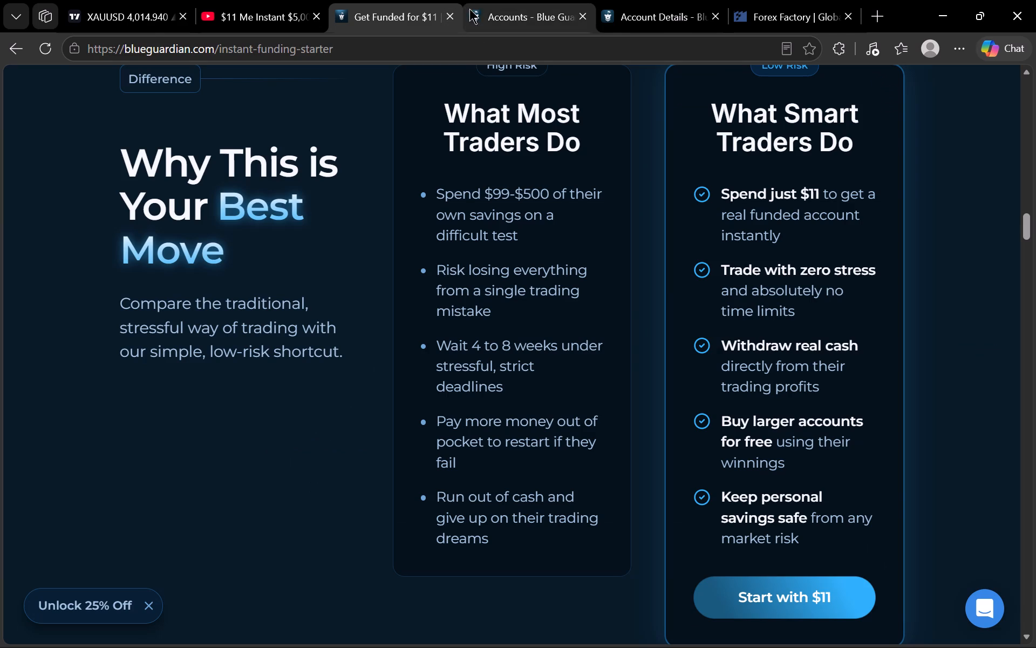
left_click(447, 20)
left_click(593, 0)
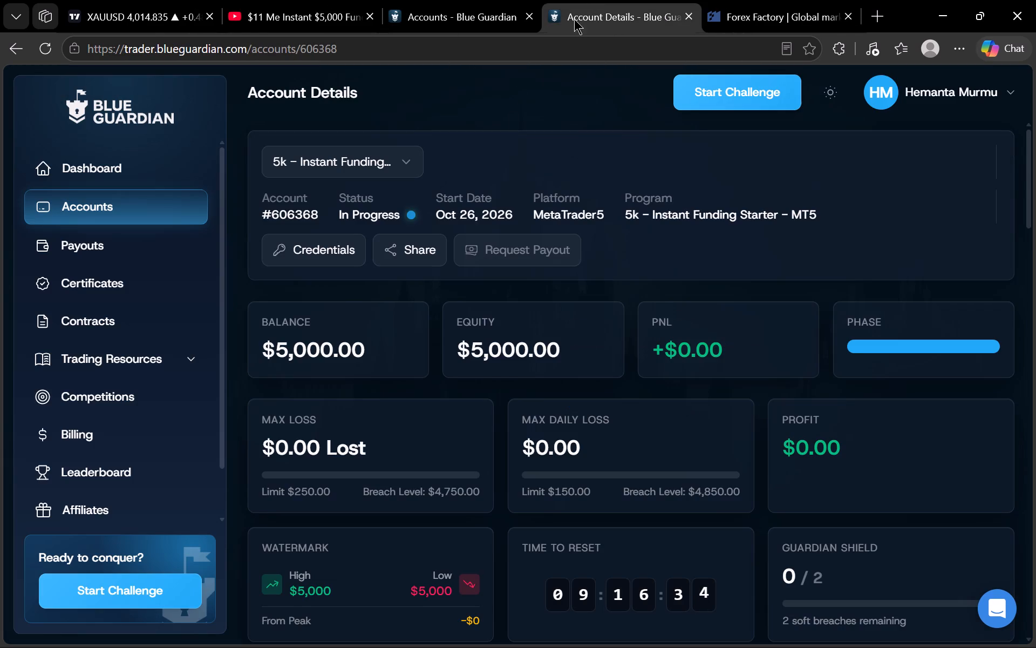
left_click(125, 163)
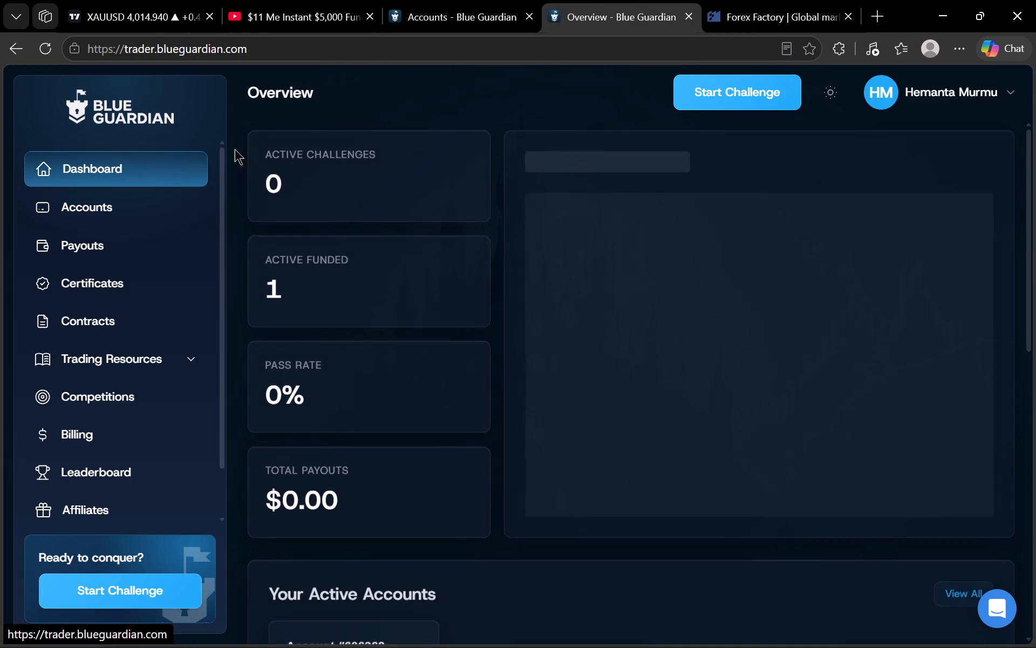
left_click(528, 10)
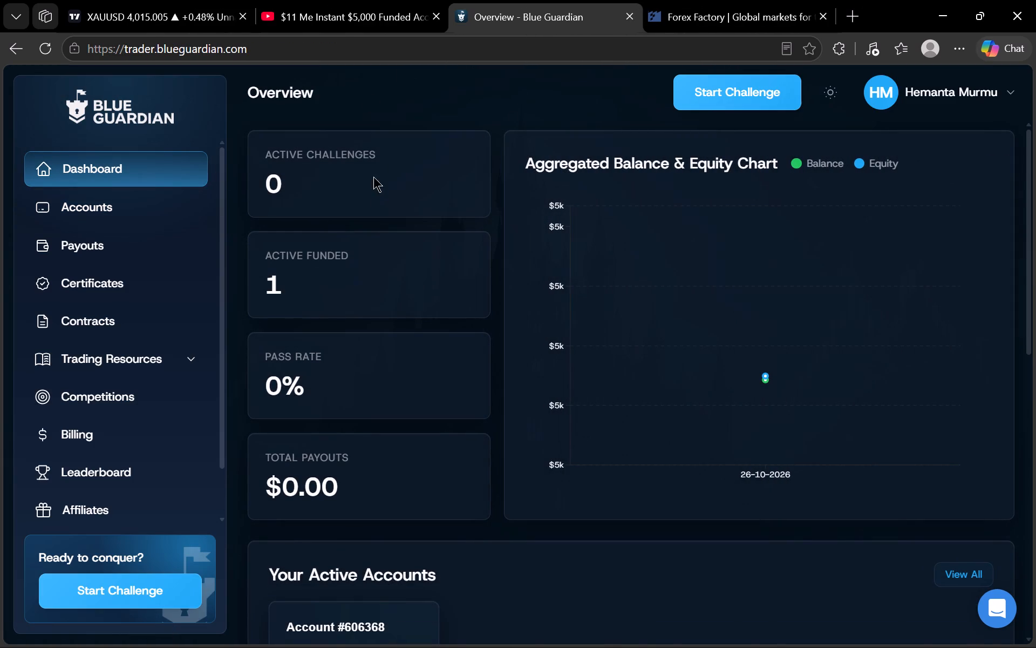
scroll(373, 191, "down", 3)
scroll(380, 245, "down", 5)
scroll(380, 245, "up", 11)
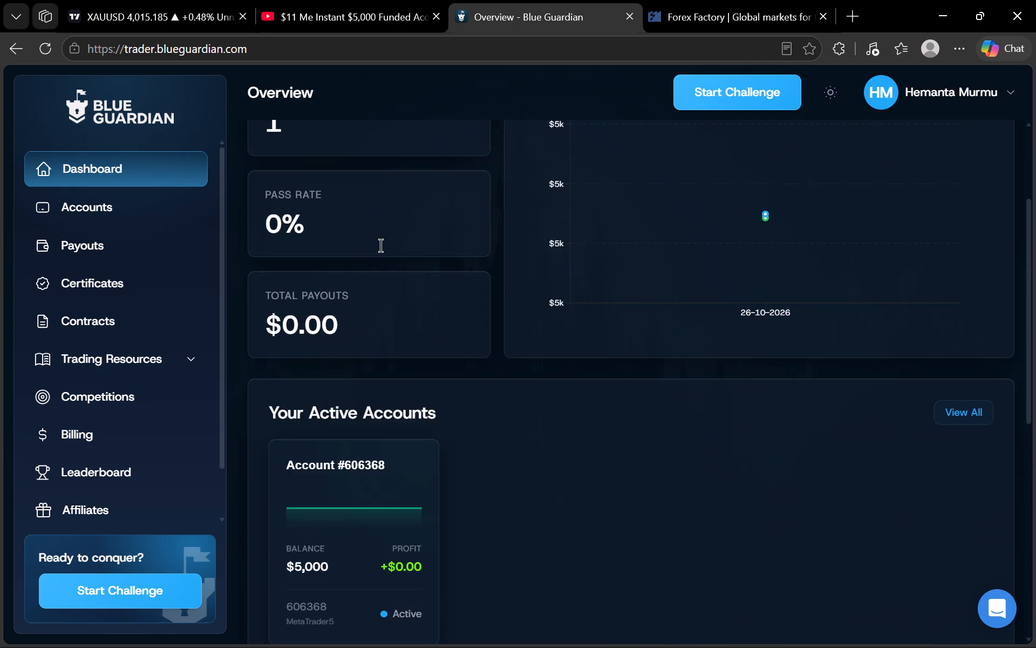
scroll(380, 245, "up", 3)
left_click(196, 53)
left_click(459, 223)
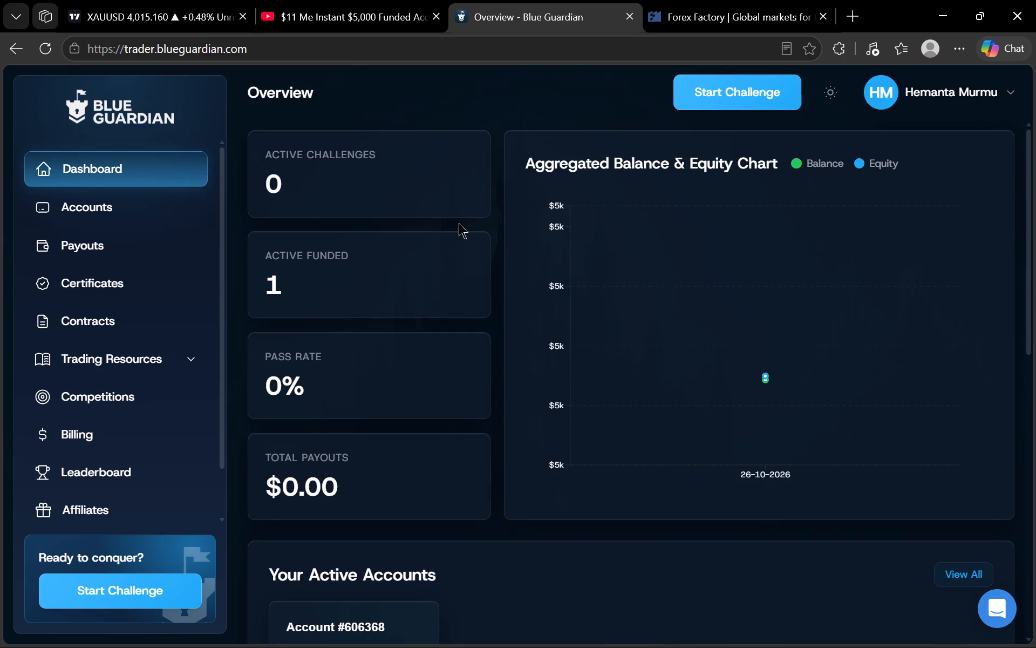
left_click(161, 49)
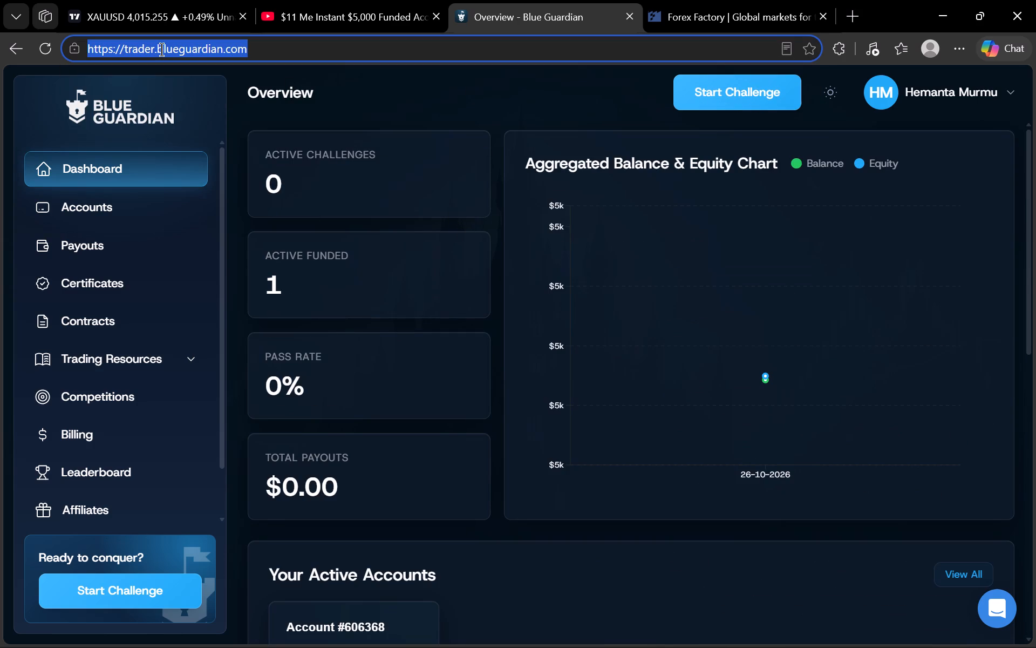
key("ctrl+c")
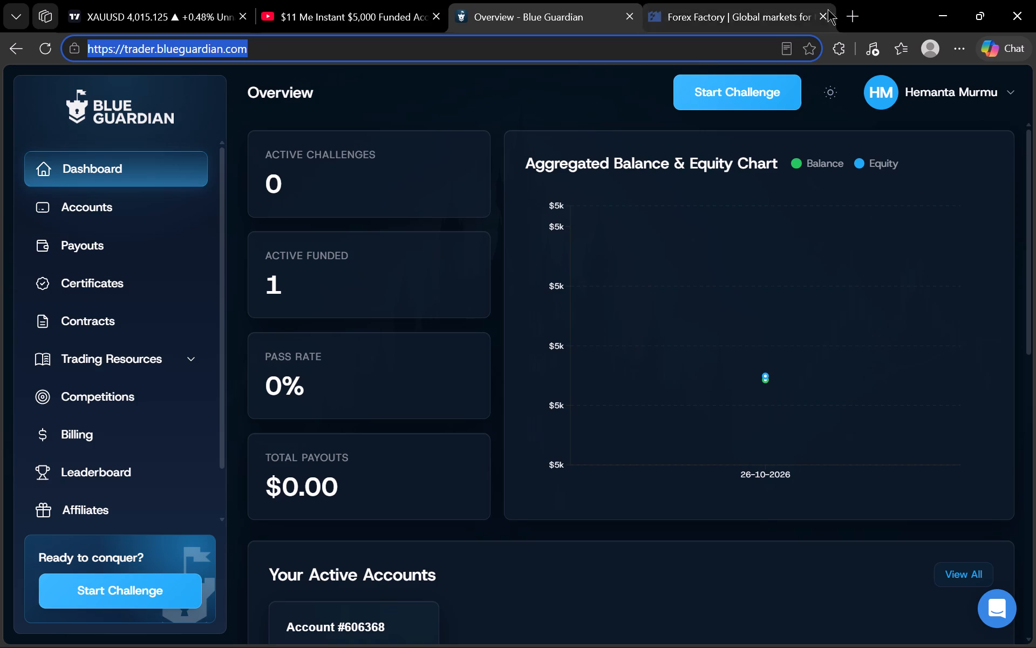
Open a new browser tab.
left_click(851, 9)
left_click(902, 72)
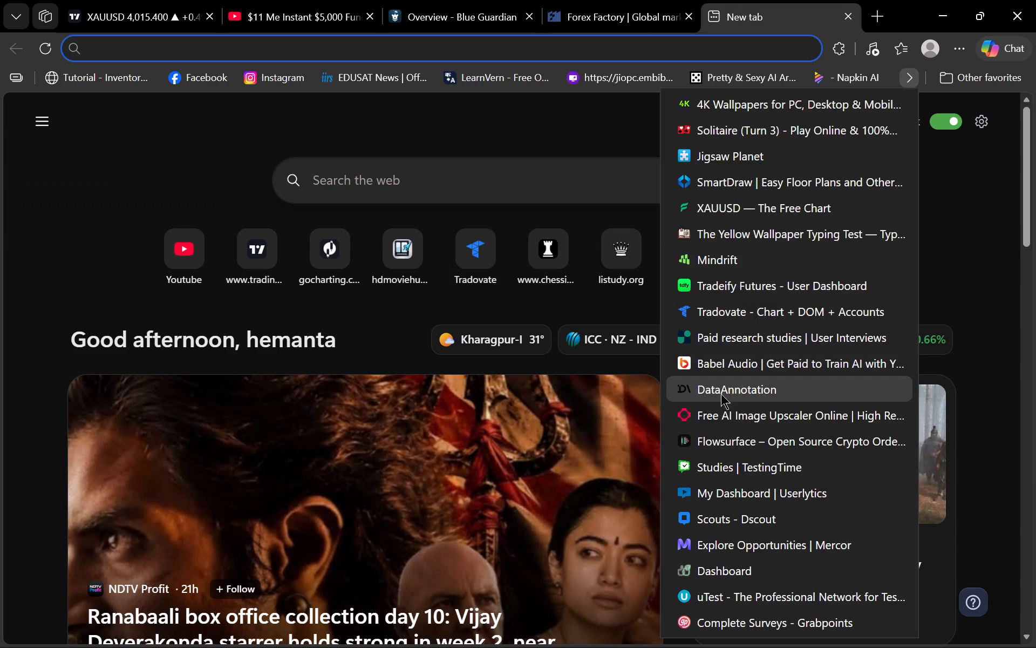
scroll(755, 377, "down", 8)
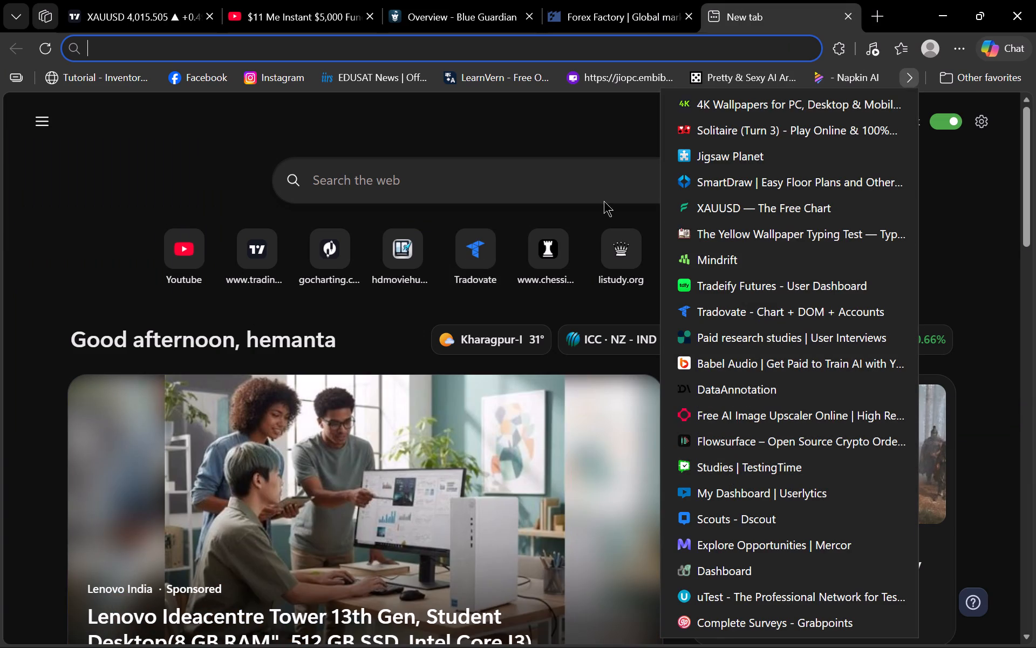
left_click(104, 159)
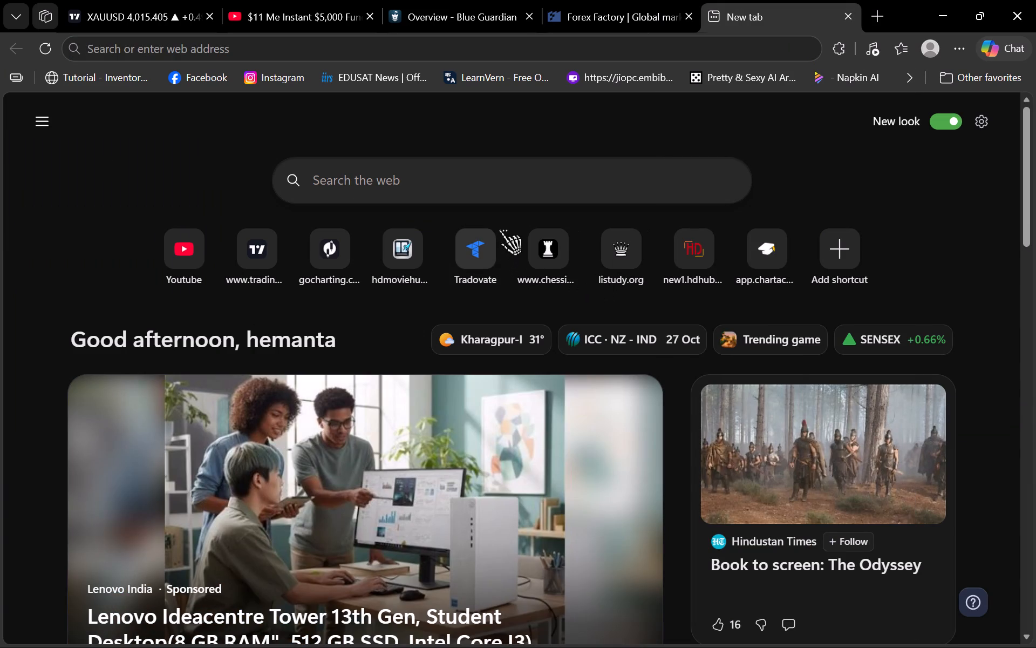
Remove the Tradovate shortcut from the new tab page.
left_click(500, 230)
left_click(541, 294)
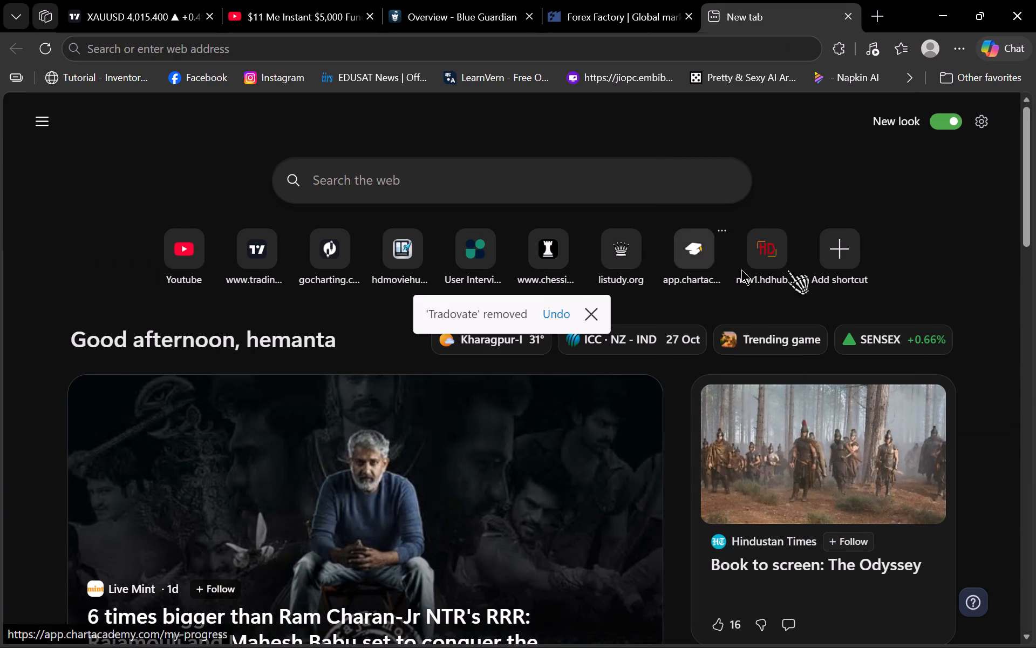
left_click(850, 262)
left_click(440, 418)
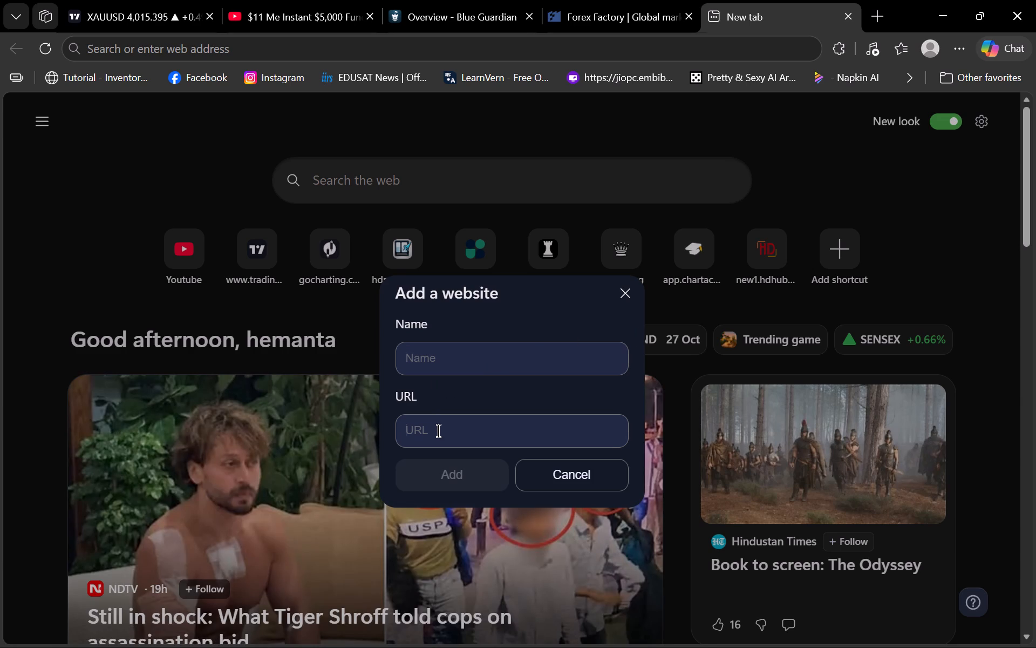
key("ctrl+v")
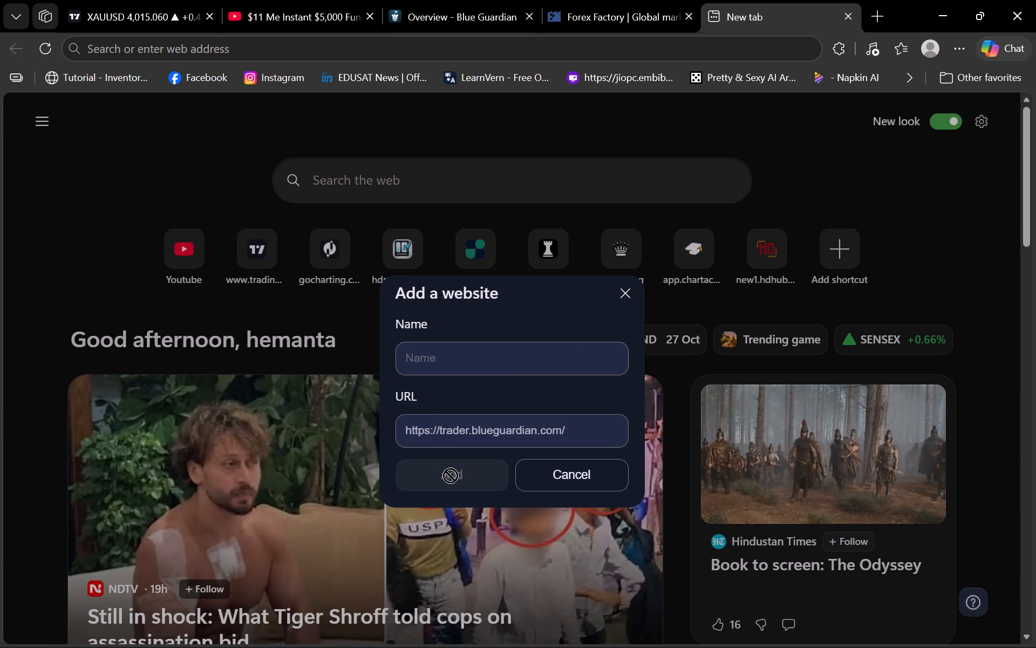
left_click(589, 434)
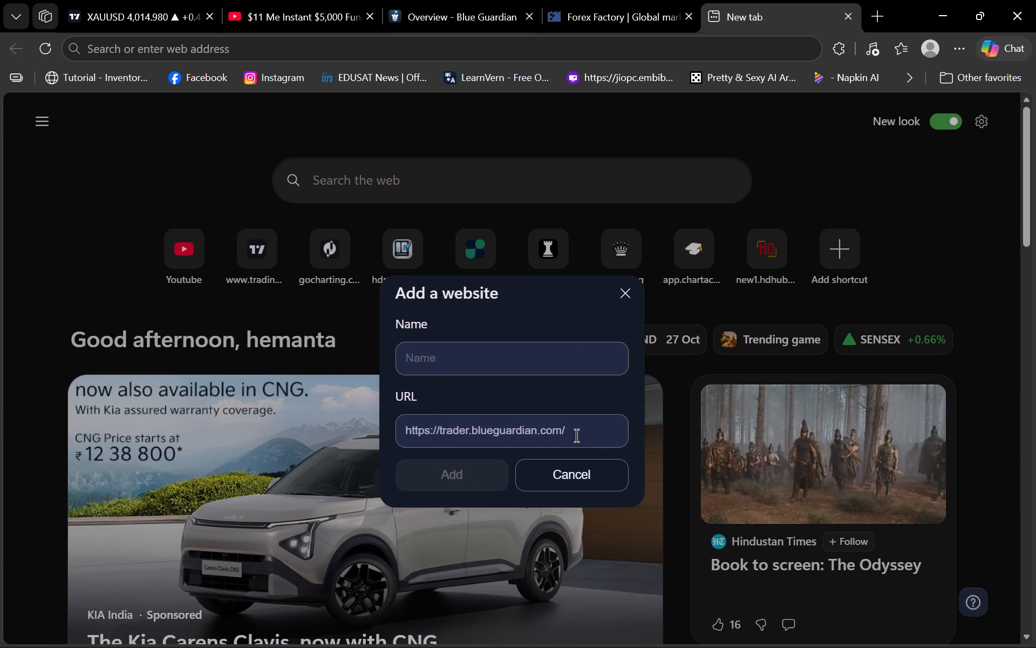
left_click(453, 469)
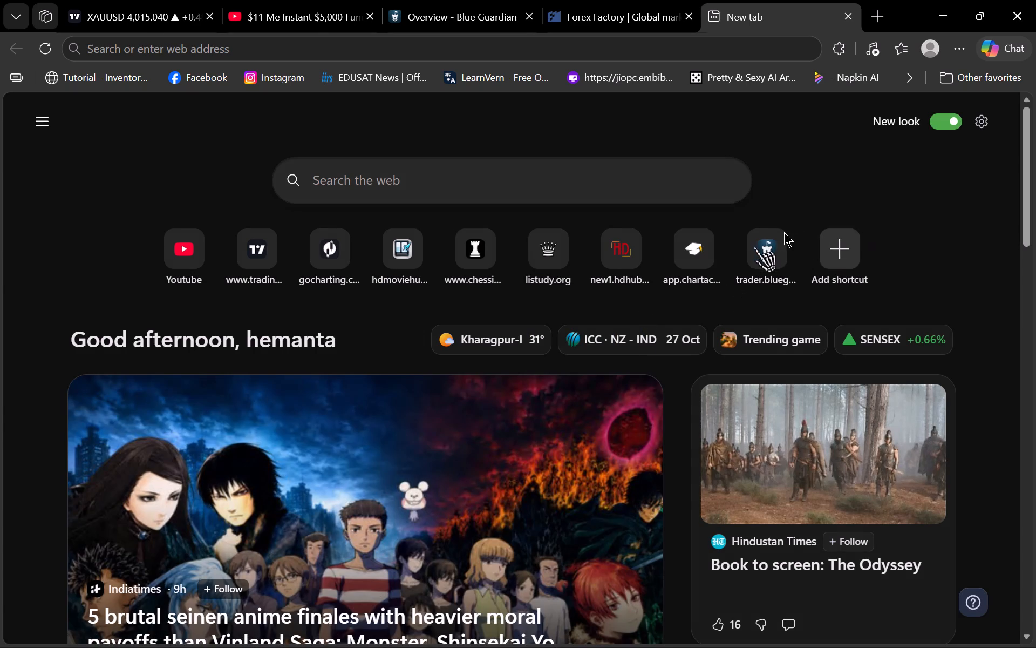
Move the Blue Guardian trader shortcut to fourth place, directly after the gocharting shortcut.
left_click_drag(753, 256, 358, 257)
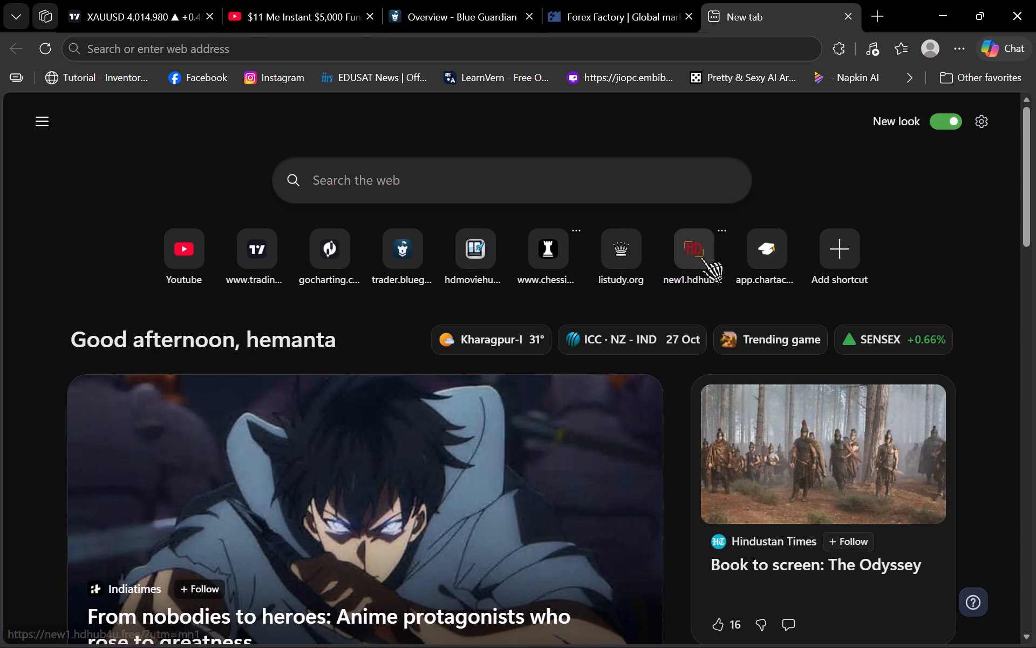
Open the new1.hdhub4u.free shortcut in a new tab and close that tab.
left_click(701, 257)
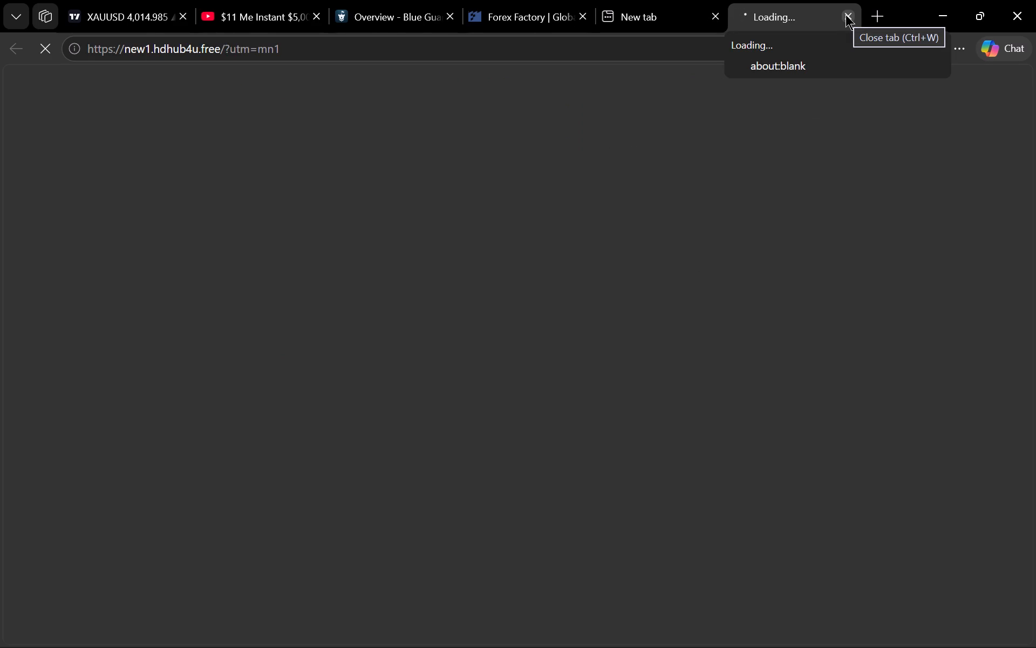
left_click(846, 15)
Return to the XAUUSD chart and examine the 1-minute price action around the long position and the NY session high.
left_click(167, 0)
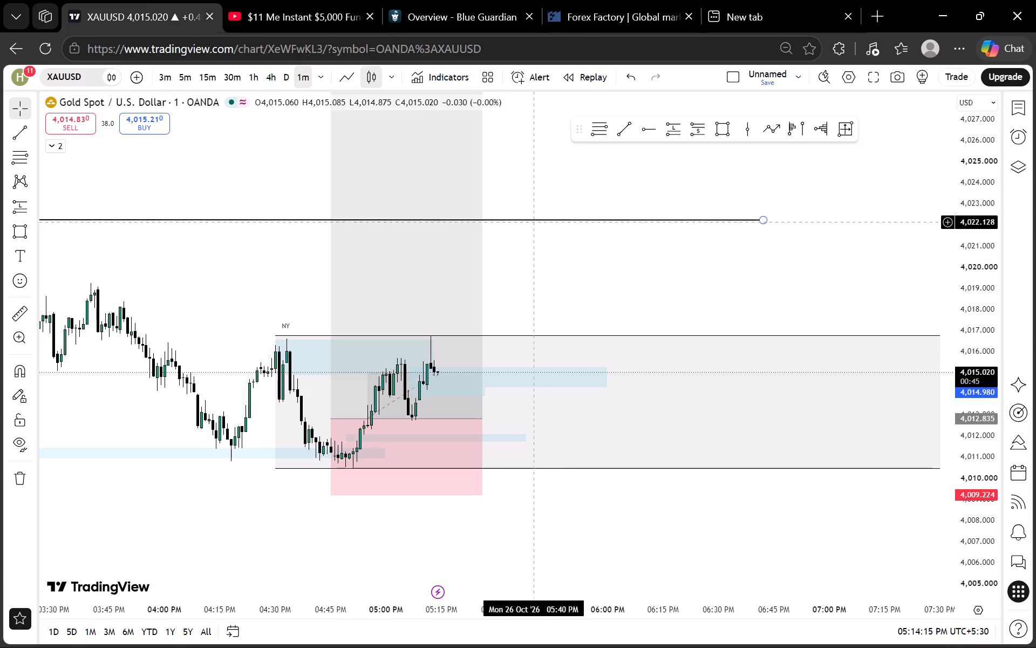
left_click_drag(568, 285, 612, 214)
scroll(959, 293, "up", 16)
scroll(609, 252, "up", 2)
left_click_drag(562, 206, 562, 281)
scroll(506, 275, "up", 1)
left_click_drag(469, 247, 523, 289)
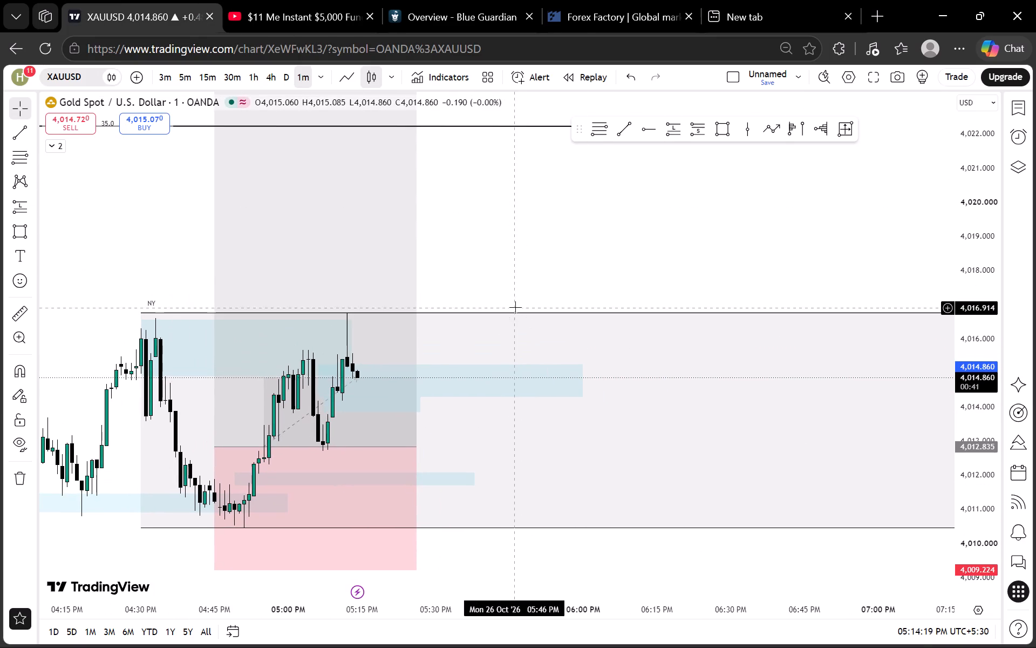
Compare the XAUUSD price action around the NY session range on the 5-minute and 15-minute timeframes.
left_click(179, 68)
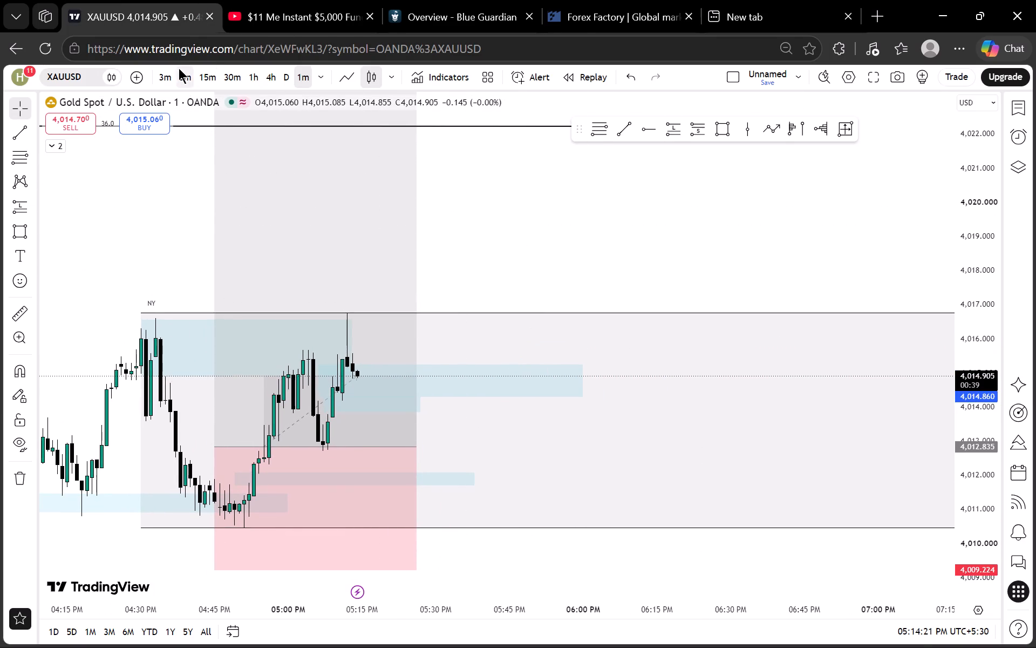
scroll(482, 211, "up", 1)
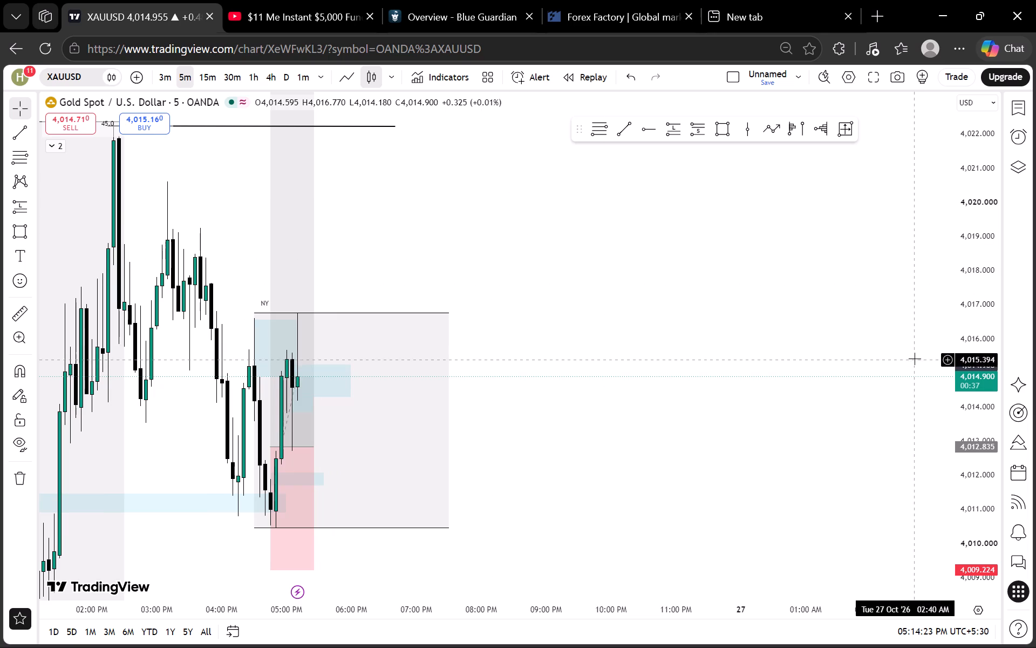
scroll(965, 335, "down", 9)
scroll(646, 285, "up", 1)
left_click_drag(571, 284, 732, 275)
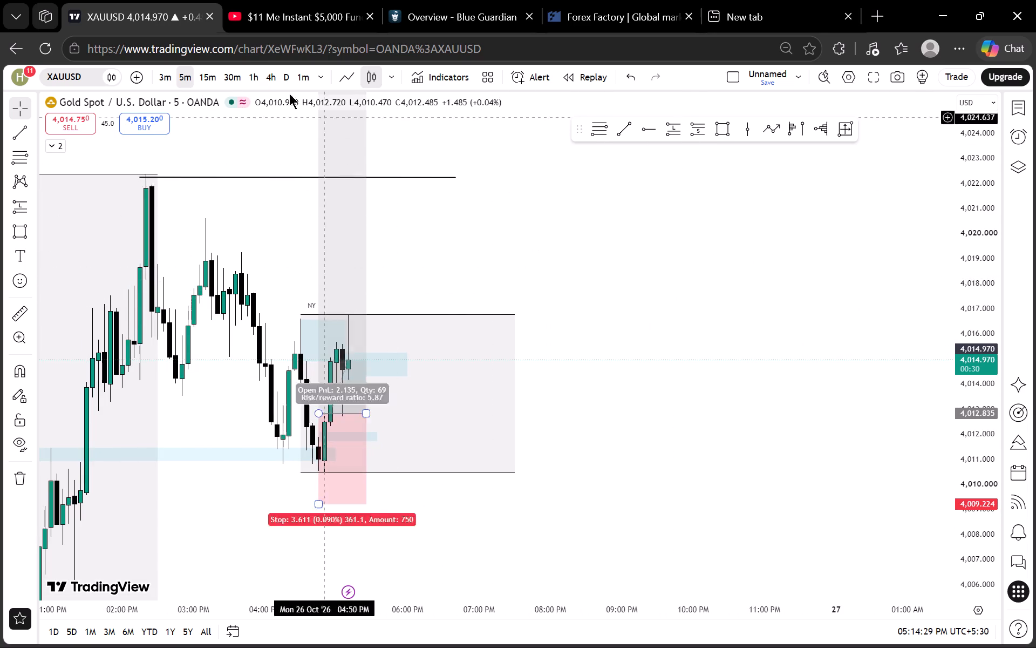
left_click(196, 74)
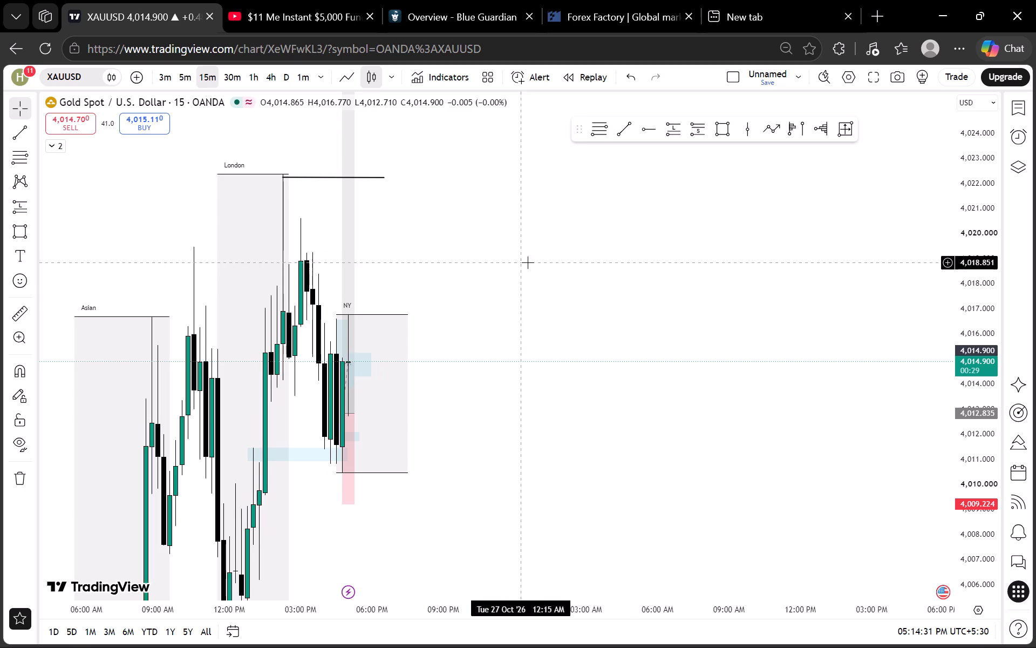
left_click_drag(594, 303, 633, 291)
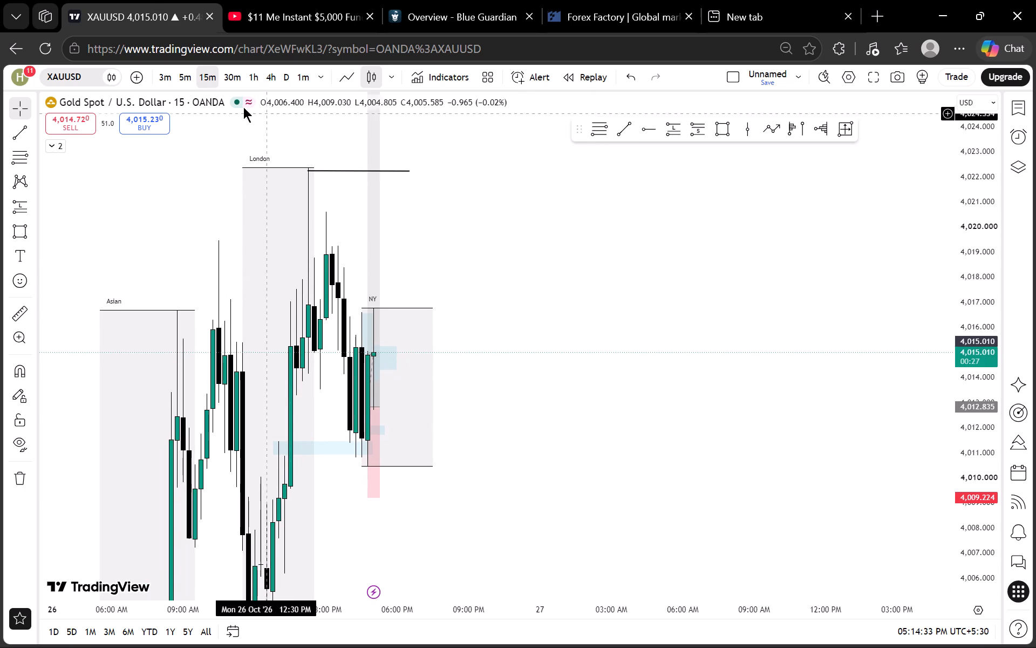
left_click(185, 70)
scroll(984, 319, "down", 3)
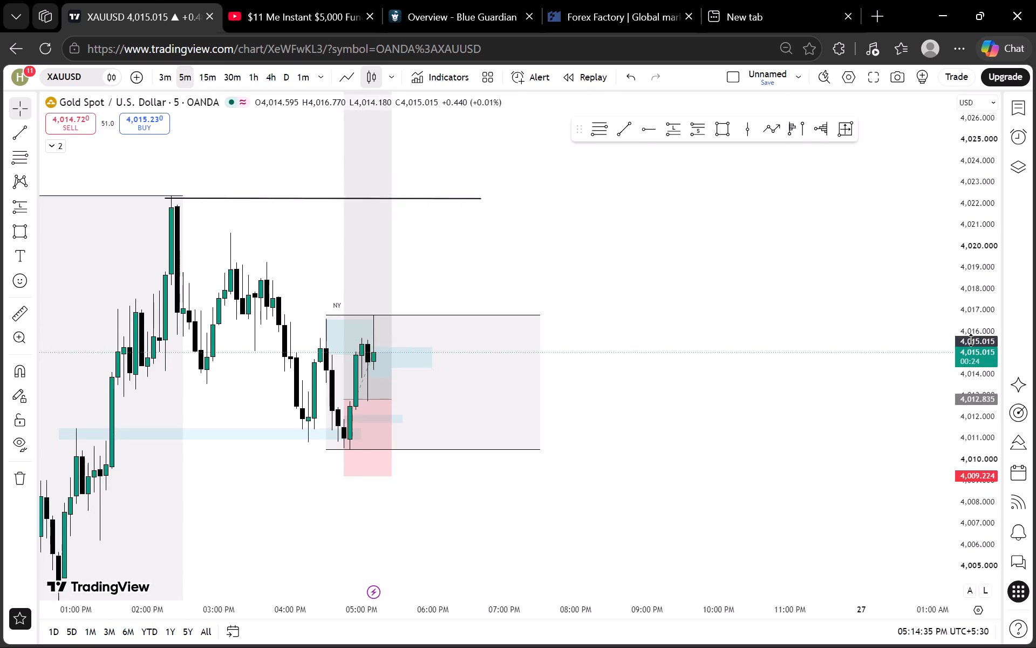
scroll(971, 340, "down", 5)
scroll(803, 385, "up", 1)
left_click_drag(719, 401, 775, 363)
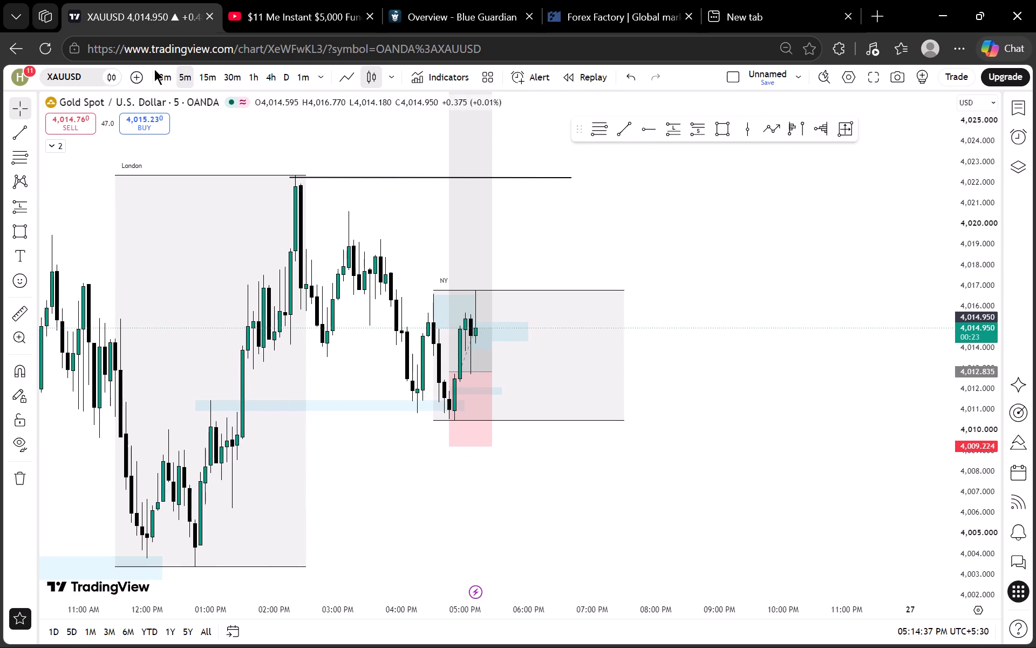
On the 3-minute chart, lower the top edge of the blue zone beside the current price to about 4,014.8.
left_click(155, 69)
scroll(505, 246, "down", 1)
left_click_drag(725, 251, 594, 293)
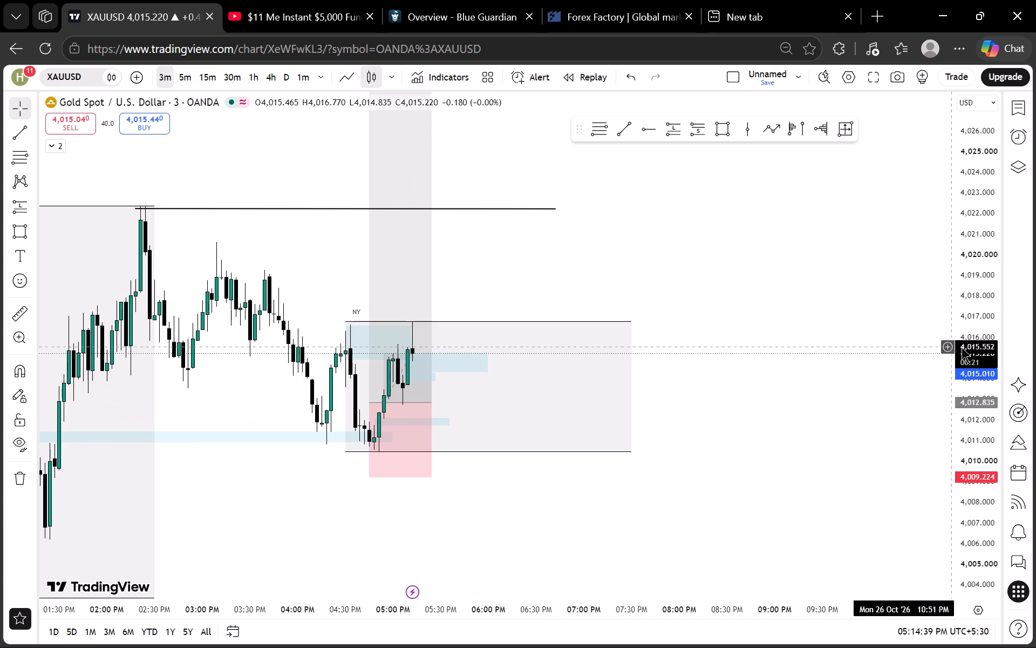
scroll(966, 347, "up", 17)
left_click_drag(656, 335, 739, 314)
scroll(738, 315, "up", 2)
left_click_drag(680, 338, 790, 338)
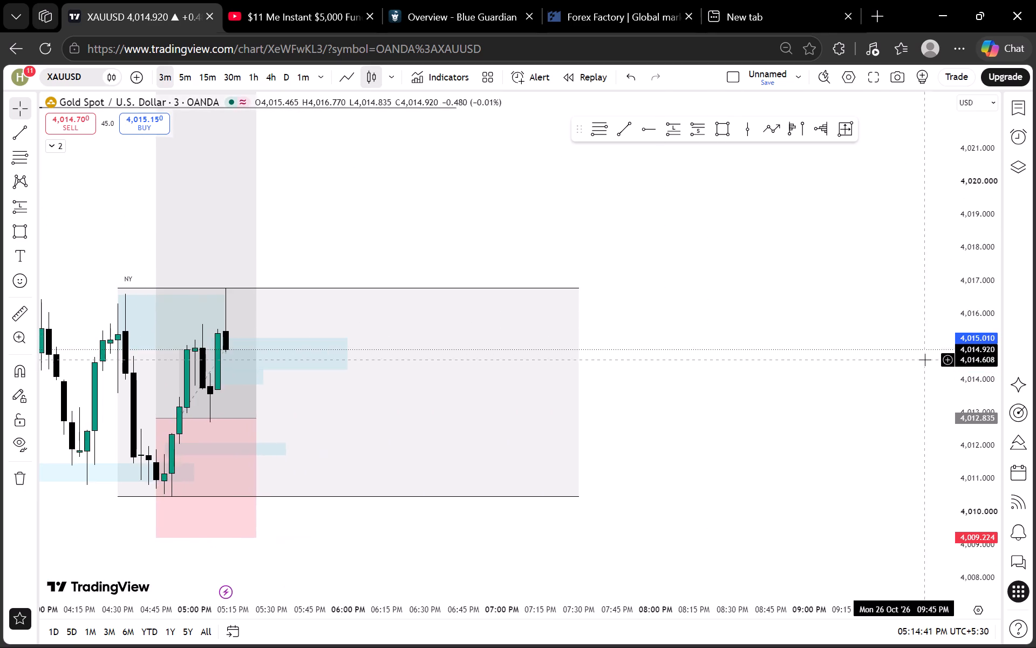
scroll(970, 361, "up", 6)
scroll(971, 361, "down", 10)
scroll(400, 341, "down", 2)
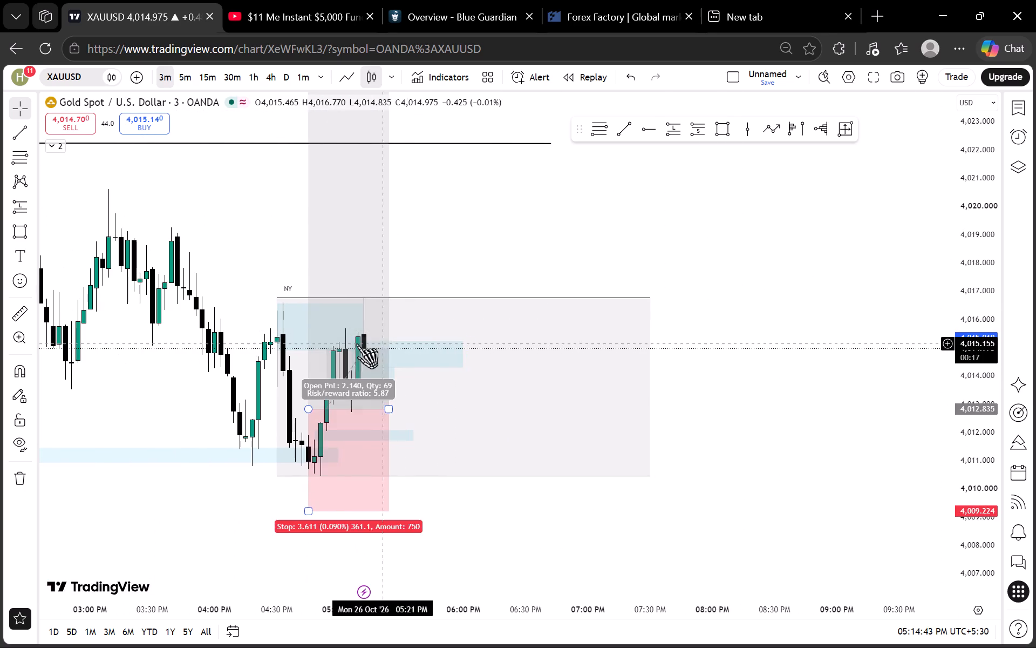
left_click_drag(402, 338, 403, 358)
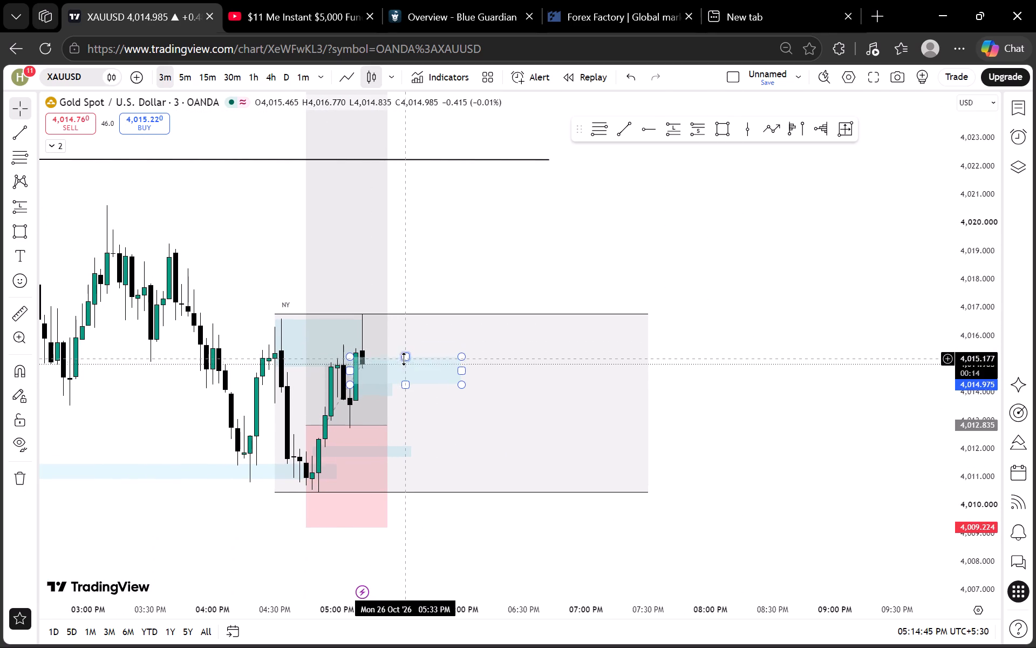
left_click_drag(405, 359, 398, 369)
left_click(535, 288)
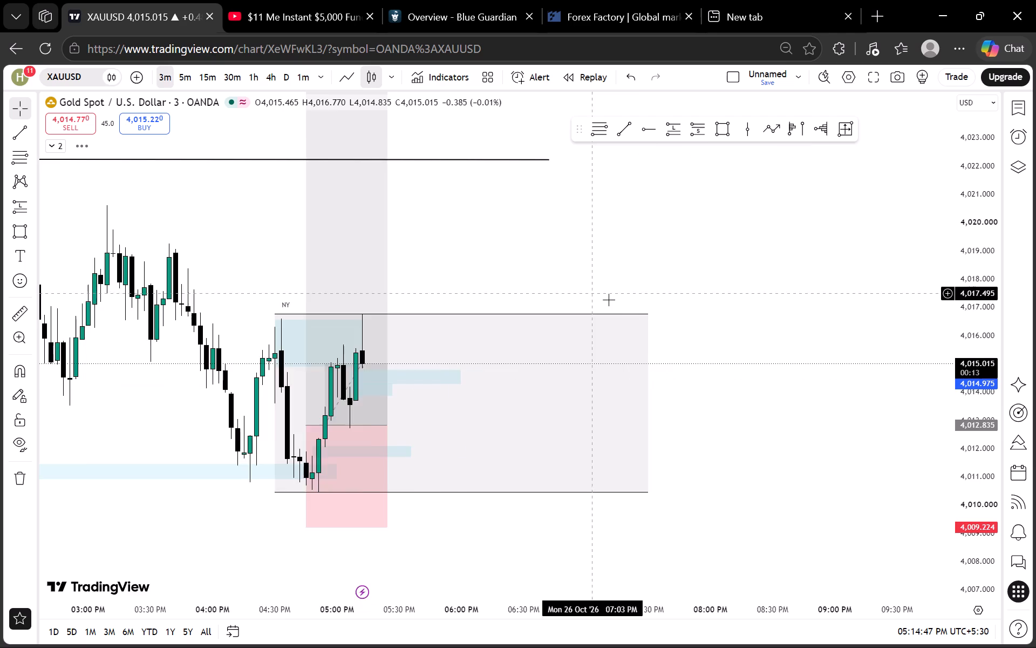
Resize the long position to span 4:57 PM to 5:45 PM, with its entry at 4,012.987.
scroll(634, 306, "down", 1)
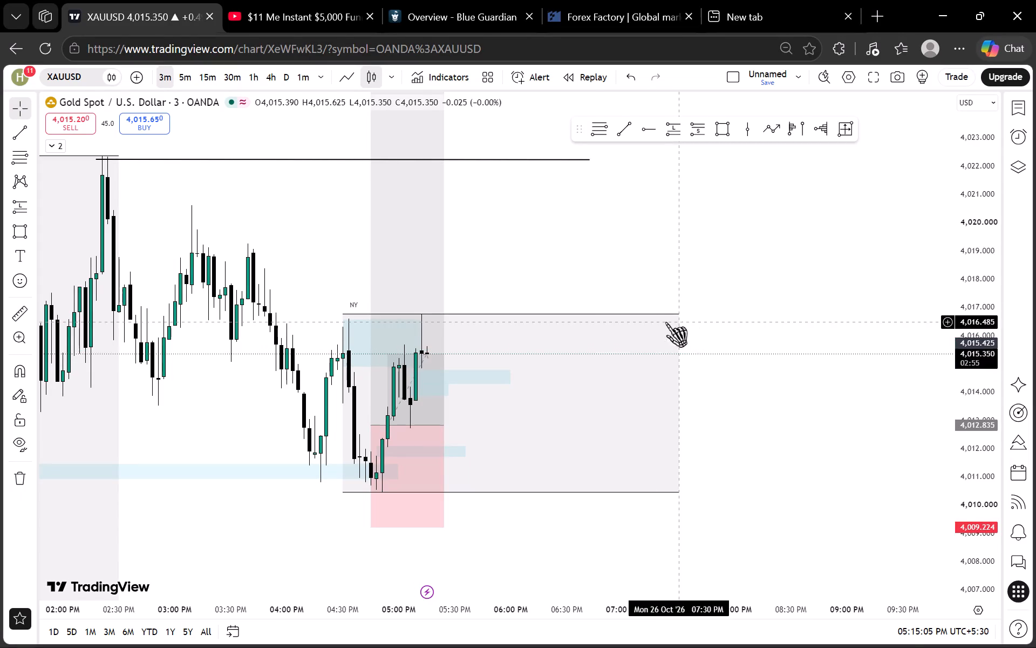
scroll(940, 340, "up", 7)
scroll(938, 338, "down", 6)
scroll(985, 366, "up", 7)
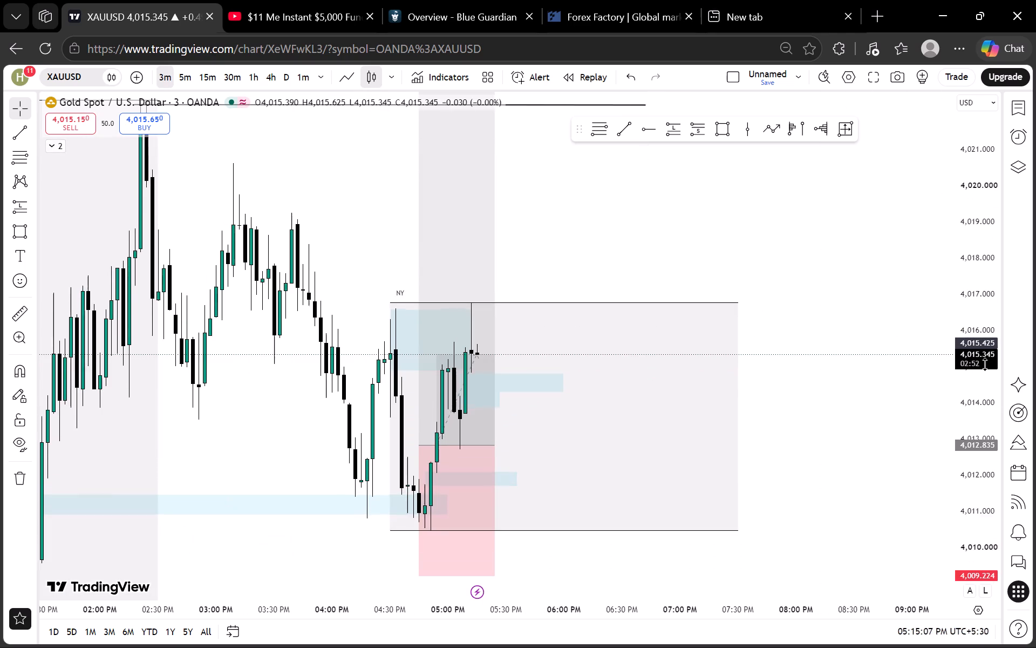
scroll(982, 359, "down", 20)
scroll(982, 359, "down", 4)
left_click_drag(836, 271, 743, 353)
scroll(733, 352, "up", 2)
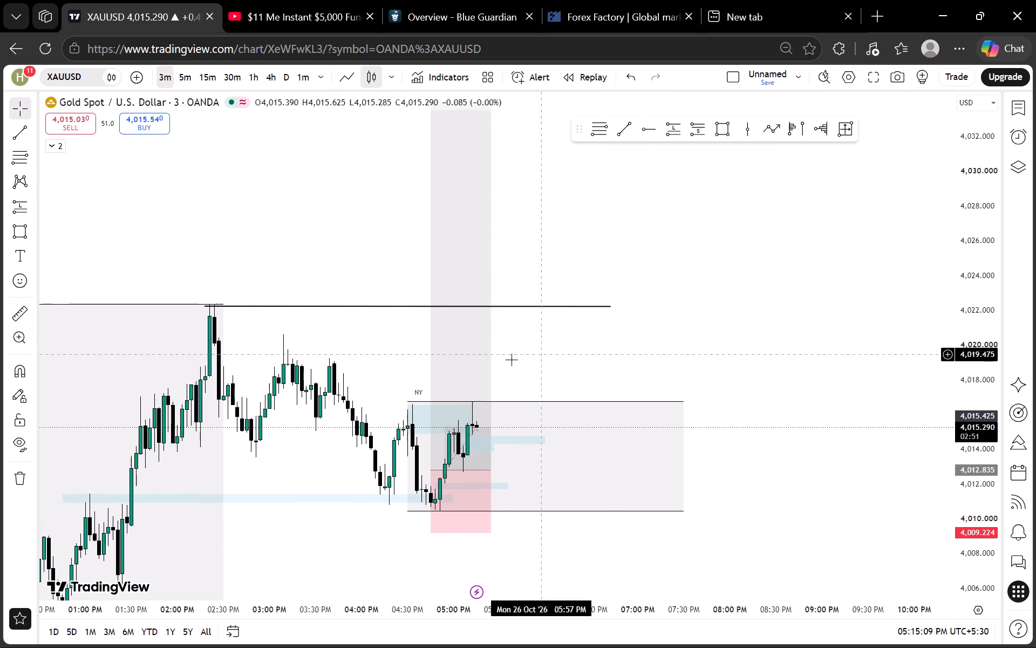
left_click_drag(491, 472, 521, 473)
left_click(605, 318)
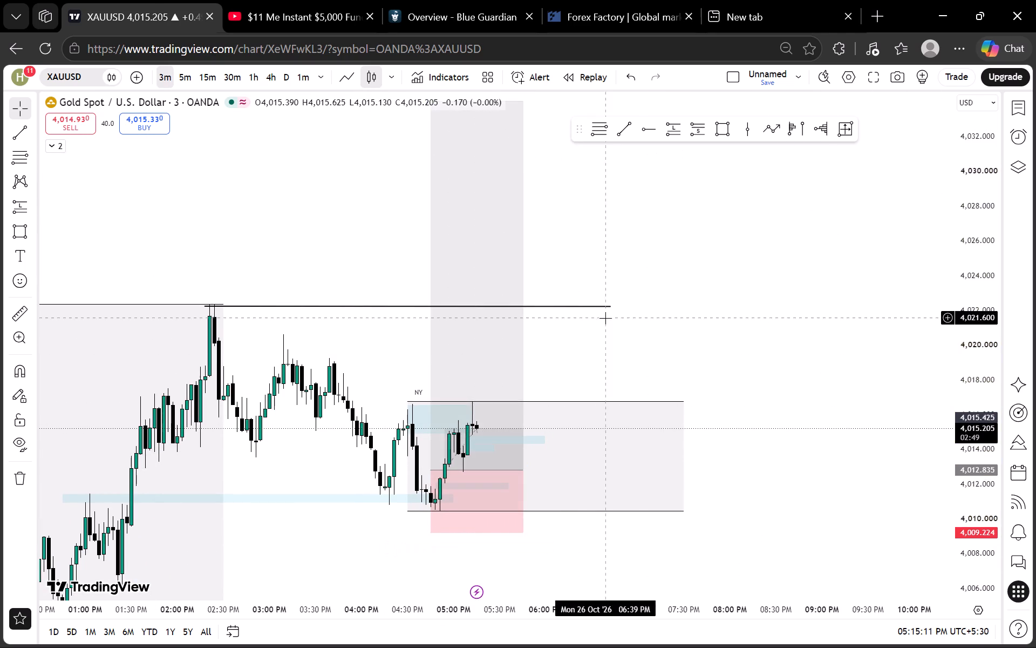
left_click_drag(431, 469, 450, 468)
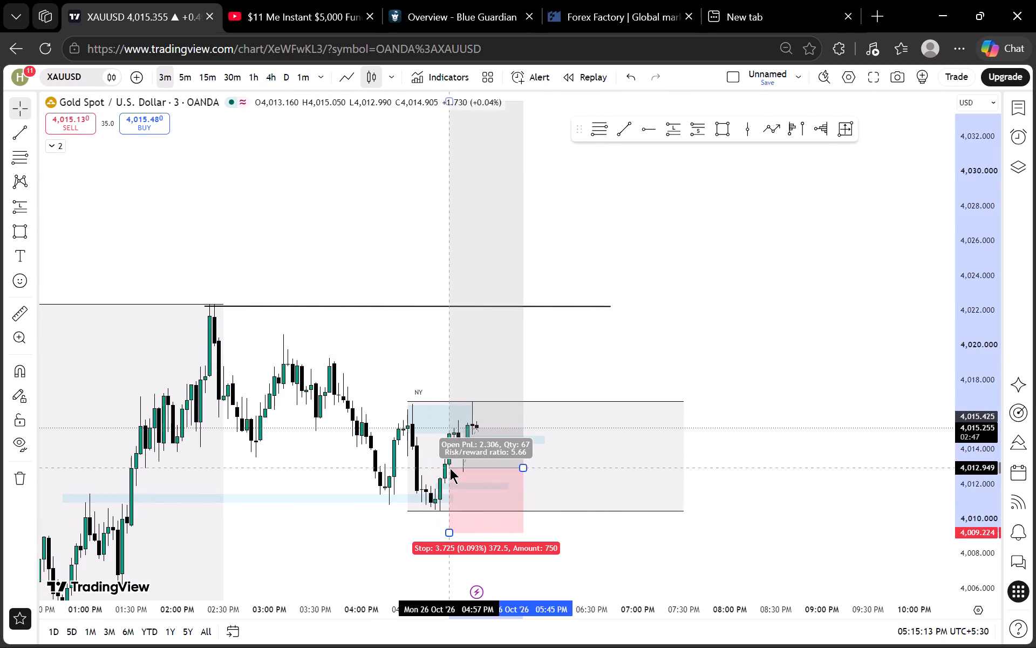
left_click_drag(450, 468, 448, 468)
left_click(649, 326)
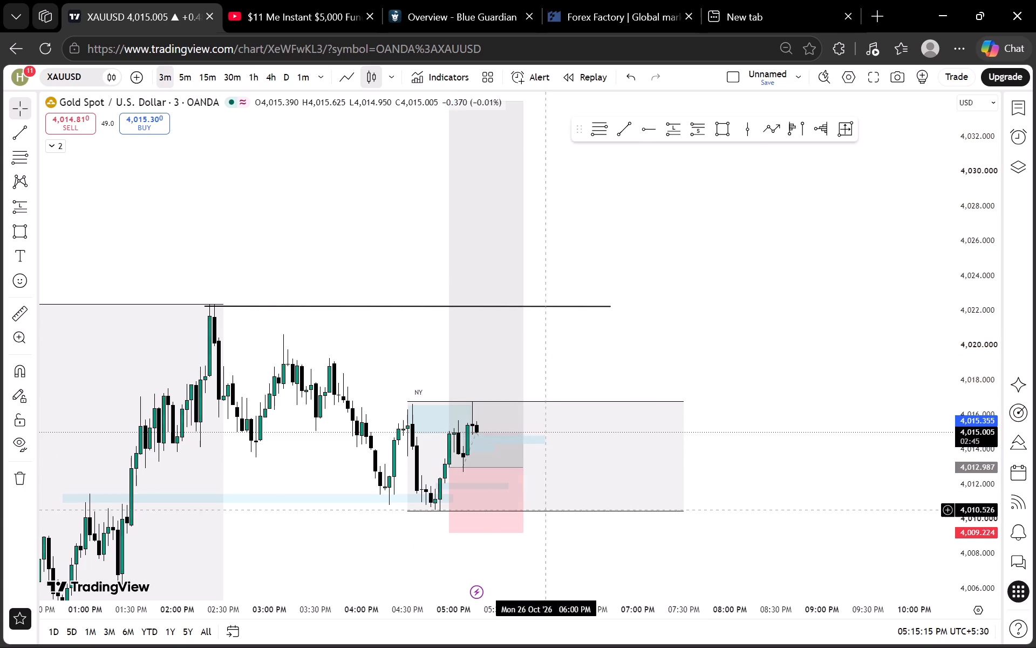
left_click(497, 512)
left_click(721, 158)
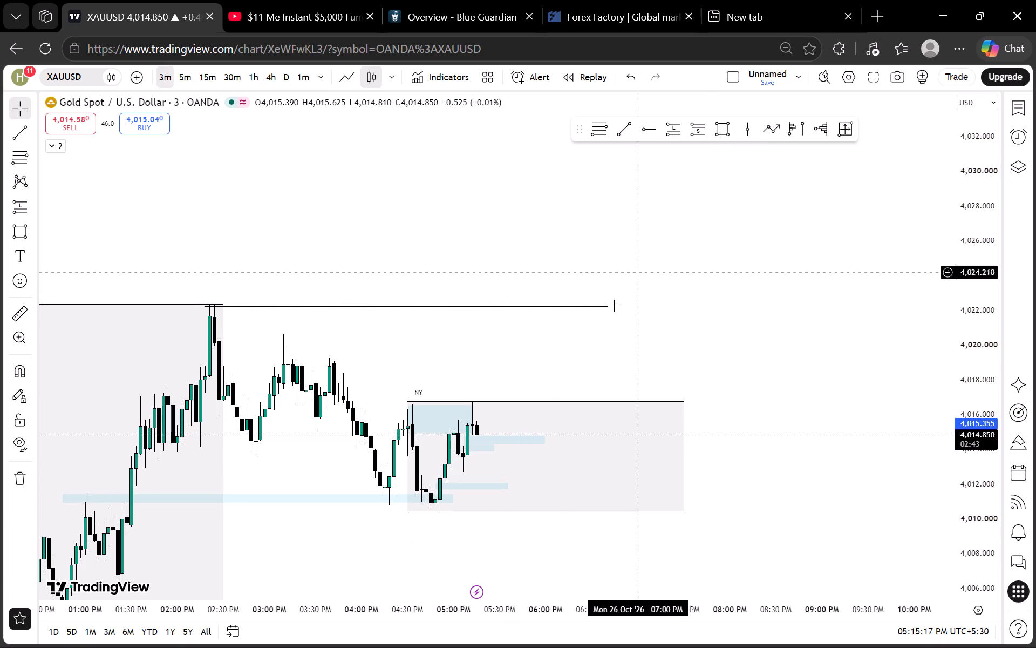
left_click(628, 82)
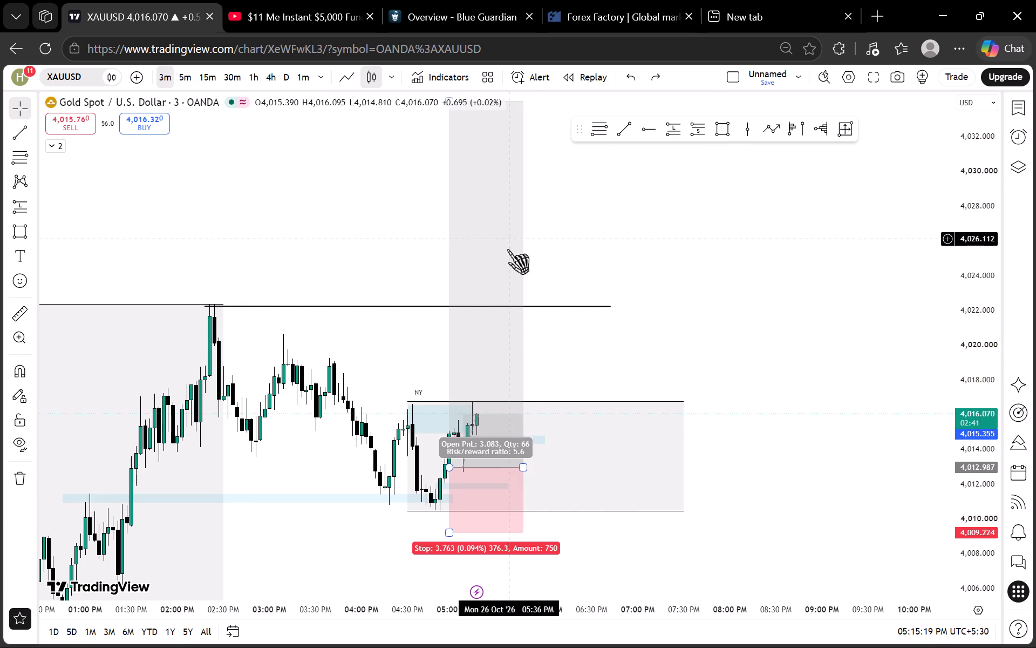
Lock the long position drawing on the chart.
left_click(520, 288)
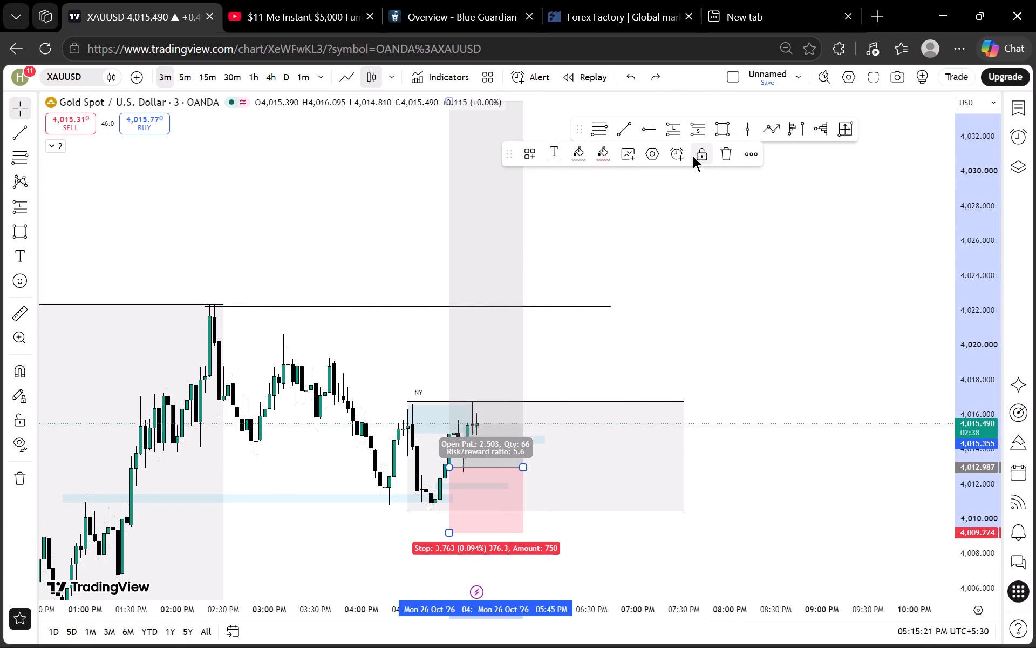
left_click(700, 152)
left_click(812, 260)
Examine the long position's full target range against the Asian, London and NY session ranges on the 3-minute chart.
scroll(973, 306, "down", 10)
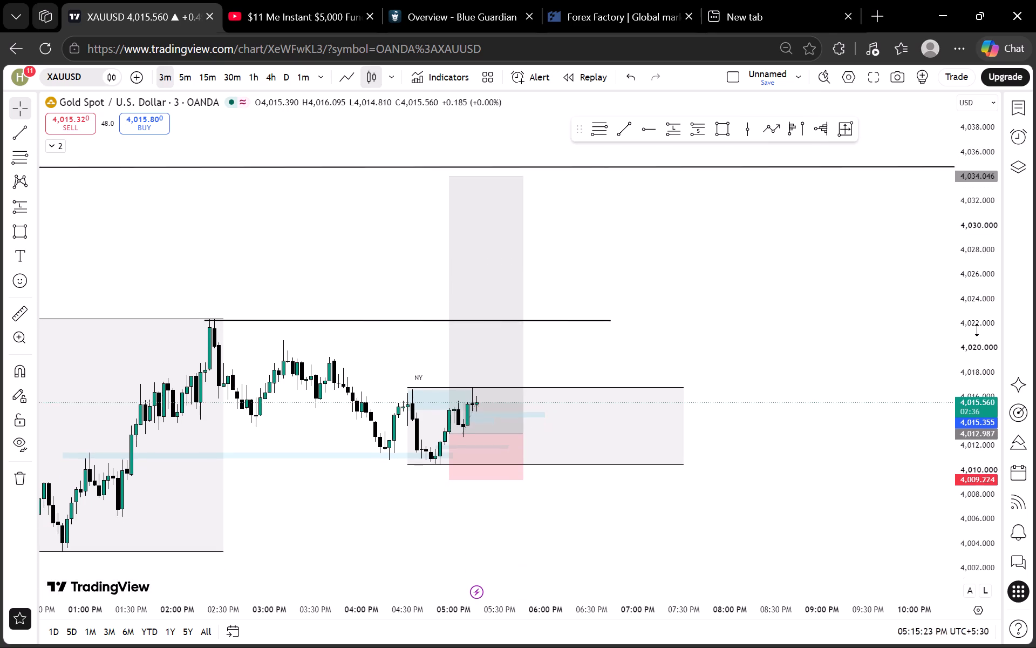
scroll(977, 330, "down", 7)
scroll(502, 315, "down", 4)
scroll(444, 301, "down", 4)
scroll(430, 324, "up", 3)
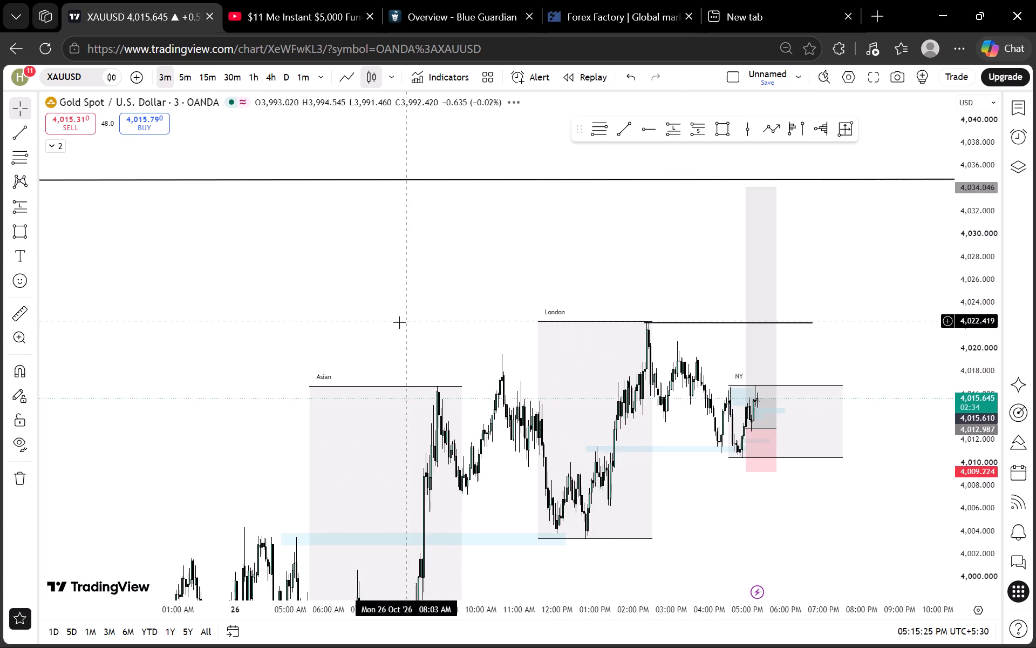
scroll(398, 322, "up", 6)
scroll(966, 363, "up", 15)
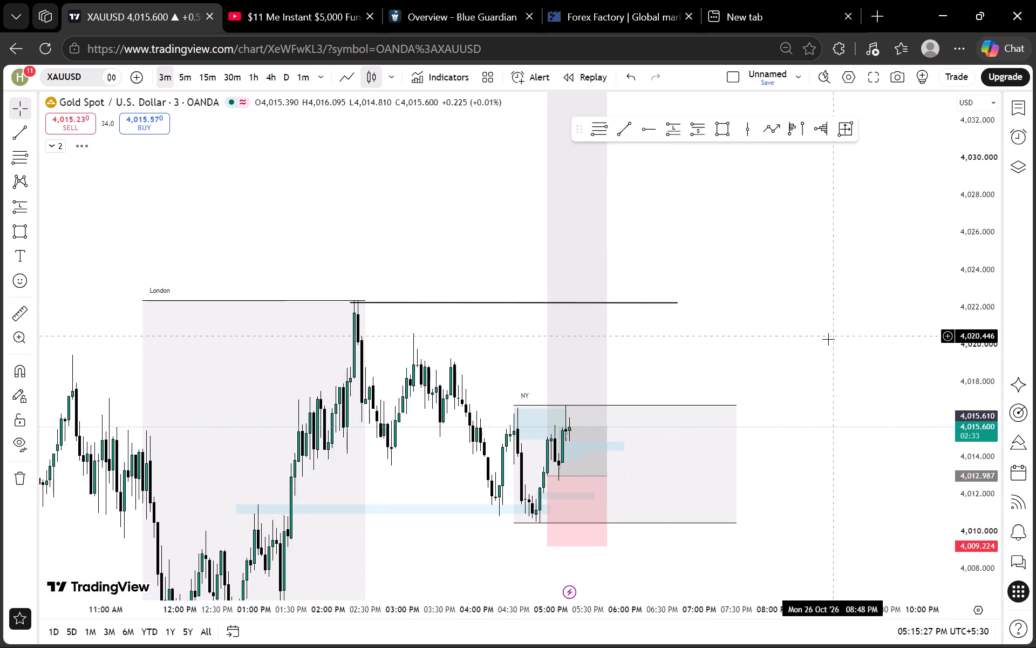
scroll(827, 340, "up", 3)
left_click_drag(758, 341, 739, 274)
Switch to the 1-hour timeframe and examine price between the PDH and PDL+ PWL levels across the recent sessions.
left_click(250, 79)
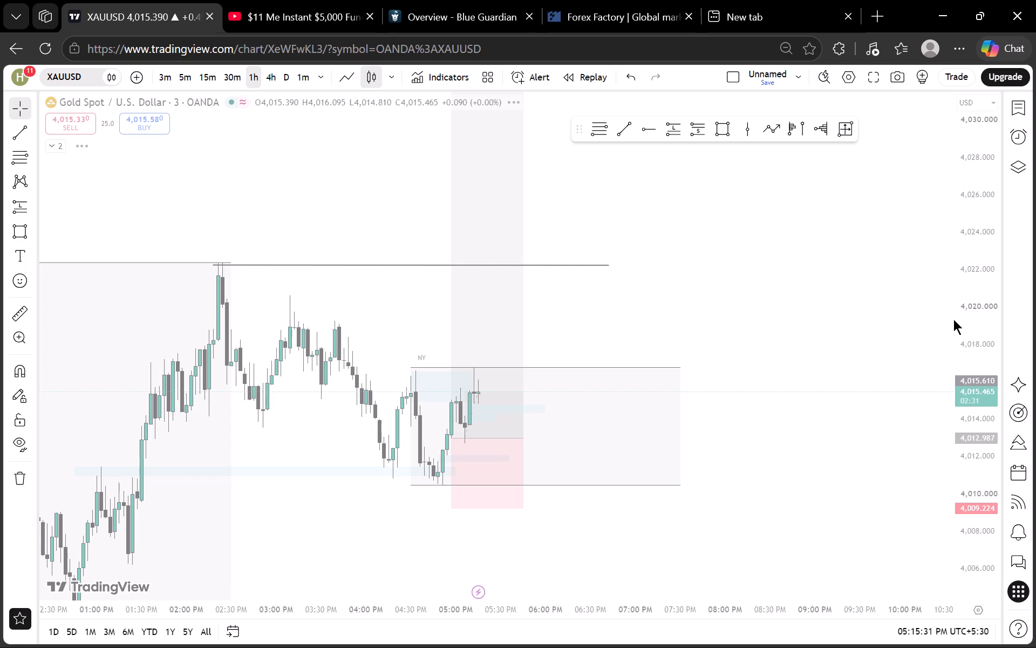
scroll(992, 294, "down", 3)
scroll(992, 295, "up", 2)
scroll(992, 299, "down", 3)
scroll(992, 305, "up", 3)
scroll(533, 283, "up", 3)
scroll(604, 344, "up", 2)
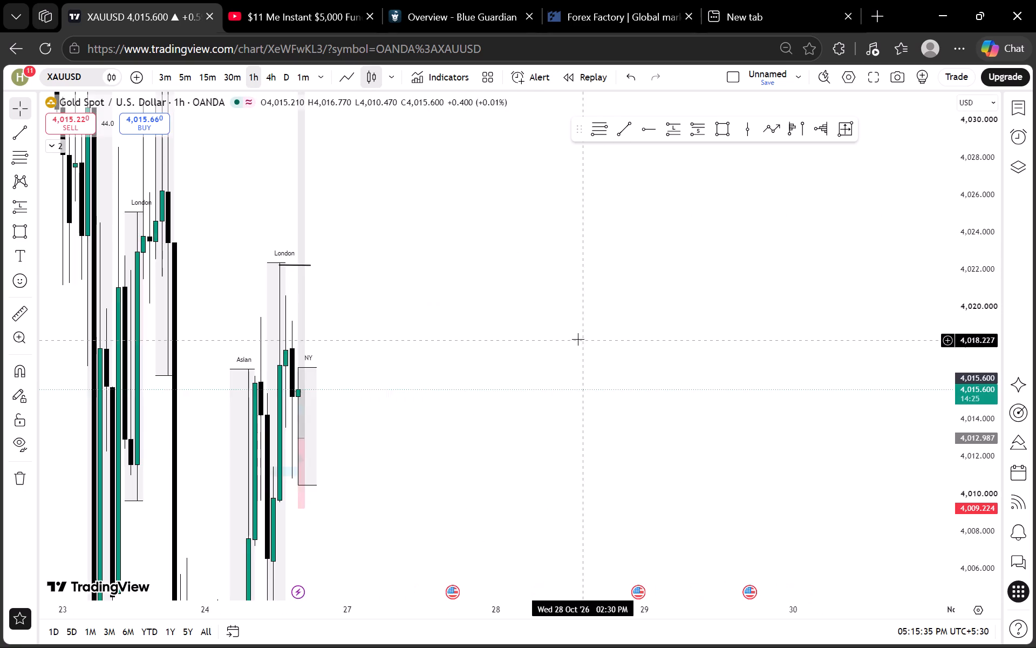
left_click_drag(578, 339, 741, 314)
scroll(733, 314, "up", 4)
left_click_drag(665, 320, 851, 319)
scroll(982, 306, "down", 20)
scroll(982, 306, "down", 6)
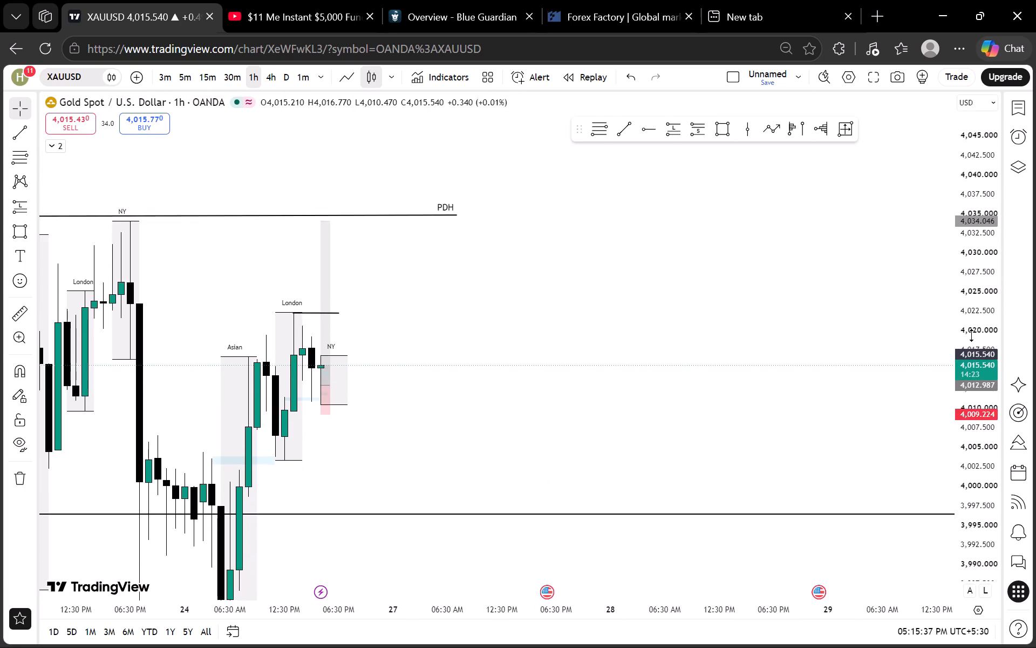
scroll(972, 335, "down", 14)
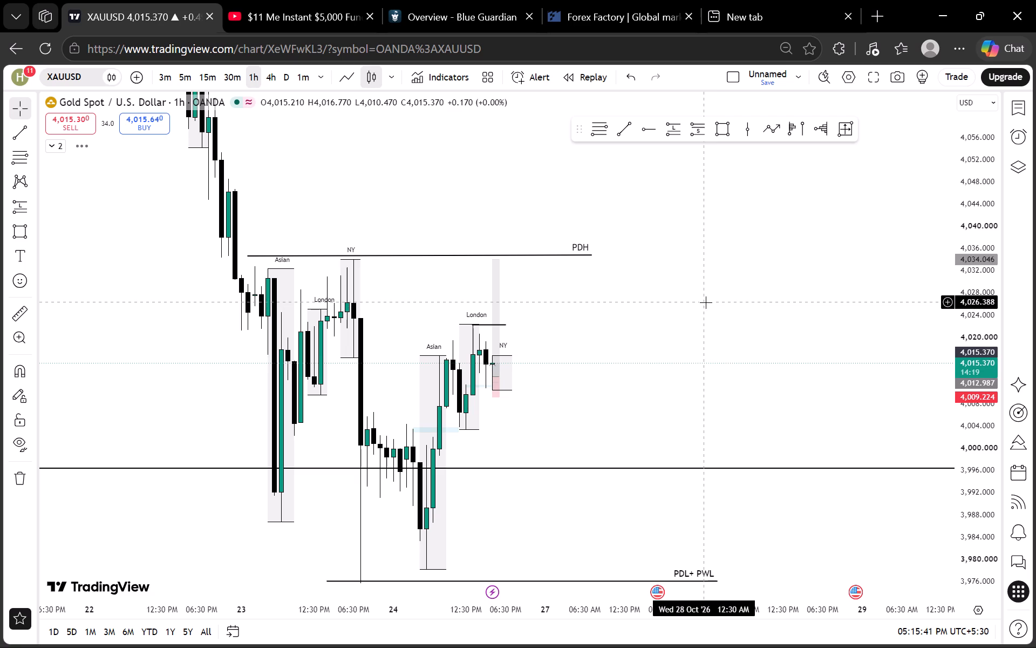
scroll(643, 329, "up", 2)
left_click_drag(612, 359, 694, 292)
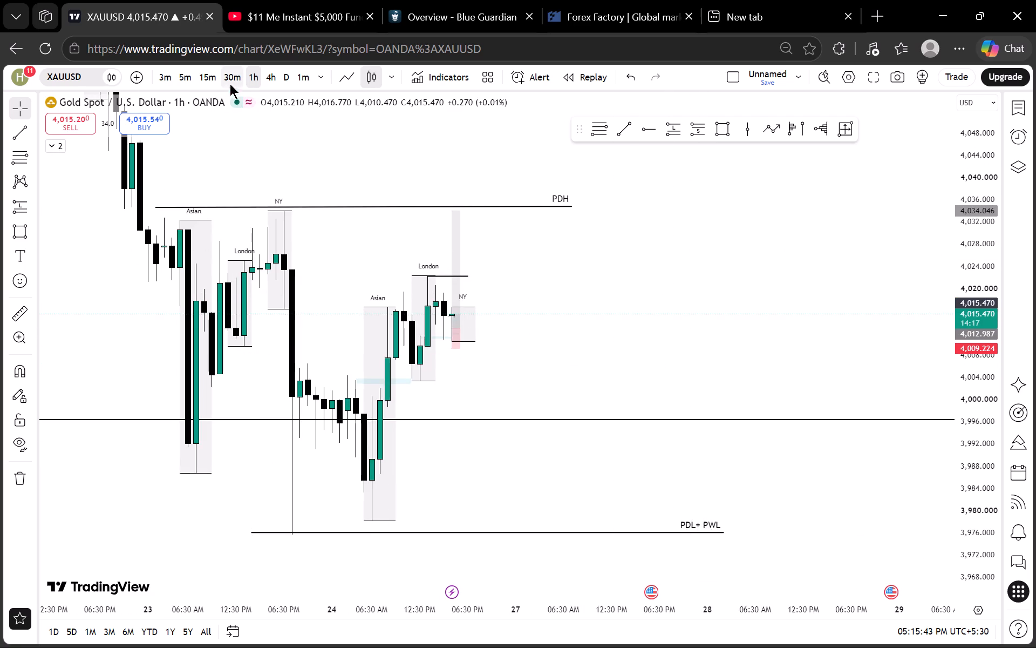
Check the same price structure on the 30-minute timeframe, and return to the 1-hour chart to view the lower levels.
left_click(230, 79)
scroll(487, 276, "down", 4)
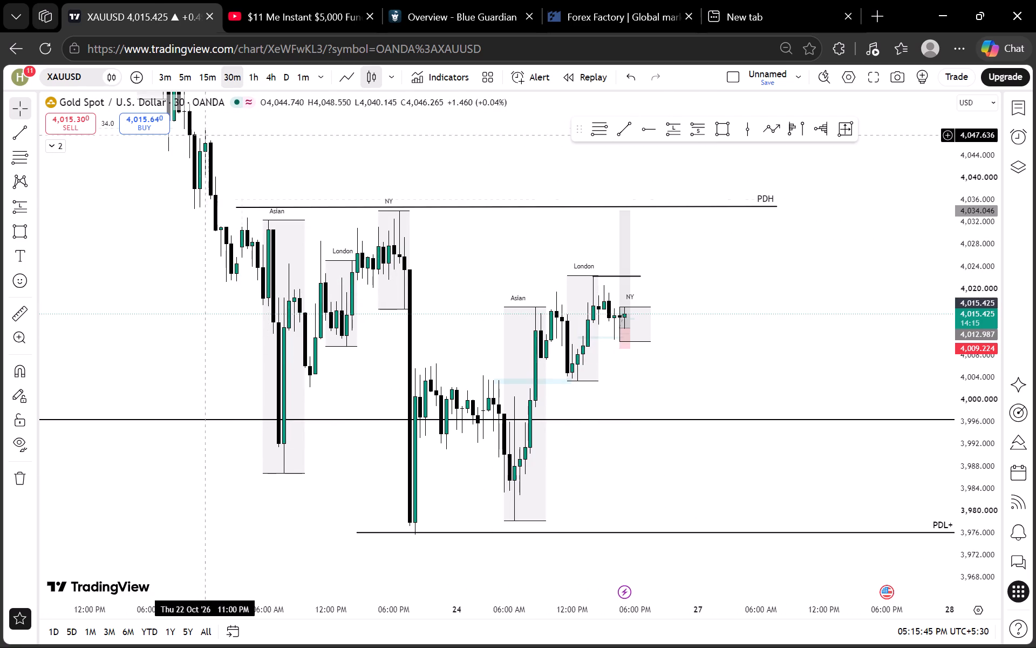
left_click(257, 72)
scroll(705, 292, "up", 4)
left_click_drag(658, 342, 697, 206)
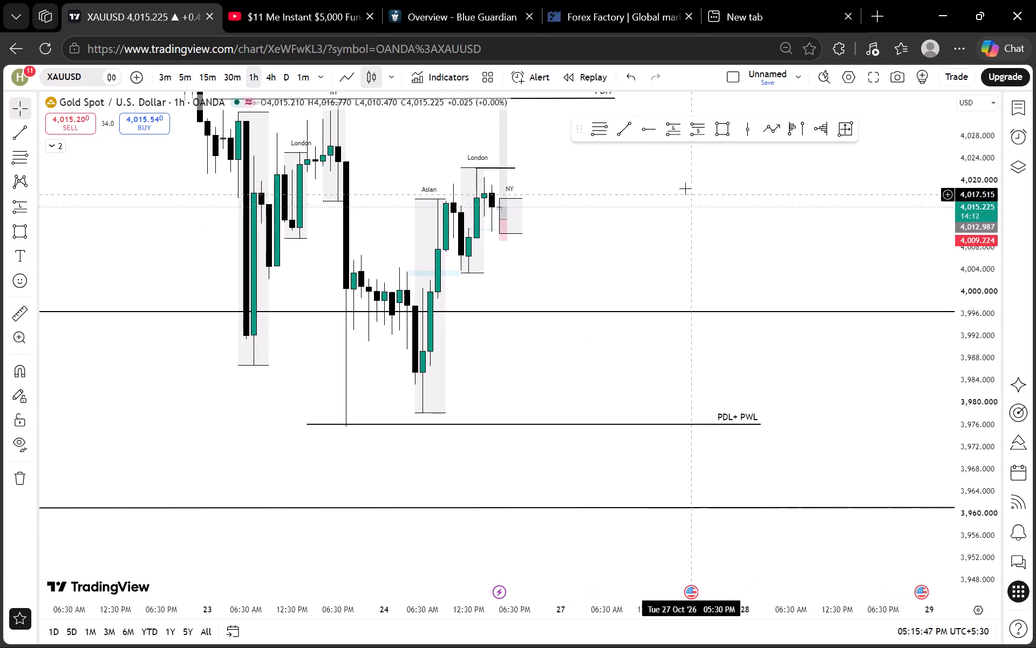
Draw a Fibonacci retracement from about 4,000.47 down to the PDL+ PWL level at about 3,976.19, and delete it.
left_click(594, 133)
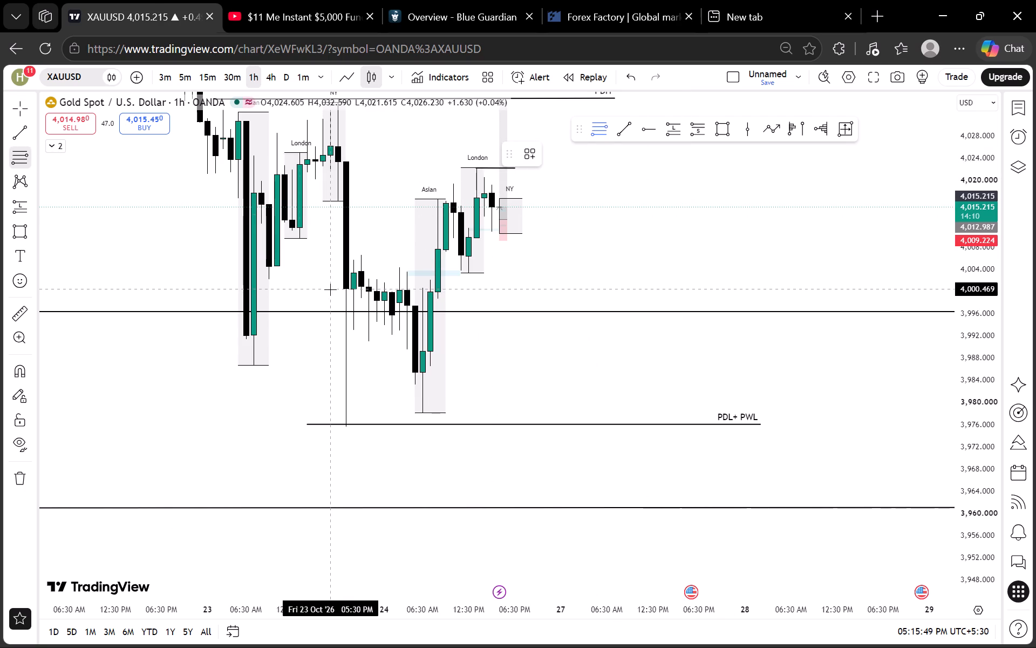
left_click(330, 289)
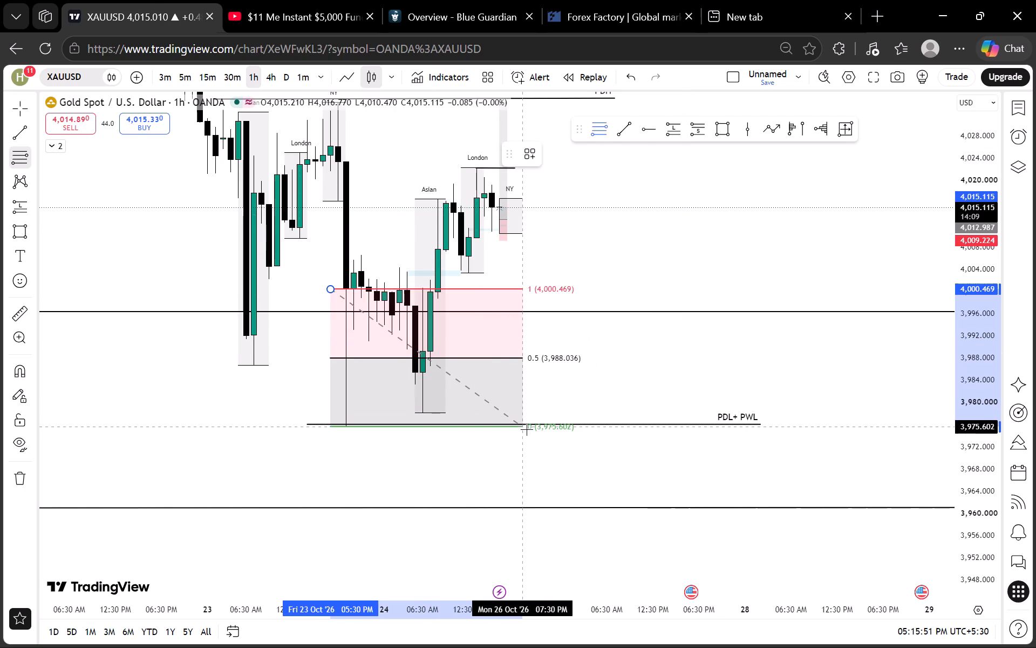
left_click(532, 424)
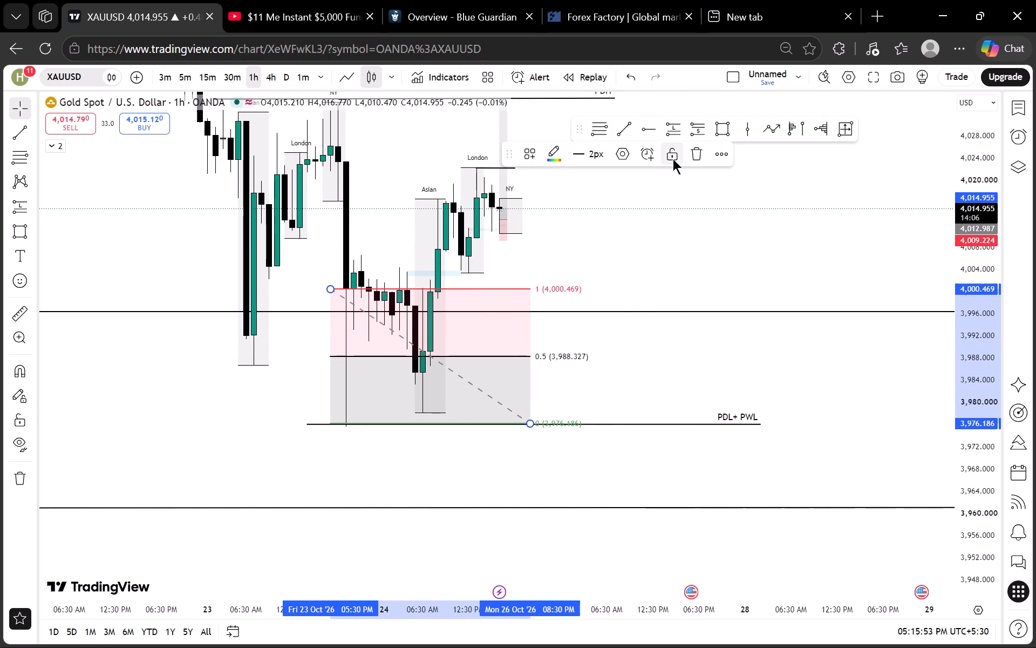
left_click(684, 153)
Check the 30-minute timeframe, and examine the 3-minute price structure from the 23 October sell-off through the Asian and London sessions.
left_click(227, 73)
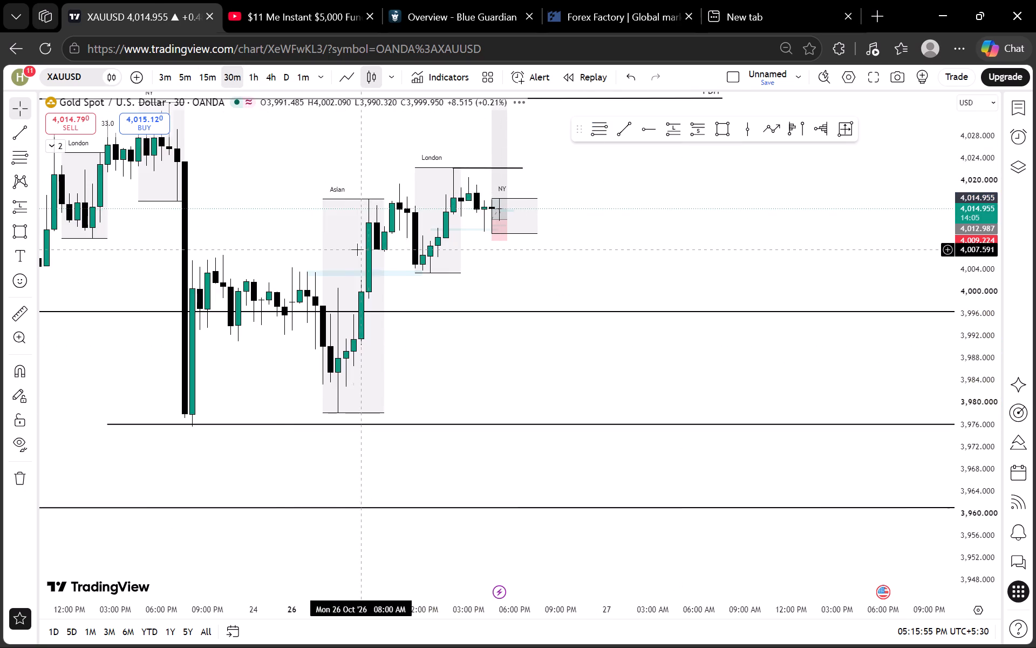
scroll(343, 254, "down", 1)
left_click(174, 78)
scroll(345, 239, "down", 11)
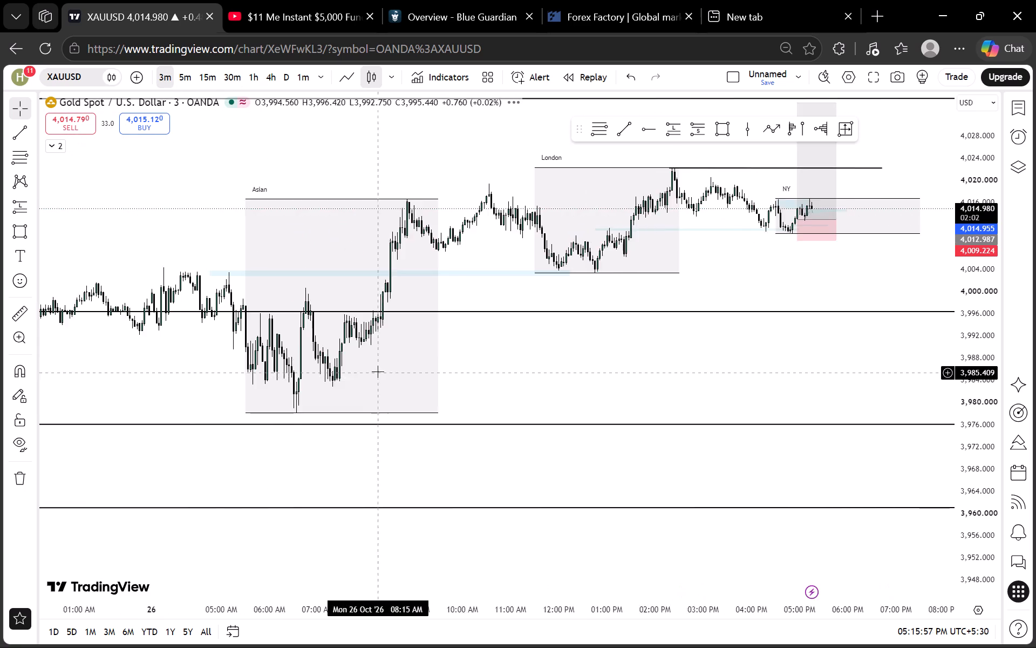
scroll(378, 372, "down", 2)
left_click_drag(302, 380, 496, 379)
scroll(492, 379, "up", 4)
scroll(274, 384, "up", 4)
left_click_drag(233, 380, 617, 379)
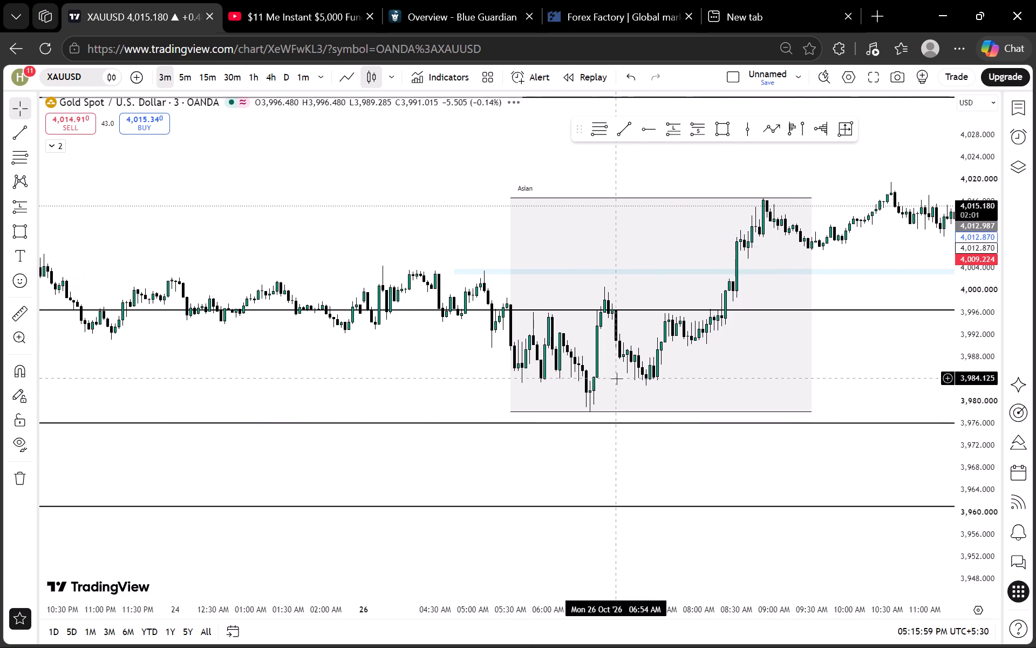
scroll(462, 378, "down", 4)
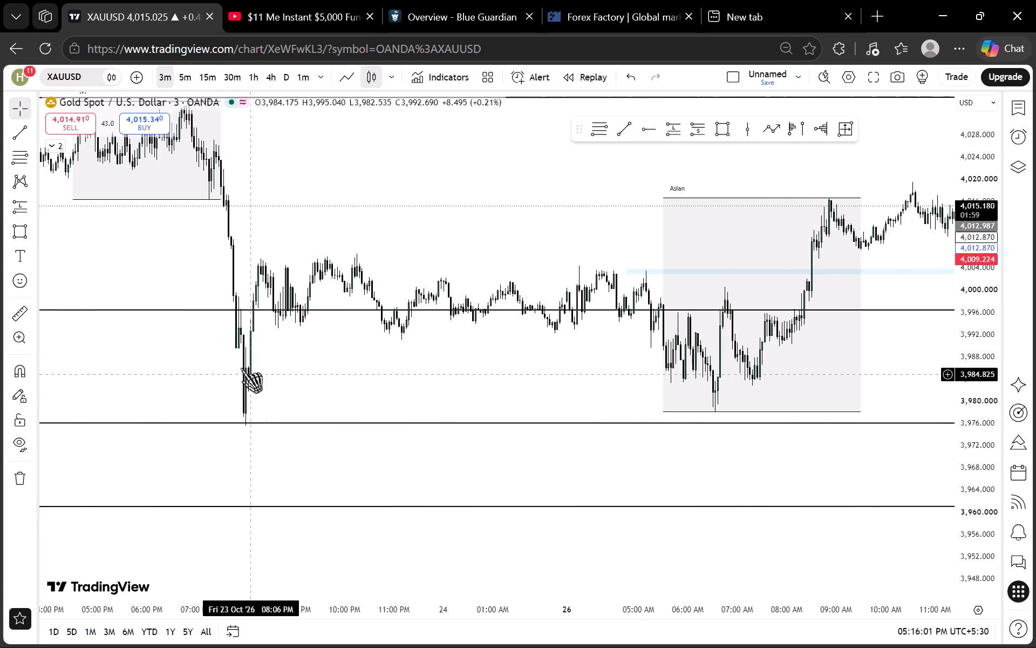
left_click_drag(626, 384, 419, 424)
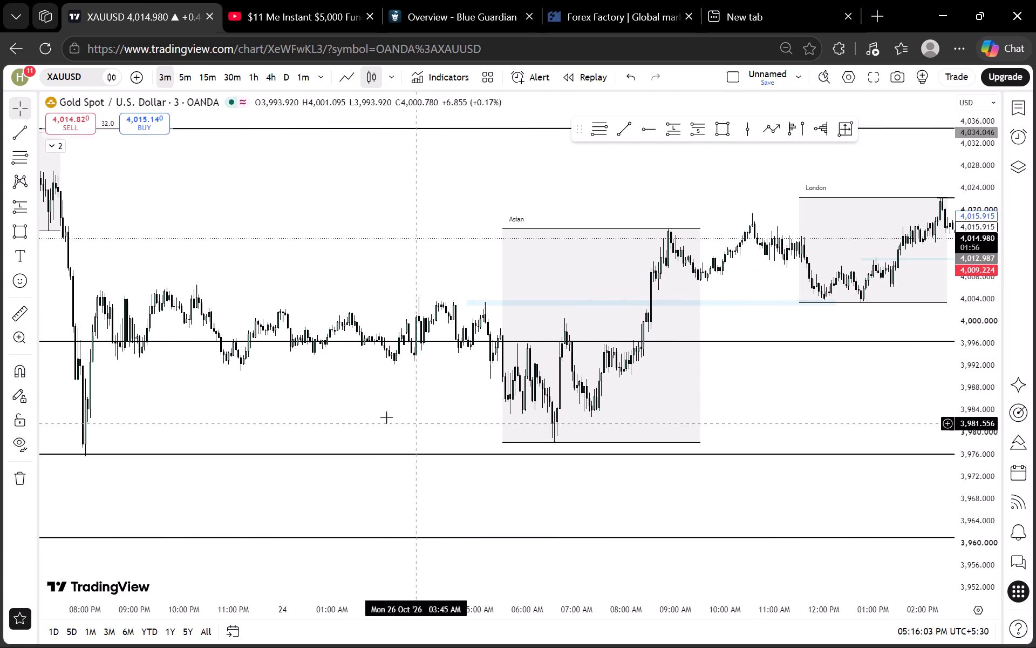
left_click_drag(712, 368, 434, 403)
scroll(433, 402, "down", 3)
left_click_drag(698, 414, 475, 460)
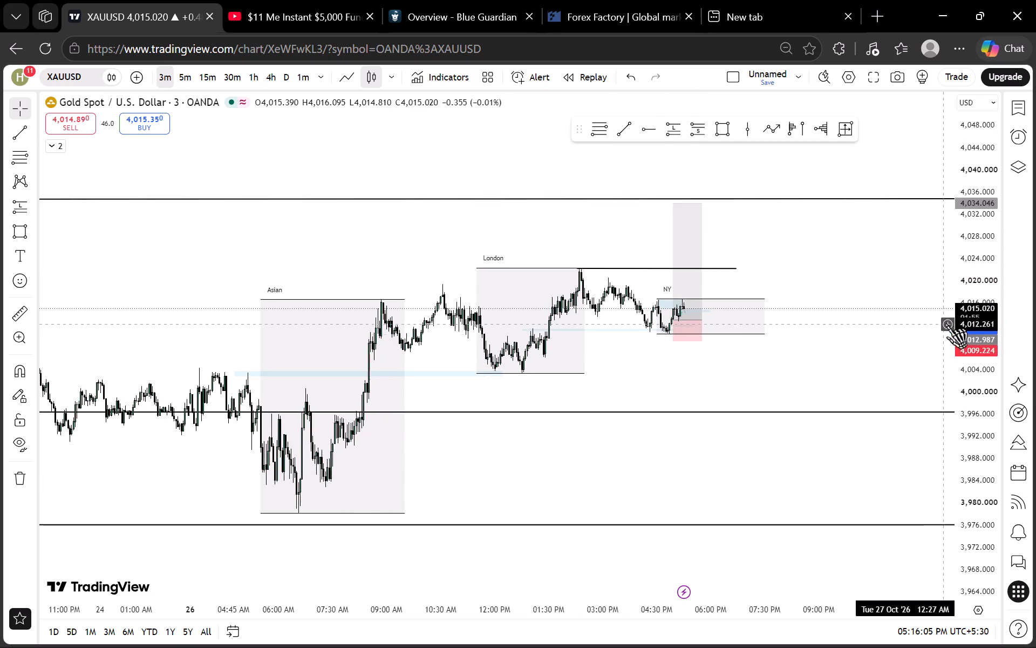
Examine price inside the NY session range against the long position's entry, stop and the London high on the 3-minute chart.
scroll(971, 323, "up", 20)
scroll(971, 323, "up", 12)
left_click_drag(642, 348, 765, 478)
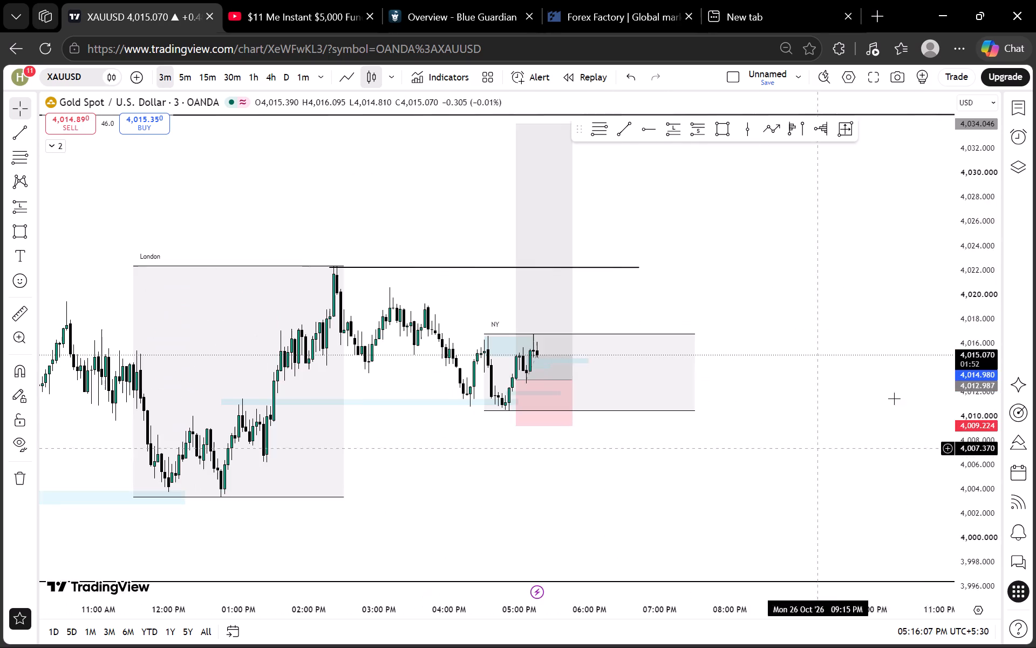
scroll(956, 380, "up", 20)
scroll(956, 380, "up", 7)
scroll(647, 264, "up", 2)
left_click_drag(576, 252, 634, 254)
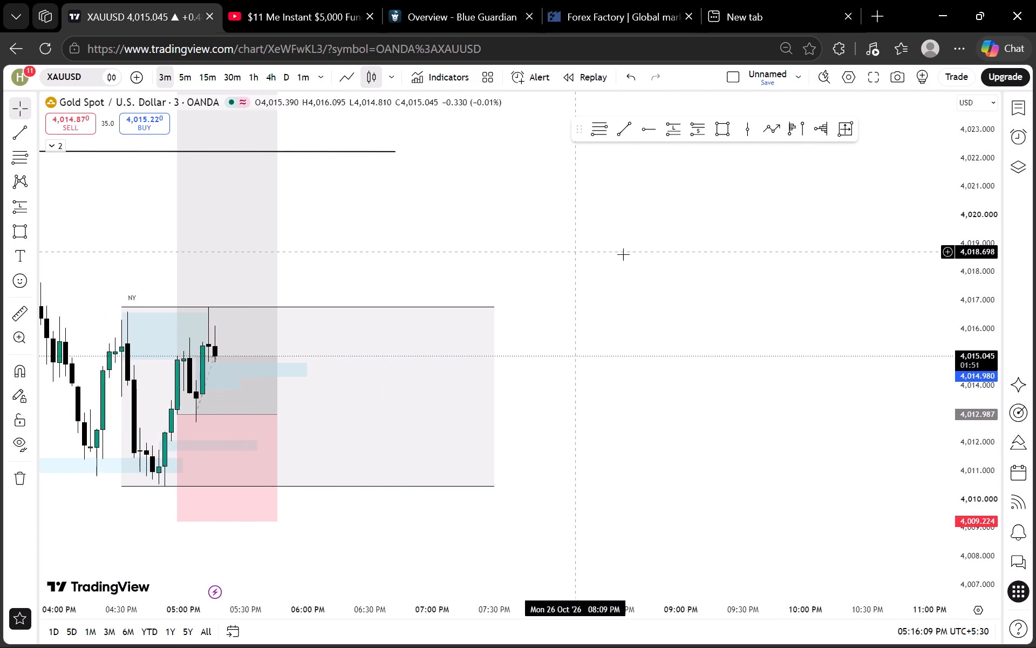
left_click_drag(634, 254, 744, 254)
scroll(740, 255, "up", 2)
left_click_drag(642, 258, 746, 260)
scroll(618, 252, "down", 2)
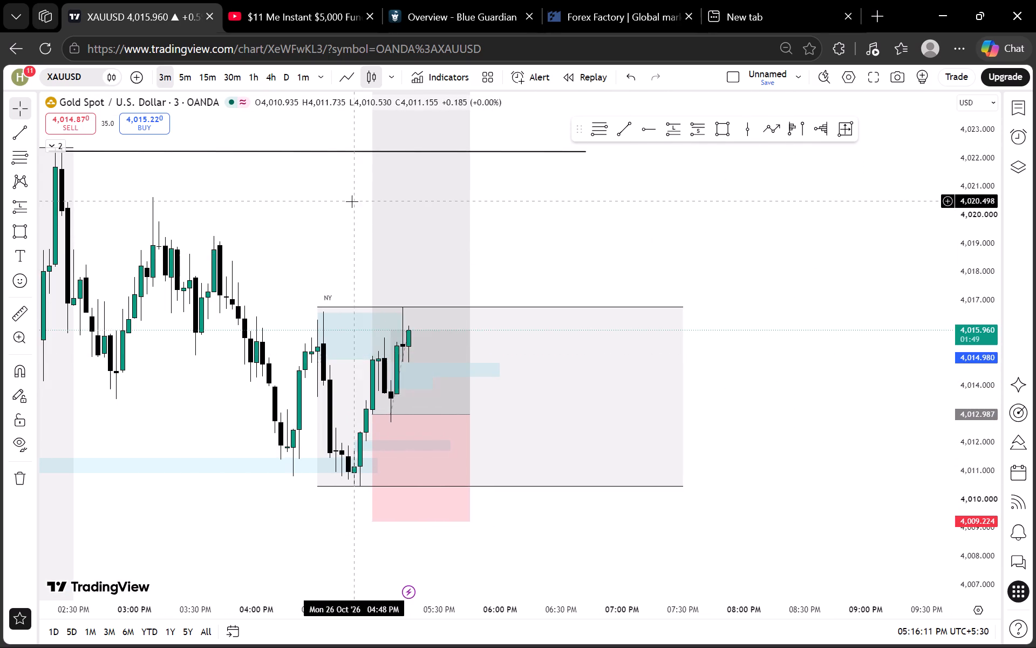
scroll(964, 305, "down", 13)
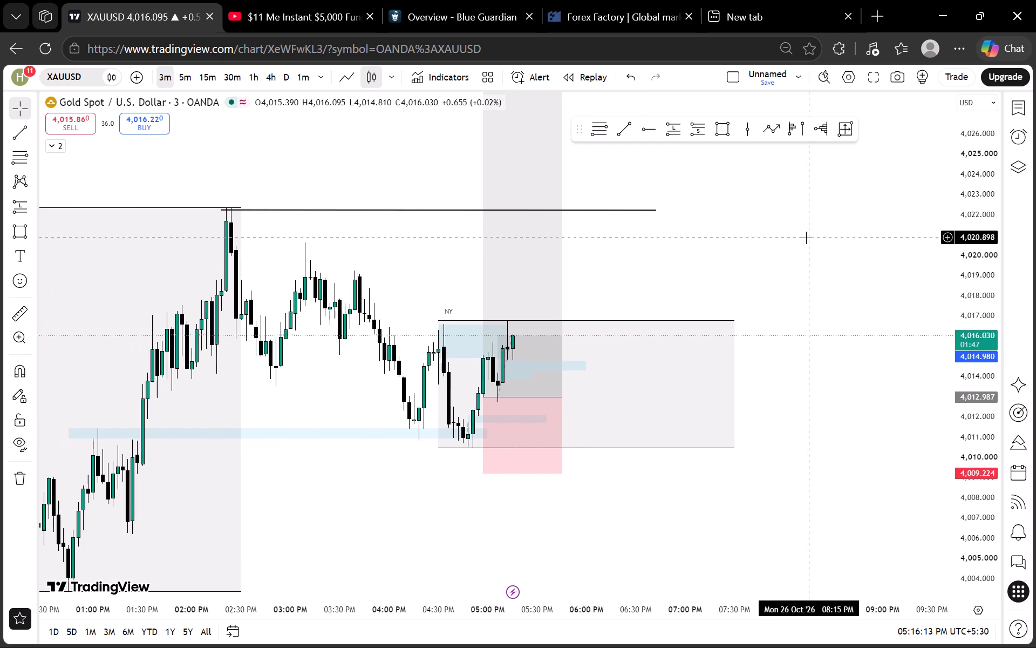
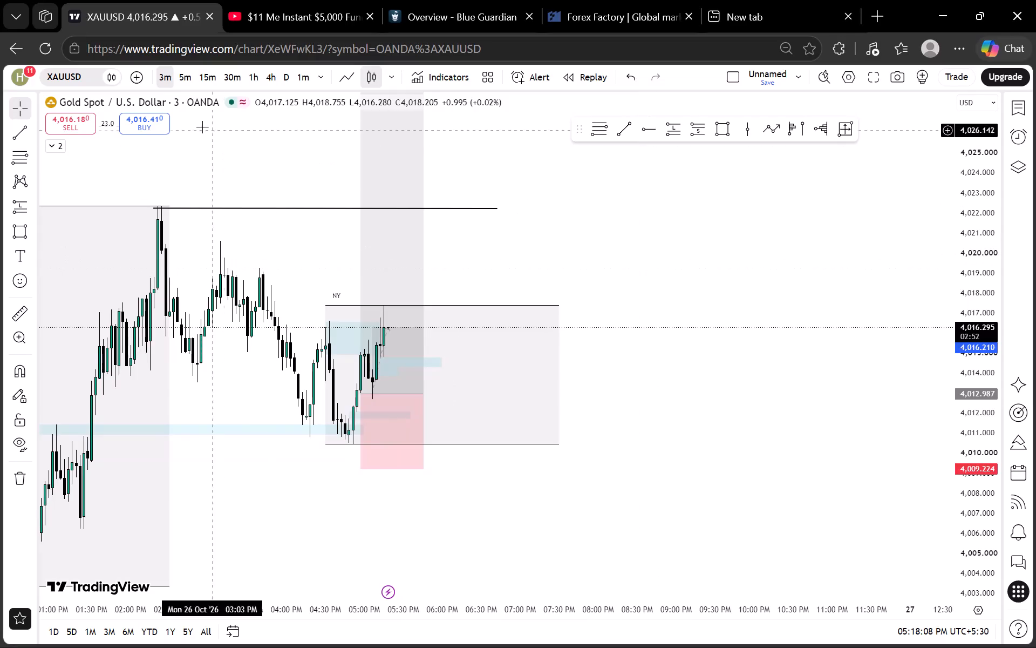
Check the 5-minute timeframe, and examine price near the NY session high and the long position's entry on the 1-minute chart.
left_click(185, 75)
scroll(552, 228, "up", 3)
left_click_drag(517, 246, 574, 244)
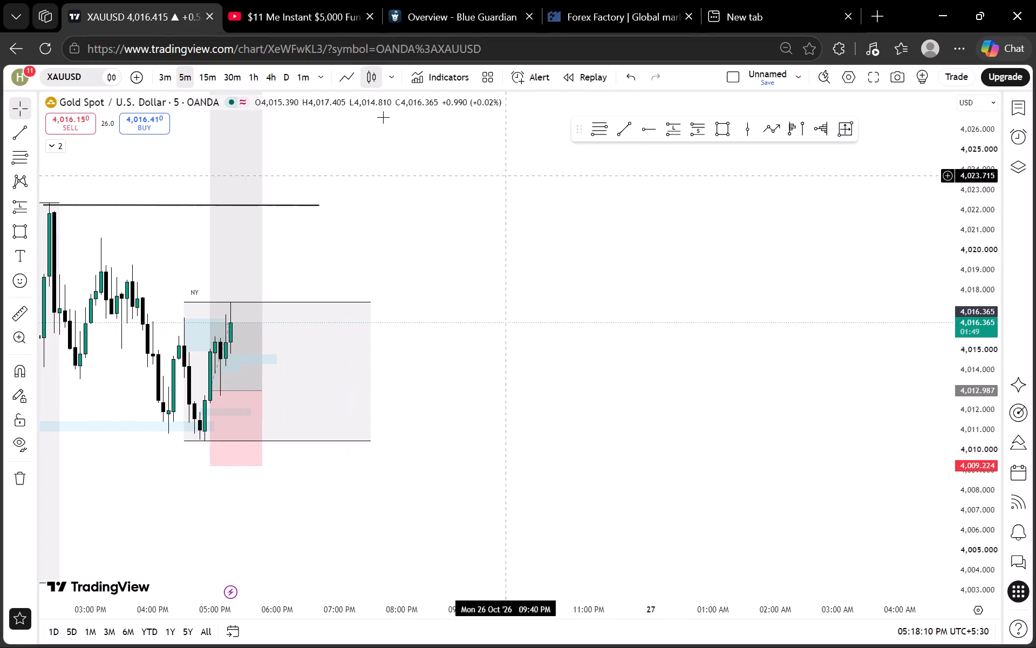
left_click(304, 71)
scroll(473, 252, "down", 6)
left_click_drag(706, 258, 591, 288)
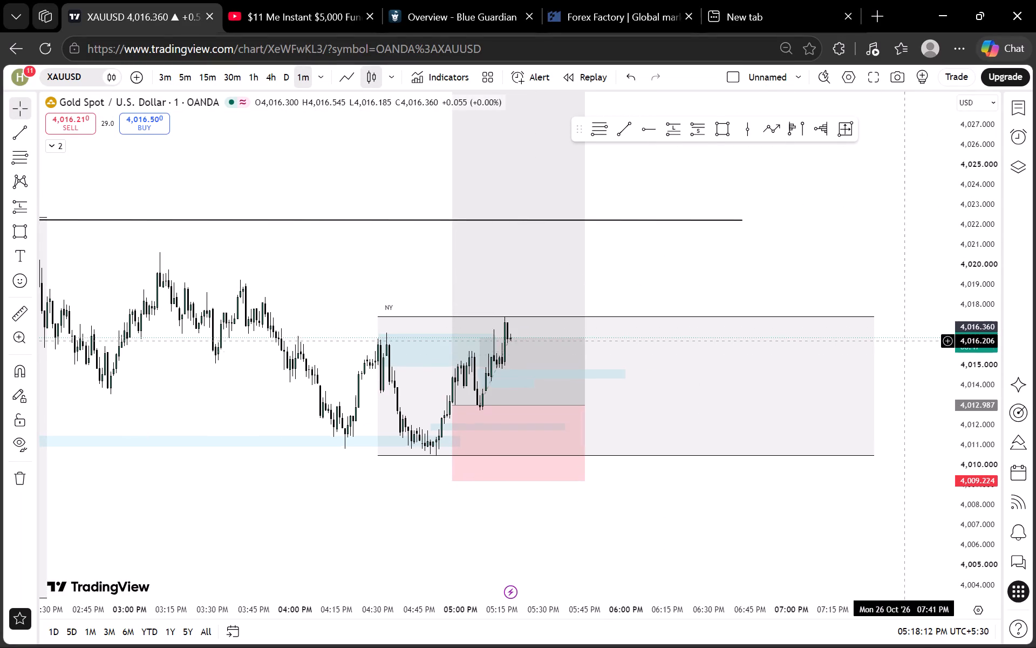
scroll(926, 321, "up", 7)
scroll(984, 326, "up", 7)
scroll(939, 305, "down", 6)
left_click_drag(858, 249, 834, 273)
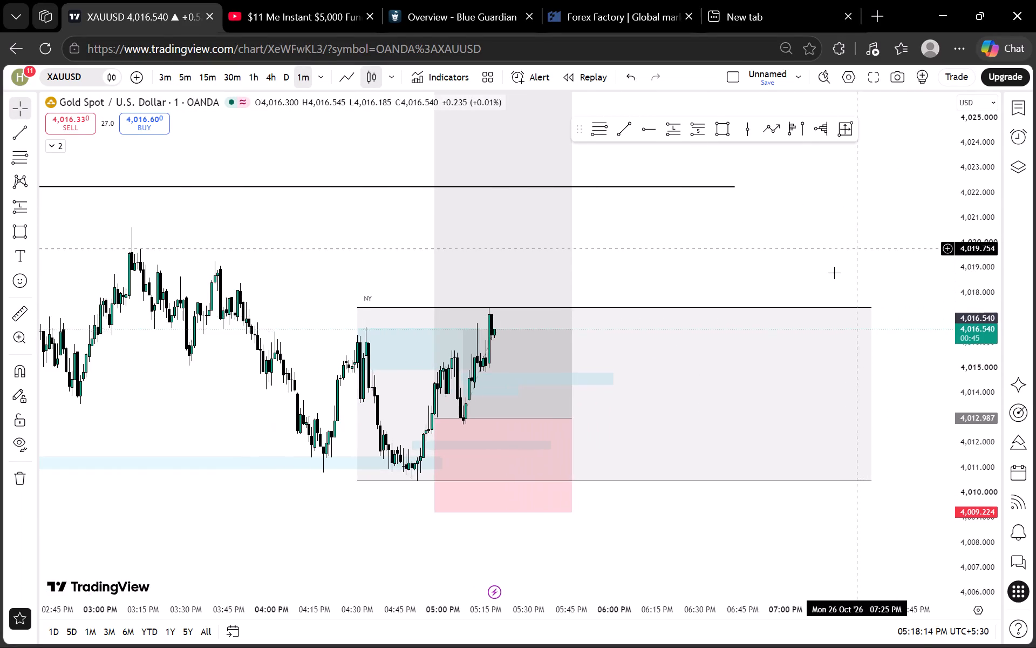
left_click_drag(834, 273, 796, 308)
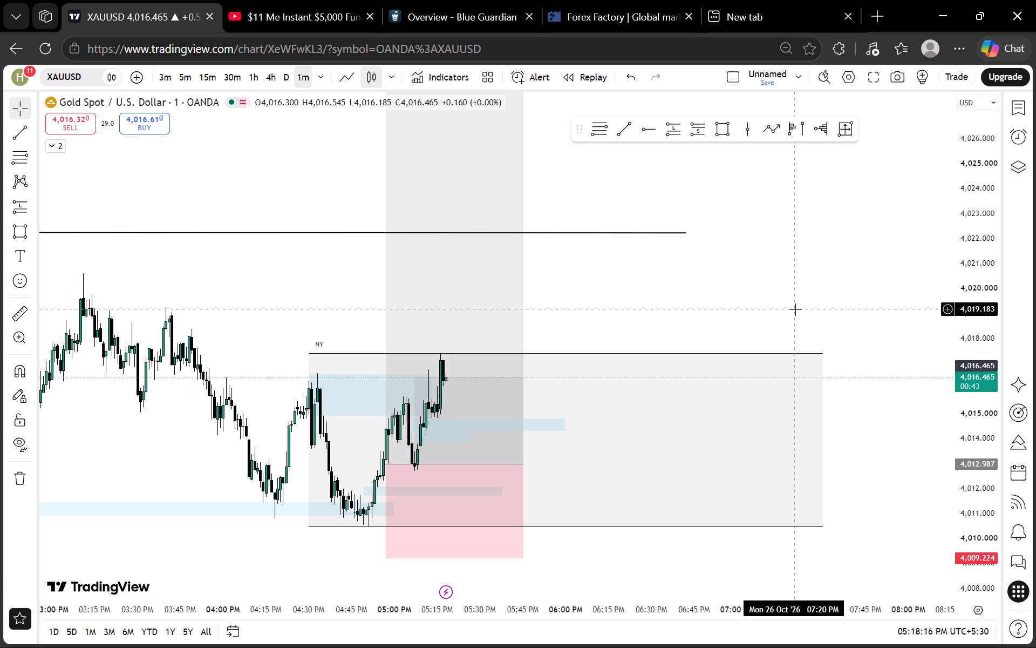
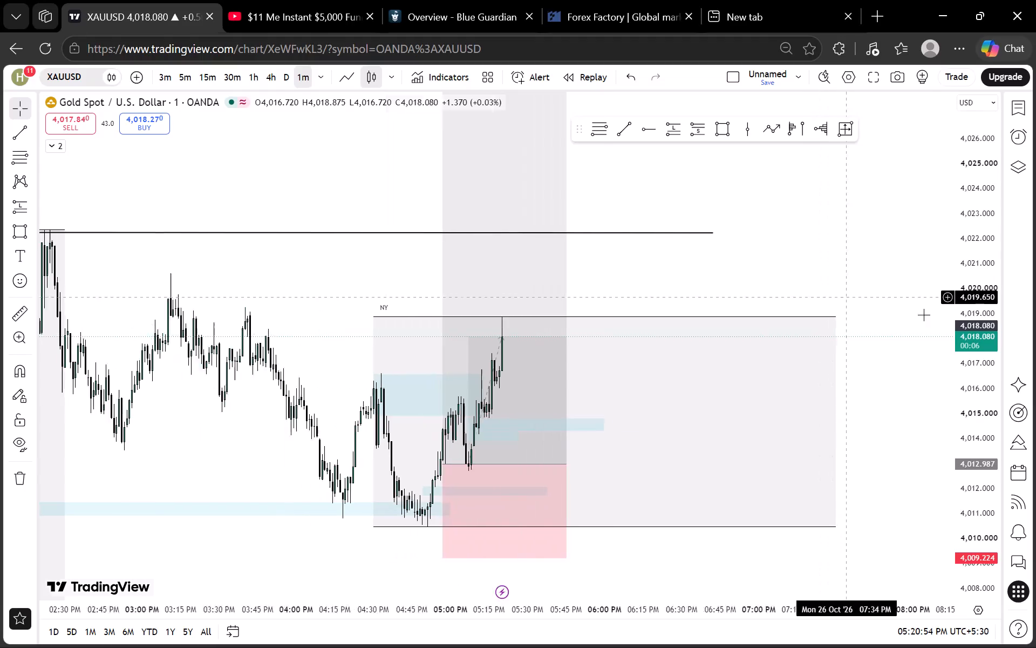
Examine the current NY session's price move relative to the London high line on the 1-minute chart.
scroll(1011, 282, "down", 15)
scroll(837, 283, "up", 2)
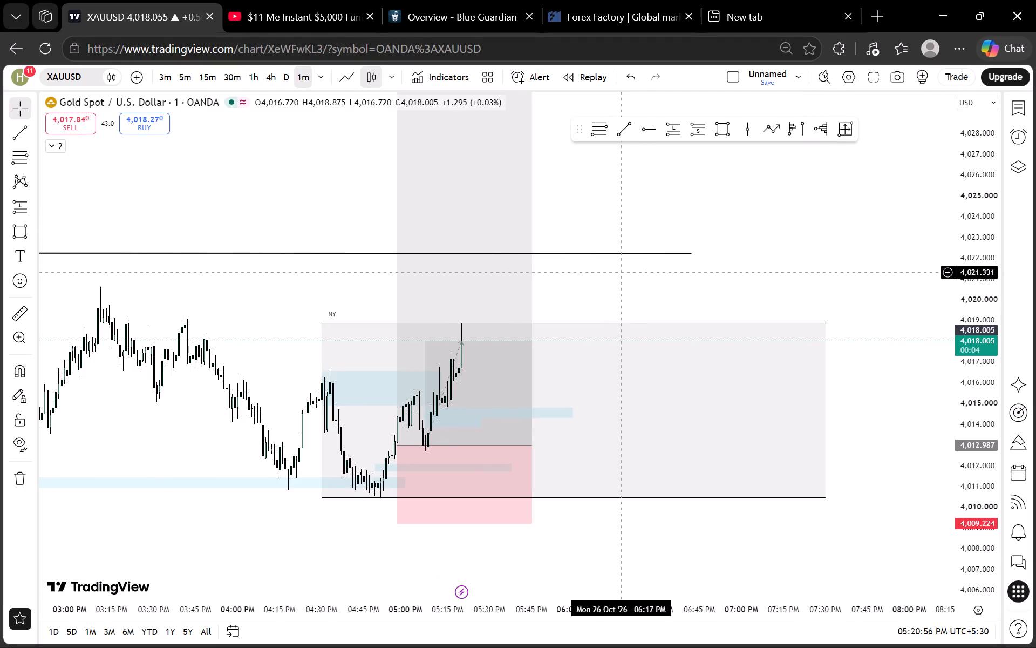
scroll(646, 246, "down", 3)
scroll(435, 279, "up", 2)
left_click_drag(360, 267, 398, 255)
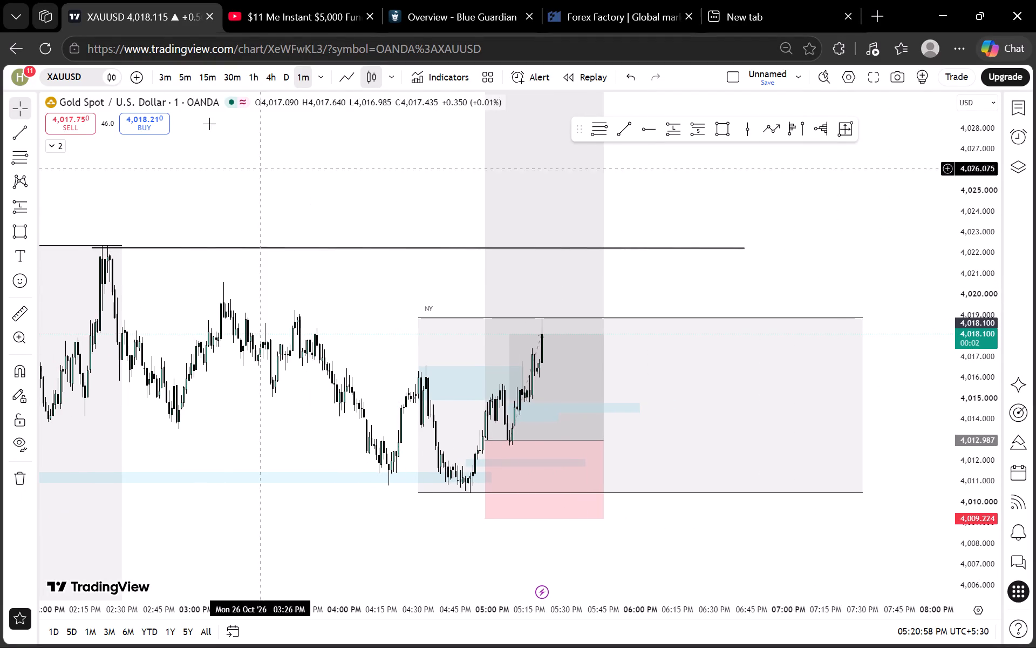
Switch gold to the 5-minute timeframe and examine the long position against the Asian, London and NY session ranges.
left_click(183, 81)
scroll(527, 259, "up", 5)
scroll(481, 289, "up", 2)
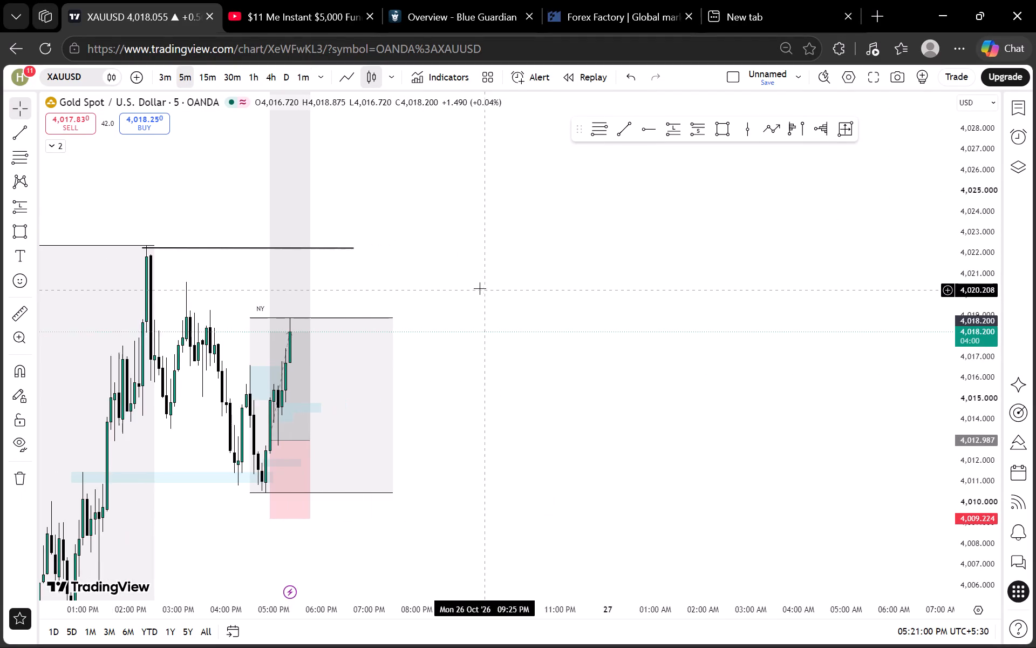
left_click_drag(462, 282, 697, 284)
scroll(976, 300, "down", 20)
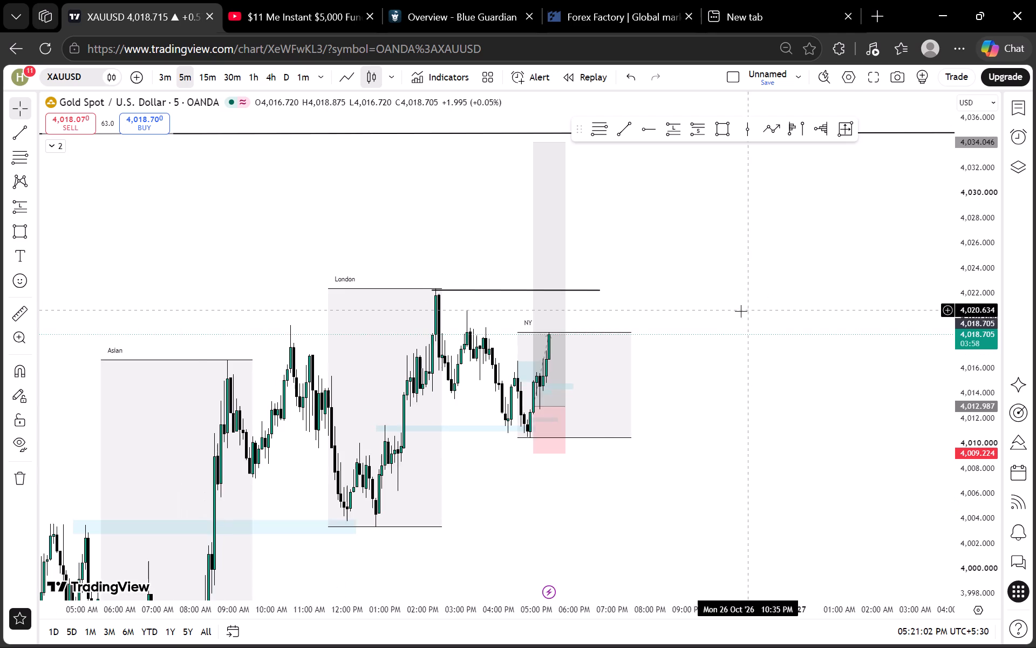
scroll(730, 311, "up", 3)
scroll(960, 288, "down", 5)
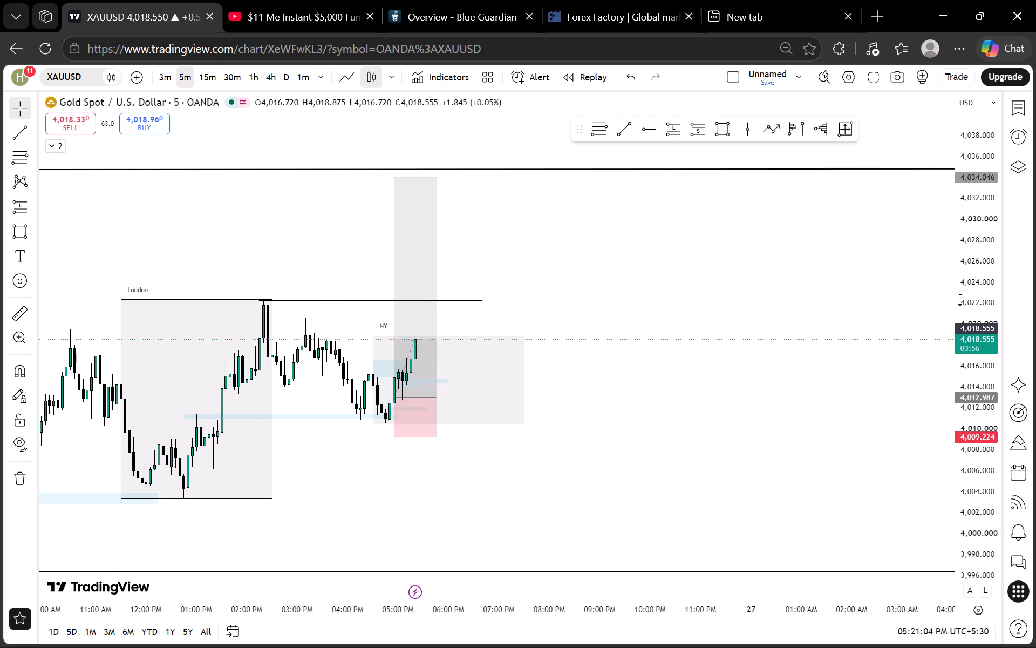
scroll(960, 300, "down", 7)
left_click_drag(758, 285, 817, 264)
scroll(817, 264, "up", 1)
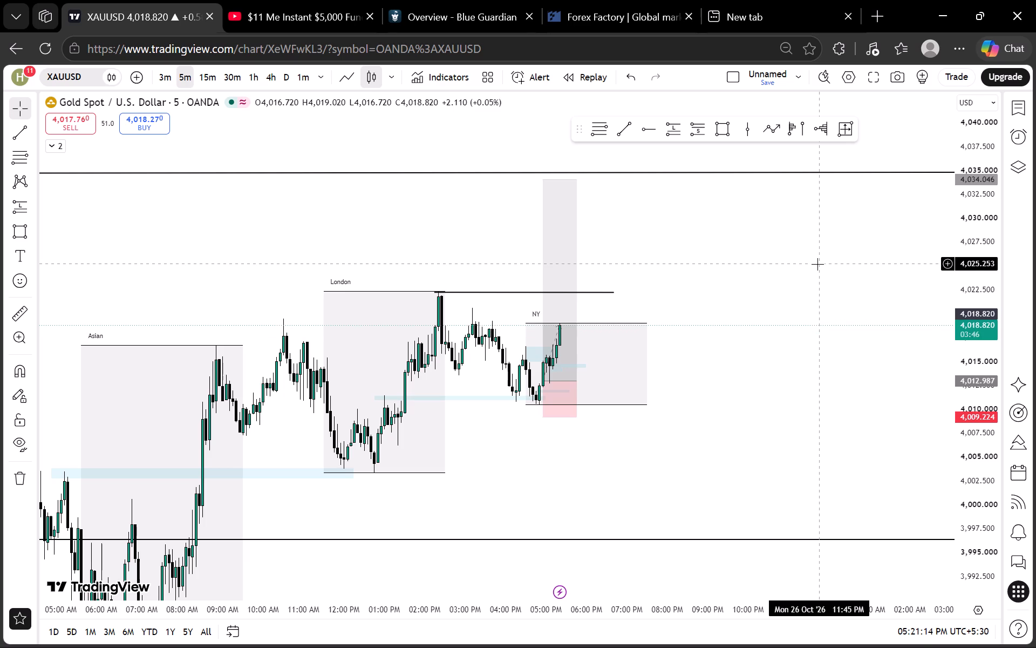
Examine the wider 5-minute price history back to the previous NY session, comparing its high with the long position's target.
scroll(953, 271, "down", 6)
scroll(893, 310, "up", 3)
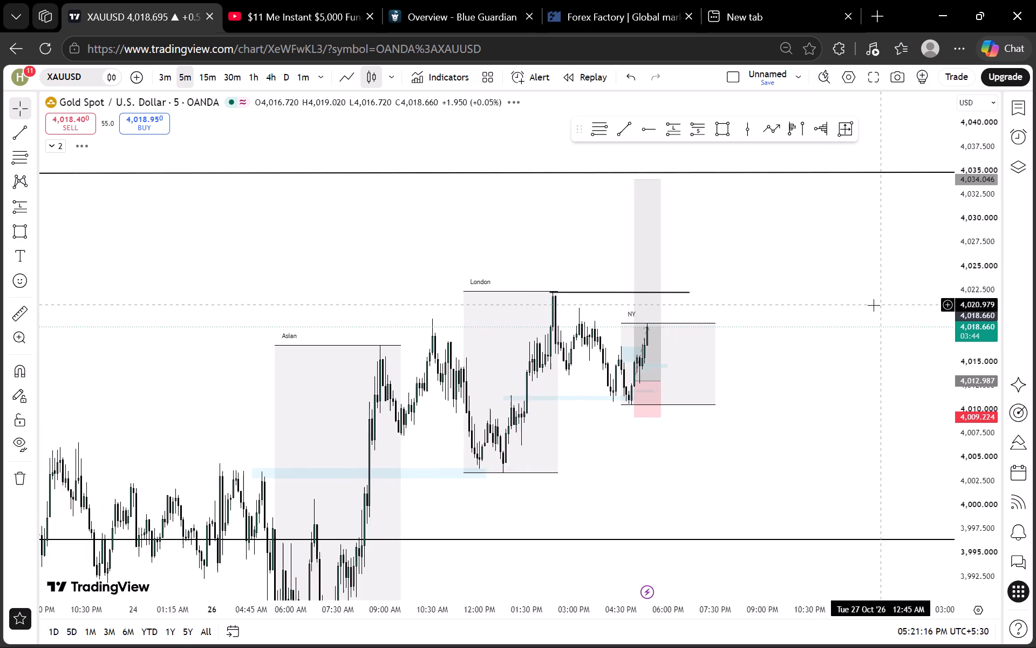
scroll(874, 305, "up", 4)
left_click_drag(760, 271, 812, 273)
scroll(971, 238, "down", 11)
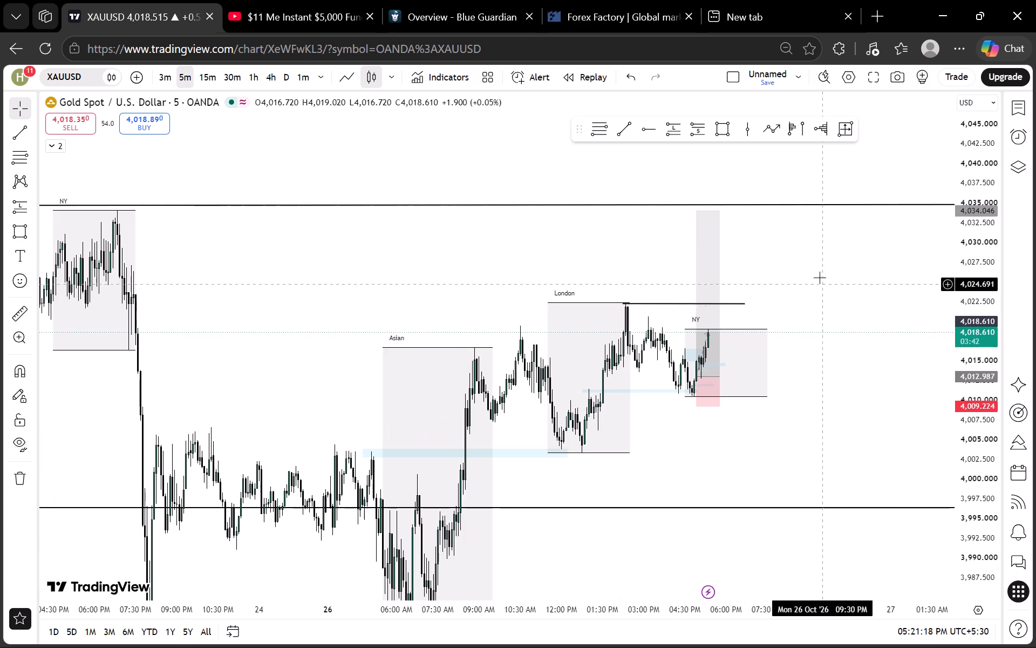
scroll(820, 277, "up", 4)
left_click_drag(756, 272, 816, 265)
scroll(963, 253, "down", 6)
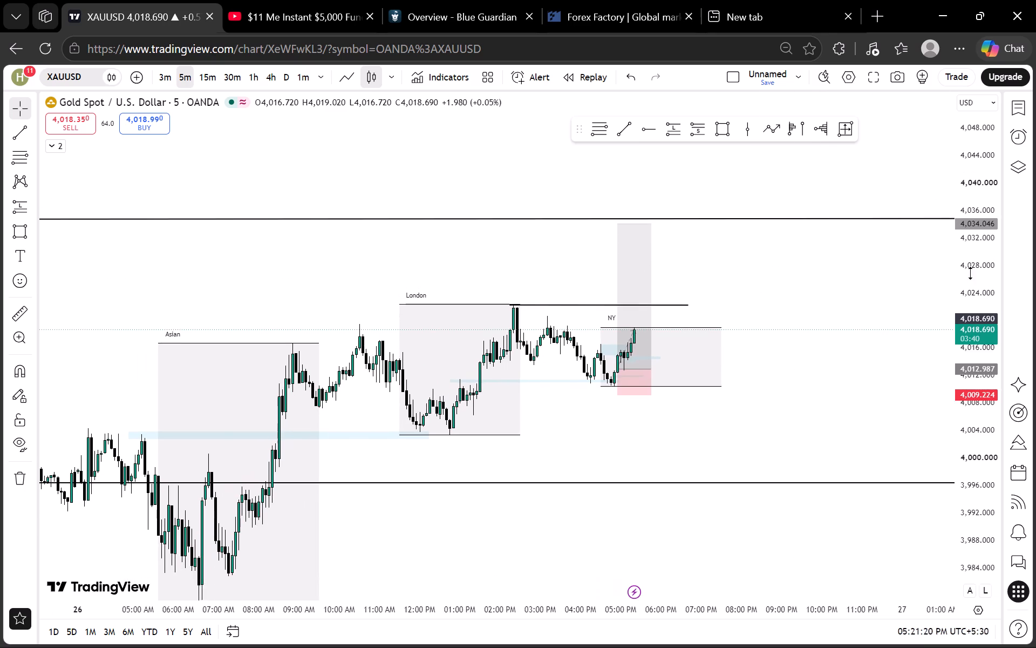
scroll(971, 276, "down", 6)
left_click_drag(349, 287, 569, 280)
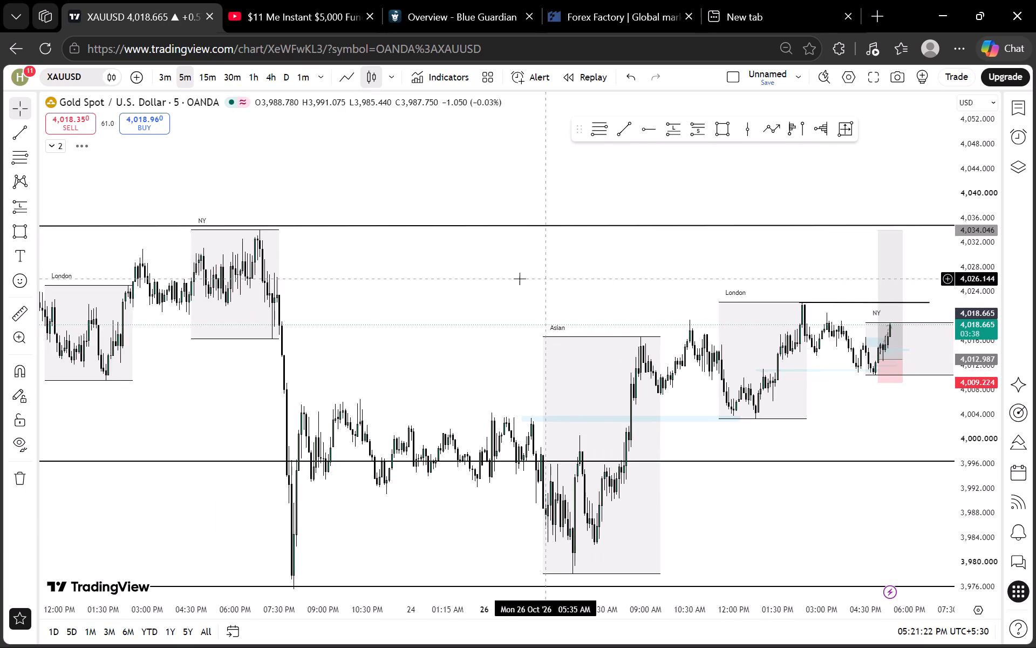
scroll(506, 279, "up", 2)
left_click_drag(491, 278, 380, 254)
scroll(406, 251, "down", 2)
left_click_drag(405, 289, 387, 254)
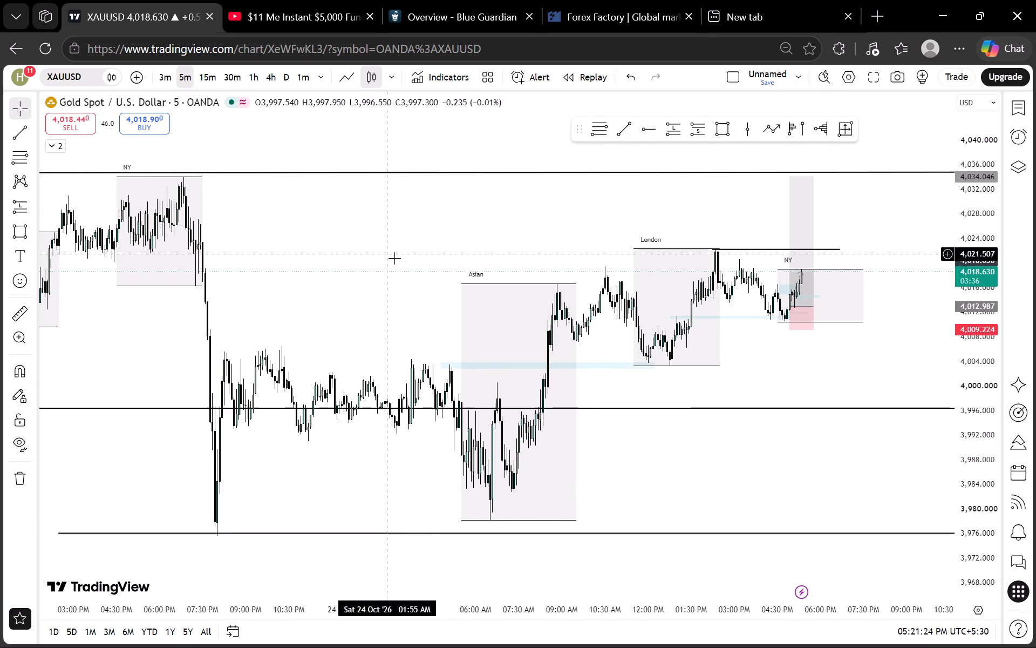
Examine current price in the NY session against the London high and the long target on the 5-minute chart.
scroll(1013, 273, "up", 15)
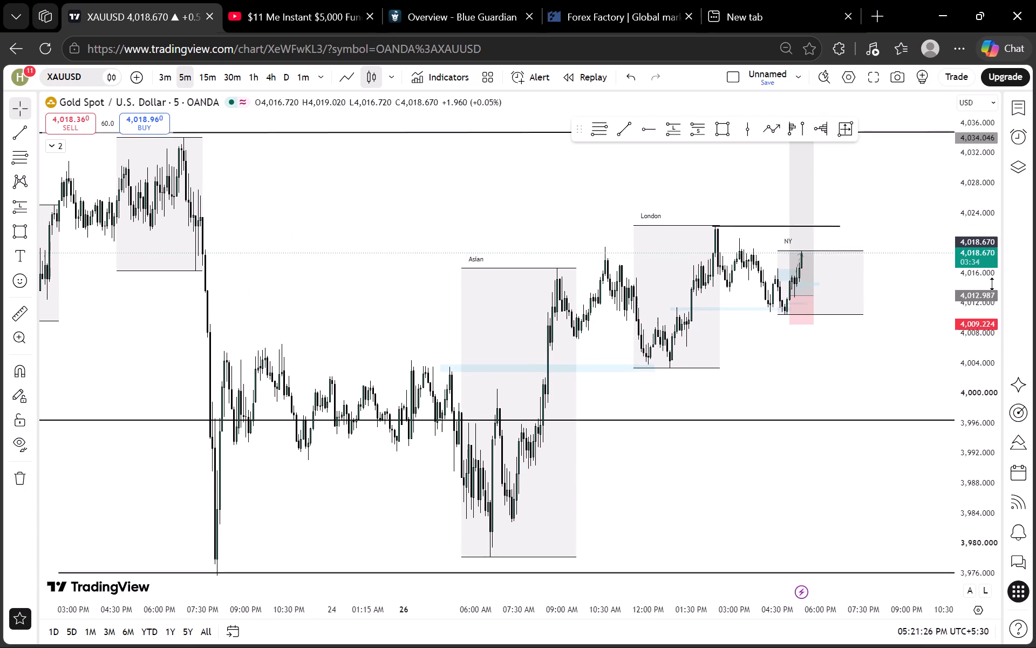
scroll(992, 284, "up", 5)
left_click_drag(857, 321, 798, 375)
scroll(794, 375, "up", 2)
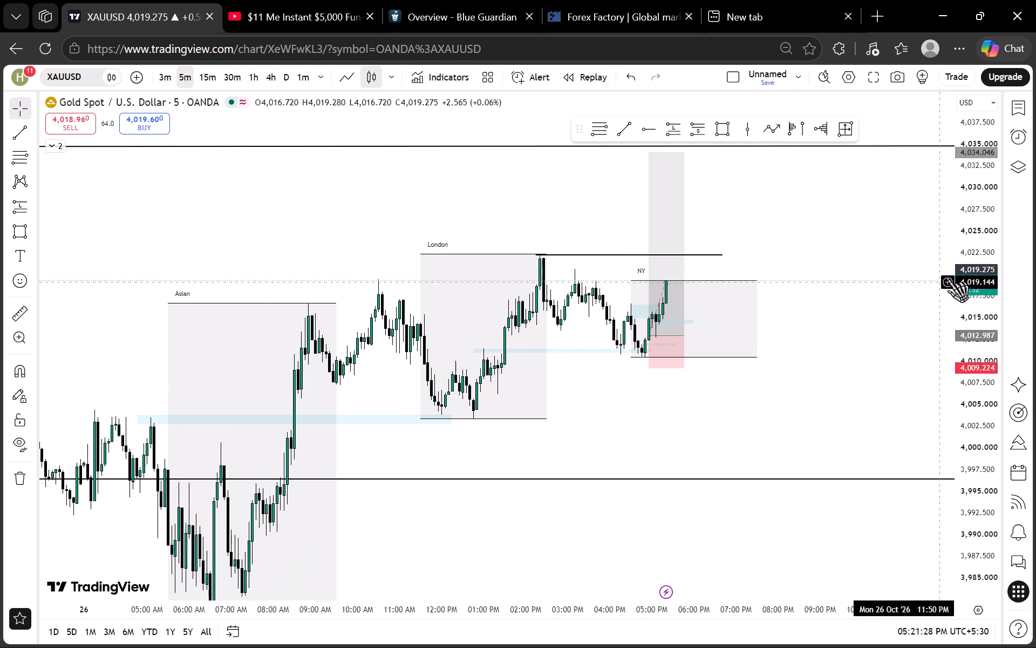
scroll(974, 258, "down", 5)
scroll(926, 248, "down", 2)
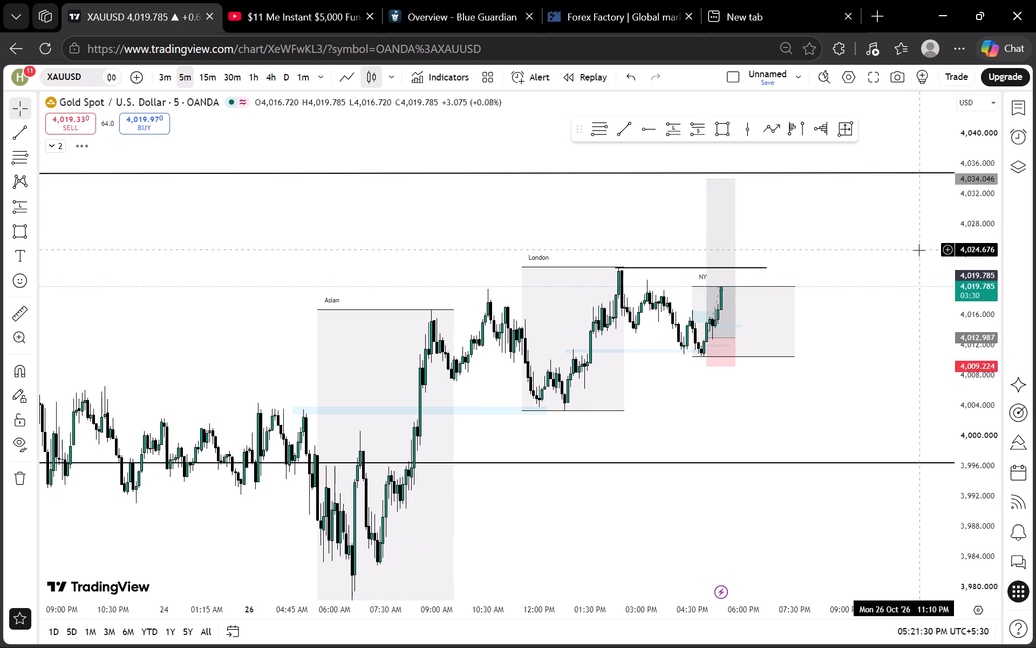
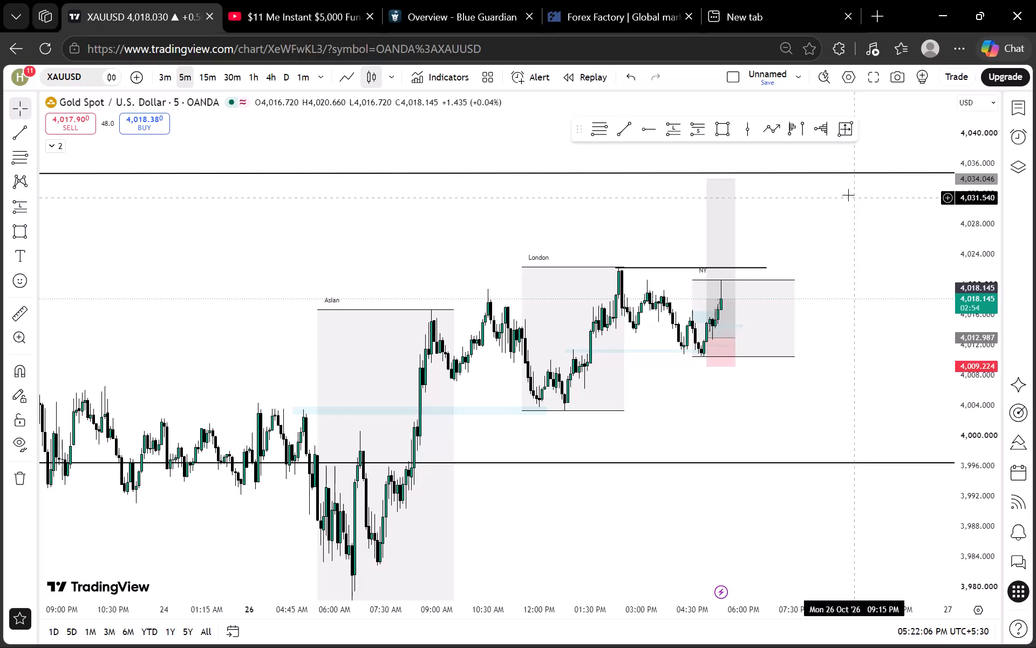
Compare the long position's target with the PDH line and previous NY session on the 15-minute timeframe, returning to 5-minute.
scroll(848, 228, "down", 5)
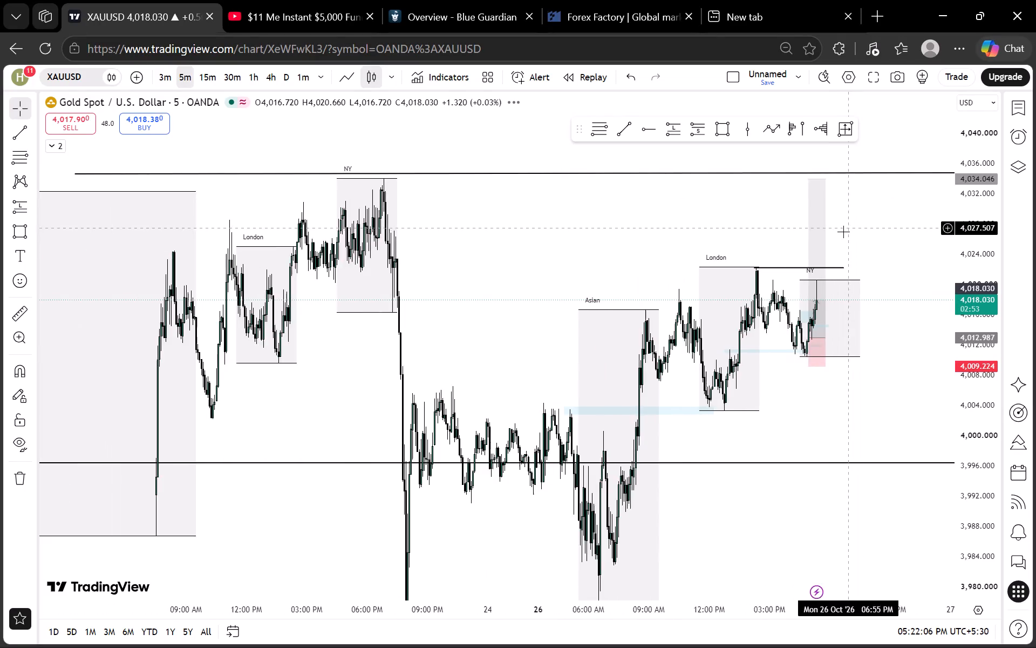
scroll(859, 221, "up", 4)
left_click(205, 66)
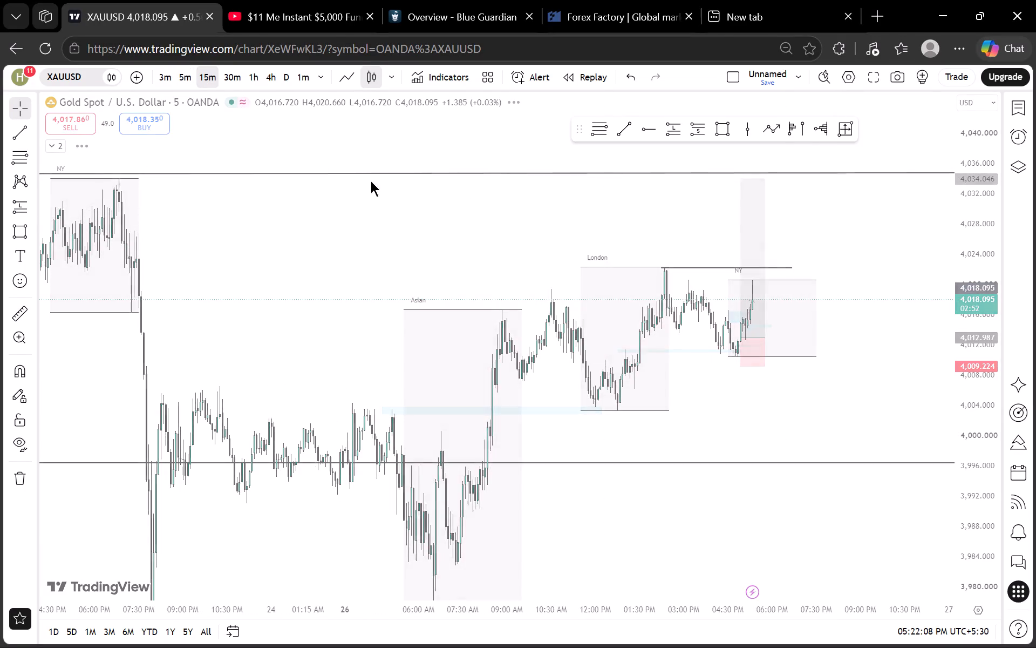
scroll(492, 249, "up", 5)
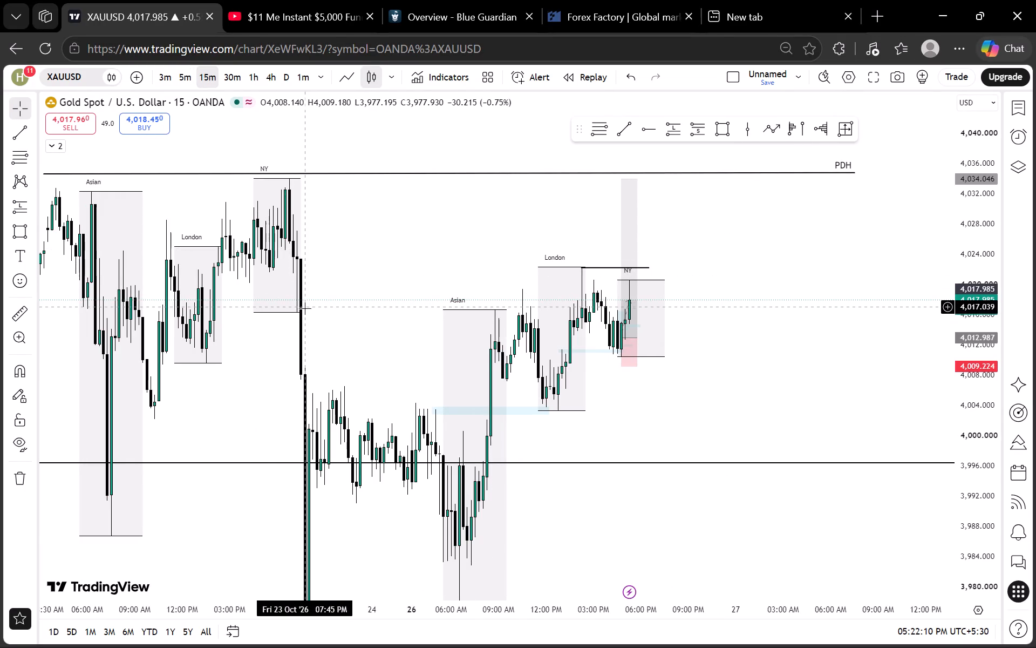
scroll(504, 267, "up", 1)
scroll(959, 292, "down", 5)
scroll(959, 296, "up", 5)
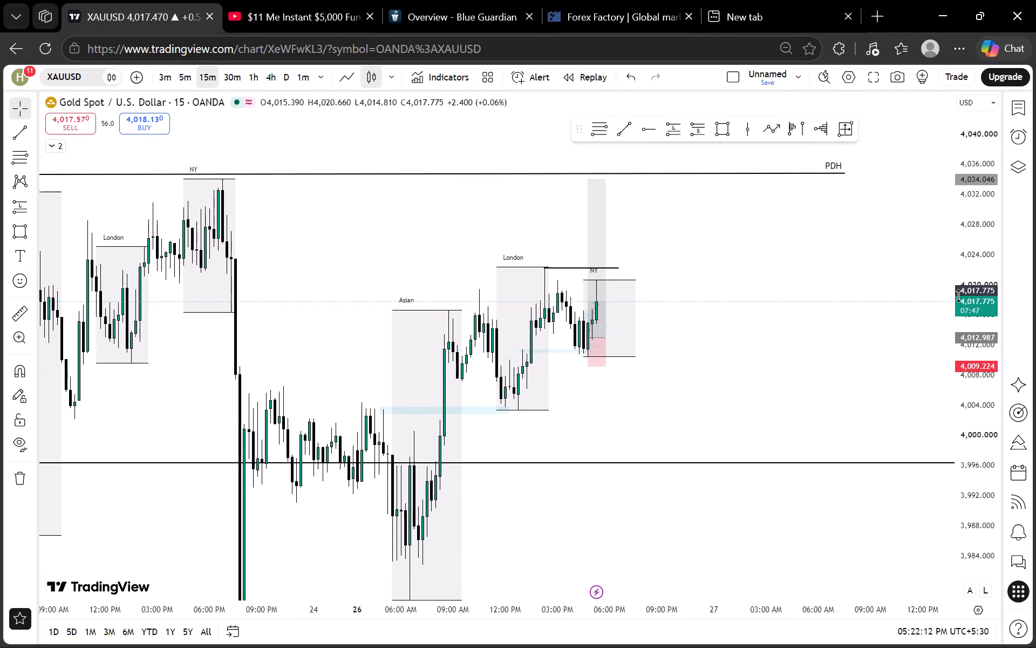
scroll(959, 296, "up", 6)
left_click_drag(659, 235, 733, 235)
scroll(961, 271, "down", 10)
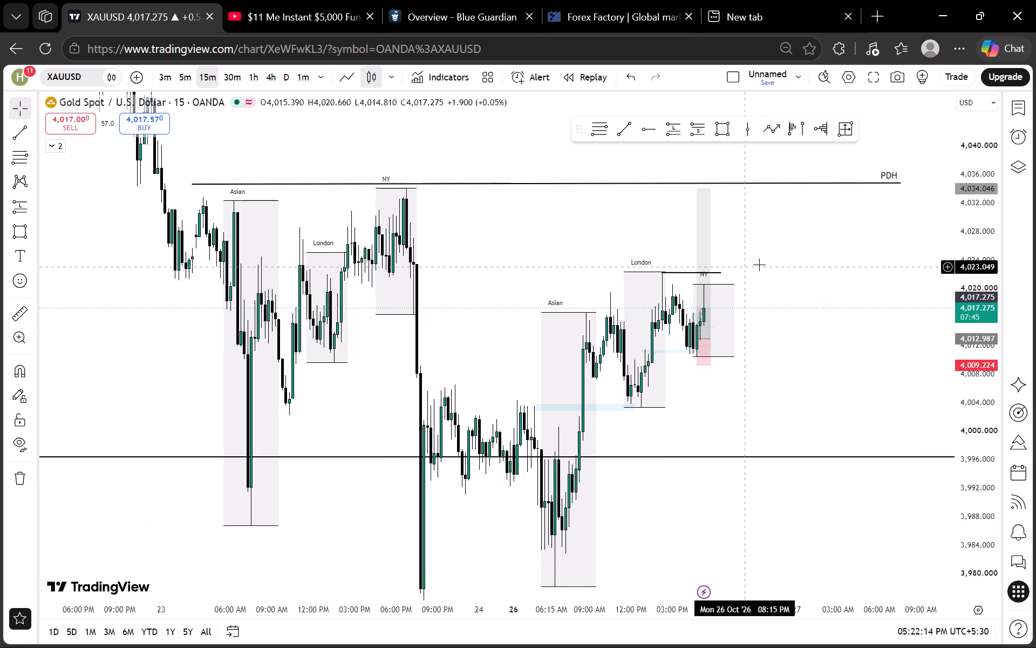
scroll(755, 262, "up", 3)
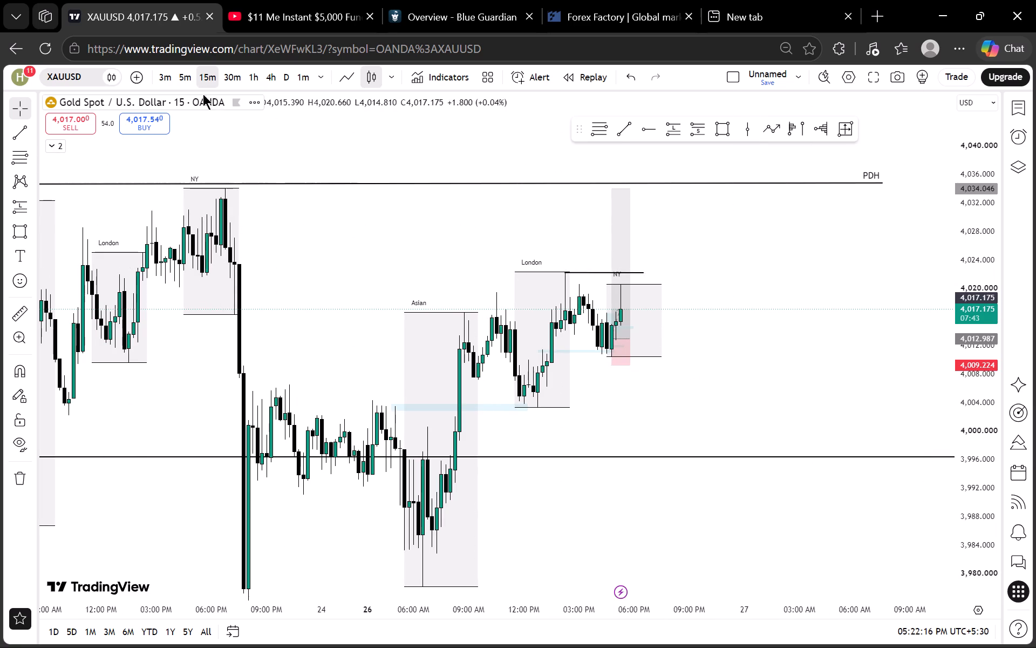
left_click(186, 81)
scroll(551, 227, "down", 3)
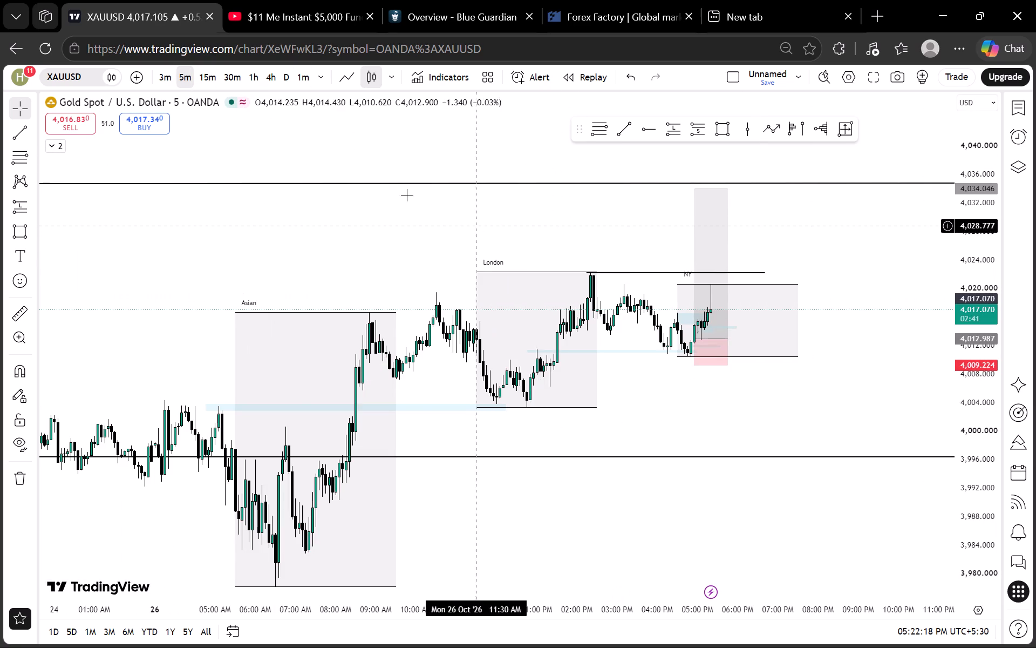
On the 3-minute chart, extend the thin blue zone just above the long entry down to about 4,012.4 and forward to about 6:27 PM.
left_click(163, 75)
scroll(553, 292, "down", 4)
left_click_drag(591, 246, 587, 245)
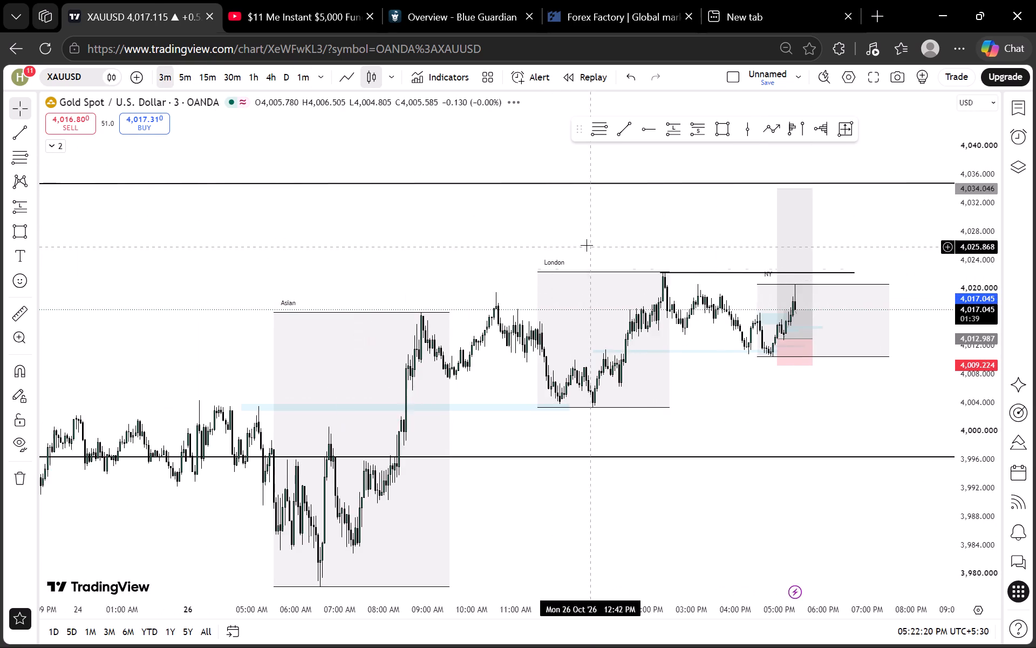
left_click_drag(587, 245, 285, 250)
scroll(1008, 370, "up", 20)
scroll(1008, 370, "up", 9)
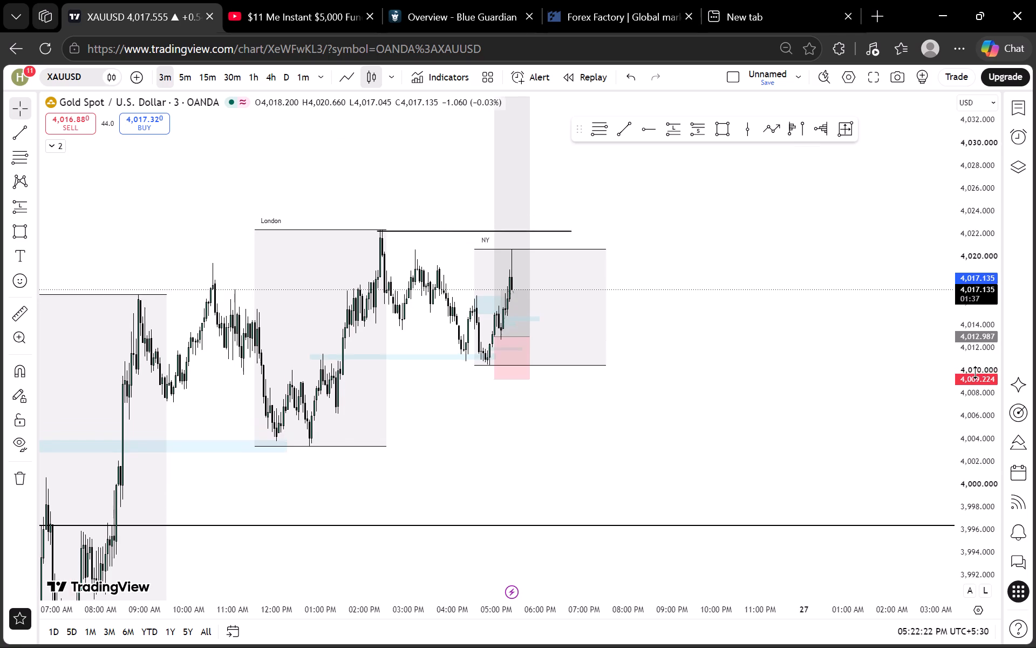
scroll(976, 373, "up", 20)
scroll(976, 373, "up", 2)
left_click_drag(441, 369, 875, 433)
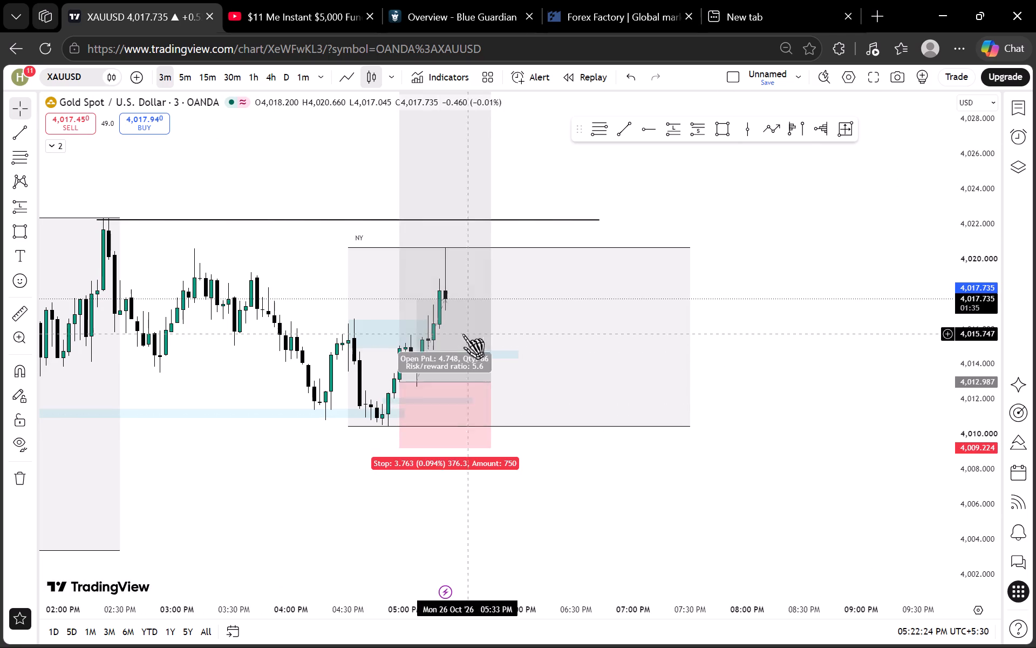
left_click_drag(469, 360, 470, 393)
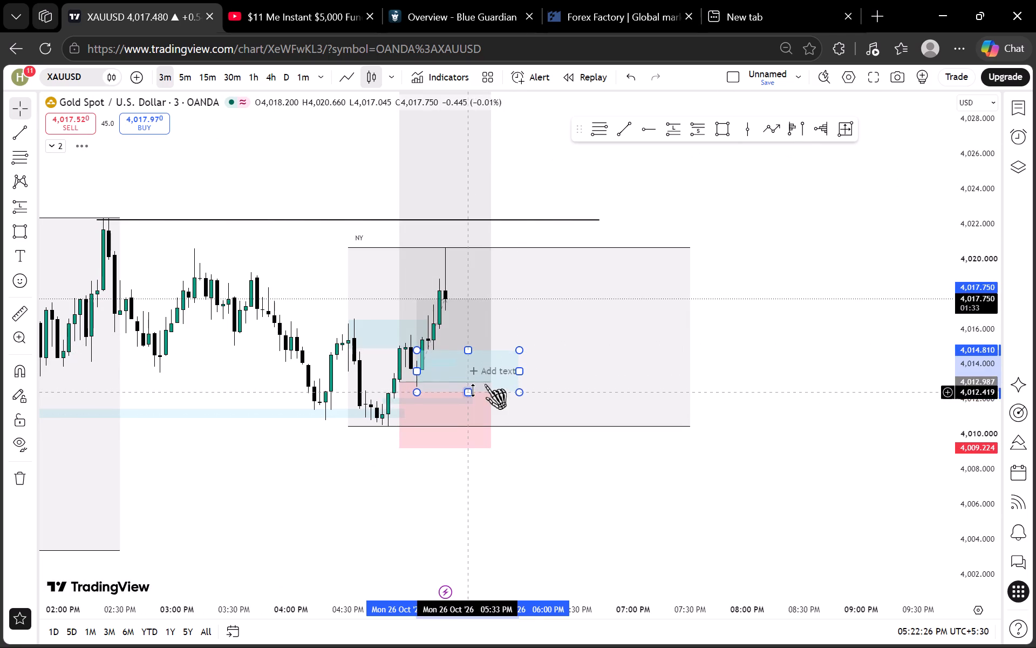
left_click_drag(520, 371, 573, 368)
left_click(820, 302)
Examine the enlarged blue zone and current NY price against the London high on the 3-minute and 5-minute timeframes.
scroll(928, 322, "down", 6)
scroll(972, 307, "down", 5)
scroll(1006, 319, "up", 6)
scroll(993, 311, "down", 8)
scroll(950, 328, "up", 5)
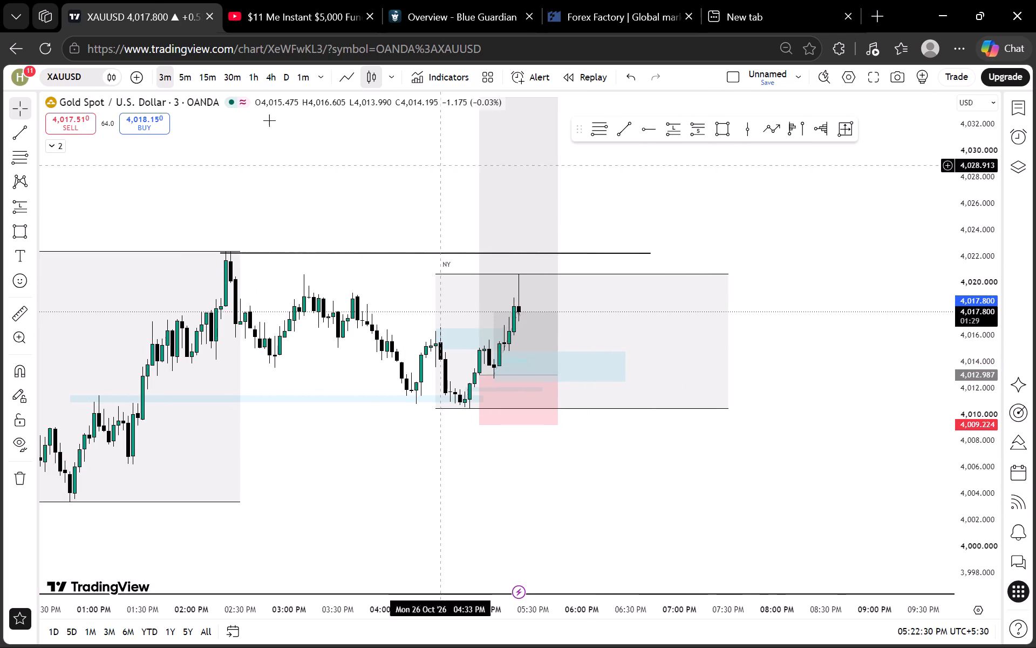
left_click(180, 71)
scroll(575, 186, "up", 3)
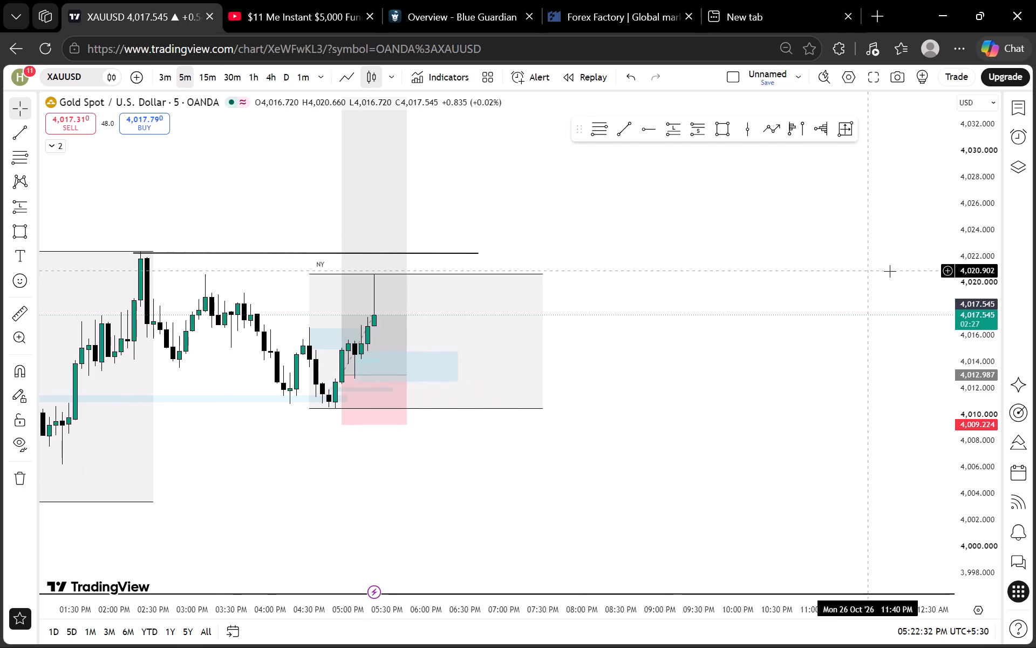
scroll(983, 291, "up", 5)
scroll(886, 251, "down", 4)
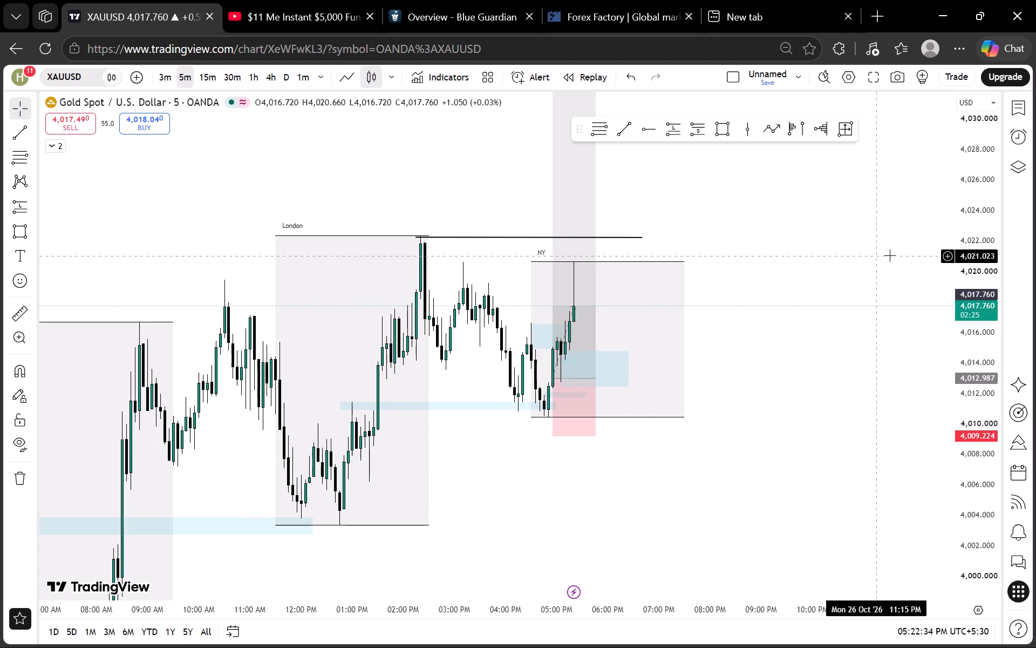
scroll(978, 268, "up", 1)
scroll(987, 254, "down", 7)
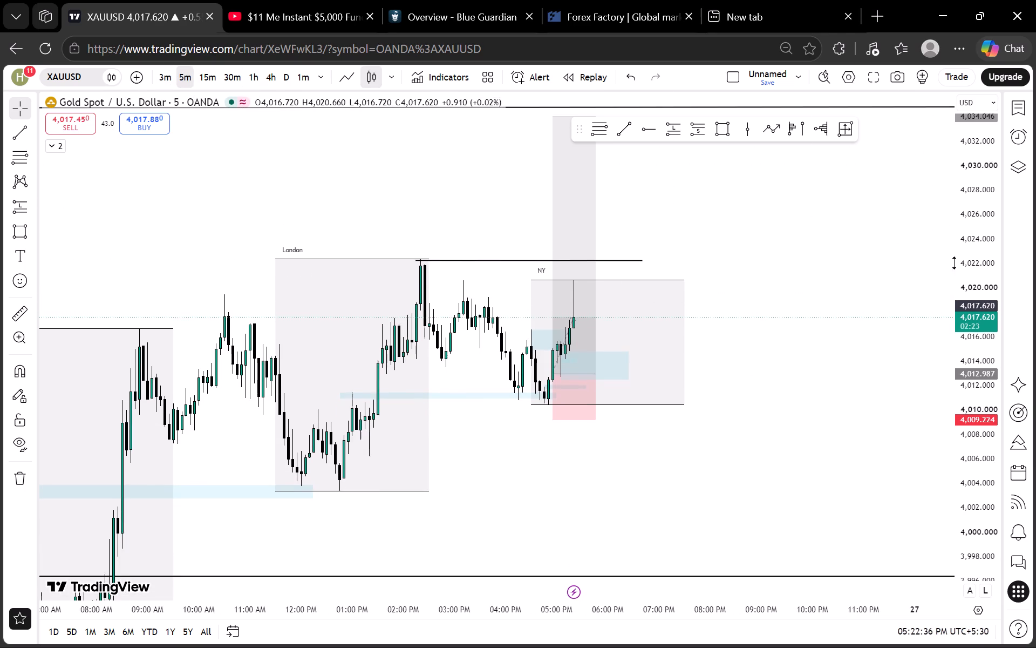
scroll(955, 263, "down", 3)
Switch gold to the 1-hour timeframe and examine the session ranges between the PDH and PDL+ PWL lines.
left_click(254, 66)
scroll(625, 230, "up", 4)
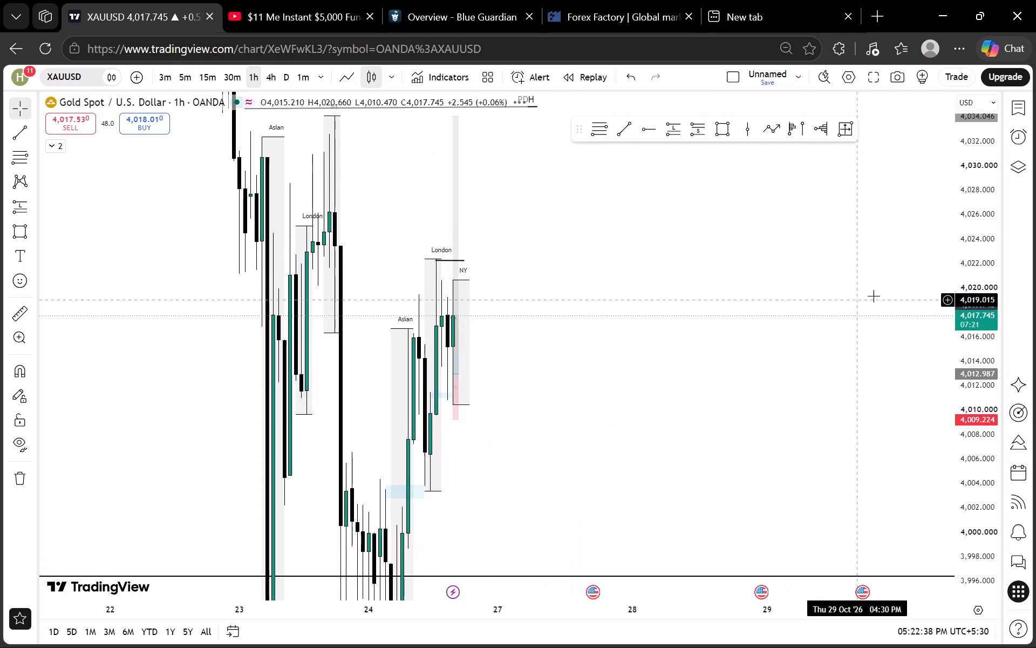
scroll(980, 285, "down", 10)
scroll(773, 315, "up", 4)
left_click_drag(504, 347, 636, 347)
scroll(625, 349, "up", 3)
left_click_drag(504, 364, 759, 354)
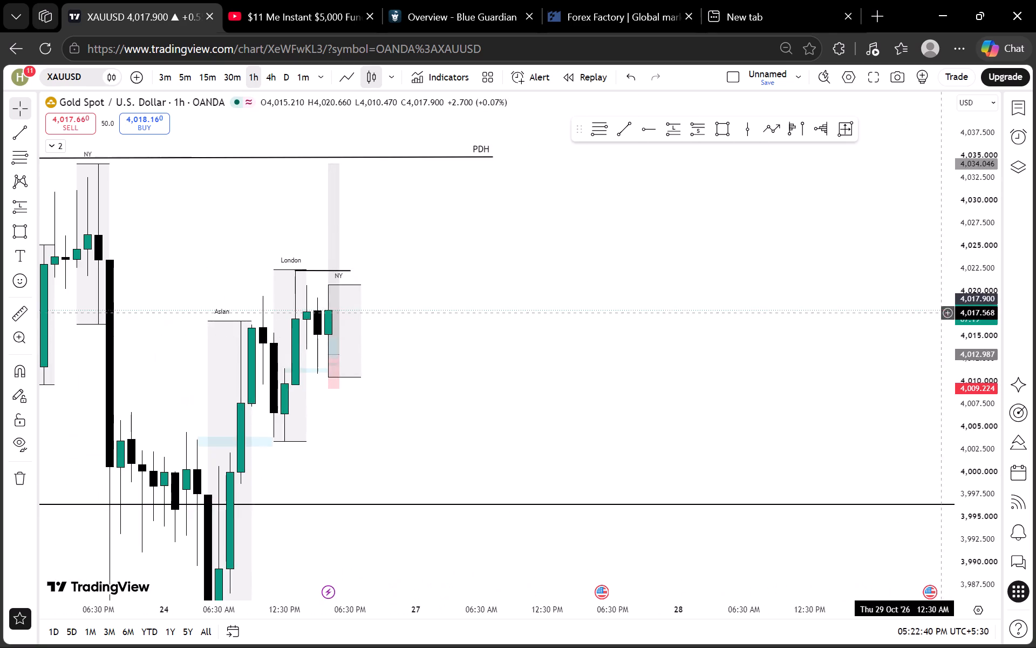
scroll(986, 301, "down", 16)
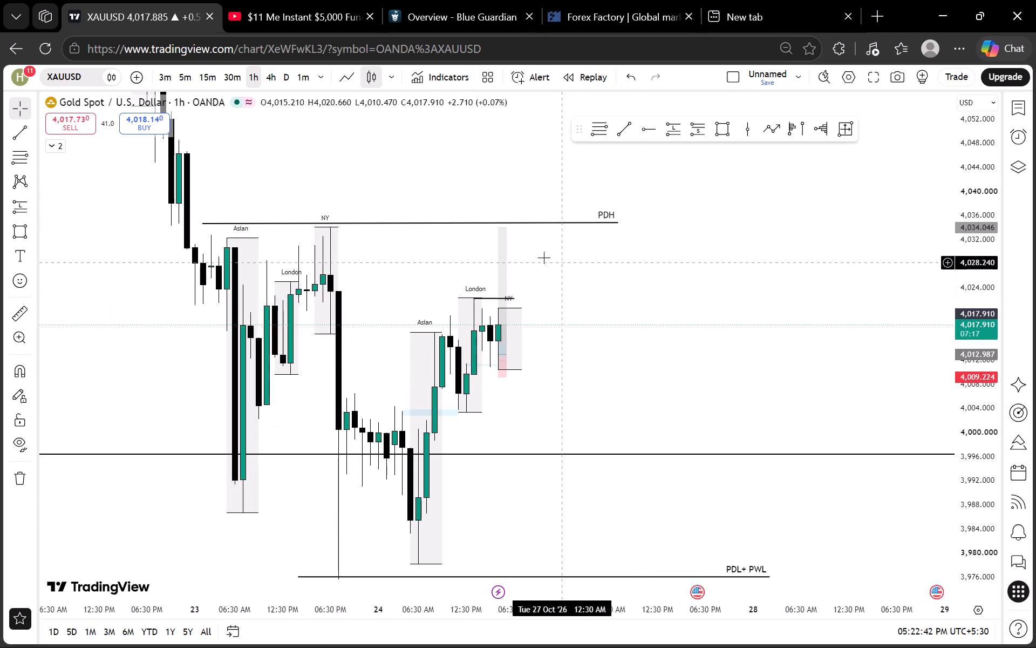
scroll(636, 275, "up", 2)
left_click_drag(549, 289, 640, 291)
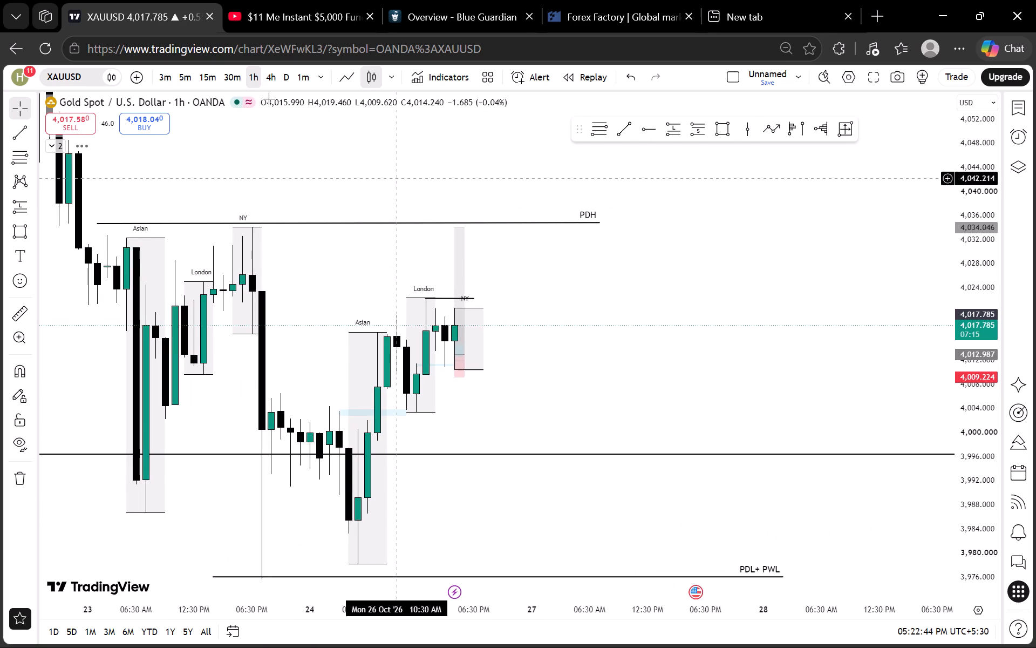
Examine the NY session candles against the London high and PDH, alternating between the 15-minute and 5-minute timeframes.
left_click(203, 72)
scroll(353, 172, "down", 5)
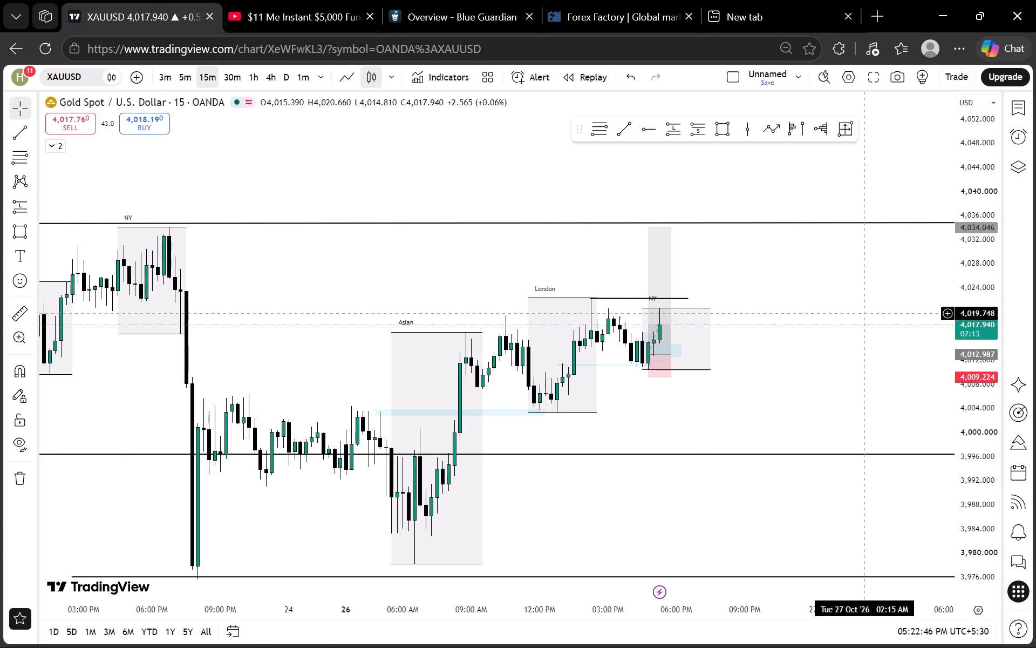
scroll(983, 330, "up", 18)
left_click_drag(827, 225, 689, 293)
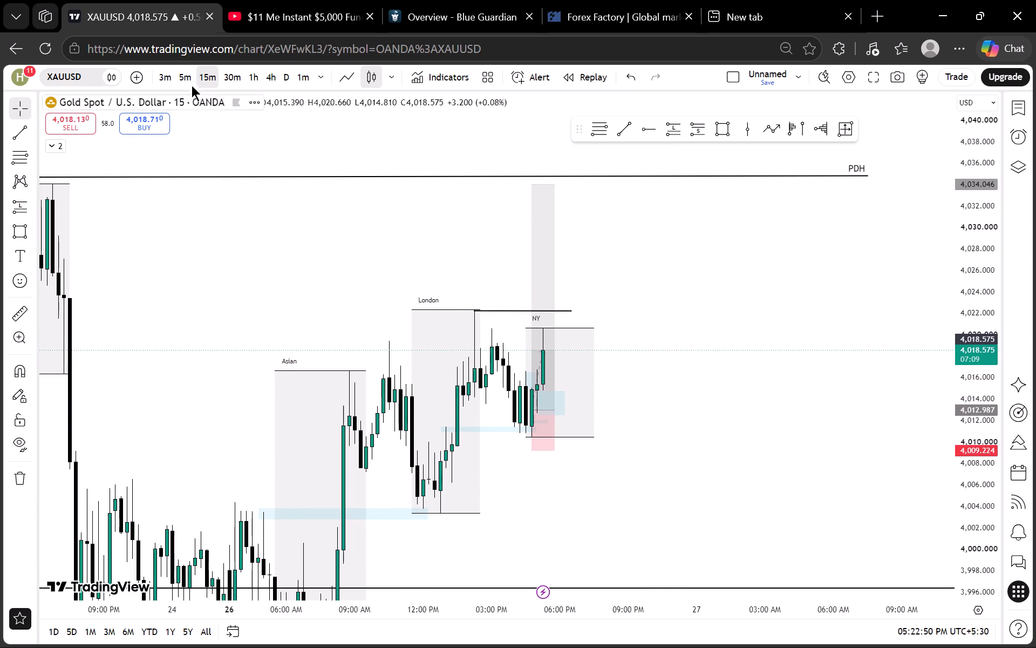
left_click(180, 73)
scroll(356, 201, "down", 3)
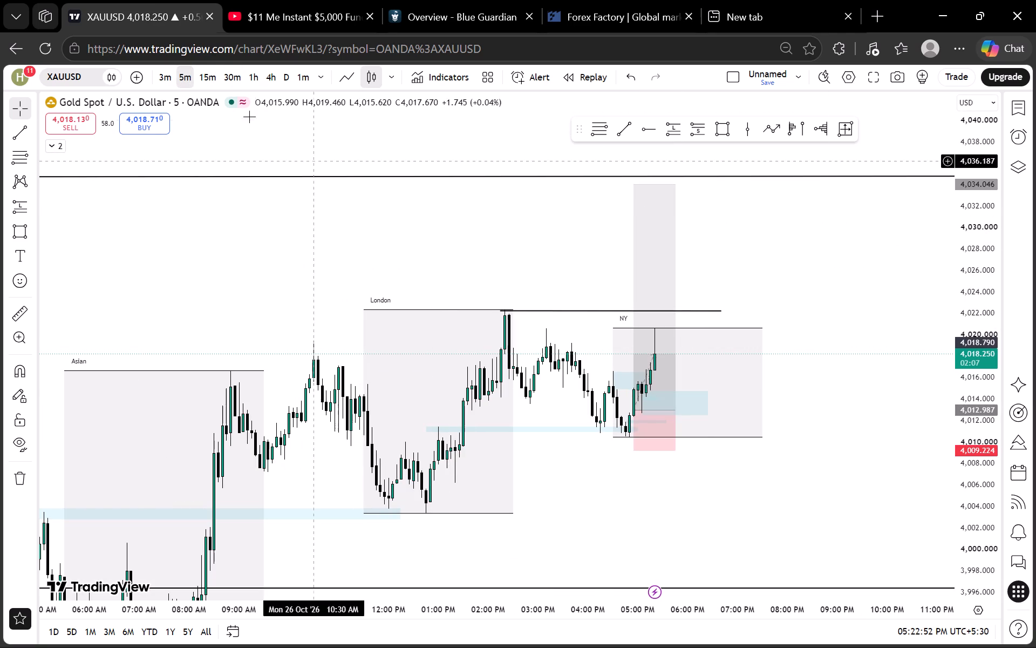
left_click(203, 73)
scroll(1009, 337, "up", 8)
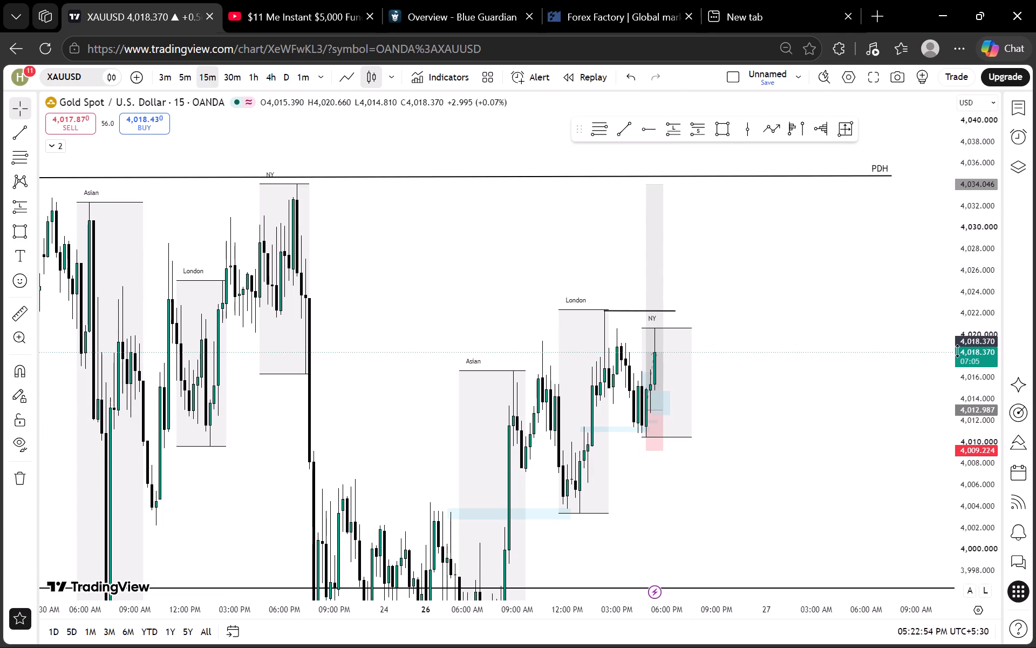
scroll(958, 351, "up", 16)
scroll(984, 311, "down", 9)
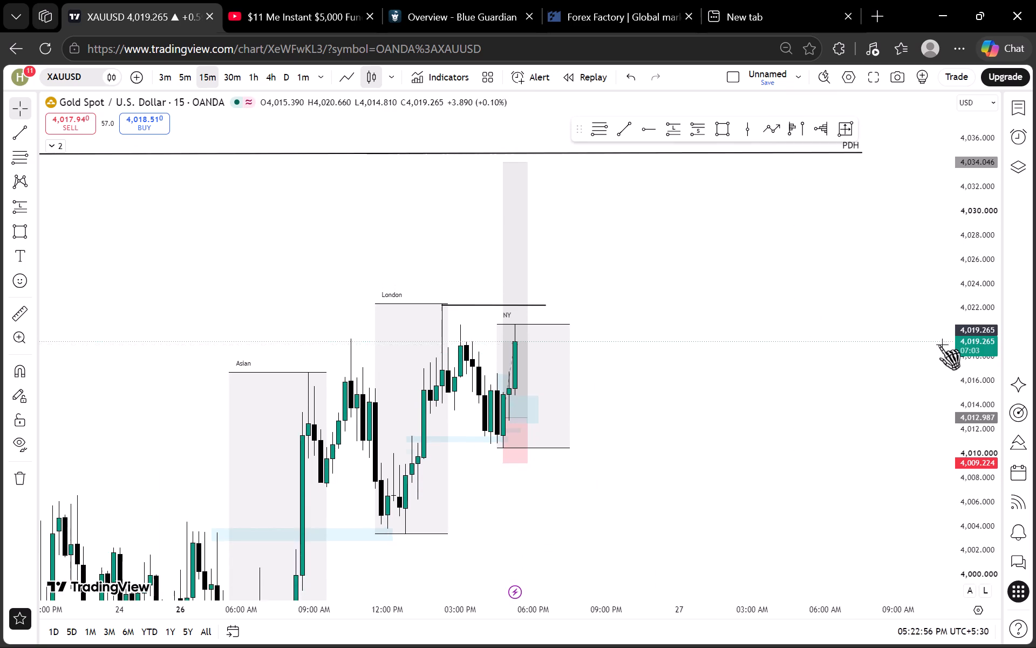
scroll(938, 345, "down", 4)
Switch gold back to the 5-minute timeframe and examine the long position against the Asian, London and NY ranges.
left_click(180, 78)
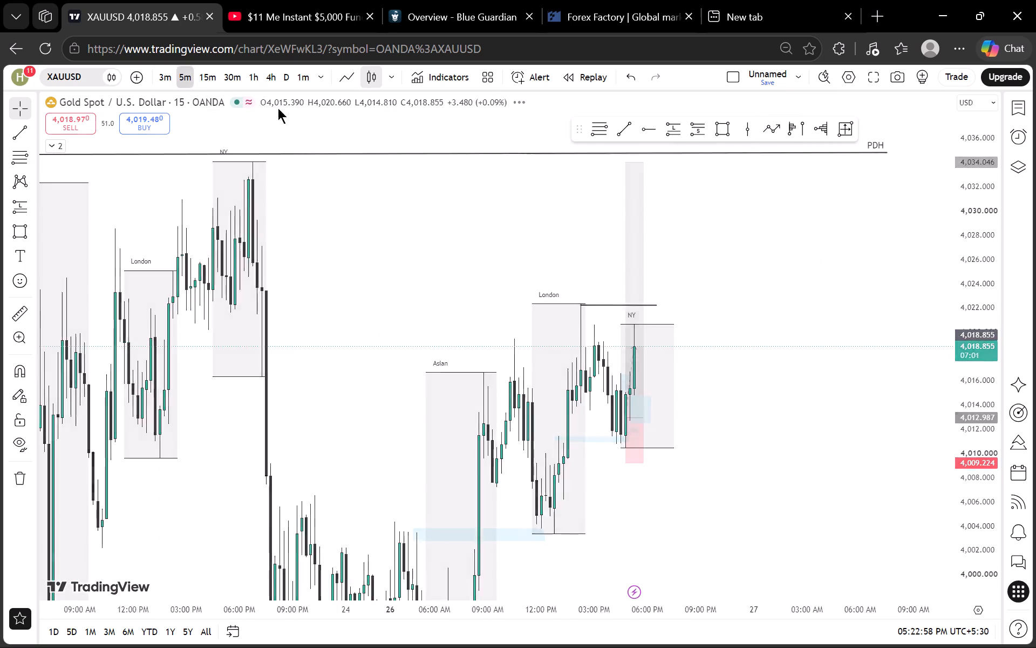
scroll(472, 213, "down", 2)
left_click_drag(501, 224, 416, 226)
scroll(411, 226, "down", 3)
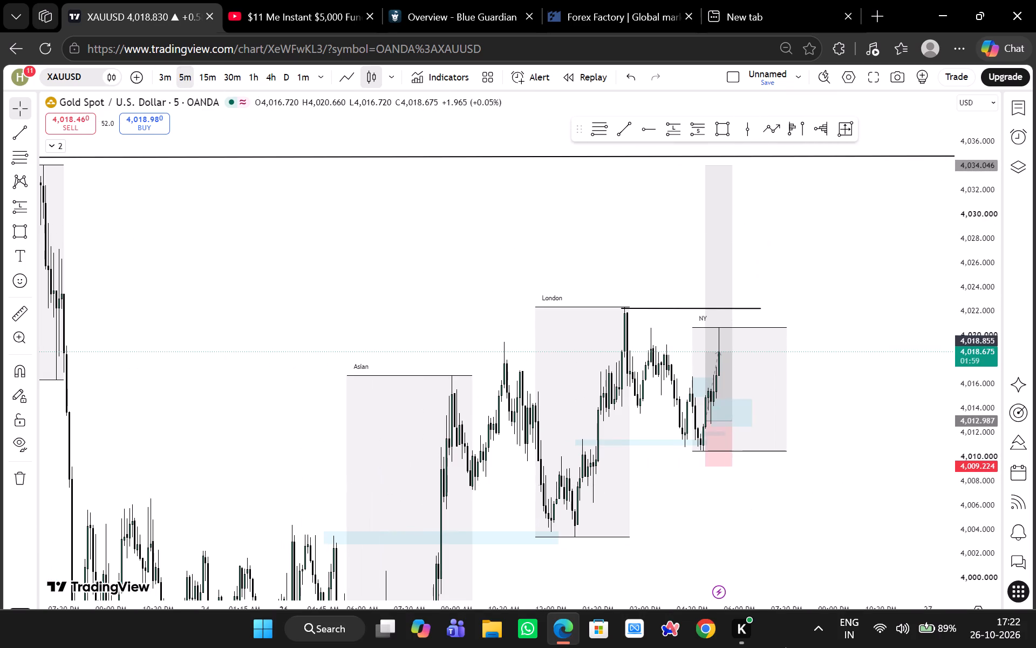
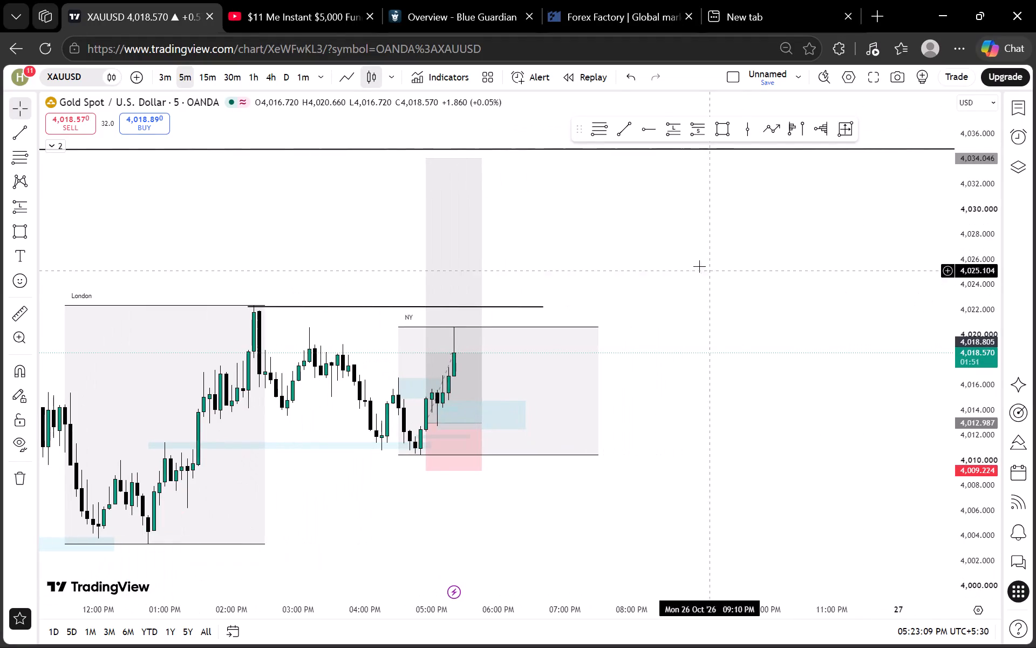
Unlock the gold long position, extend its right edge to 06:15 PM on 26 Oct, and lock it again.
left_click(480, 198)
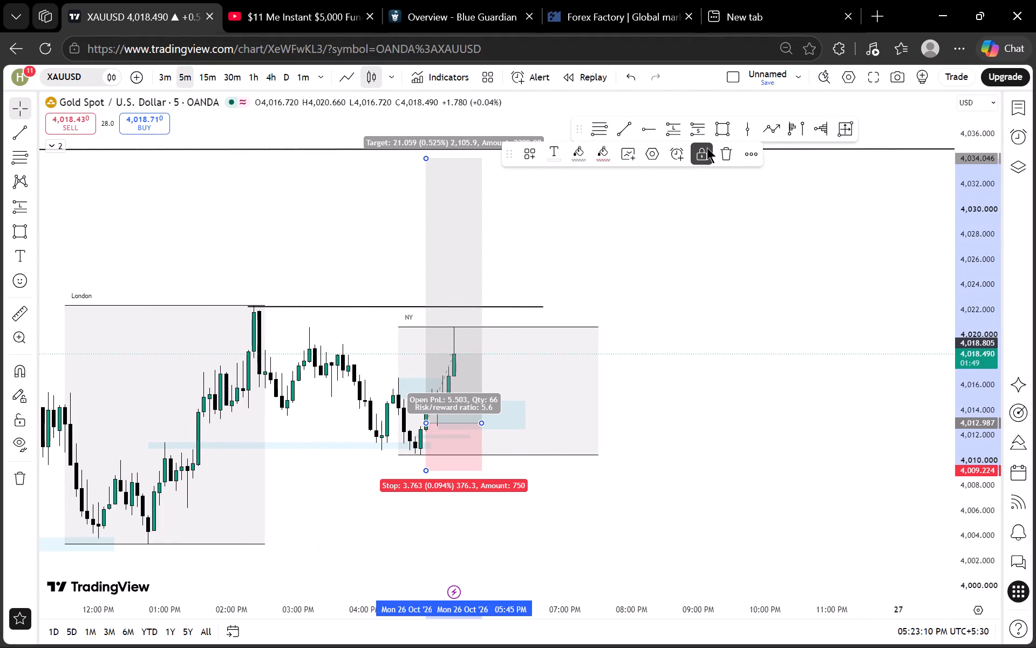
left_click(707, 147)
left_click_drag(484, 422, 494, 423)
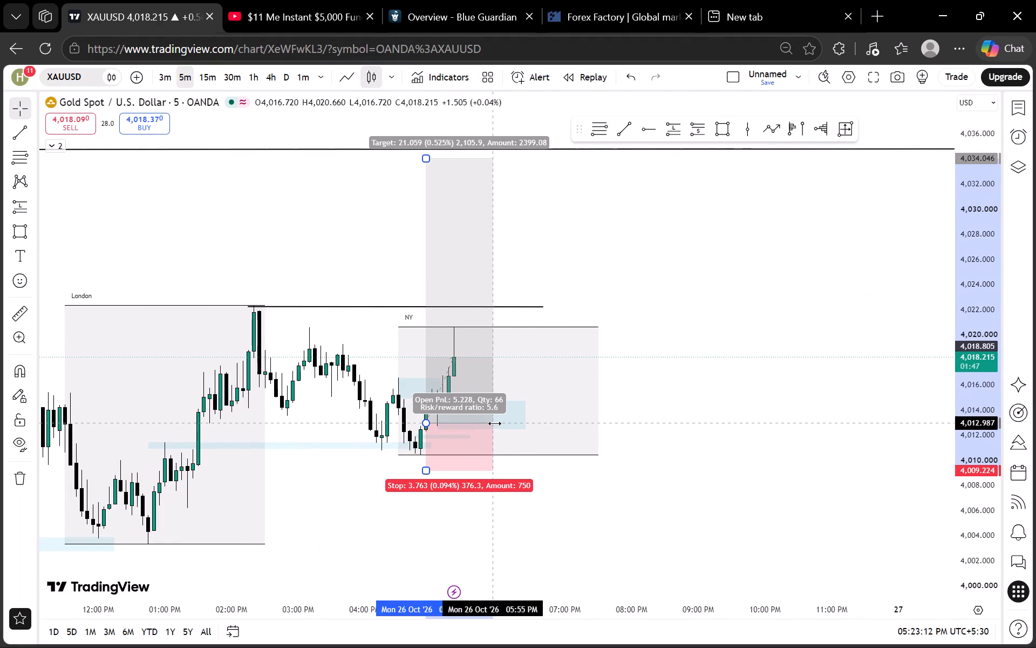
left_click_drag(494, 423, 513, 423)
left_click(695, 149)
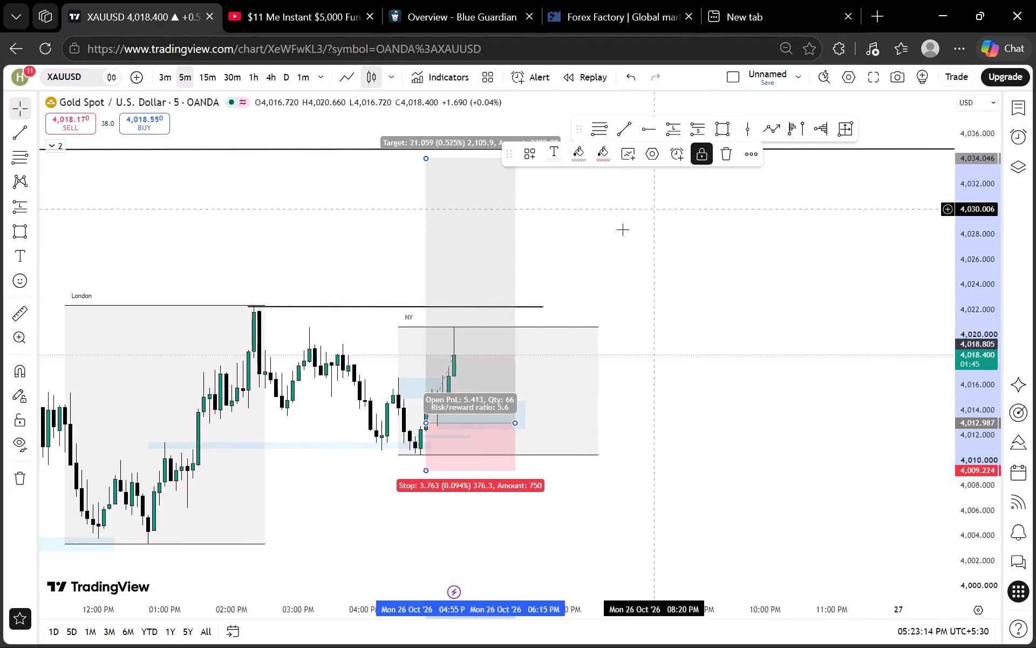
left_click(623, 230)
Draw a level trend line at about 4,026.9 from the previous NY session's final candles to the long position's right edge.
left_click_drag(586, 242, 684, 253)
scroll(987, 299, "down", 15)
scroll(304, 296, "down", 4)
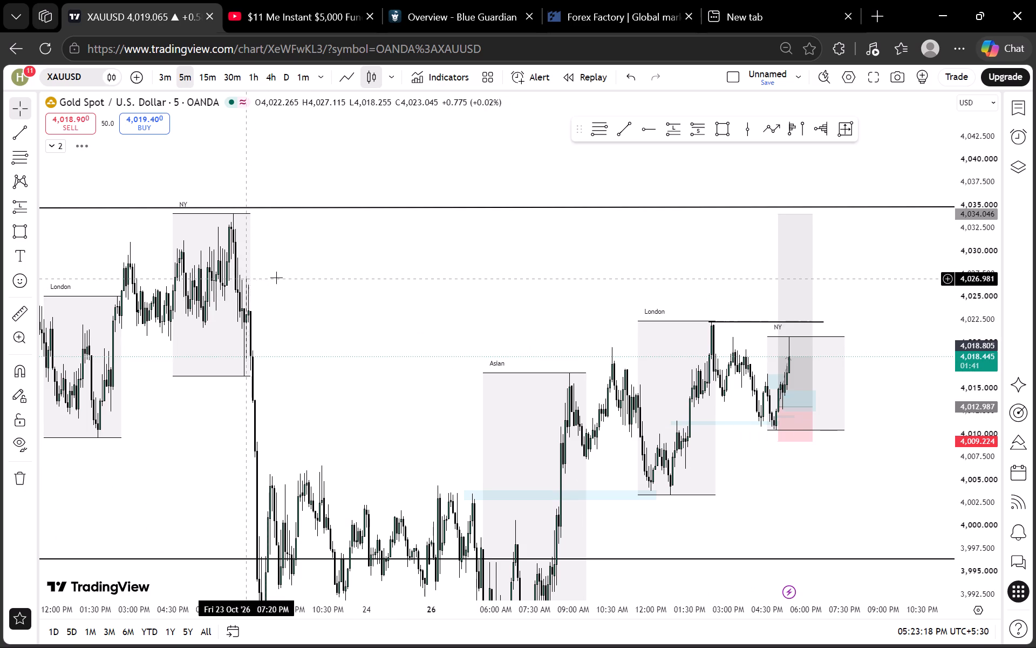
left_click_drag(311, 277, 449, 274)
left_click(628, 128)
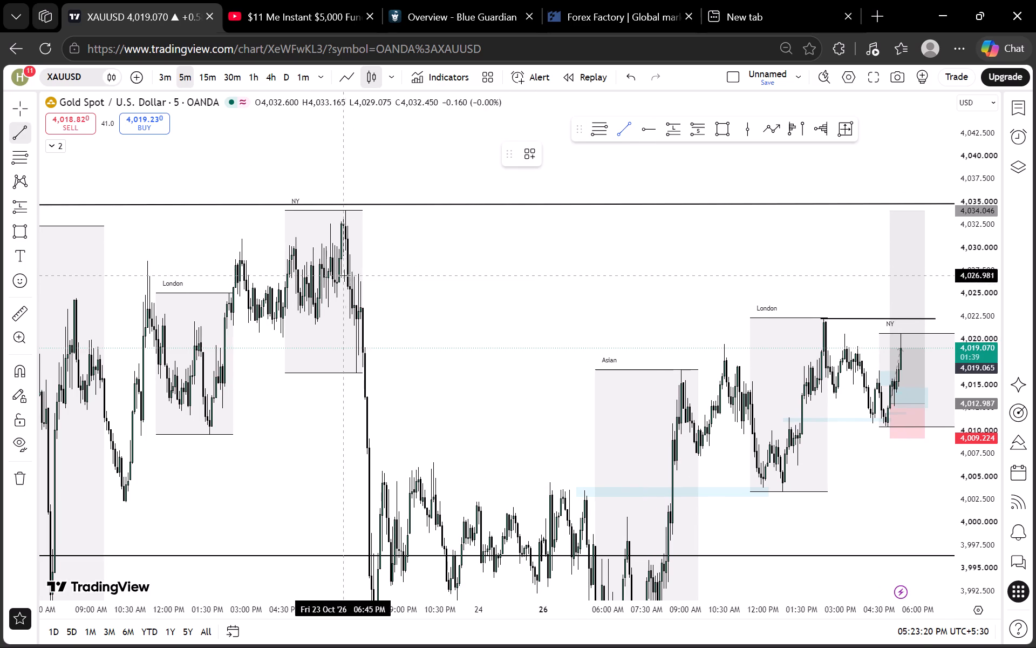
left_click(356, 276)
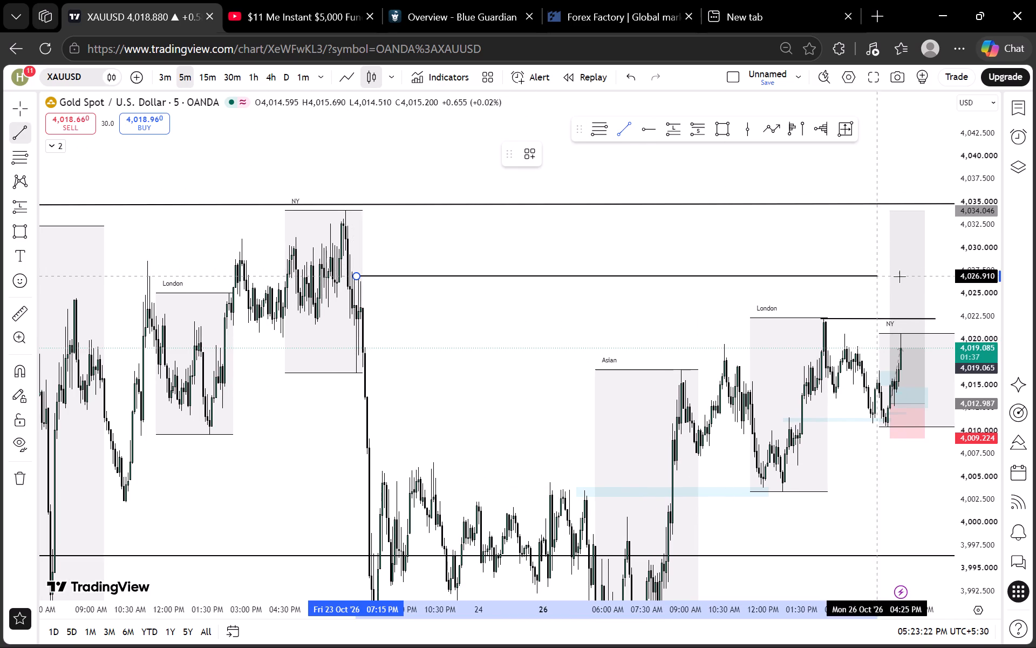
left_click(923, 276)
left_click(673, 208)
Switch gold to the 15-minute timeframe and examine the new level between the London high and PDH.
scroll(655, 245, "up", 2)
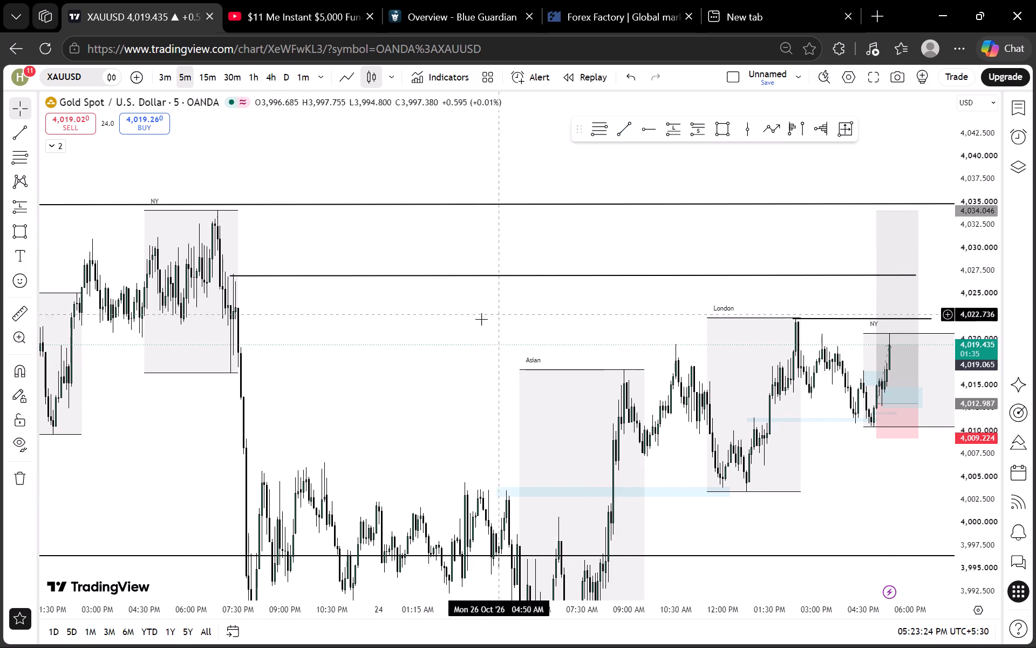
scroll(392, 330, "up", 2)
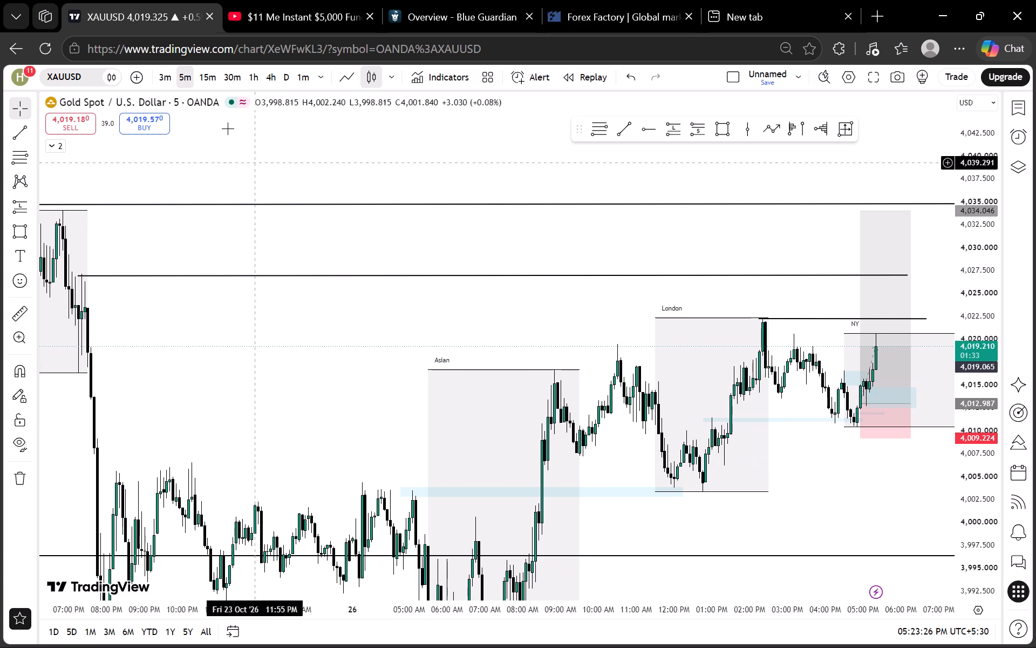
left_click(206, 68)
scroll(461, 295, "up", 4)
left_click_drag(530, 315, 526, 313)
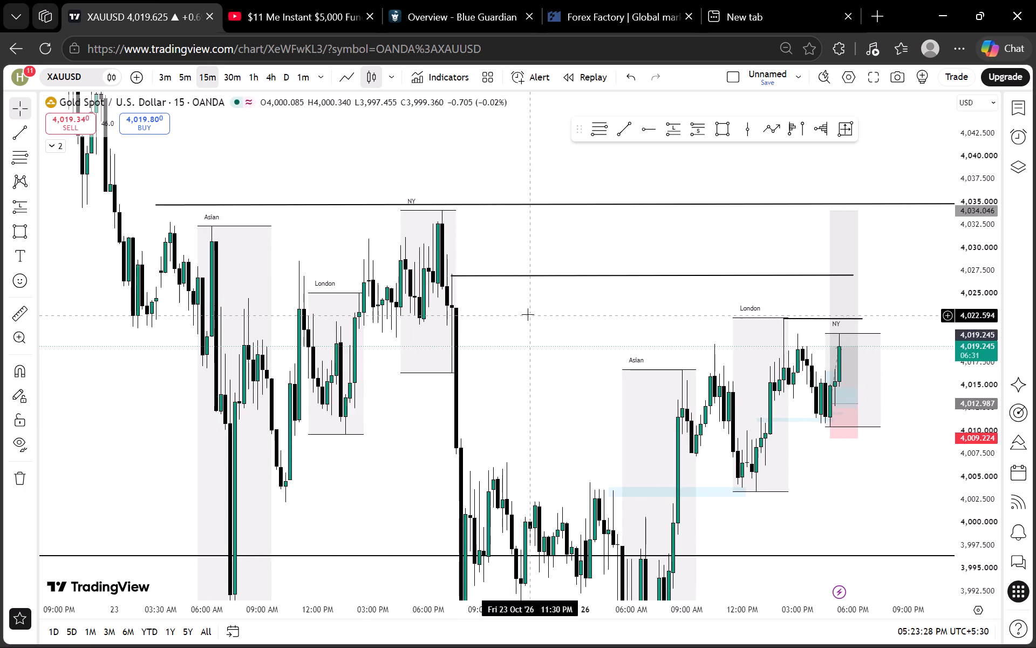
left_click_drag(526, 313, 451, 309)
left_click_drag(472, 302, 331, 297)
scroll(331, 297, "up", 1)
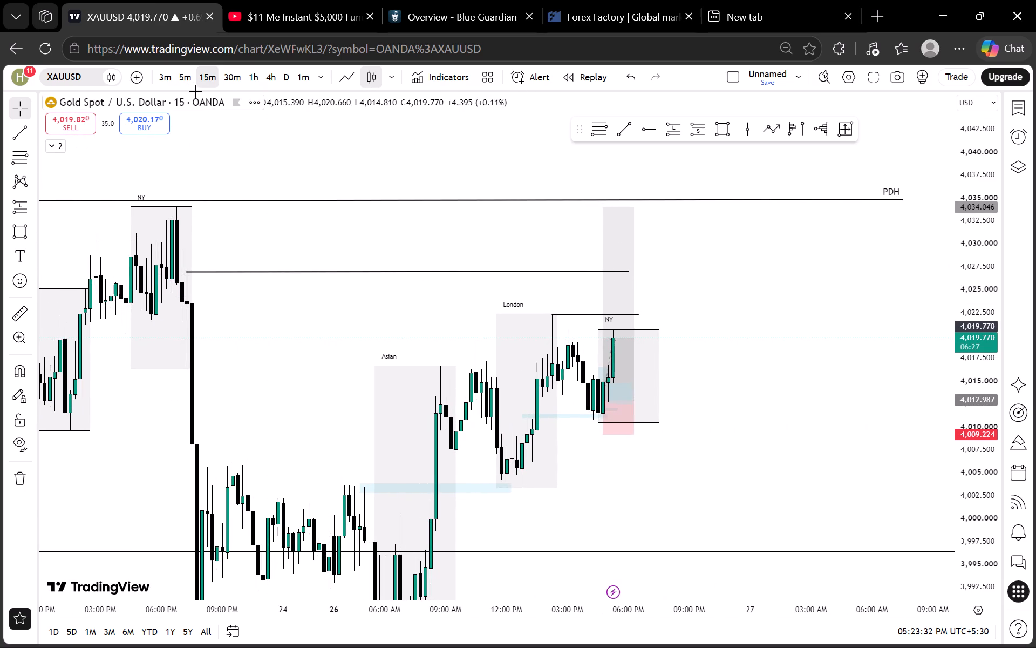
Switch gold back to the 5-minute timeframe and examine the NY candles and long position against the levels above.
left_click(183, 75)
scroll(438, 246, "down", 4)
left_click_drag(516, 206, 399, 224)
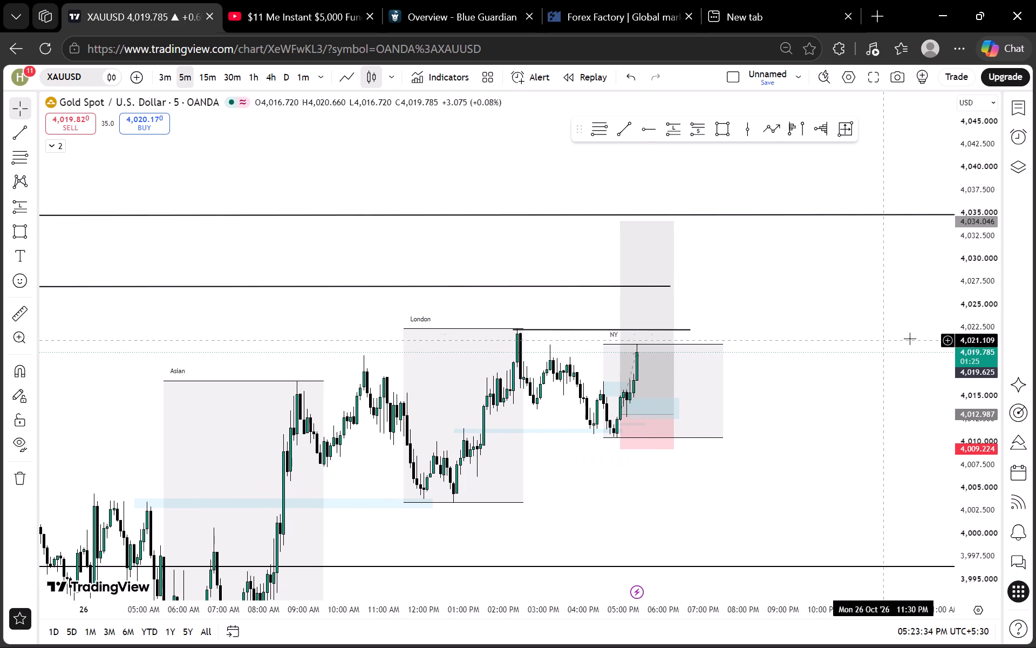
scroll(965, 328, "up", 12)
scroll(916, 314, "down", 3)
left_click_drag(903, 306, 766, 342)
scroll(763, 342, "up", 5)
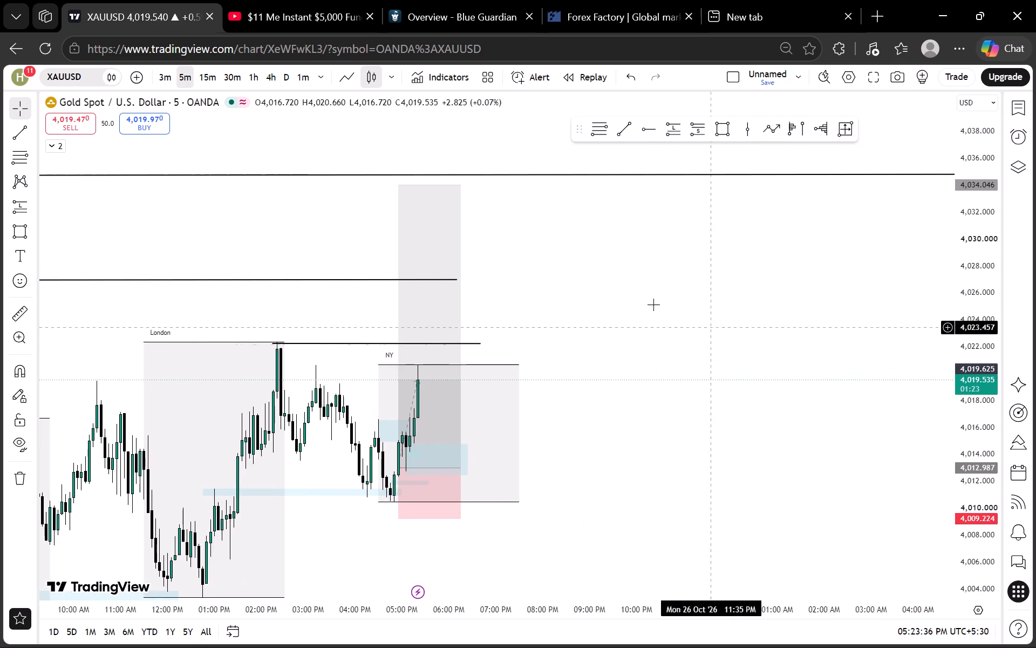
left_click_drag(653, 305, 734, 283)
scroll(971, 326, "down", 6)
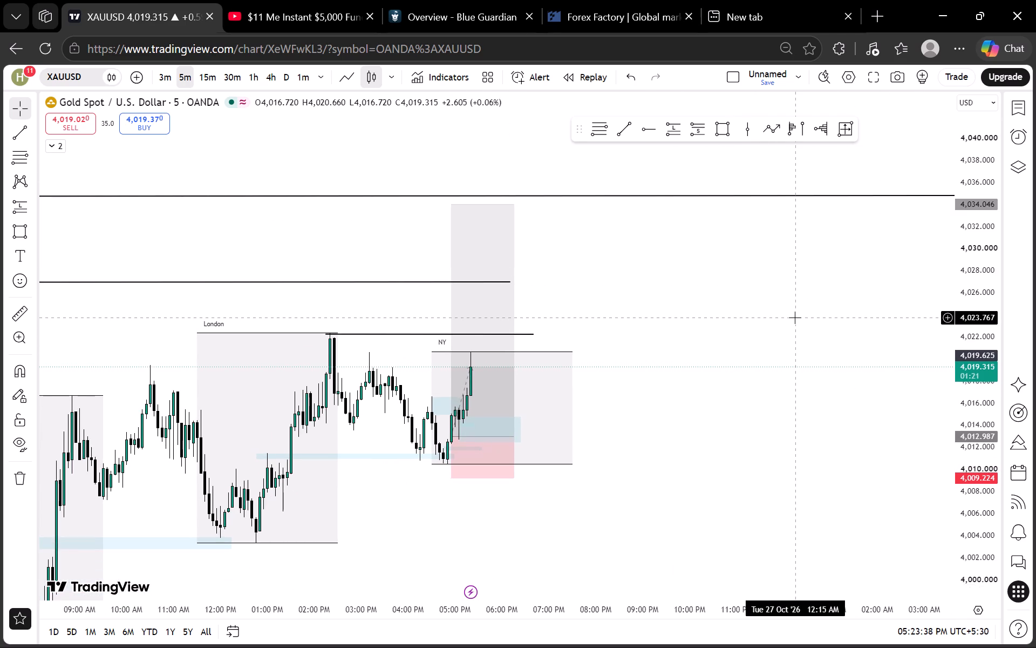
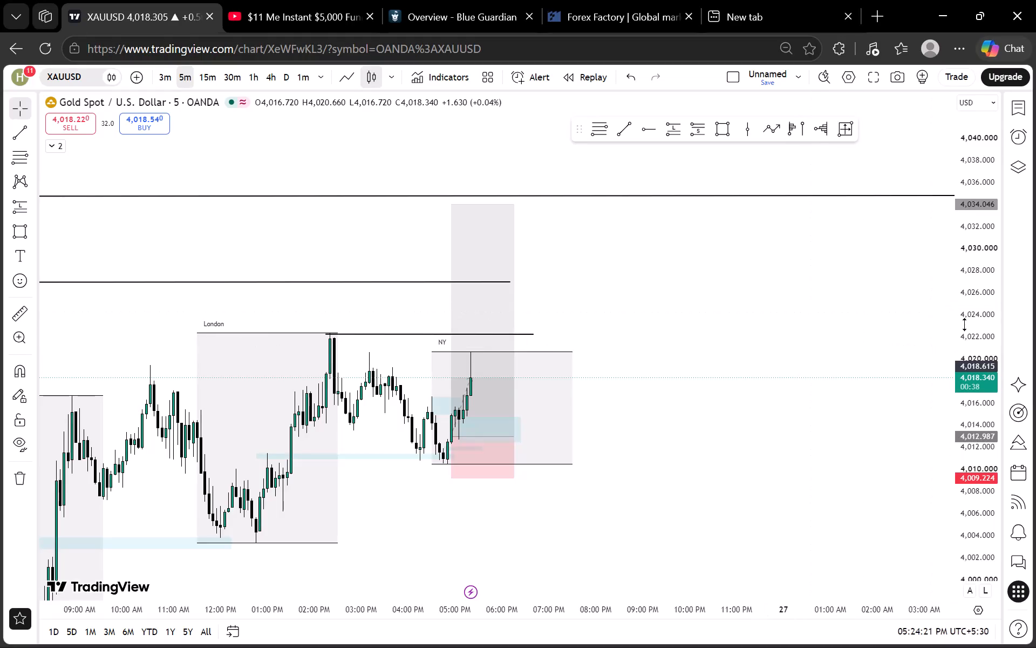
Switch gold to the 3-minute timeframe and examine the NY candles against the London high and the levels above.
scroll(960, 354, "up", 12)
left_click_drag(586, 359, 732, 321)
left_click_drag(512, 282, 585, 282)
left_click(158, 69)
scroll(385, 191, "down", 3)
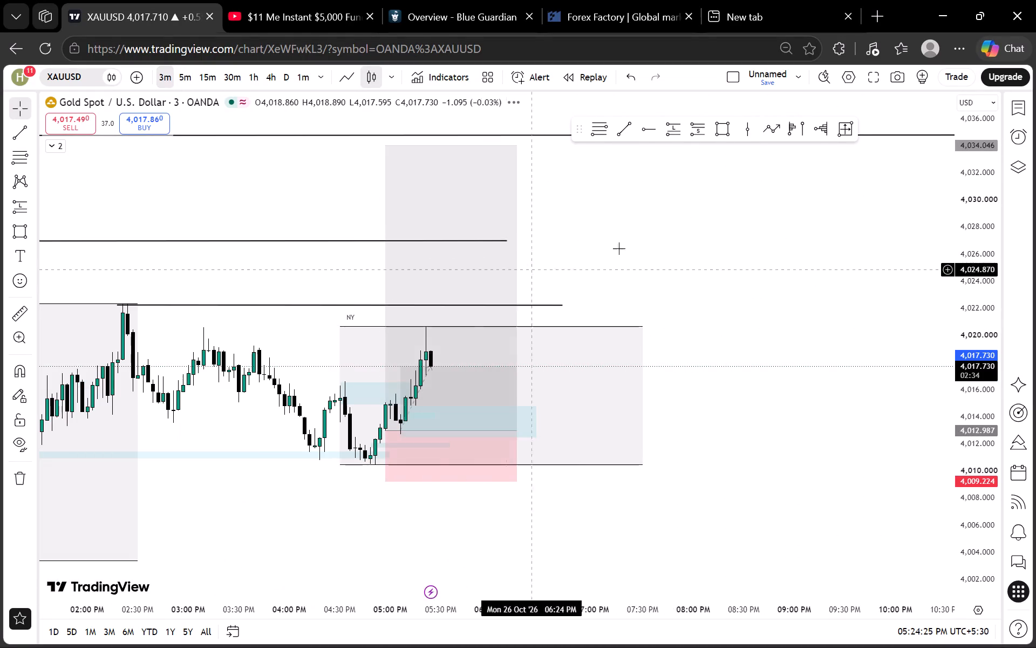
left_click_drag(663, 233, 570, 237)
scroll(933, 350, "up", 3)
scroll(881, 333, "down", 5)
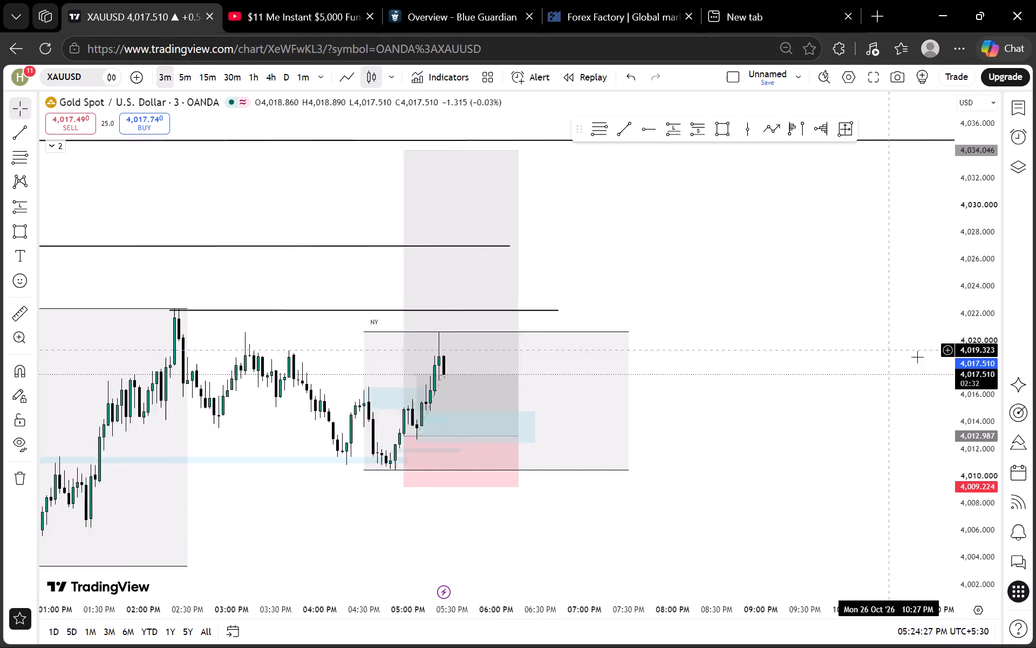
left_click_drag(905, 318, 792, 244)
scroll(970, 338, "up", 5)
scroll(970, 338, "down", 7)
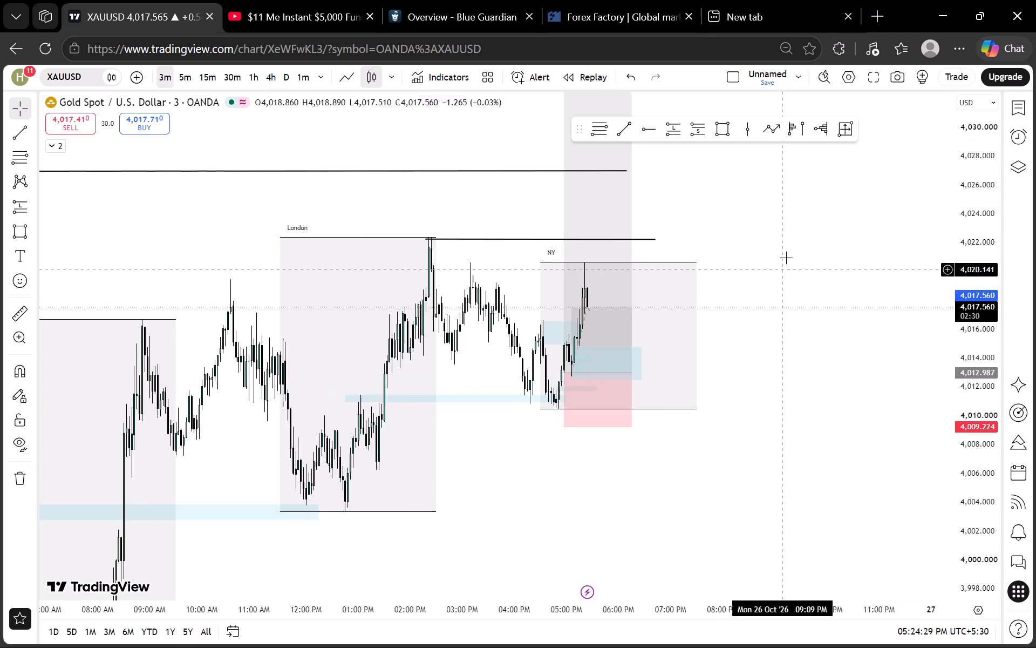
left_click_drag(793, 233, 745, 310)
scroll(737, 309, "up", 2)
scroll(694, 283, "up", 2)
Switch gold to the 1-minute timeframe and examine the NY session's push inside the long position.
left_click(304, 71)
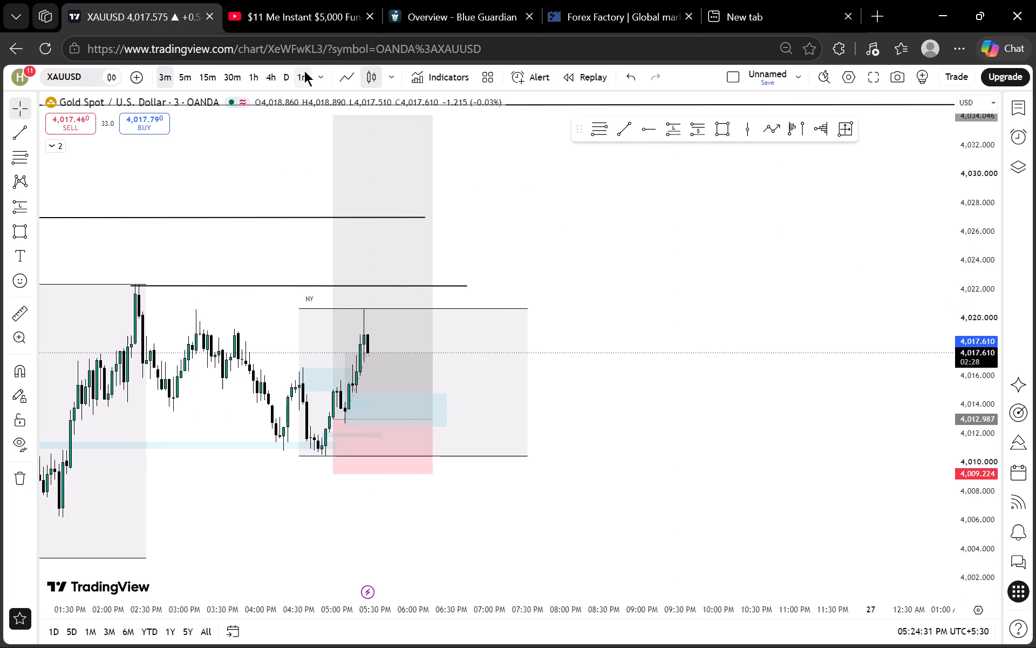
scroll(734, 326, "down", 1)
scroll(985, 349, "up", 3)
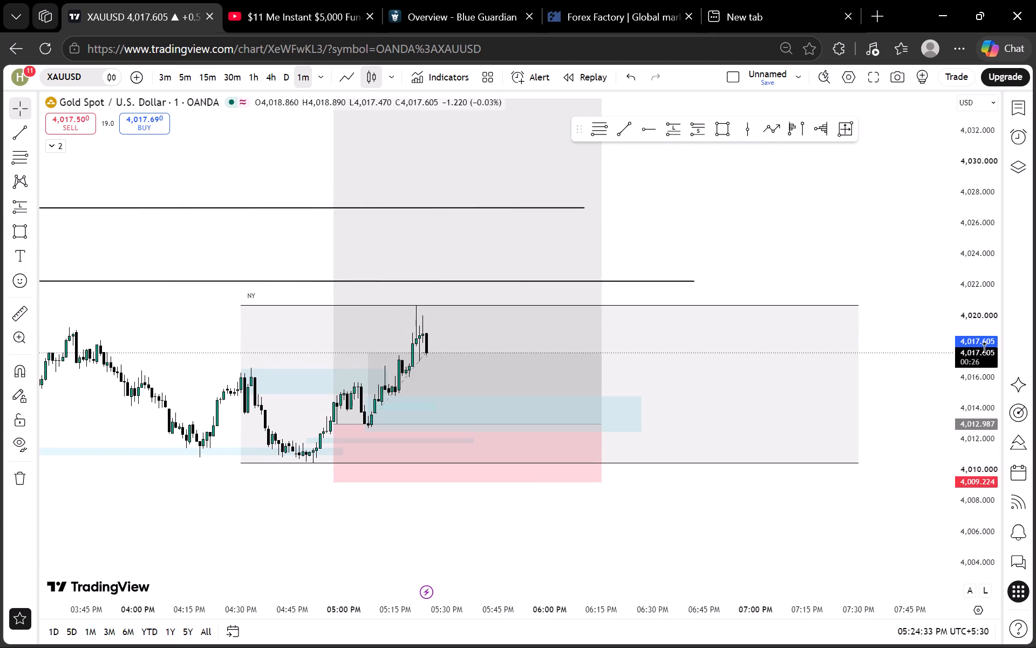
left_click_drag(718, 226, 681, 252)
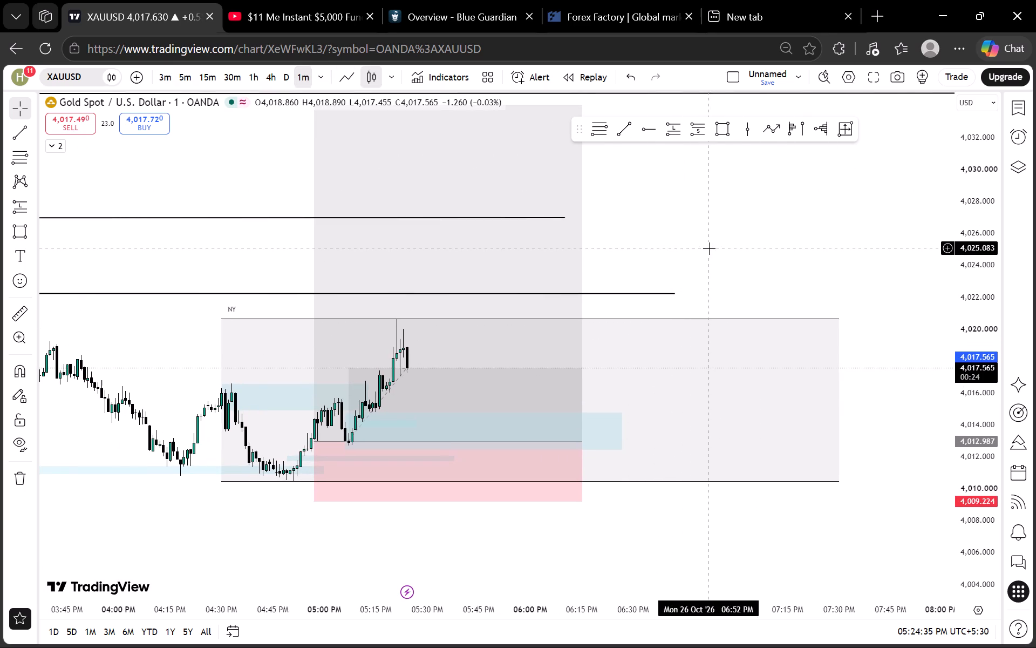
scroll(705, 243, "down", 5)
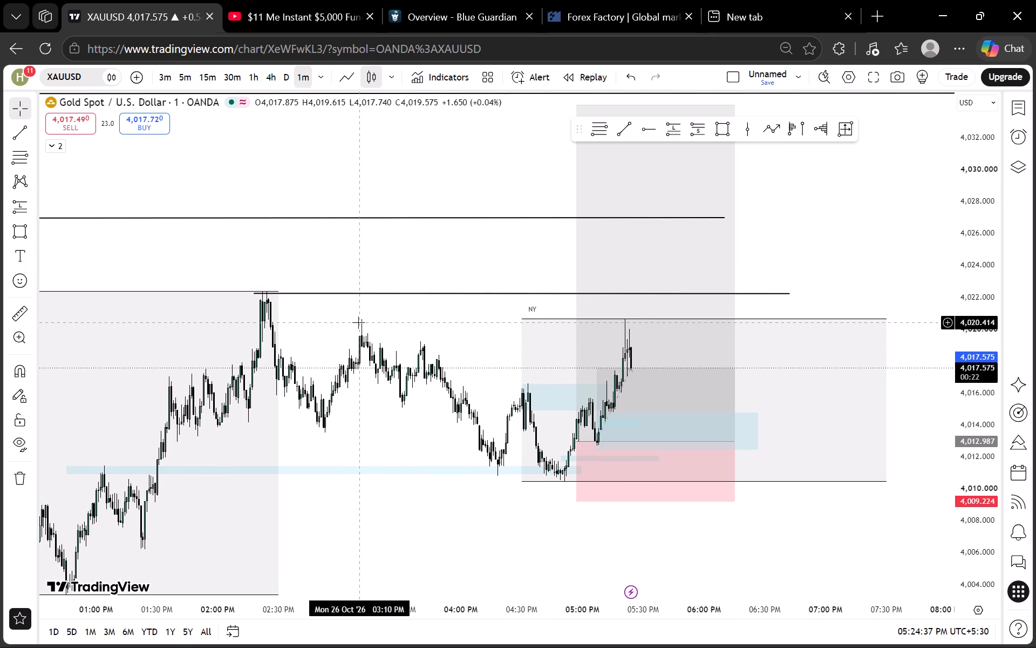
Switch gold to the 5-minute timeframe and examine the latest NY candles within the long position.
left_click(181, 79)
scroll(609, 271, "up", 5)
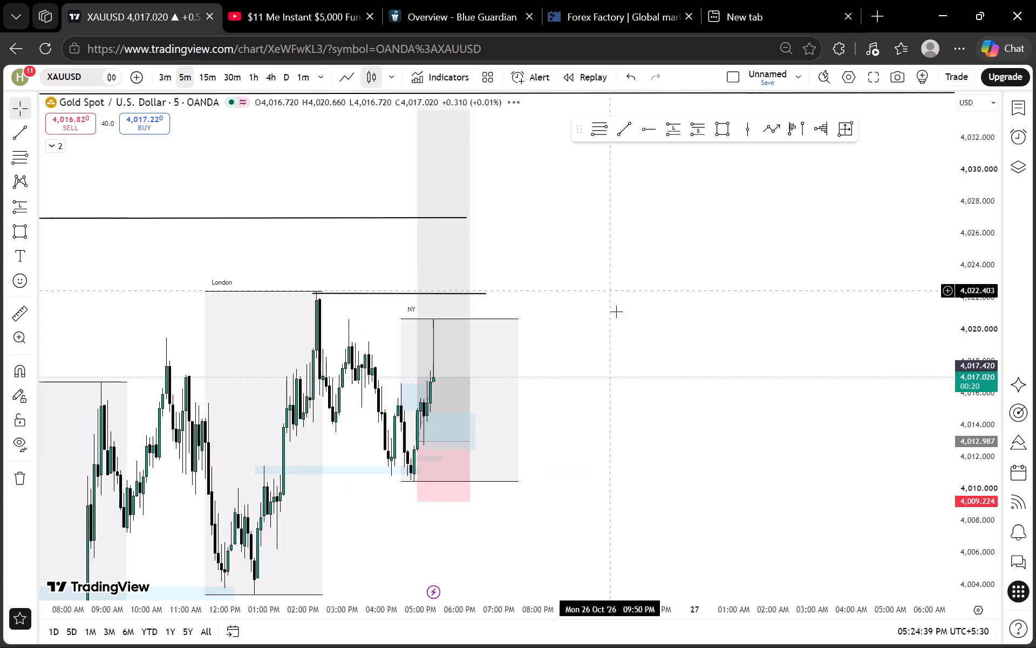
scroll(616, 312, "up", 3)
left_click_drag(566, 360, 719, 349)
scroll(982, 363, "down", 10)
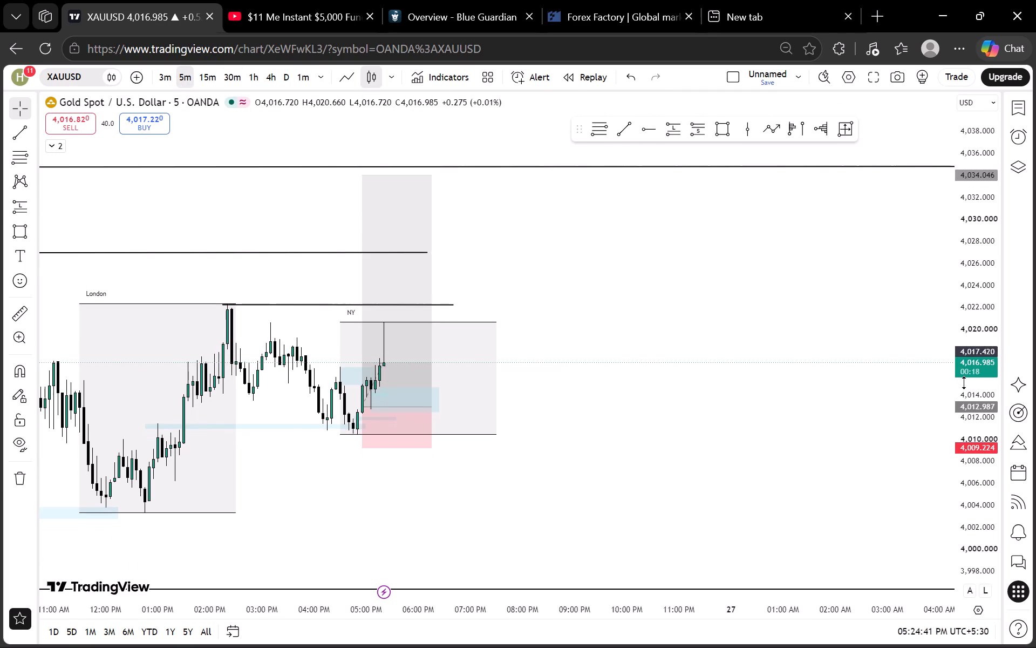
scroll(964, 383, "up", 14)
left_click_drag(600, 375, 700, 366)
scroll(694, 368, "up", 2)
left_click_drag(631, 372, 726, 372)
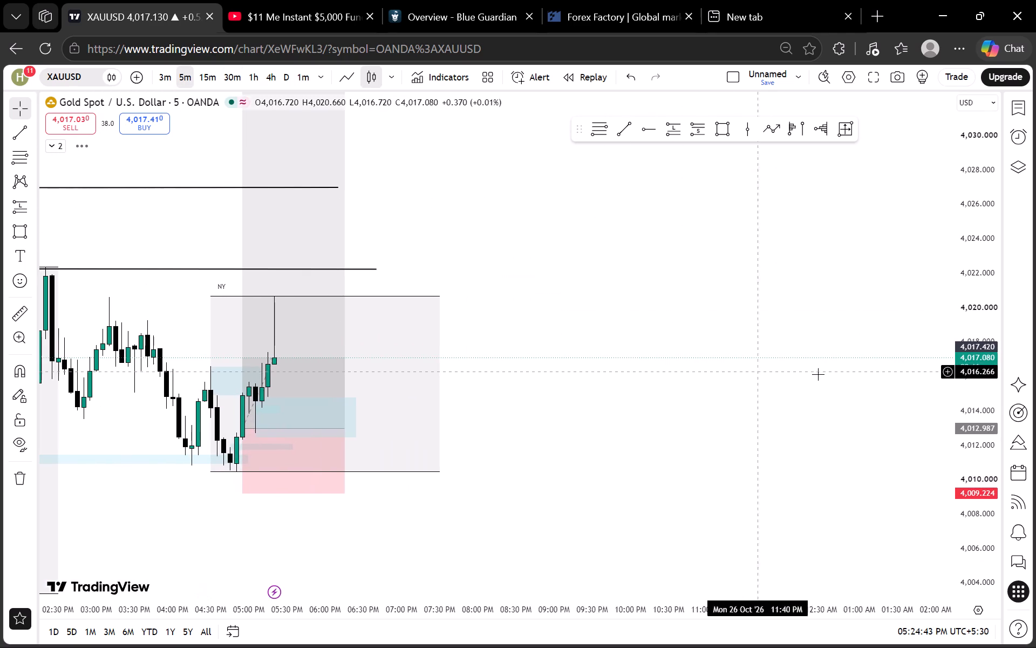
Switch gold to the 15-minute timeframe and examine the current NY candle against the London session range.
left_click(201, 78)
left_click_drag(508, 268, 656, 273)
scroll(973, 322, "down", 7)
scroll(962, 337, "up", 5)
scroll(624, 337, "up", 2)
left_click_drag(481, 340, 628, 313)
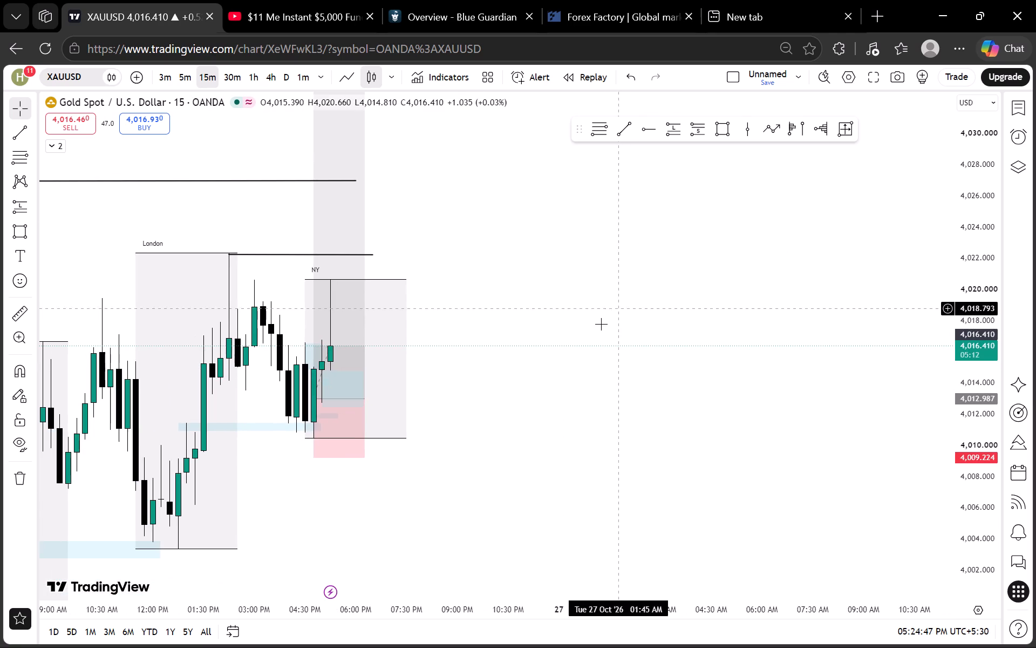
left_click_drag(533, 353, 573, 312)
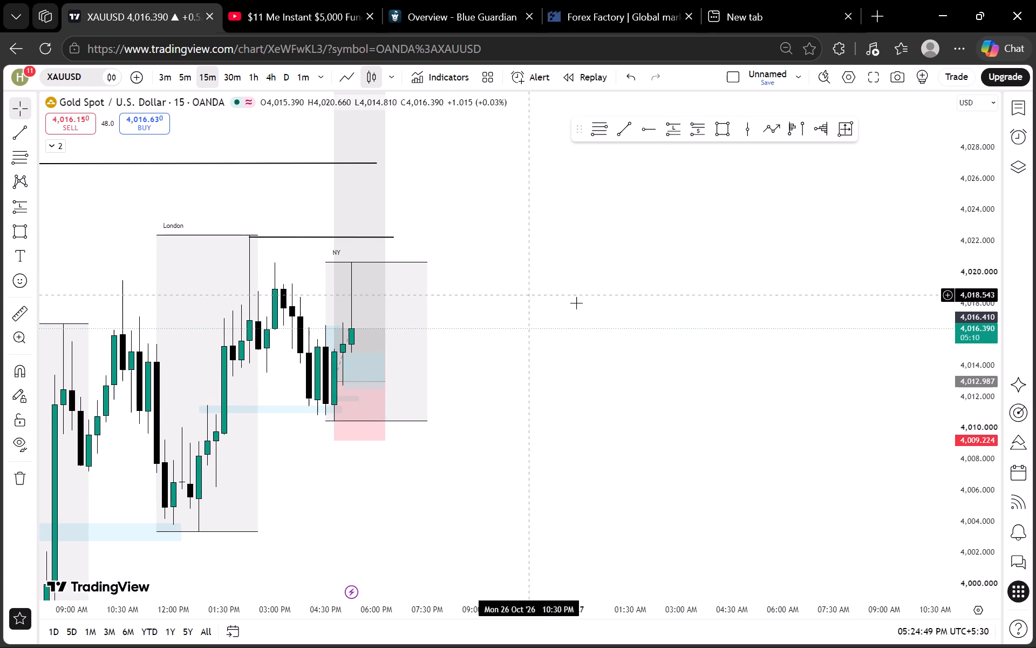
scroll(587, 309, "down", 2)
Switch gold back to the 5-minute timeframe and examine the candle close and new candle around the NY session's blue zones.
left_click(187, 65)
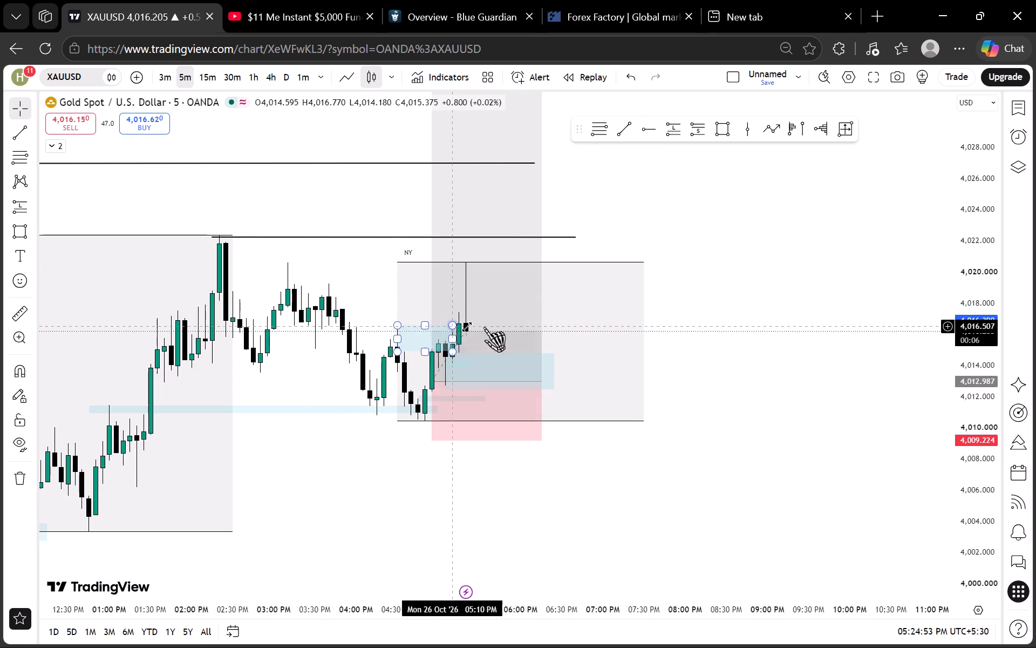
scroll(708, 303, "down", 1)
left_click_drag(826, 289, 704, 256)
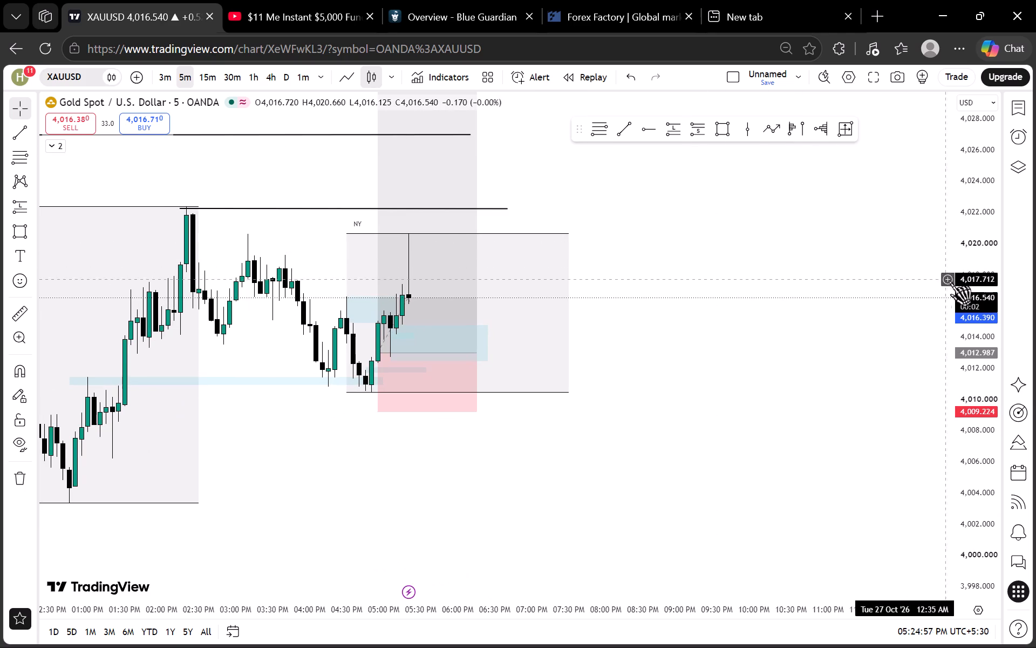
scroll(971, 294, "up", 3)
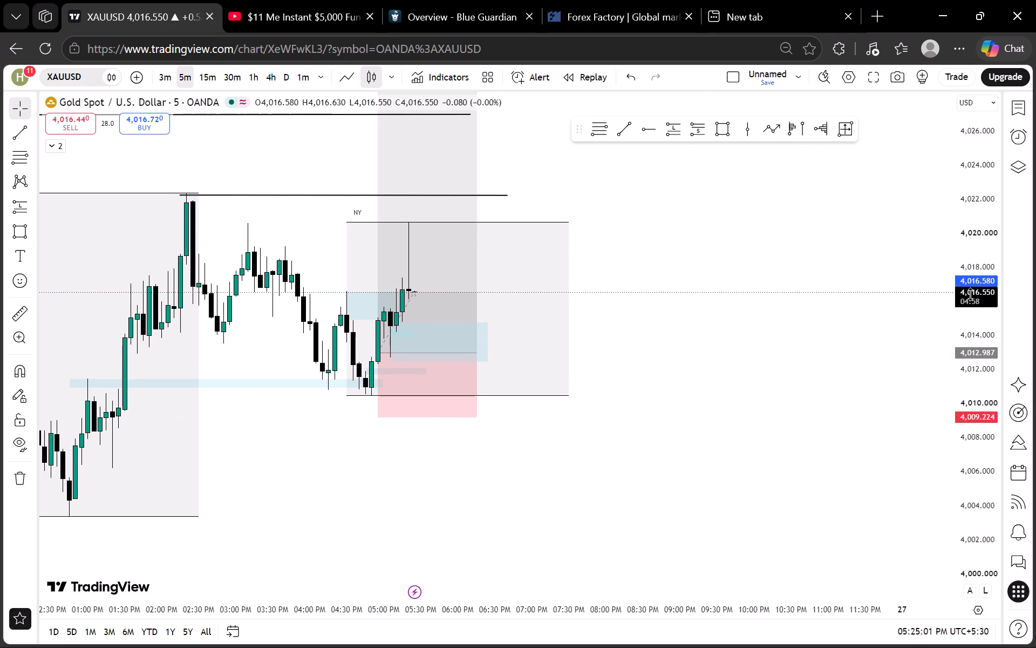
scroll(971, 294, "up", 6)
scroll(771, 242, "down", 4)
left_click_drag(794, 217, 782, 404)
scroll(780, 404, "up", 3)
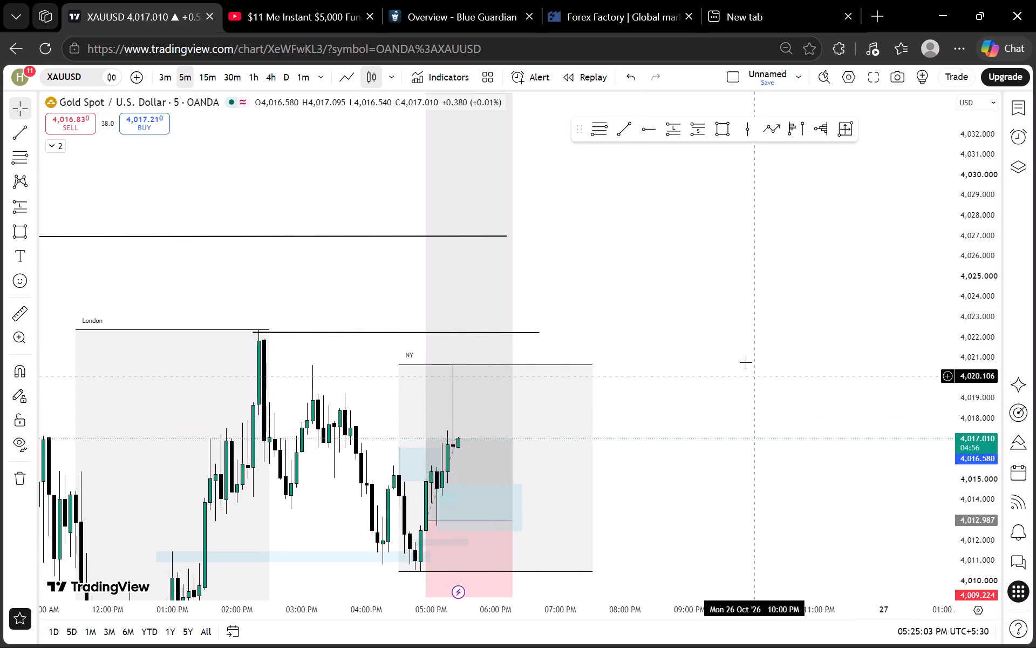
scroll(734, 339, "up", 3)
left_click_drag(556, 353, 599, 309)
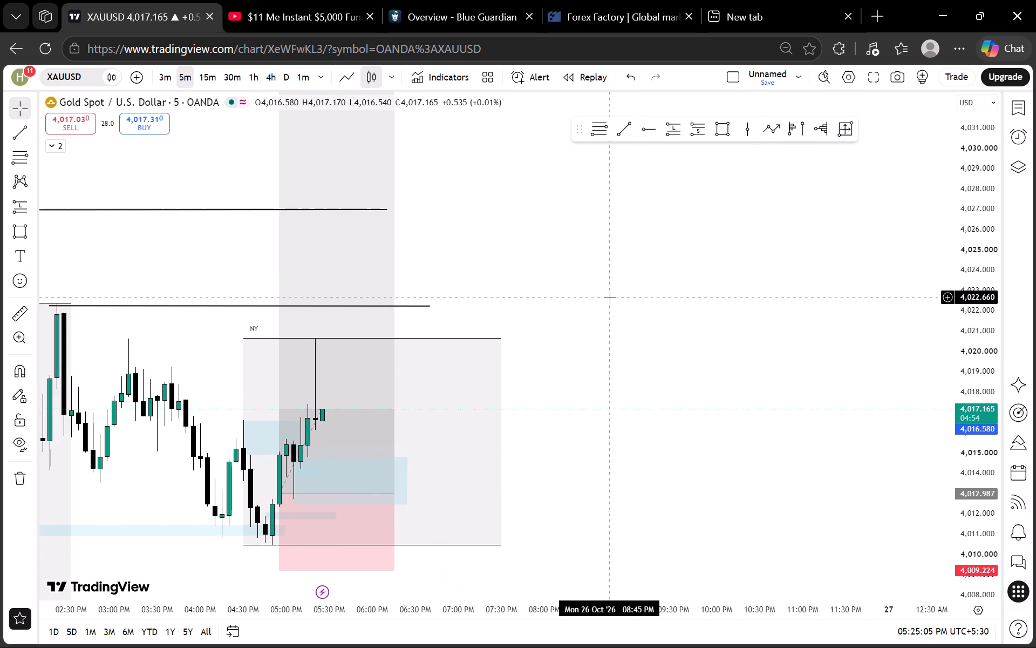
scroll(598, 286, "up", 1)
left_click_drag(494, 299, 579, 280)
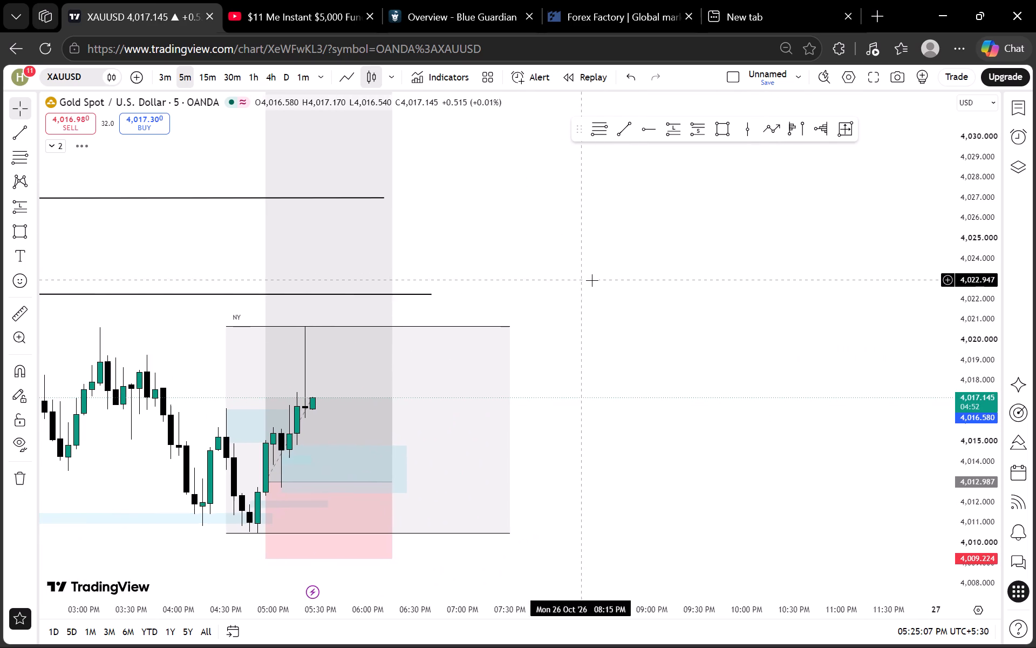
left_click_drag(527, 254, 606, 254)
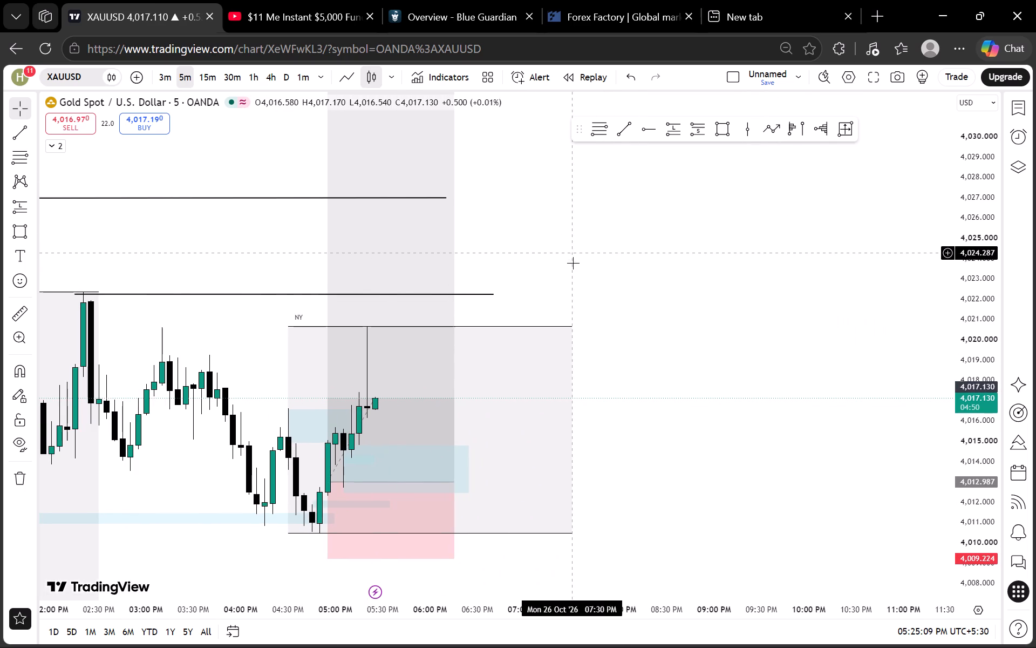
left_click_drag(576, 272, 592, 222)
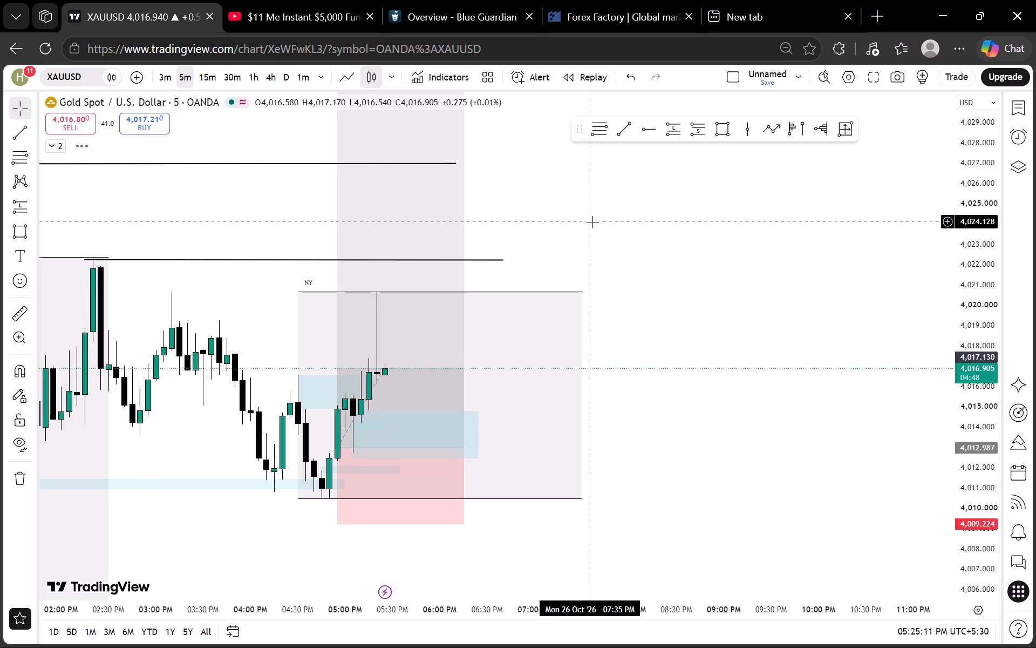
Switch gold to the 3-minute timeframe and examine the pullback from the NY session high.
left_click(166, 70)
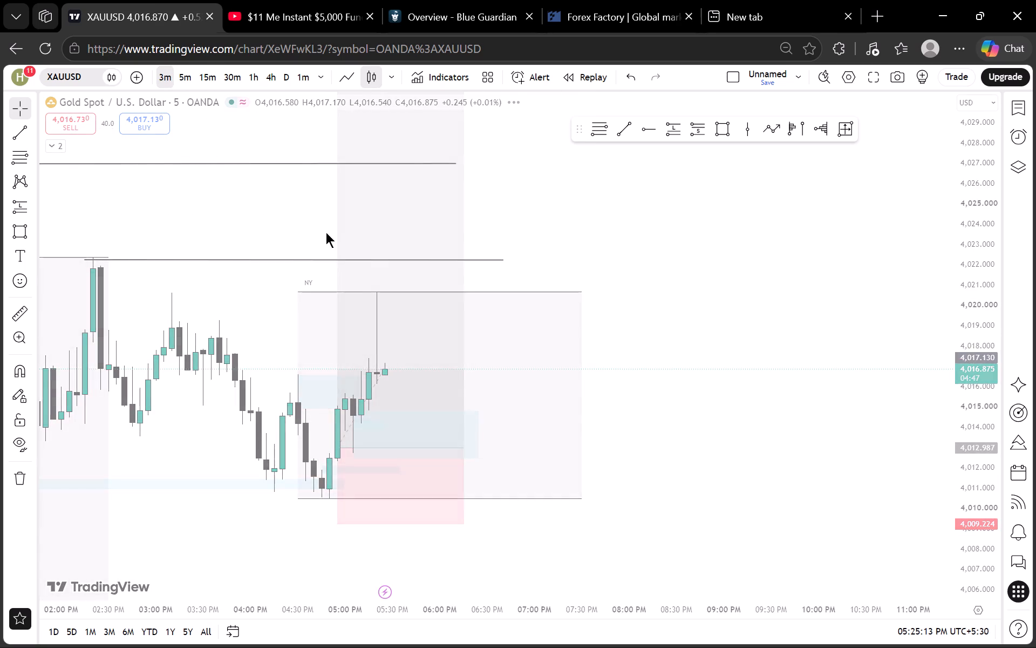
scroll(340, 228, "down", 2)
left_click_drag(793, 258, 709, 303)
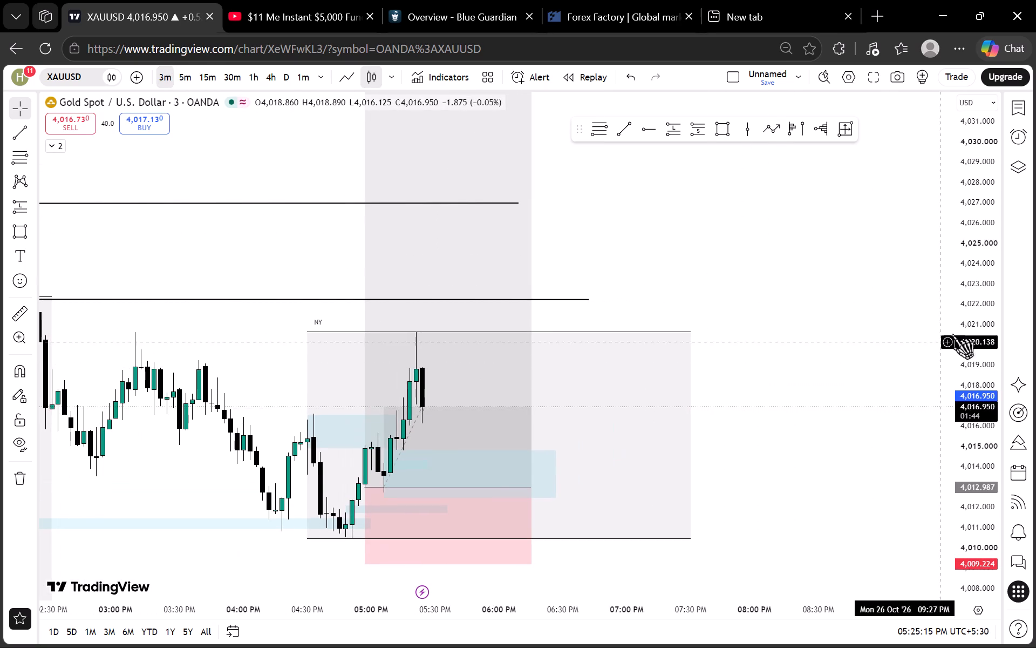
scroll(956, 332, "down", 6)
scroll(958, 337, "up", 8)
scroll(958, 337, "down", 6)
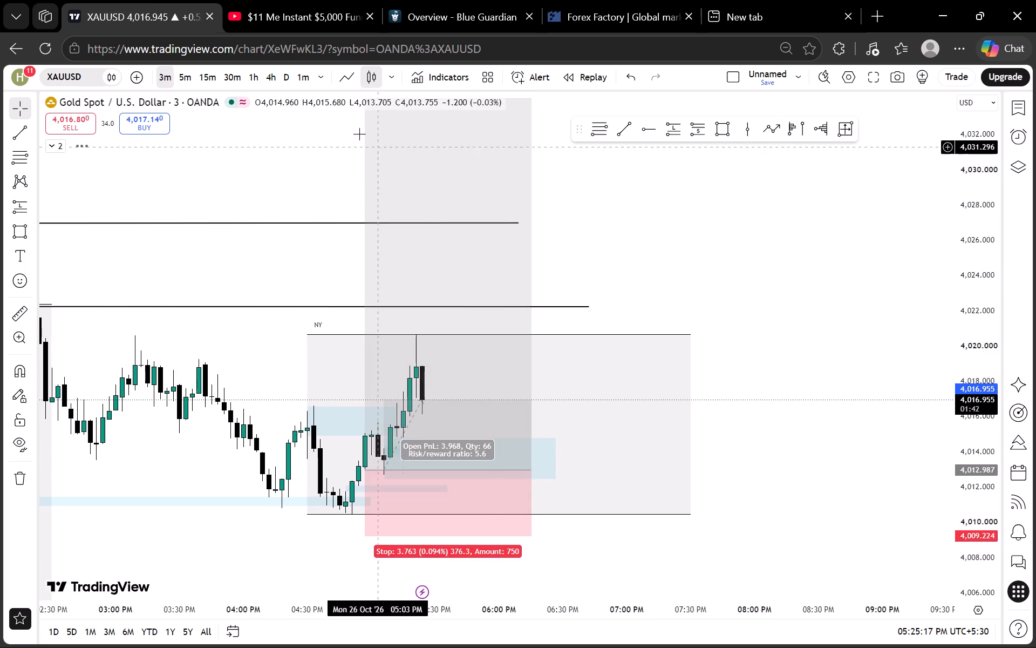
Switch gold to the 1-minute timeframe and examine the latest candles against the blue zones and the long position's entry.
left_click(306, 77)
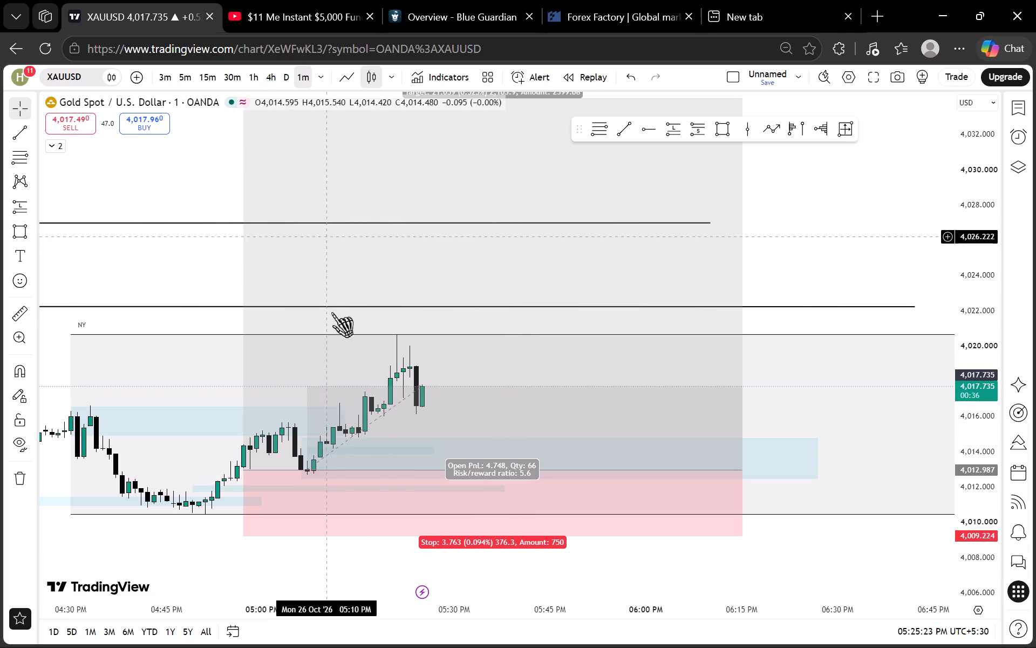
scroll(329, 320, "down", 2)
left_click_drag(314, 271, 258, 188)
scroll(948, 356, "up", 6)
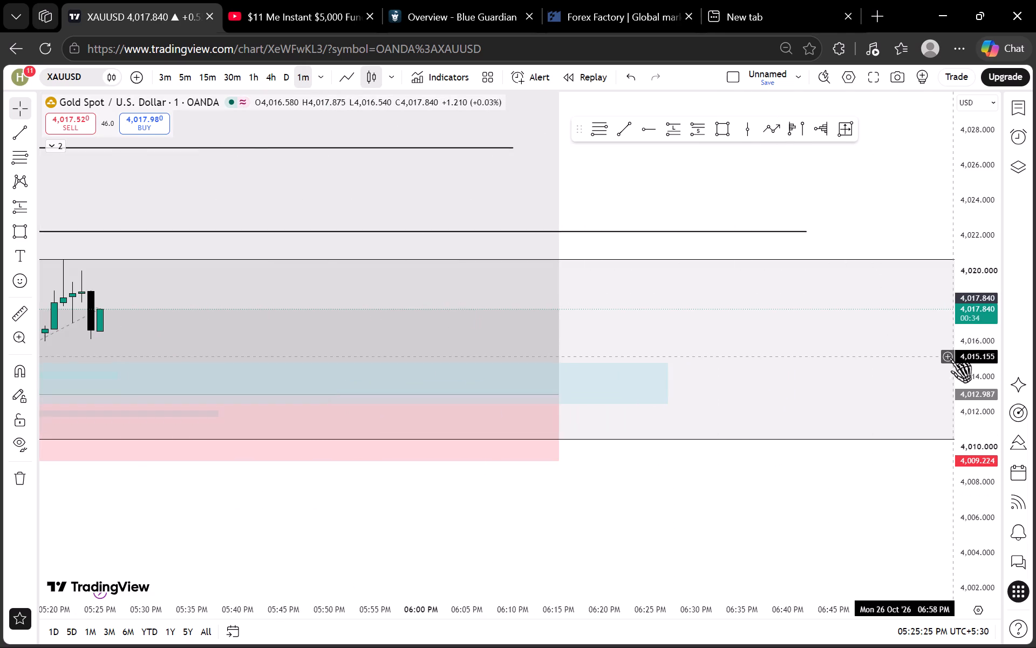
scroll(978, 366, "up", 5)
scroll(955, 362, "down", 3)
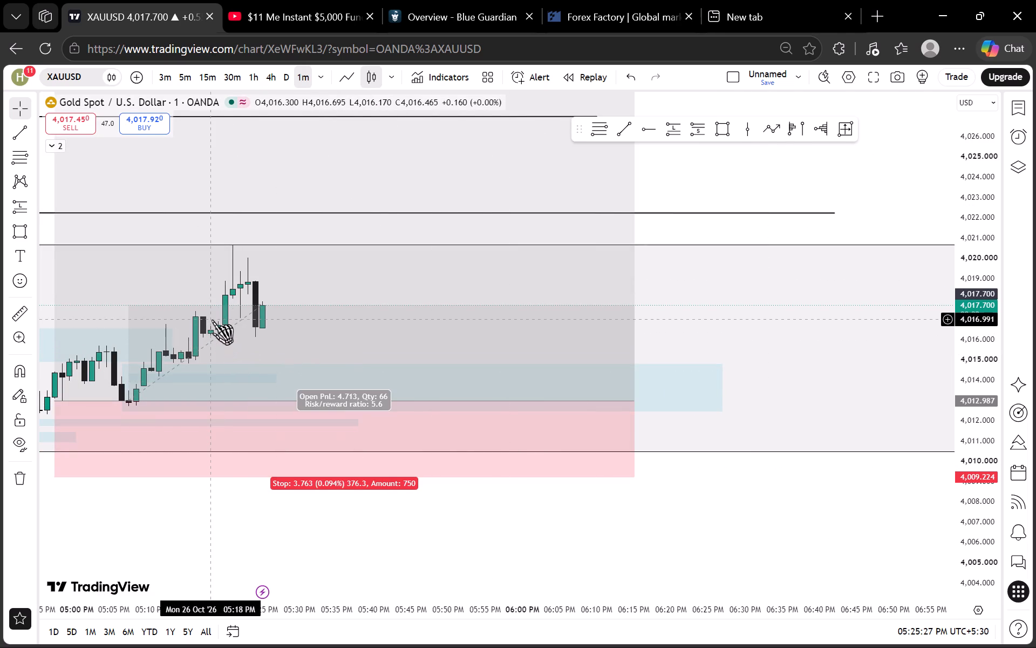
scroll(379, 340, "down", 4)
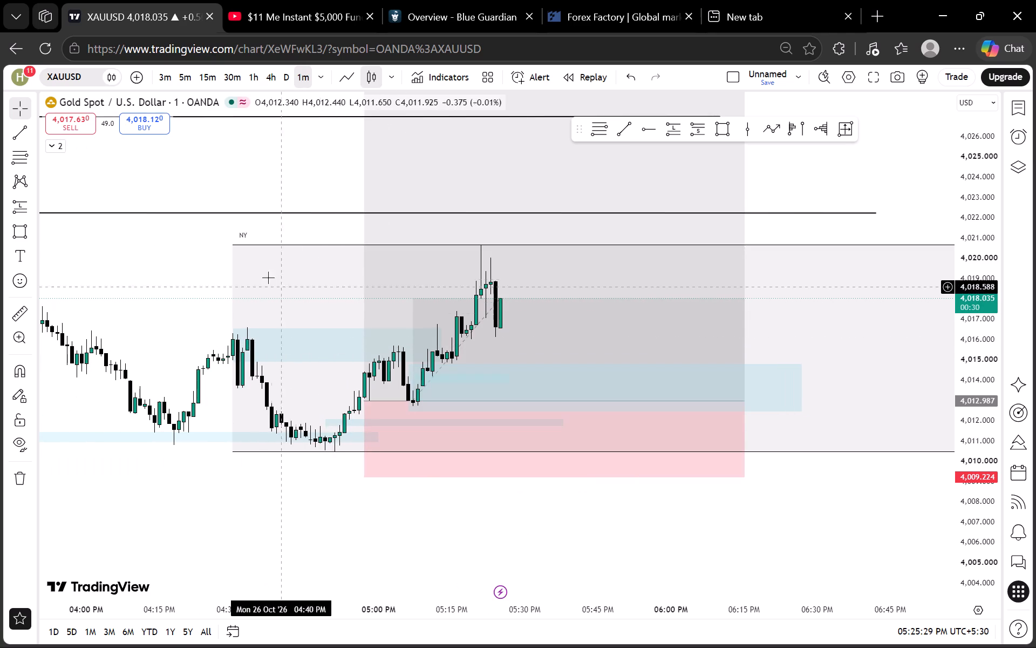
left_click_drag(265, 275, 258, 302)
Compare the NY price action on gold's 3-minute and 5-minute timeframes against the levels above.
left_click(165, 75)
scroll(554, 301, "up", 2)
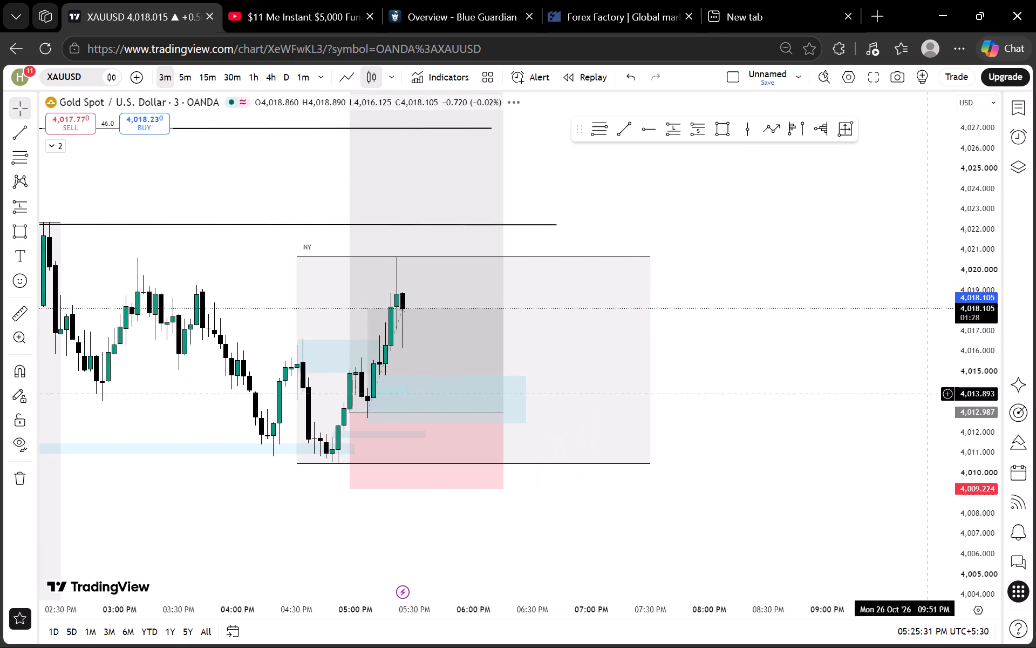
scroll(967, 318, "down", 11)
left_click_drag(783, 234, 782, 307)
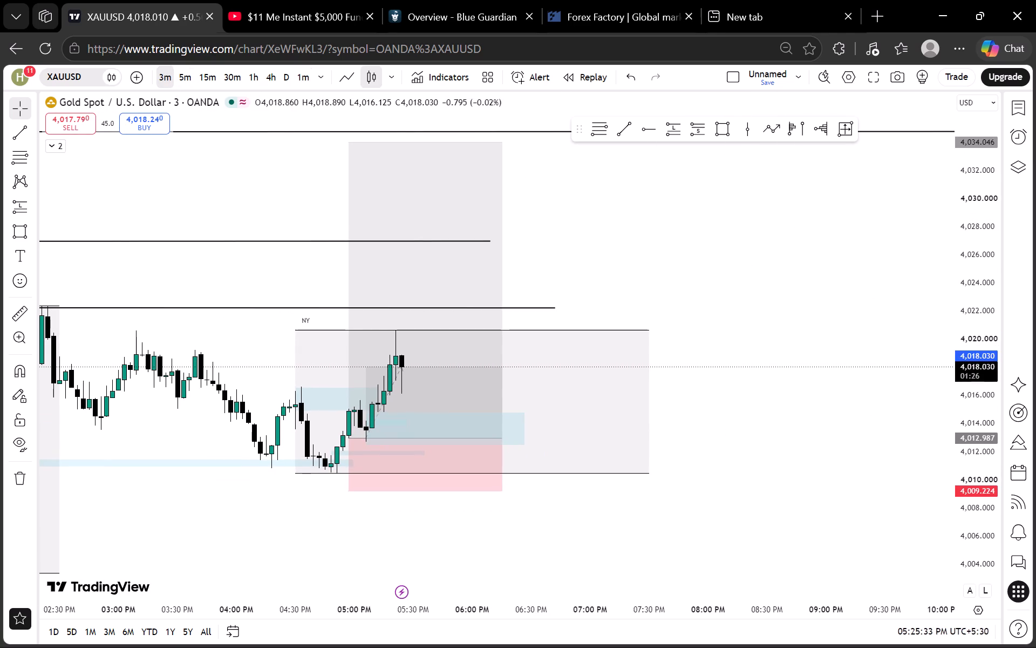
left_click(186, 67)
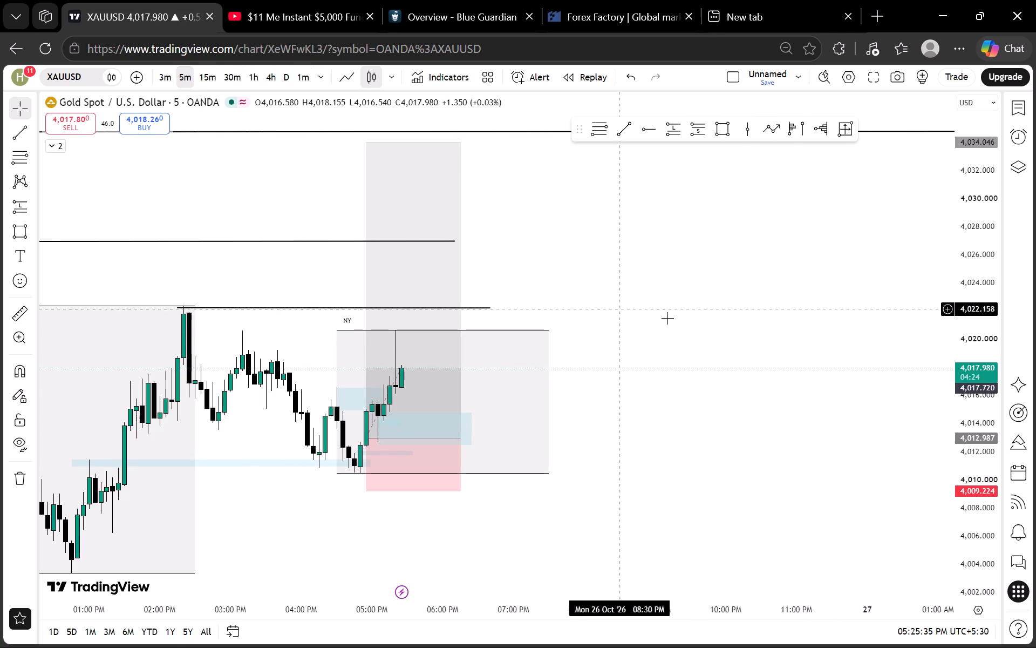
scroll(974, 360, "up", 5)
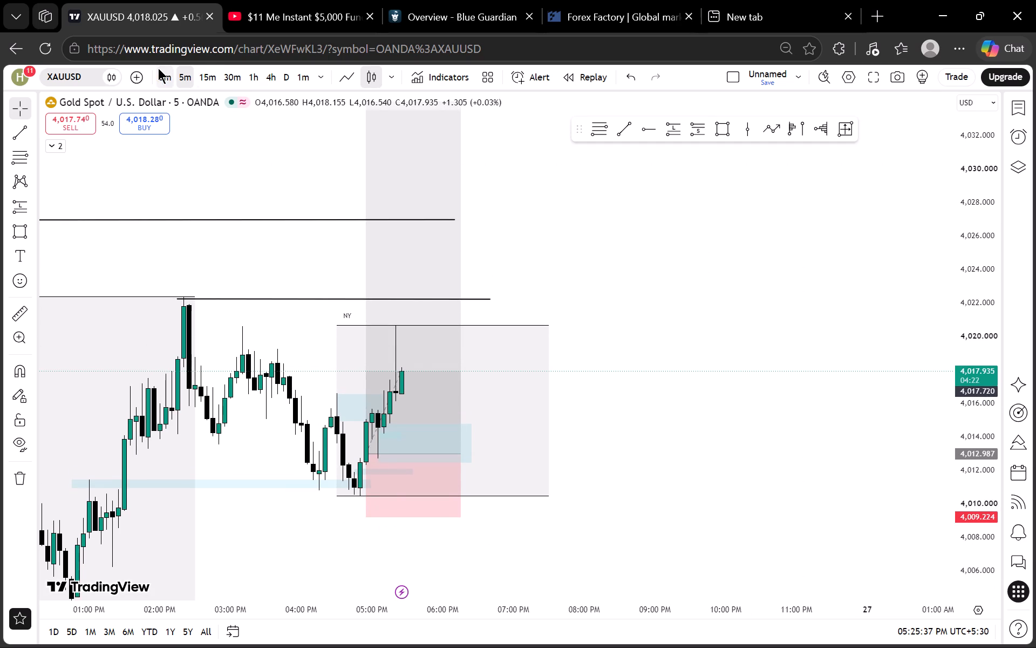
Switch gold back to the 3-minute timeframe and examine the London and NY session structure around the long position.
left_click(158, 72)
scroll(594, 246, "down", 1)
scroll(968, 335, "down", 9)
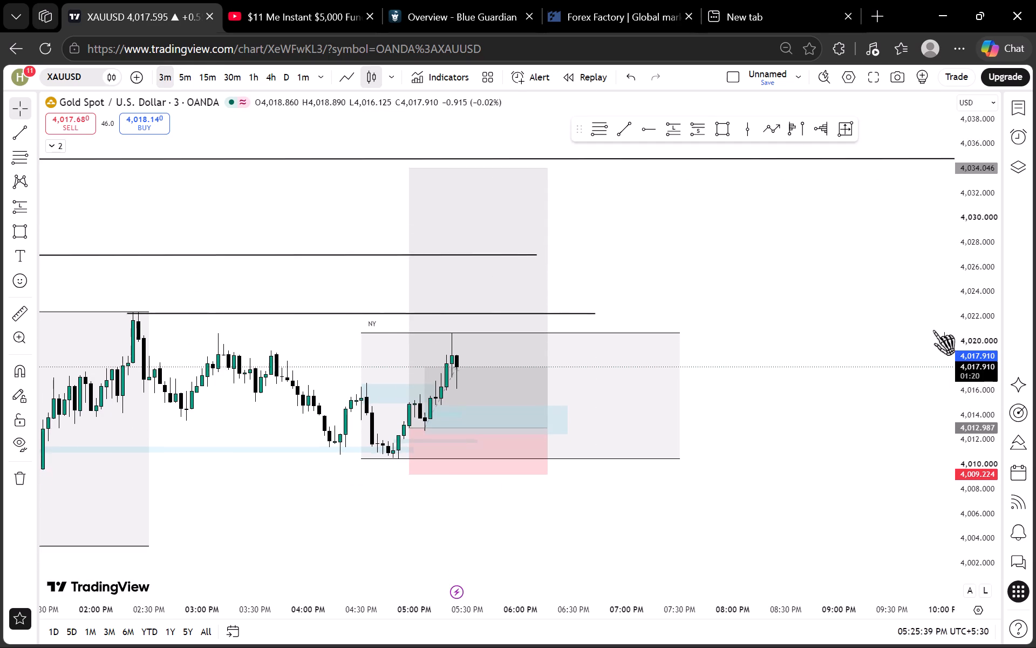
scroll(933, 330, "down", 4)
scroll(696, 290, "down", 2)
scroll(442, 319, "up", 1)
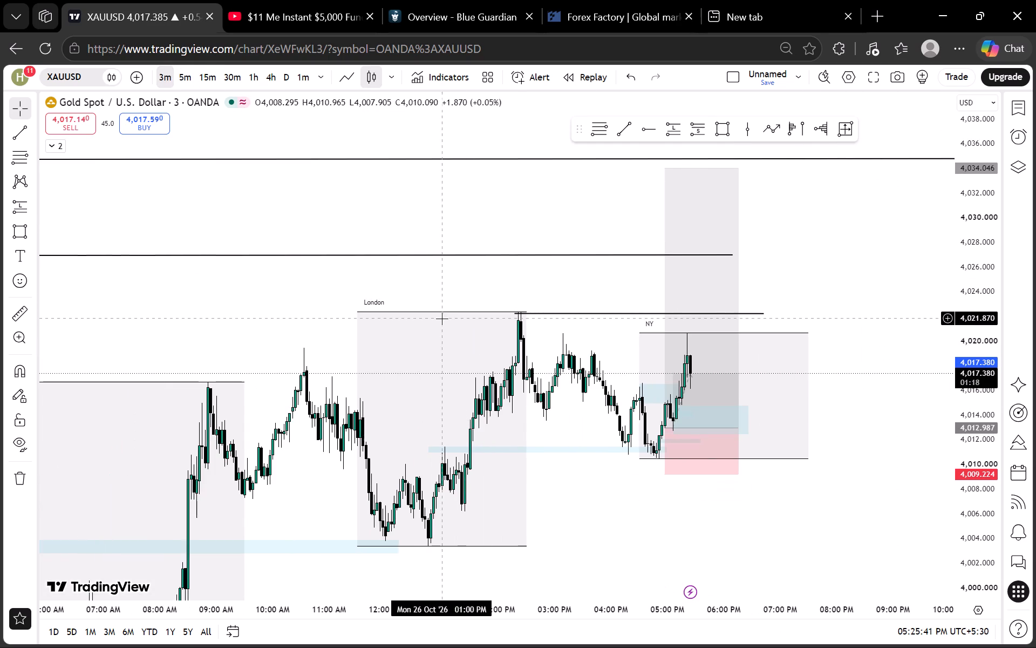
left_click_drag(542, 502, 467, 426)
scroll(474, 425, "up", 2)
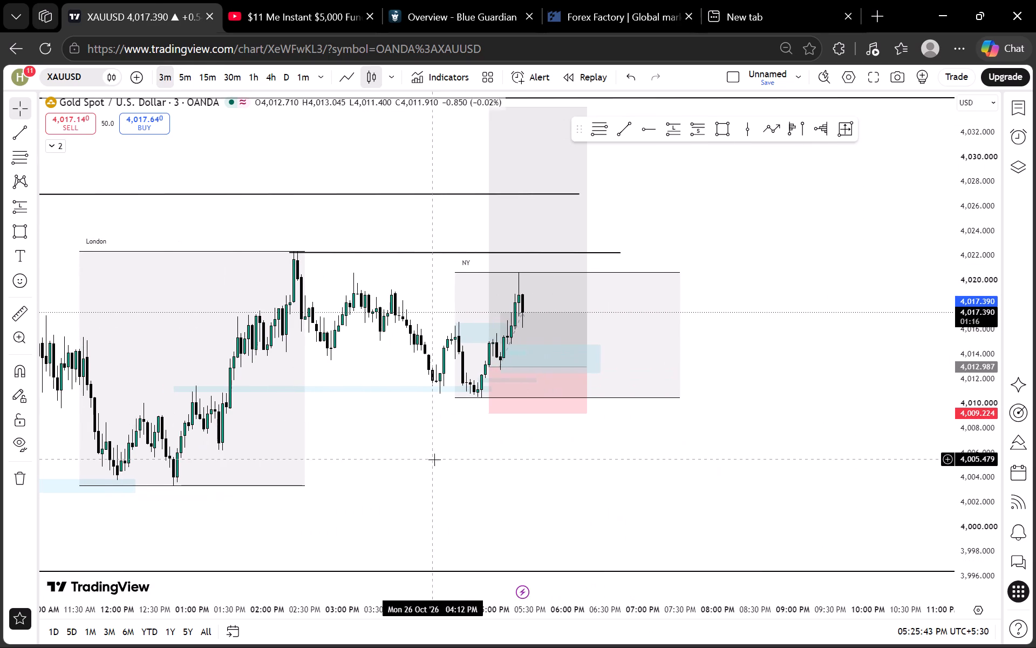
scroll(394, 447, "up", 1)
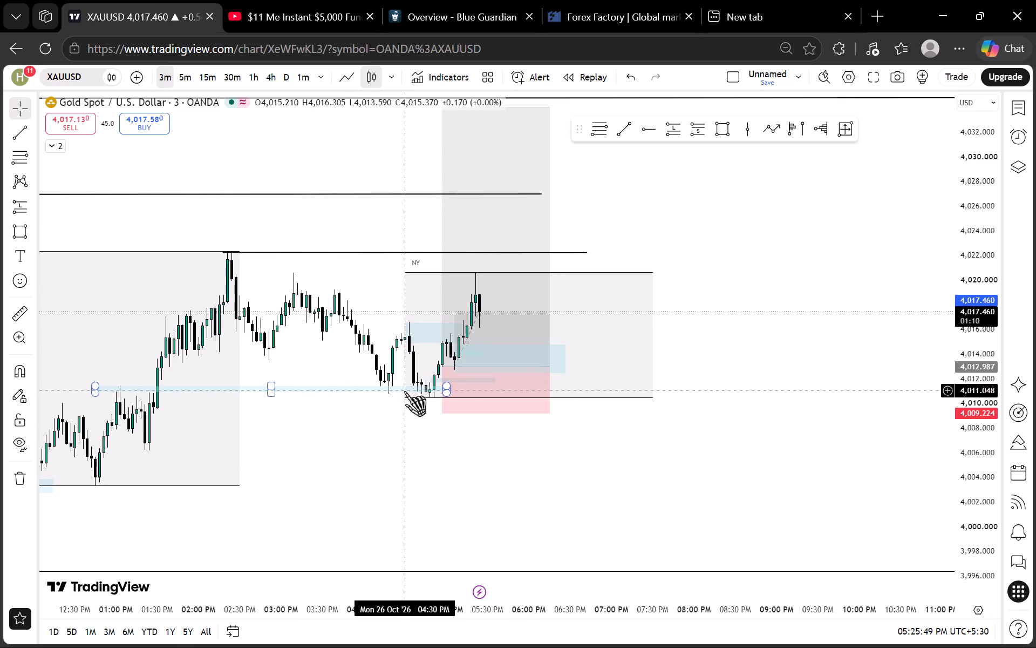
Compare gold's 5-minute and 3-minute timeframes, examining the NY session range against the long position's target and the levels above.
left_click(181, 83)
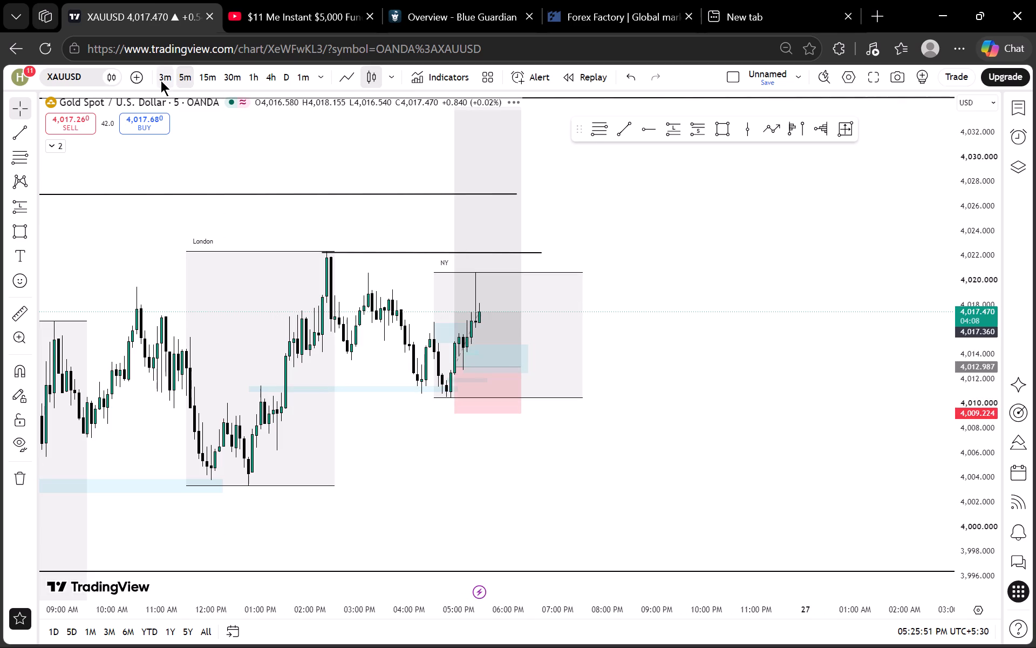
left_click(161, 80)
scroll(962, 333, "up", 10)
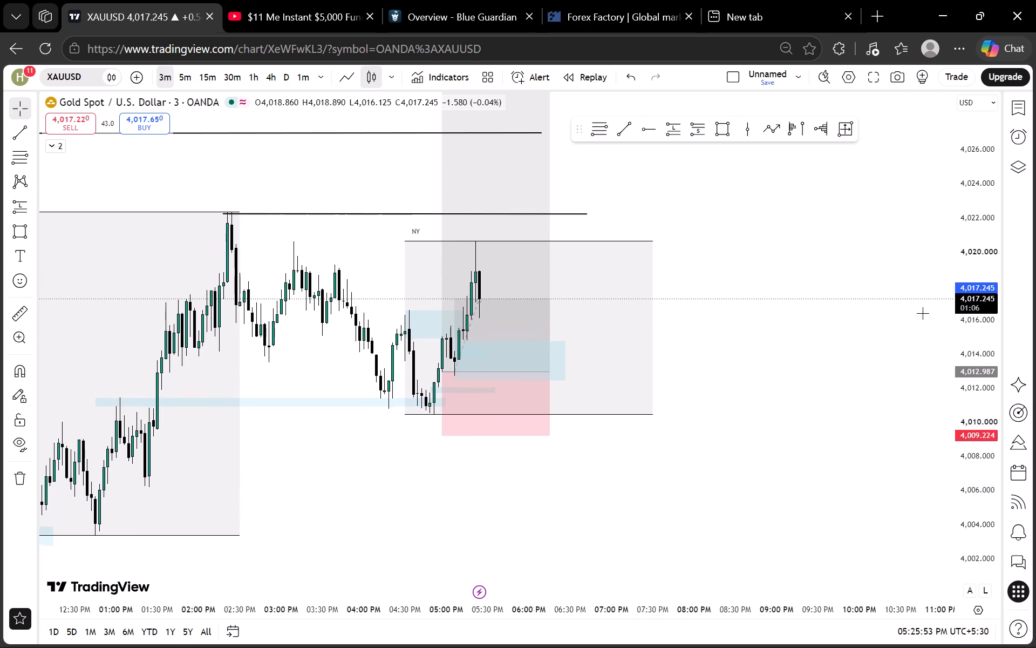
left_click_drag(817, 242, 789, 396)
scroll(782, 396, "up", 4)
scroll(593, 359, "up", 2)
left_click_drag(534, 367, 751, 332)
scroll(965, 334, "down", 6)
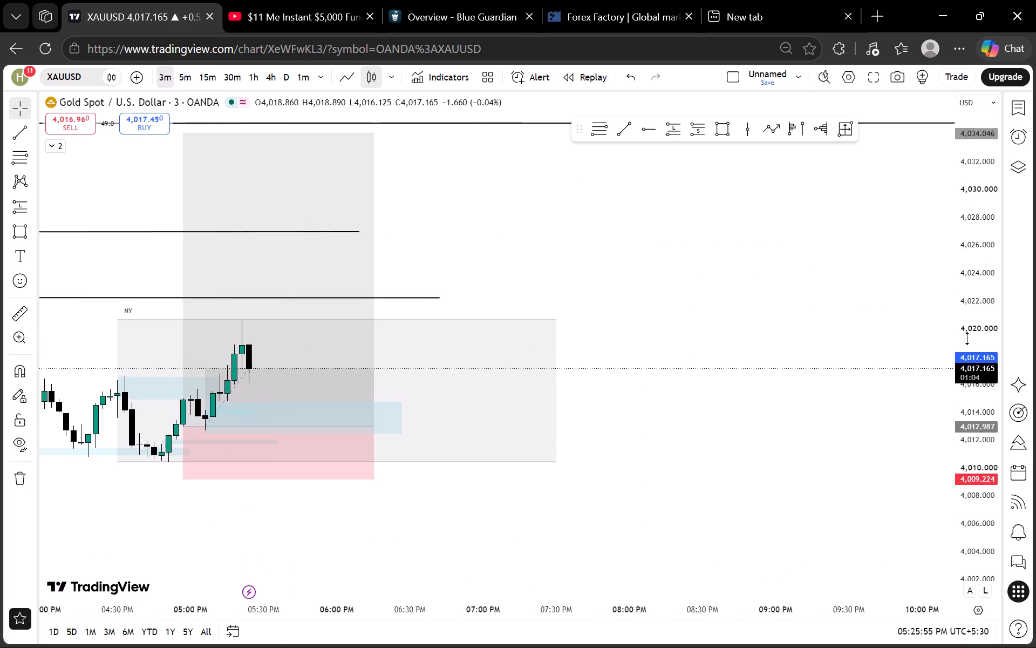
scroll(967, 339, "down", 6)
Switch gold to the 1-minute timeframe and examine the pullback from the NY session high against the earlier highs and blue zones.
left_click(299, 79)
scroll(598, 281, "down", 4)
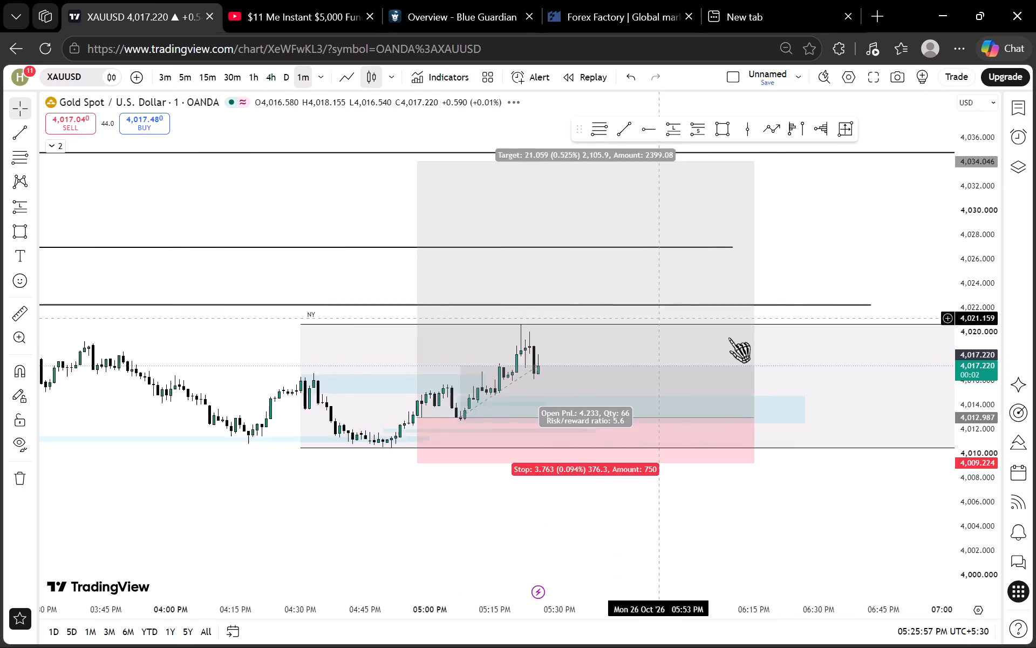
scroll(960, 371, "up", 7)
scroll(948, 374, "down", 4)
left_click_drag(495, 329, 317, 258)
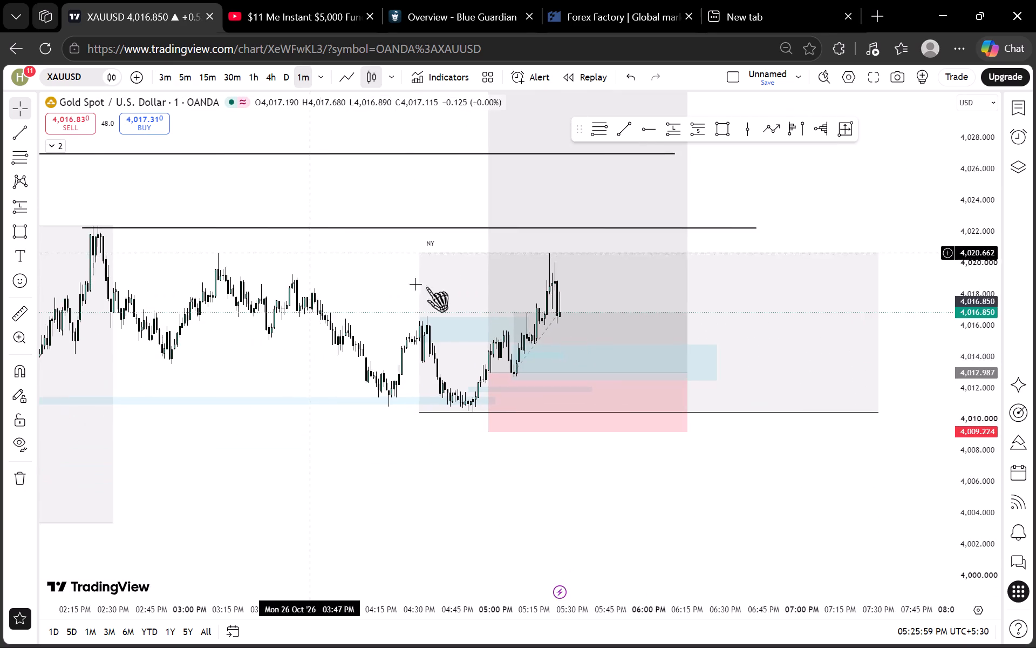
scroll(609, 416, "up", 2)
left_click_drag(564, 442, 479, 497)
left_click(643, 210)
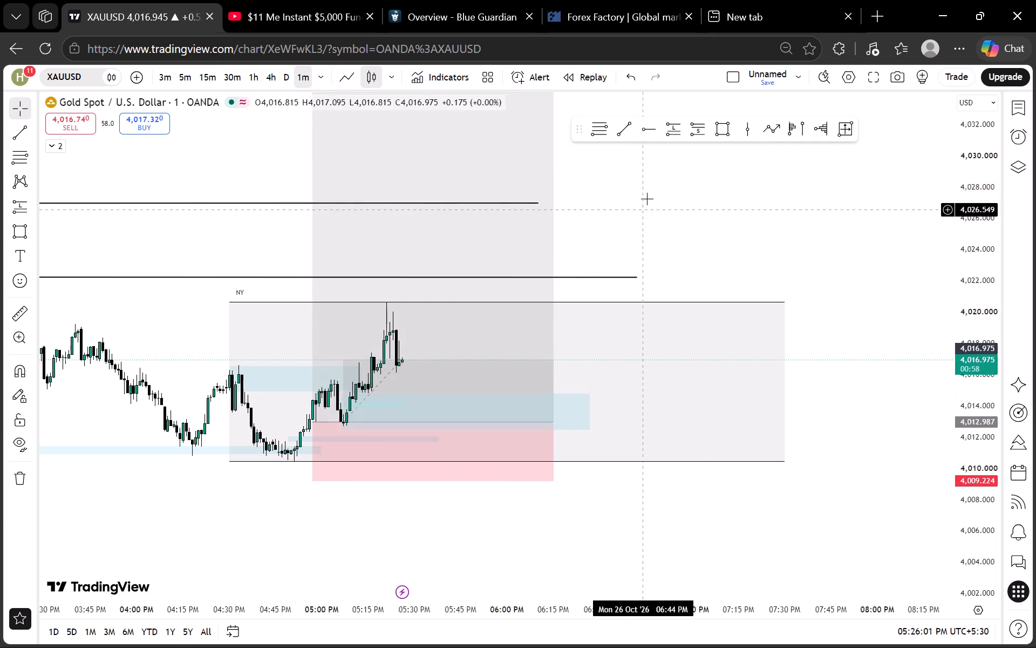
Measure the price move from the bottom of the blue zone at the long entry up to the NY session high.
double_click(28, 315)
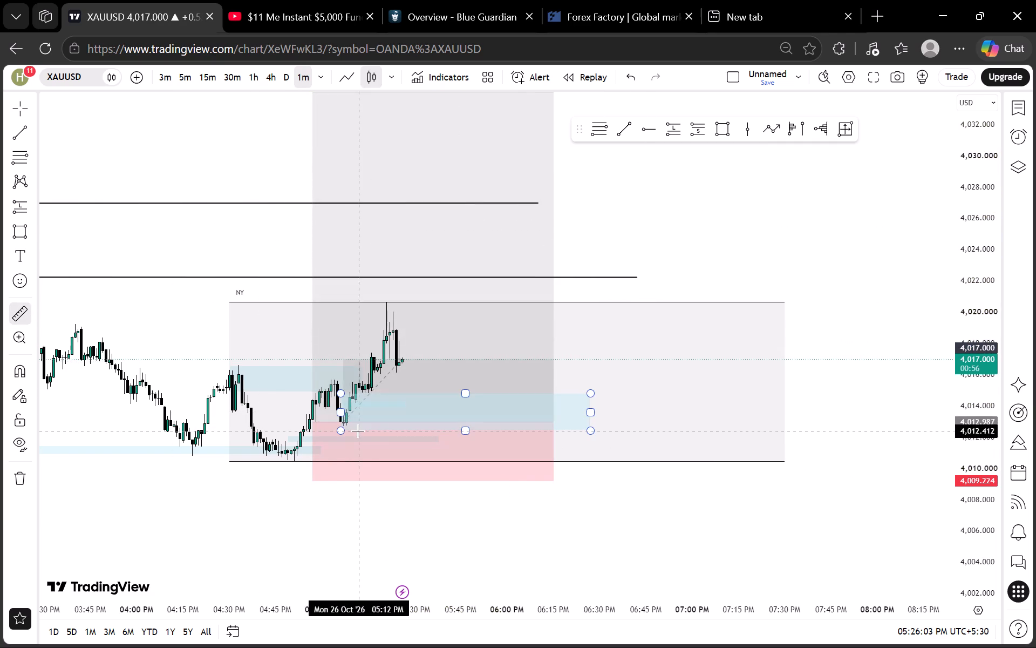
left_click(355, 427)
left_click(407, 301)
left_click(640, 222)
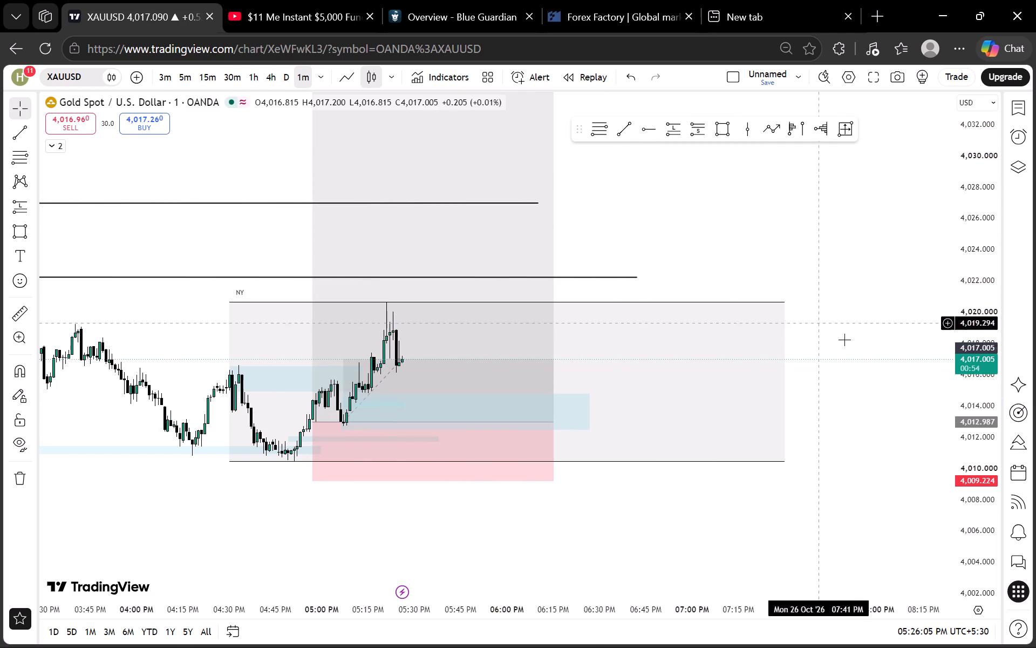
Examine the newest 1-minute candles against the long position's entry and the marked levels above the NY range.
scroll(1009, 363, "up", 18)
left_click_drag(432, 340, 483, 340)
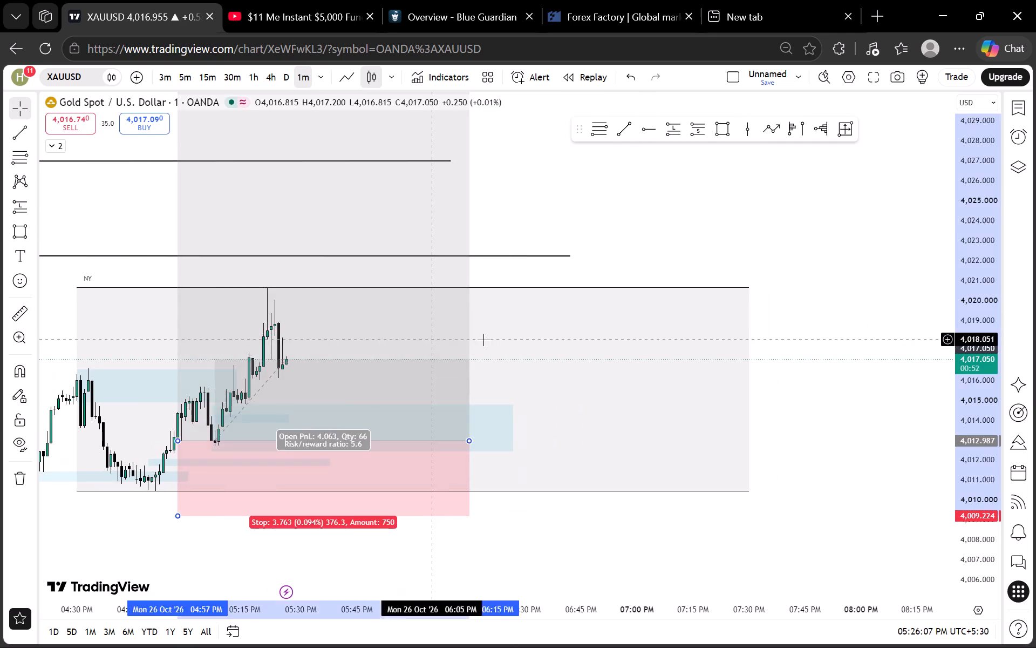
left_click_drag(483, 340, 569, 337)
left_click(619, 323)
scroll(976, 329, "down", 6)
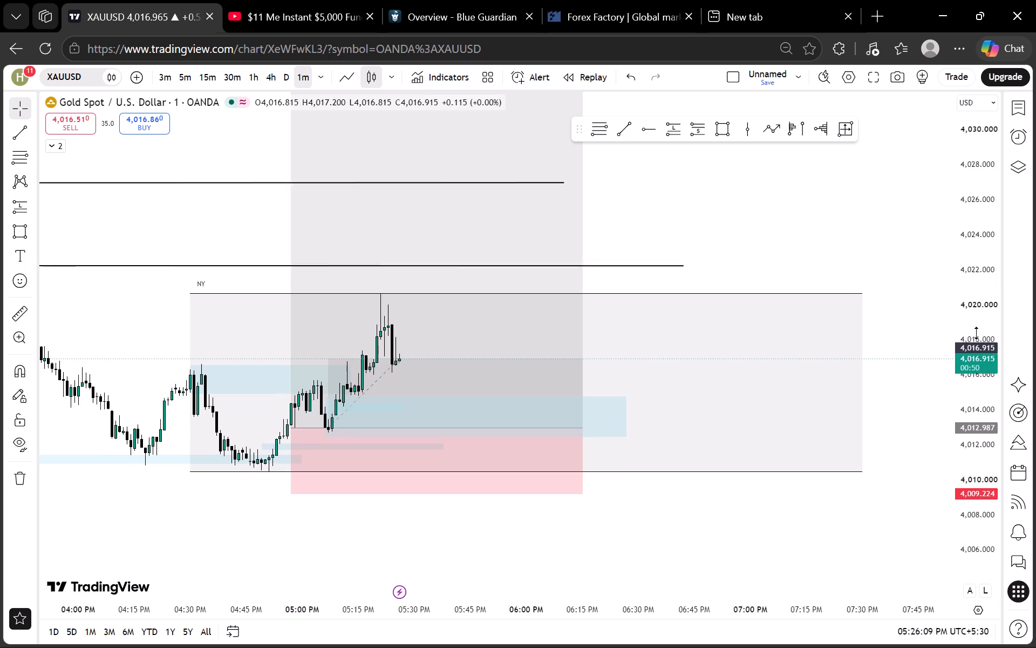
scroll(976, 334, "down", 1)
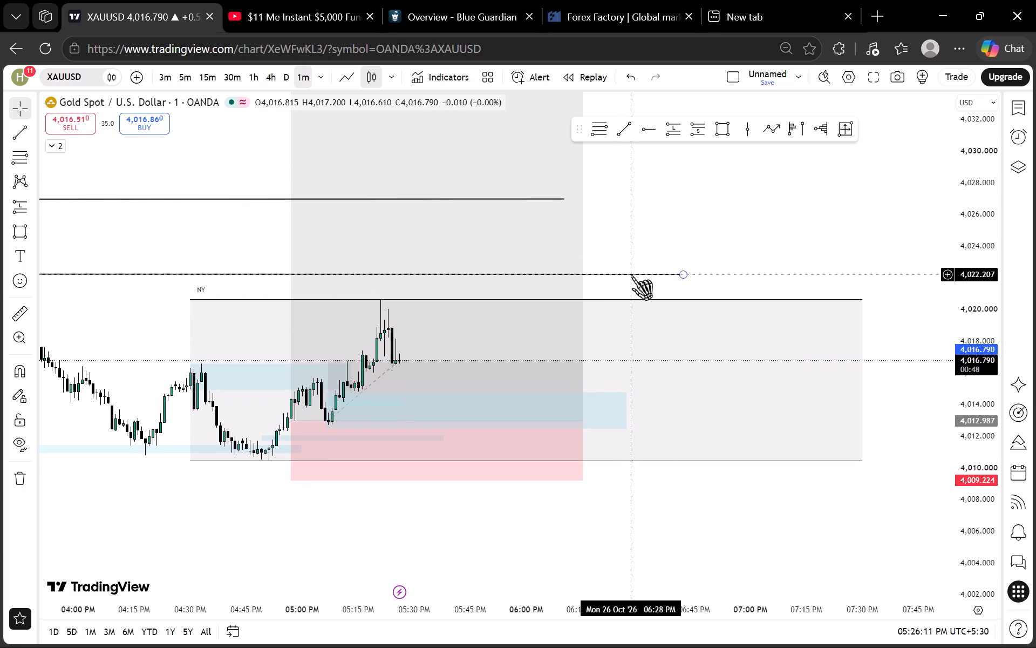
Check gold on the 5-minute and 3-minute timeframes, examining the latest NY candles from the London high down to the blue zones.
left_click(185, 77)
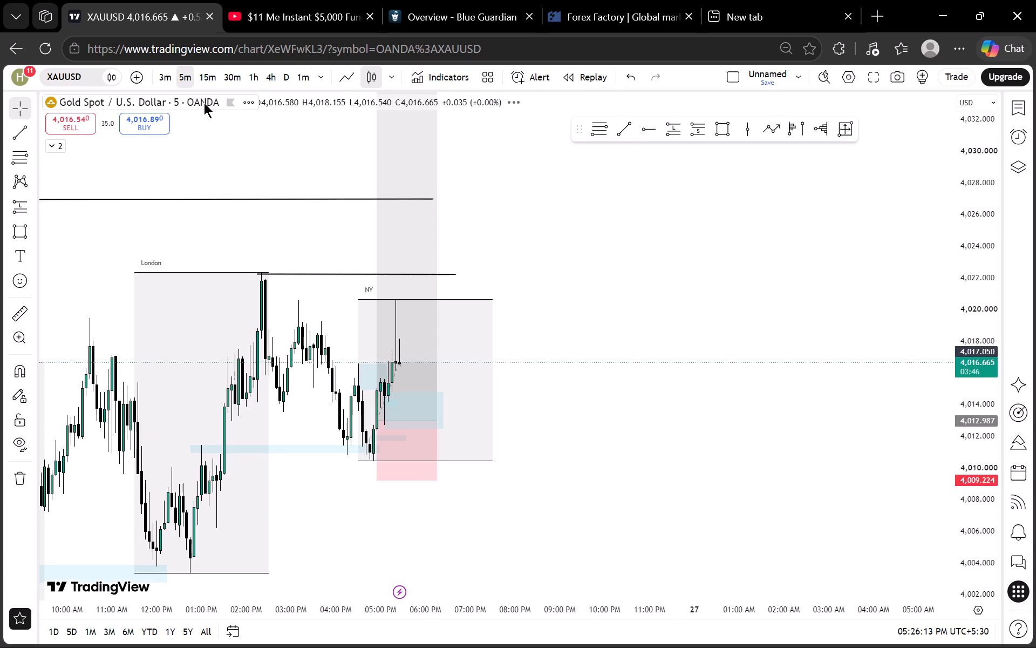
left_click(168, 79)
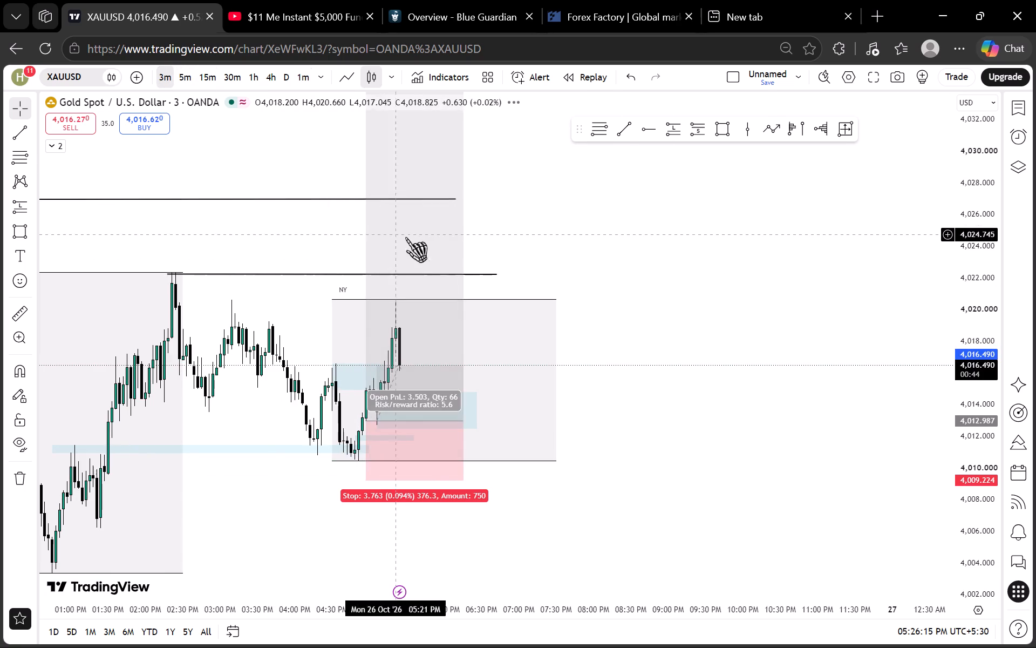
scroll(470, 257, "up", 2)
left_click_drag(534, 299, 651, 294)
left_click_drag(647, 341, 837, 299)
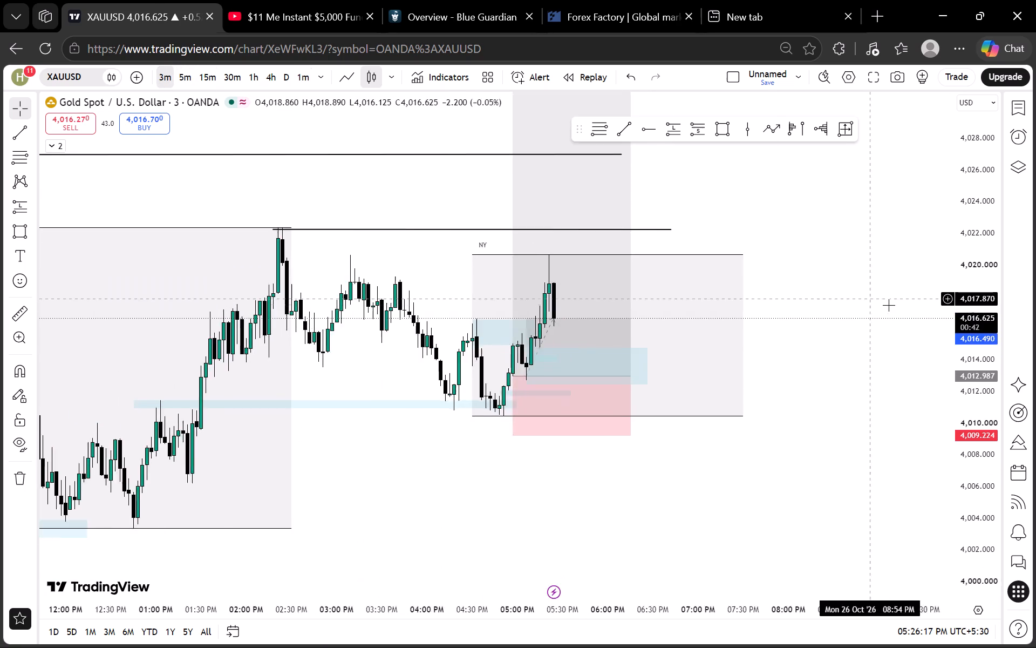
scroll(841, 315, "up", 4)
left_click_drag(707, 333, 871, 318)
scroll(970, 321, "up", 11)
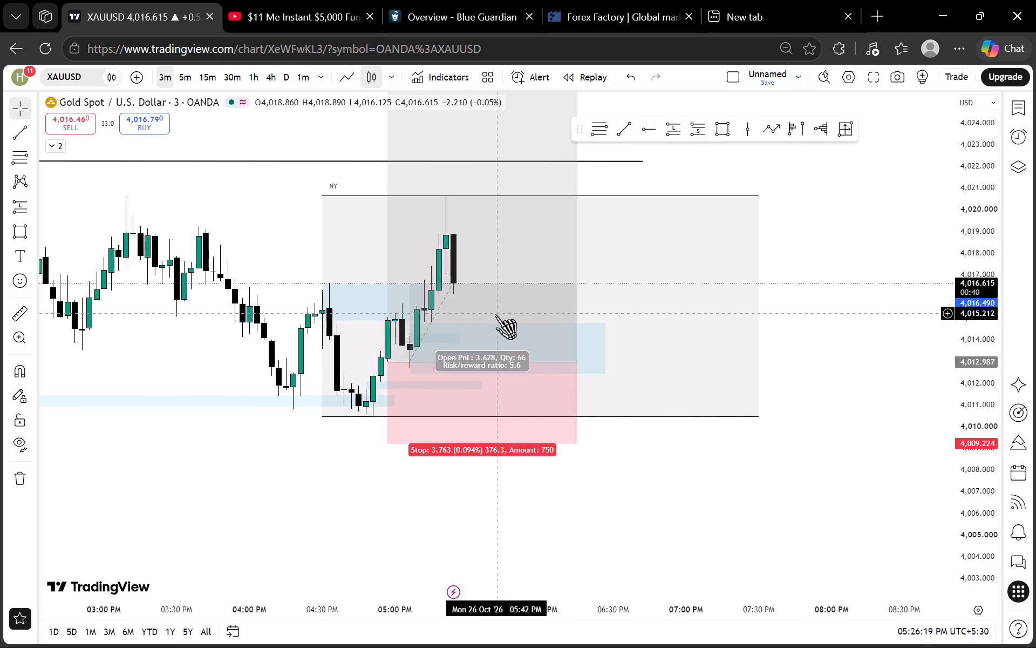
Extend the blue zone at the long position's entry slightly forward in time, to about 06:30 PM.
left_click(505, 321)
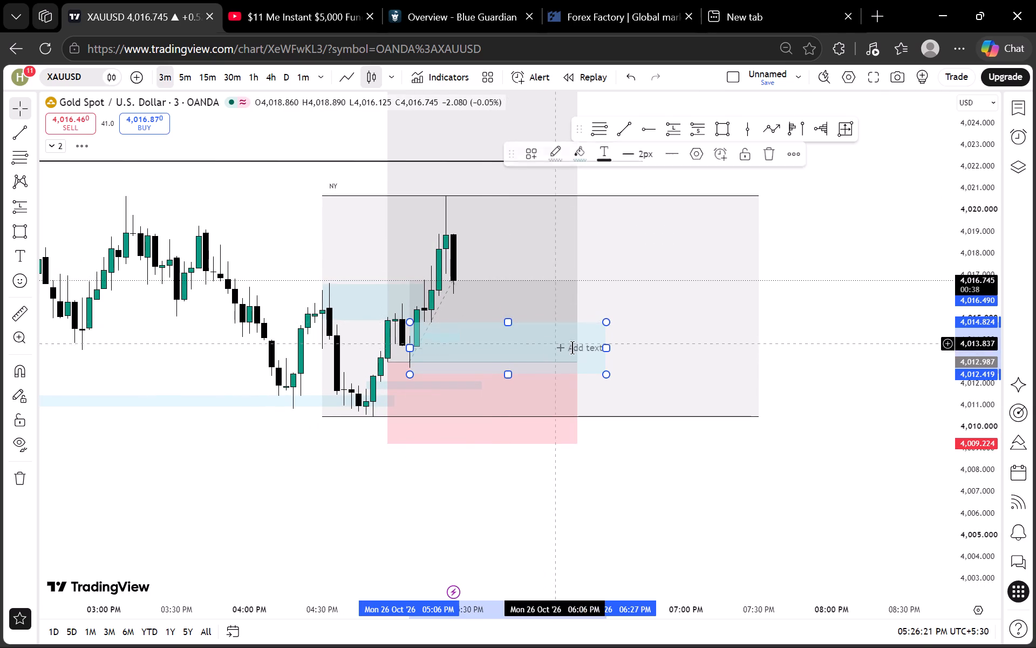
left_click_drag(604, 346, 614, 346)
left_click(664, 327)
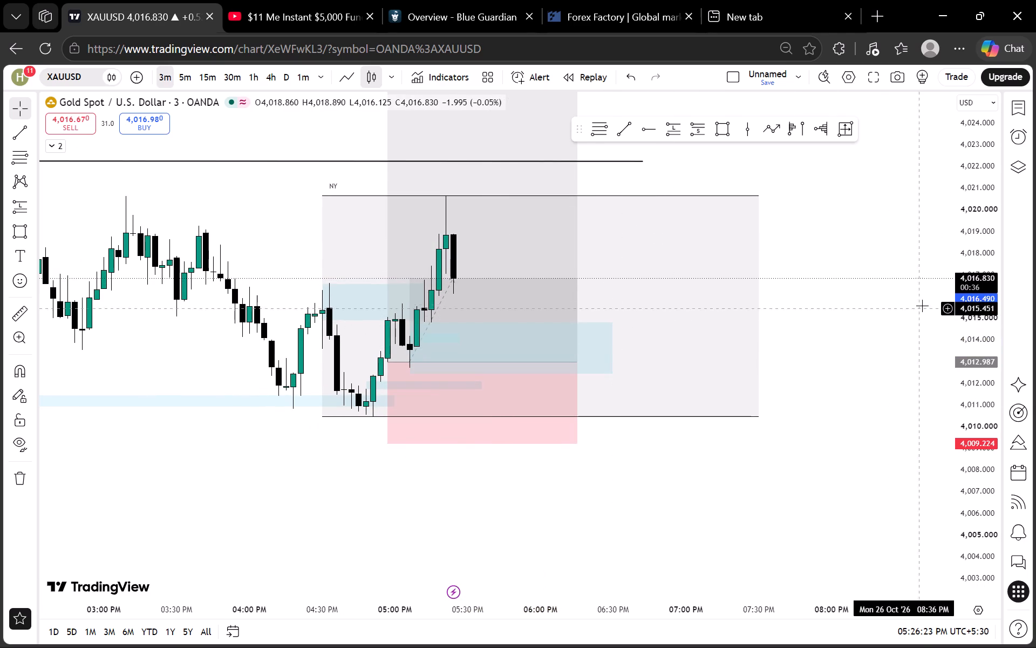
Compare the NY pullback on gold's 3-minute, 5-minute and 1-minute timeframes against the London high and the long entry.
scroll(963, 292, "down", 12)
left_click_drag(455, 350, 369, 373)
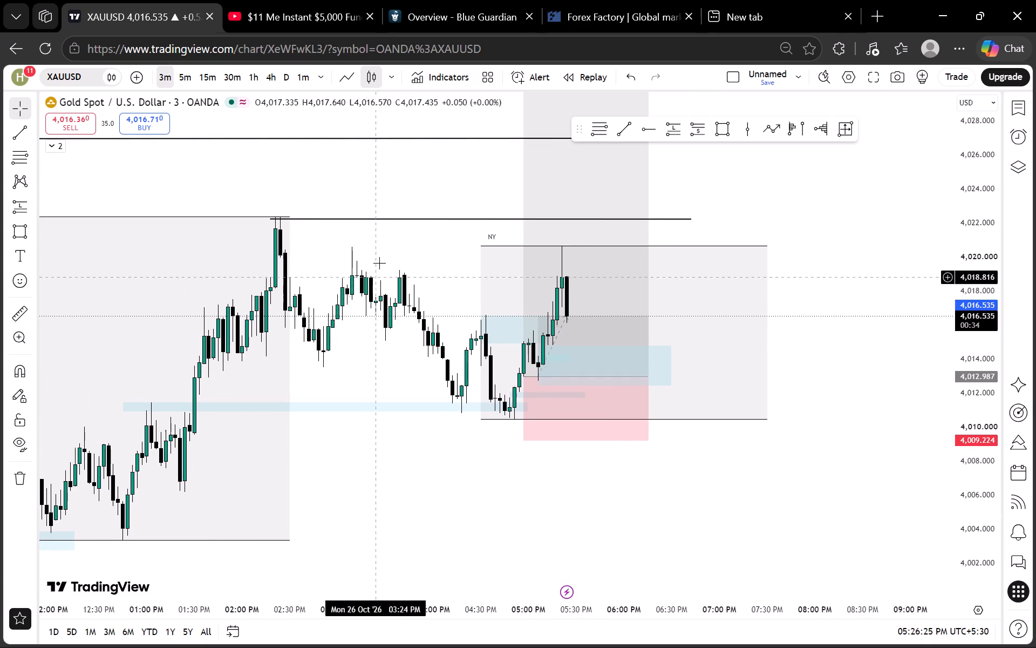
left_click_drag(386, 237, 316, 273)
scroll(316, 273, "up", 1)
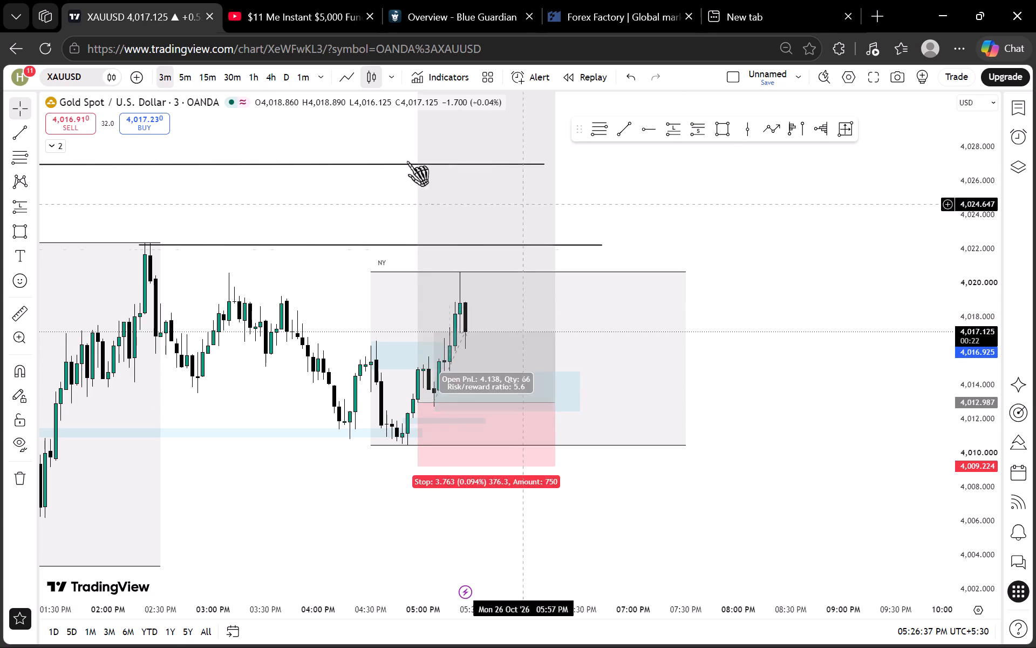
left_click(187, 73)
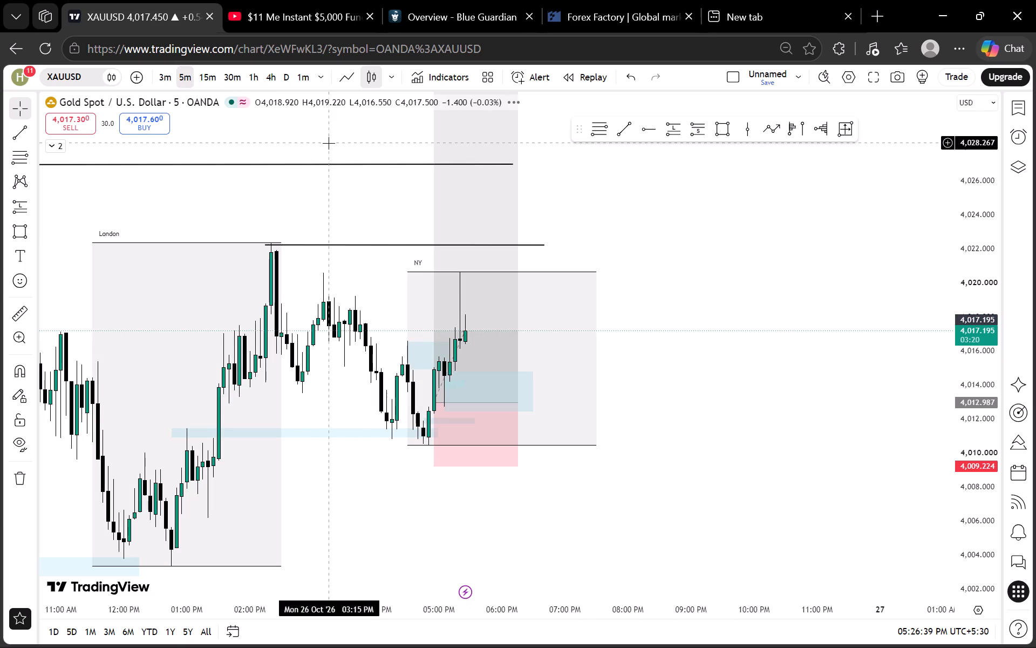
left_click(157, 76)
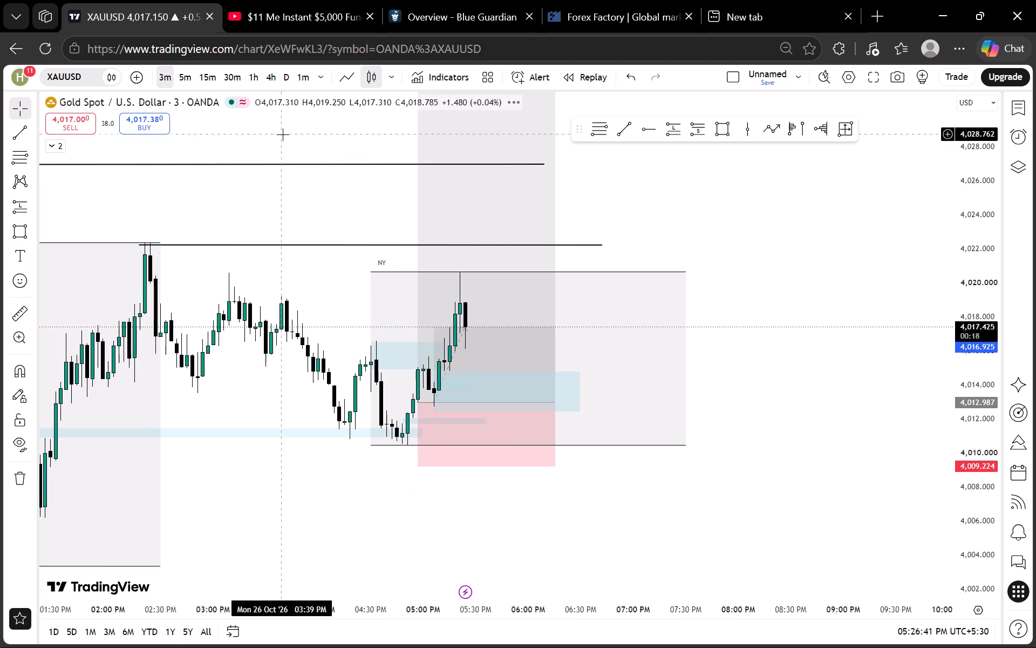
left_click(301, 79)
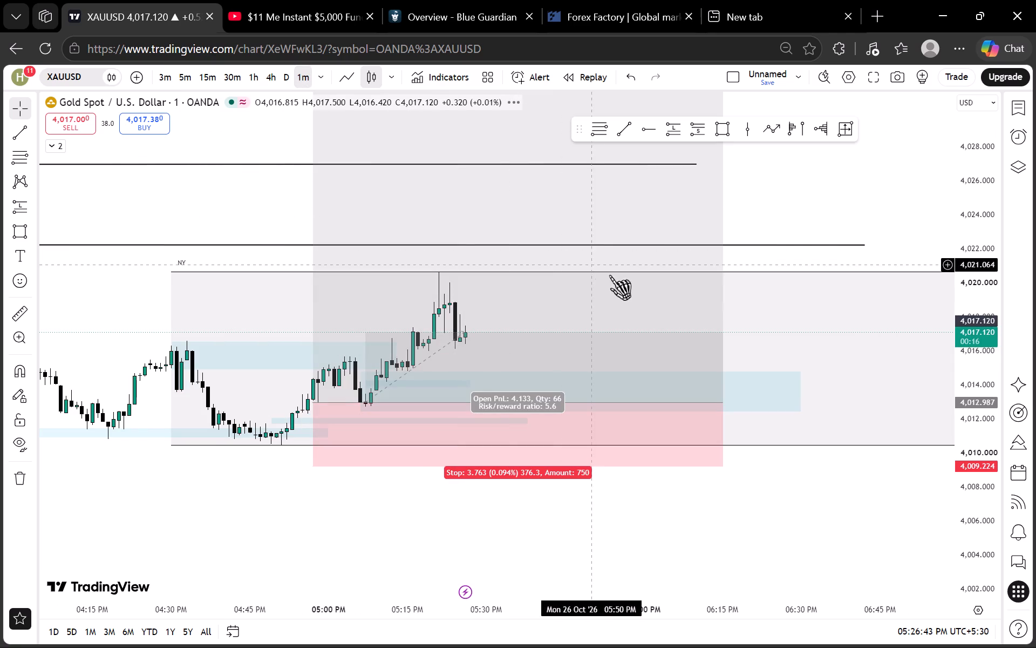
Switch gold back to the 3-minute timeframe and examine the closing candle within the London and NY session structure.
left_click(165, 72)
scroll(349, 192, "down", 3)
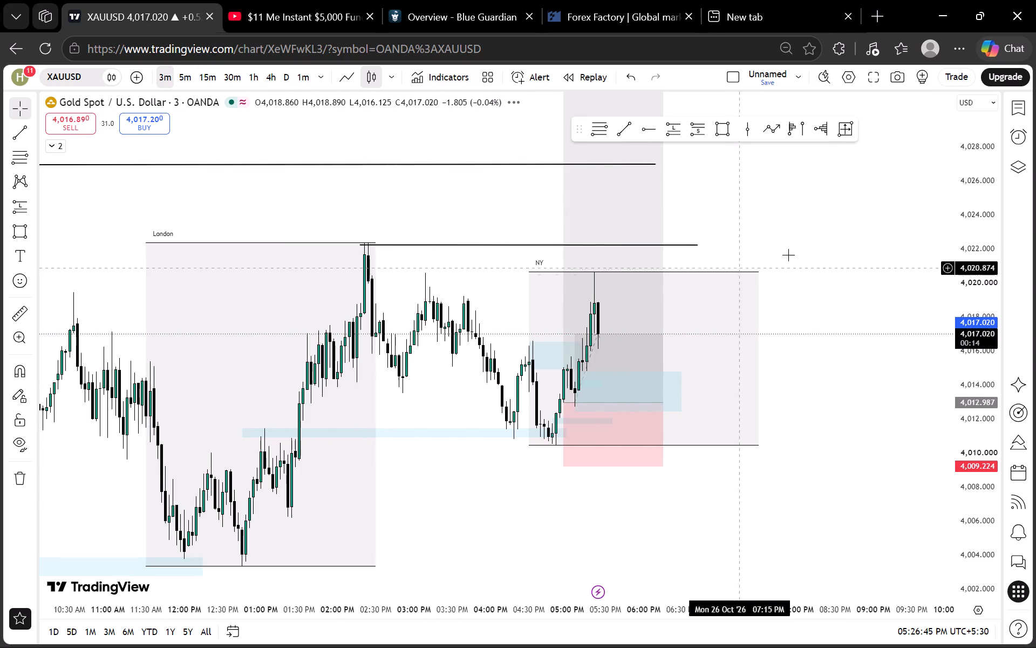
left_click_drag(800, 240, 737, 305)
scroll(865, 325, "up", 4)
scroll(979, 344, "down", 6)
scroll(979, 358, "up", 13)
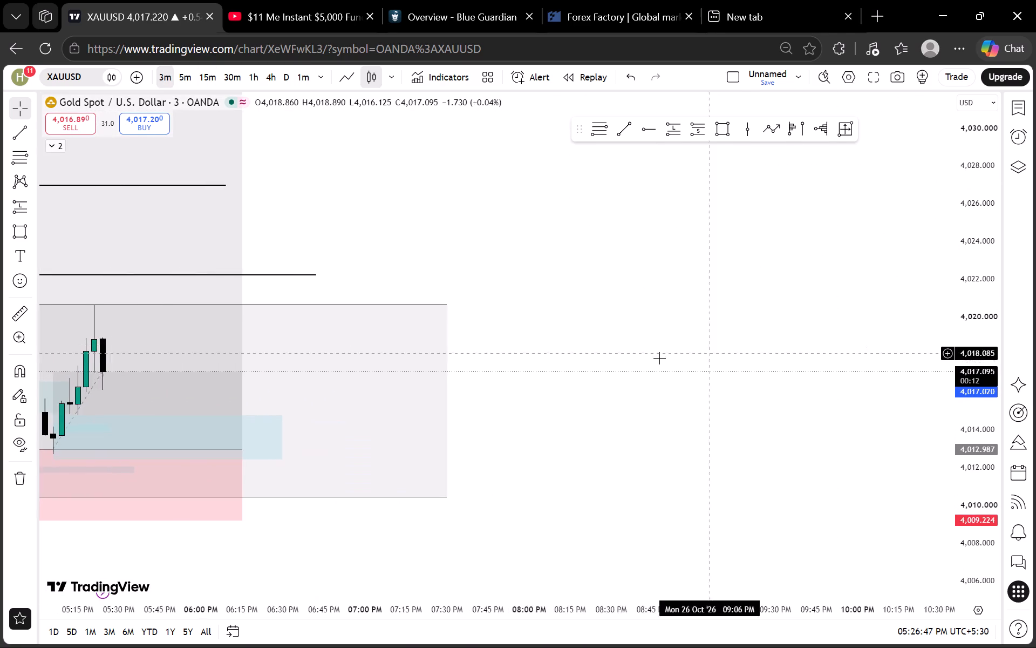
left_click_drag(537, 369, 795, 315)
scroll(990, 301, "down", 15)
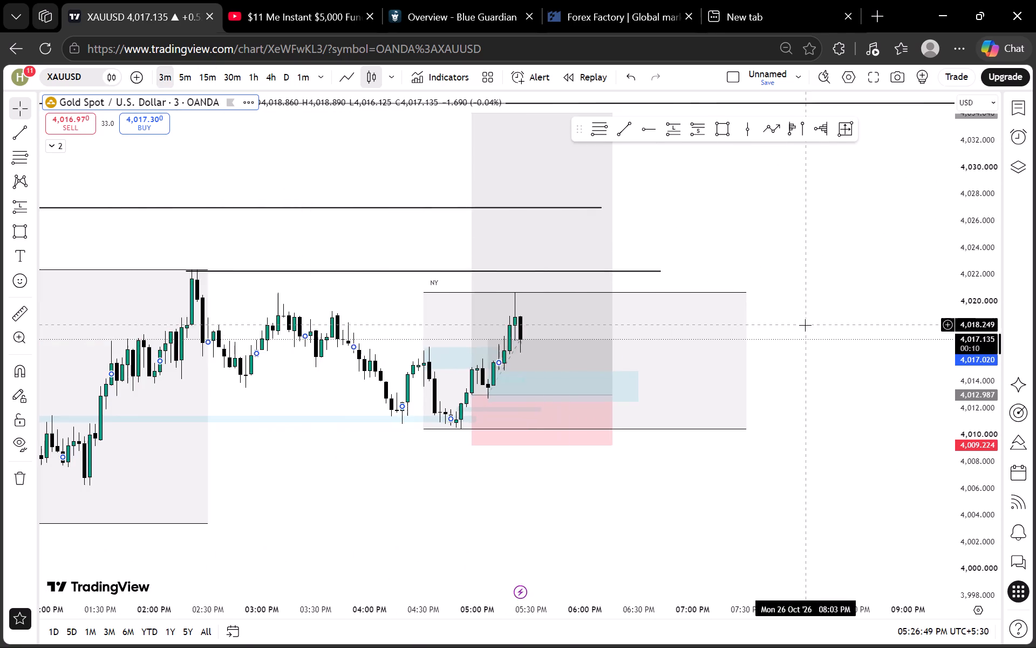
scroll(824, 314, "down", 4)
left_click(890, 326)
scroll(881, 323, "up", 3)
left_click_drag(840, 325, 833, 294)
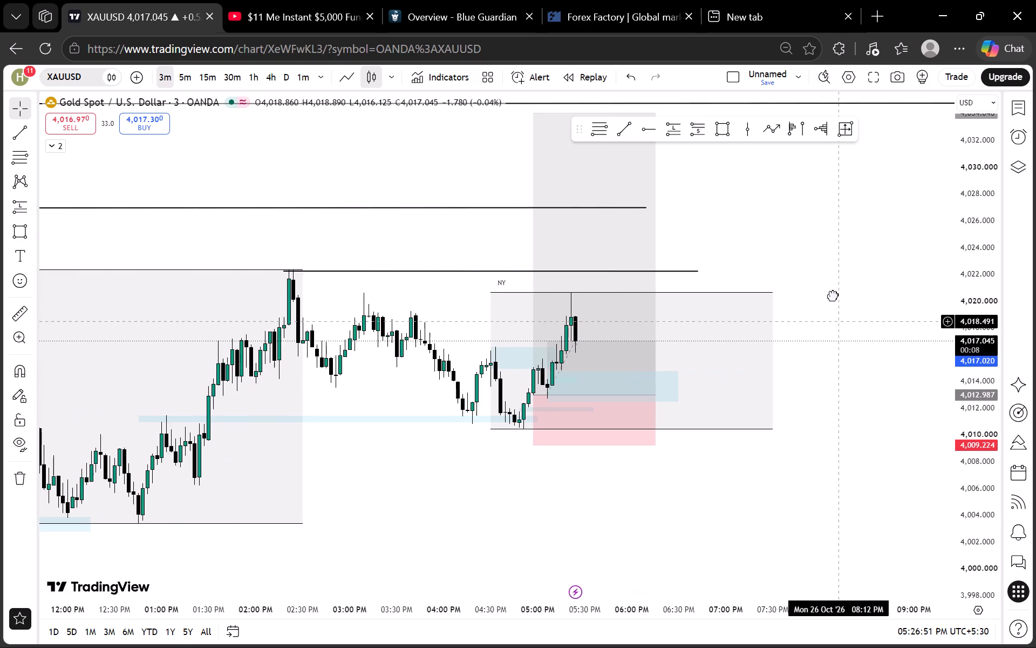
left_click_drag(833, 294, 831, 289)
scroll(972, 323, "up", 10)
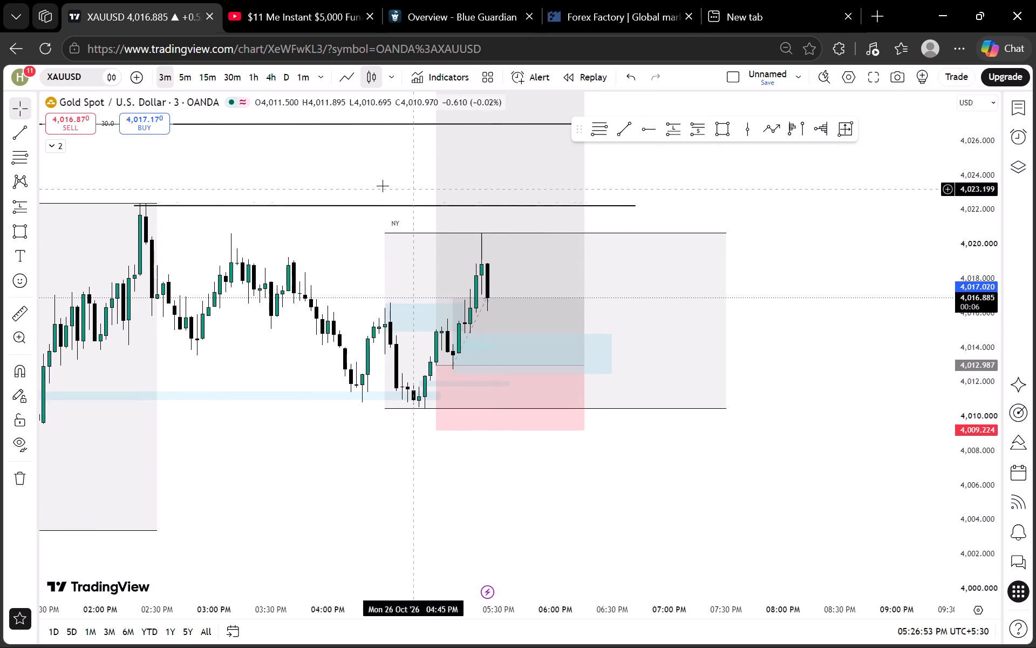
Switch gold to the 1-minute timeframe and examine the NY pullback alongside the price swings since the London high.
left_click(303, 68)
scroll(522, 261, "down", 5)
left_click_drag(468, 248, 390, 276)
scroll(379, 272, "down", 1)
left_click_drag(391, 255, 363, 273)
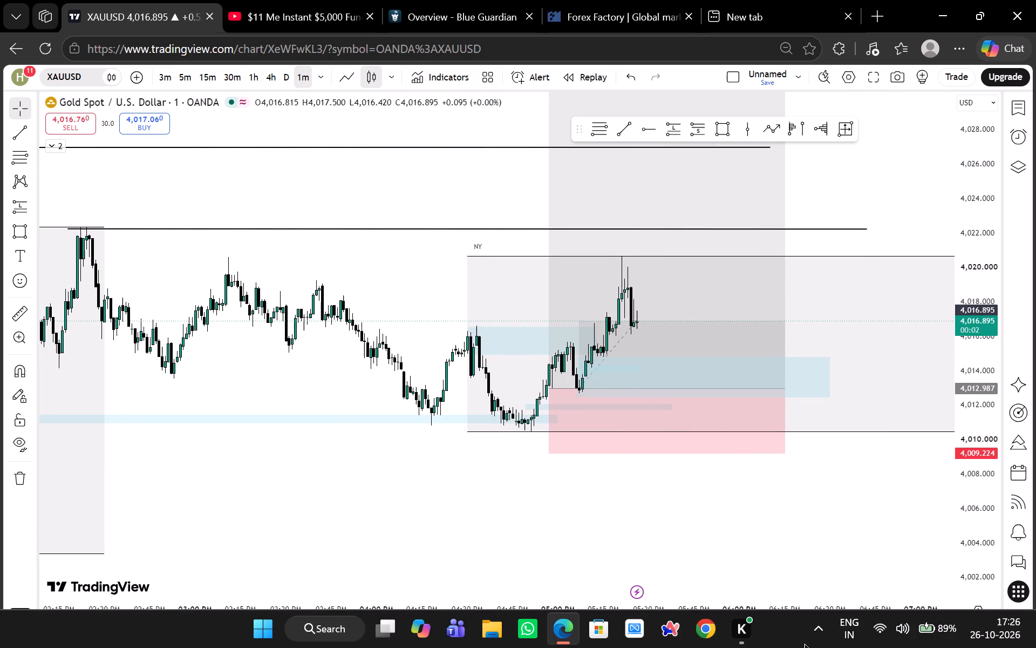
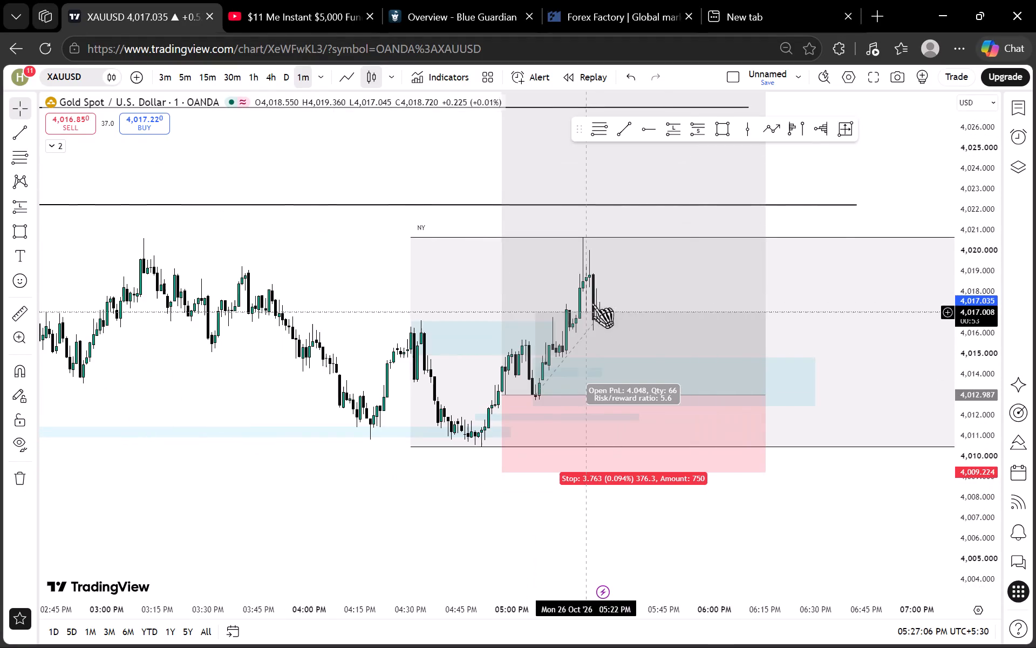
Examine gold's latest NY pullback candles on the 1-minute timeframe against the long position's entry and target area.
left_click_drag(598, 286, 592, 314)
scroll(587, 311, "up", 3)
left_click_drag(549, 283, 530, 364)
scroll(530, 364, "up", 1)
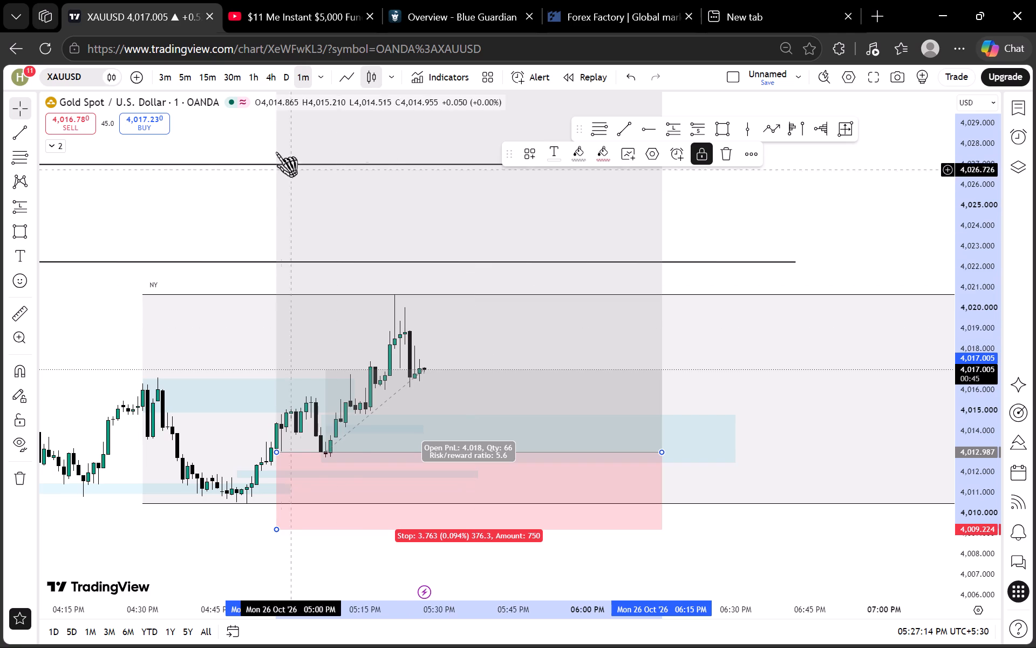
Switch gold to the 5-minute and 1-hour timeframes and examine the recent sessions against the PDH and previous NY levels.
left_click(183, 73)
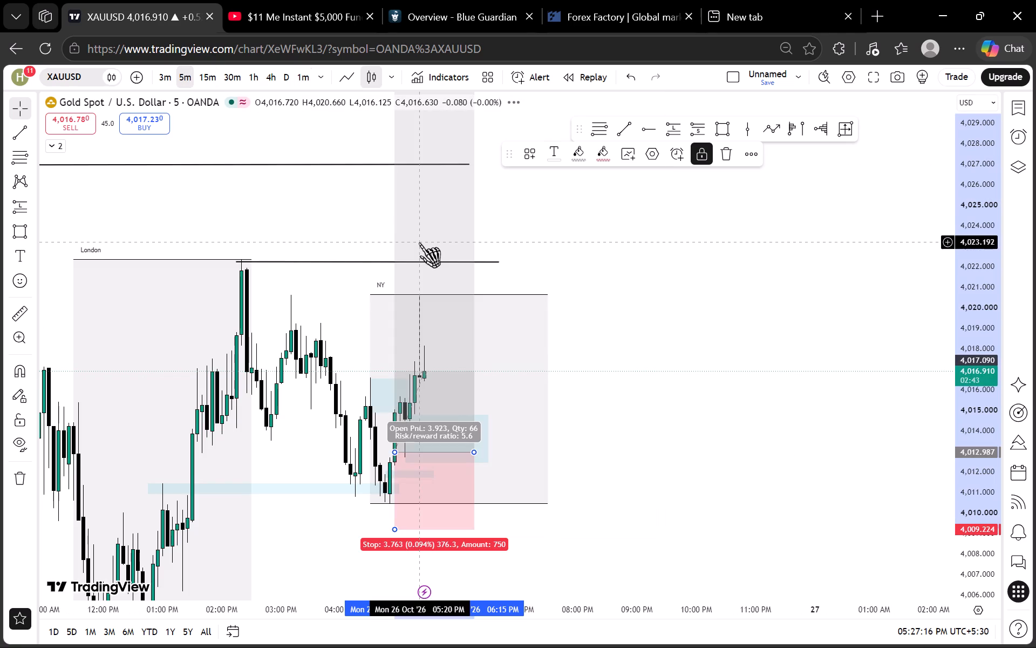
left_click(257, 72)
scroll(593, 303, "up", 4)
left_click_drag(502, 329, 733, 322)
scroll(976, 332, "down", 7)
scroll(973, 349, "up", 8)
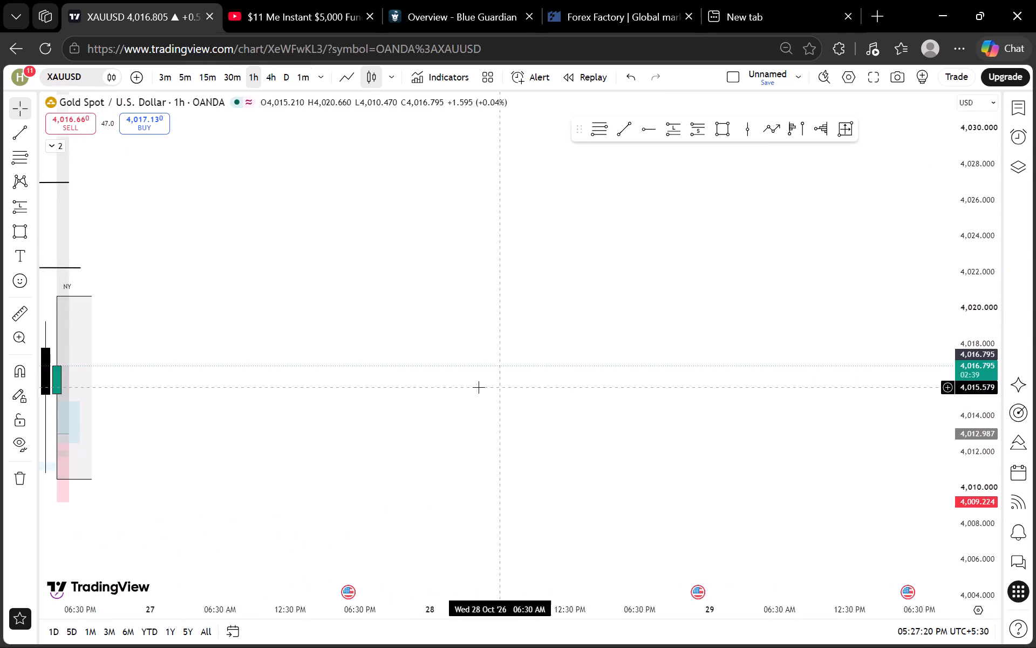
left_click_drag(479, 387, 780, 373)
scroll(771, 376, "up", 3)
left_click_drag(622, 396, 910, 379)
scroll(986, 342, "down", 17)
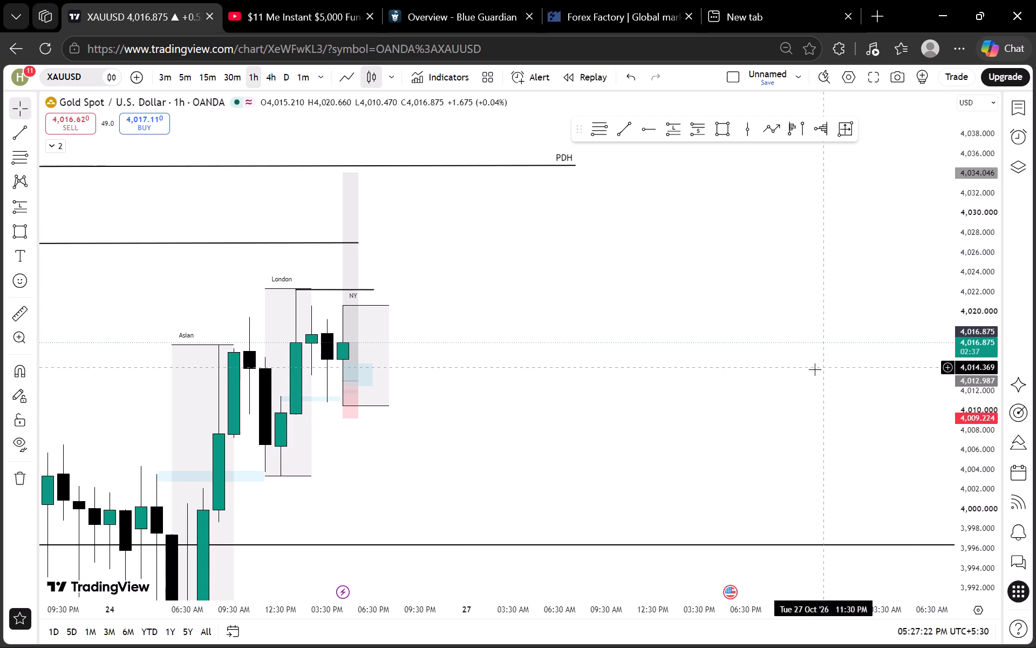
scroll(783, 346, "down", 4)
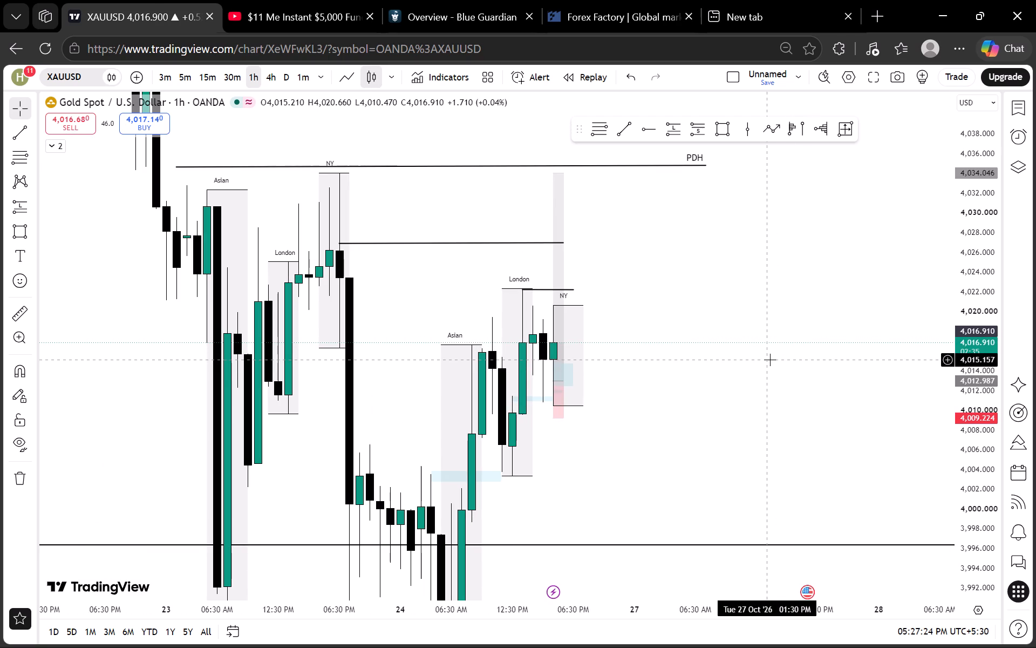
scroll(971, 296, "down", 9)
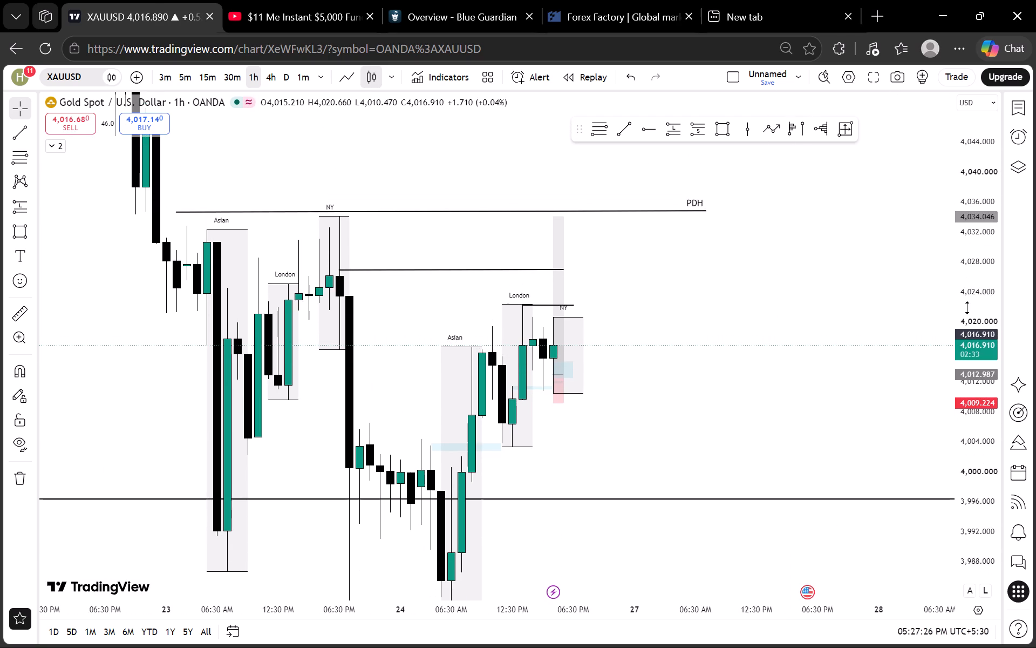
scroll(967, 308, "up", 3)
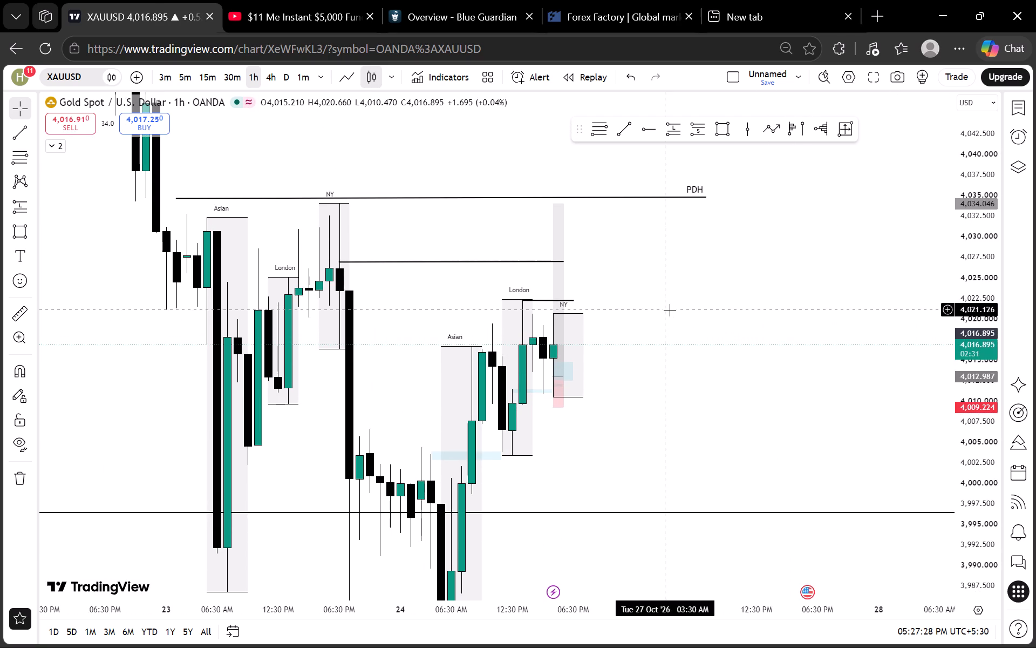
Switch gold to the 30-minute timeframe and examine the current NY candle against the London high and the PDH line.
left_click(231, 75)
scroll(456, 235, "down", 3)
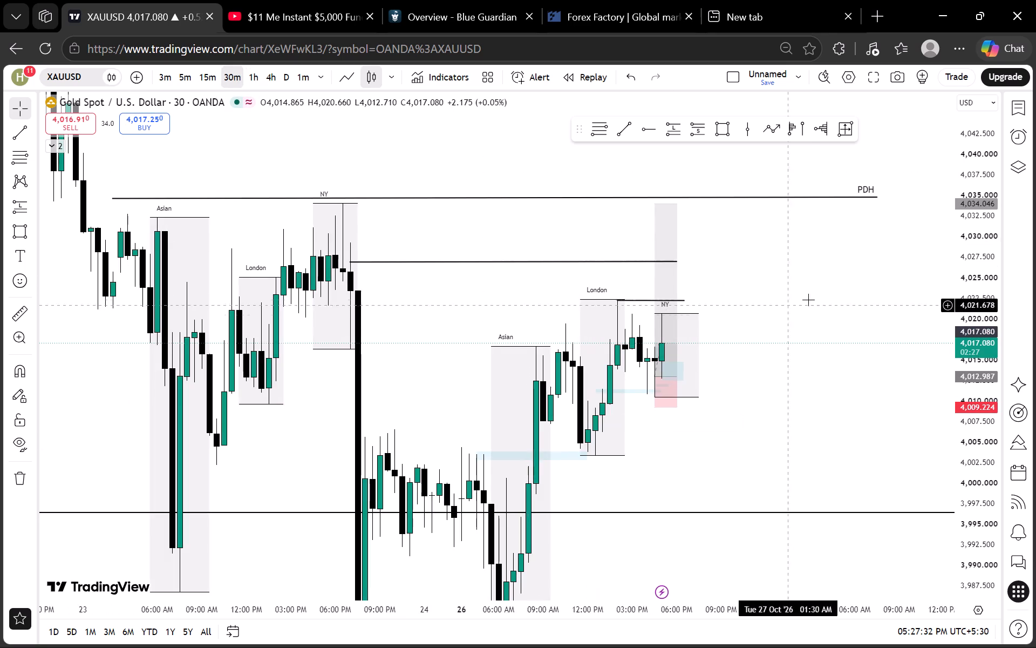
left_click_drag(809, 299, 615, 338)
scroll(945, 377, "up", 5)
scroll(881, 369, "down", 5)
scroll(982, 385, "up", 9)
scroll(848, 357, "down", 2)
left_click_drag(781, 423, 765, 397)
scroll(746, 397, "up", 1)
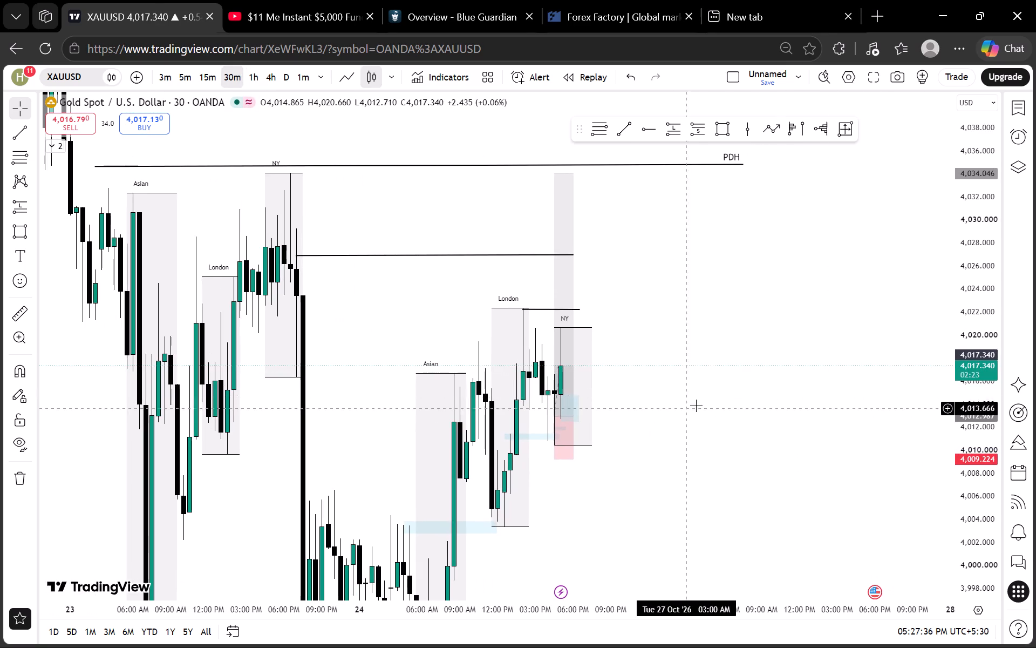
Switch gold to the 5-minute timeframe and examine the NY candles around the long entry and the blue zones.
left_click(175, 75)
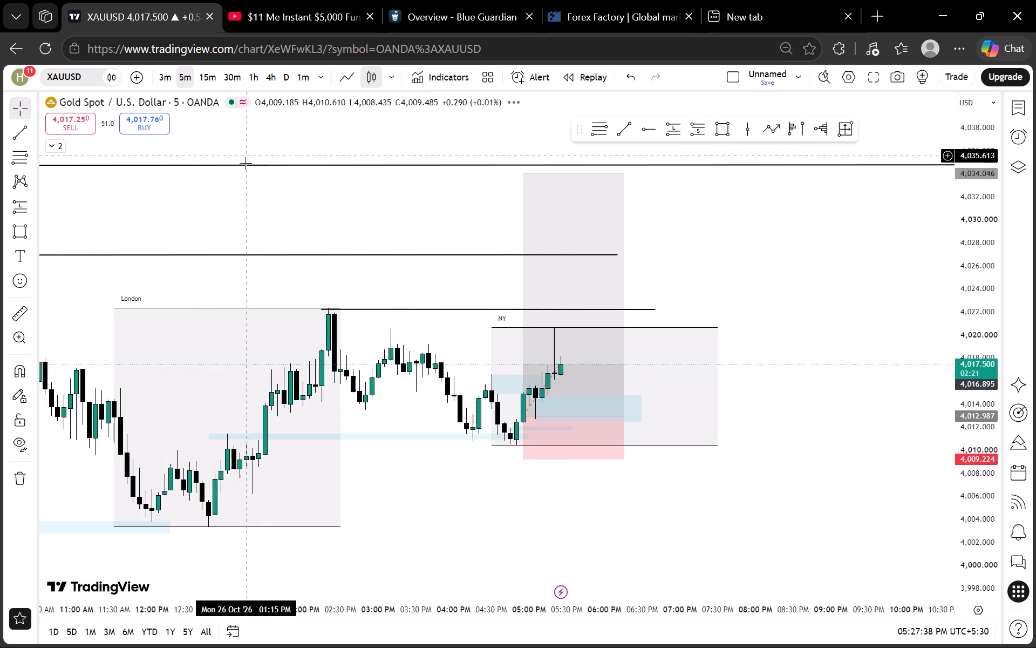
scroll(279, 204, "down", 3)
left_click_drag(807, 281, 677, 281)
scroll(992, 357, "up", 10)
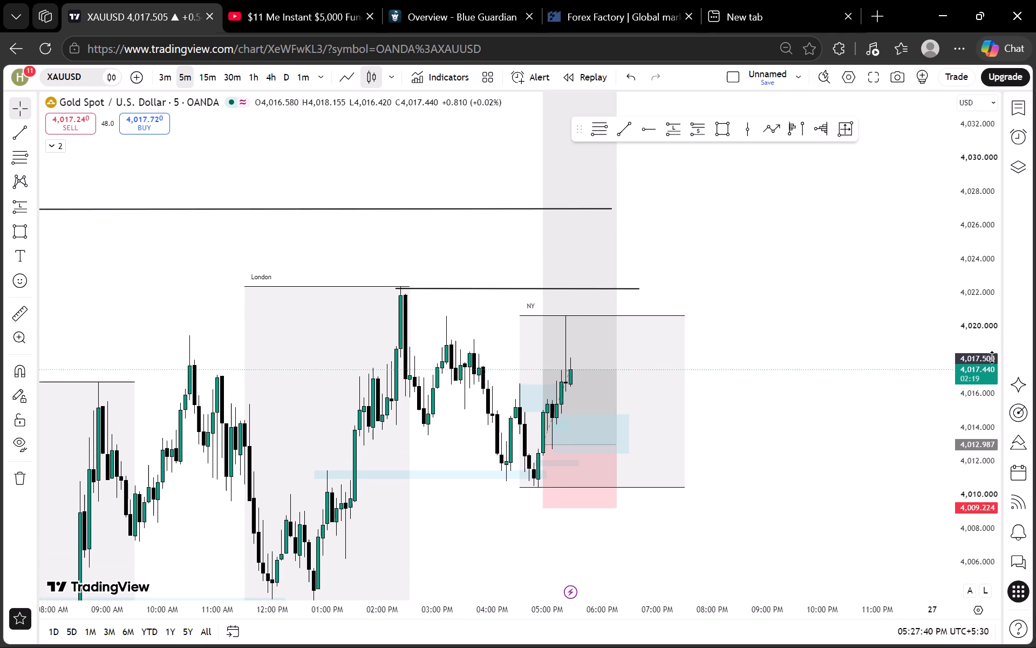
scroll(992, 357, "up", 10)
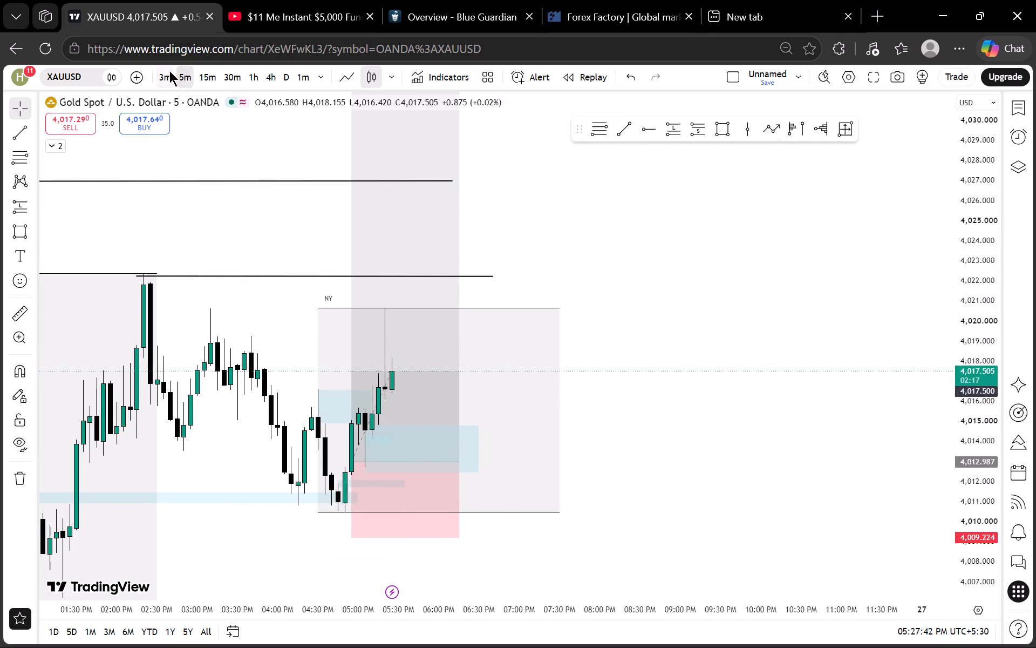
Switch gold to the 3-minute timeframe and examine the NY pullback within the London and NY session structure.
left_click(169, 70)
scroll(418, 202, "down", 3)
left_click_drag(802, 257, 684, 263)
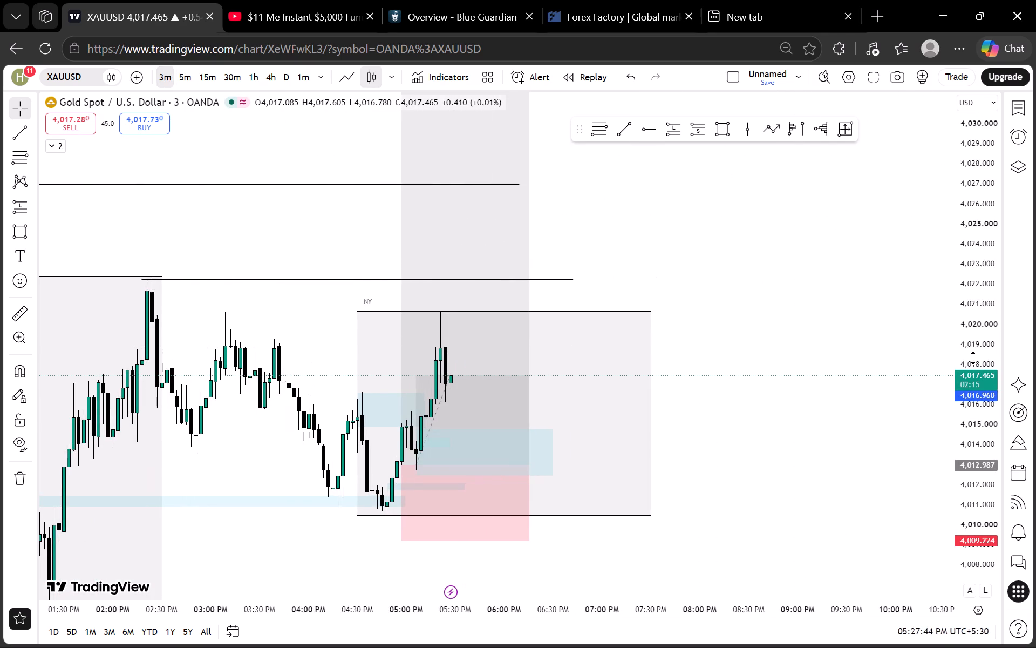
scroll(974, 358, "down", 7)
left_click_drag(864, 440, 921, 368)
scroll(993, 390, "up", 12)
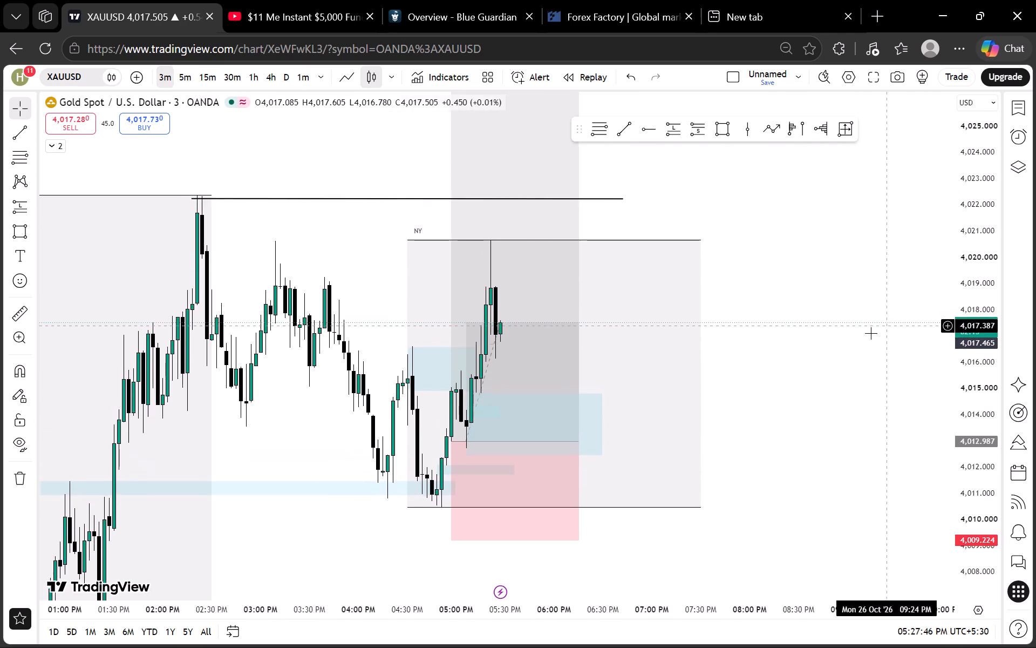
scroll(870, 333, "up", 6)
left_click_drag(638, 292, 704, 277)
left_click_drag(564, 310, 662, 314)
left_click_drag(581, 327, 766, 327)
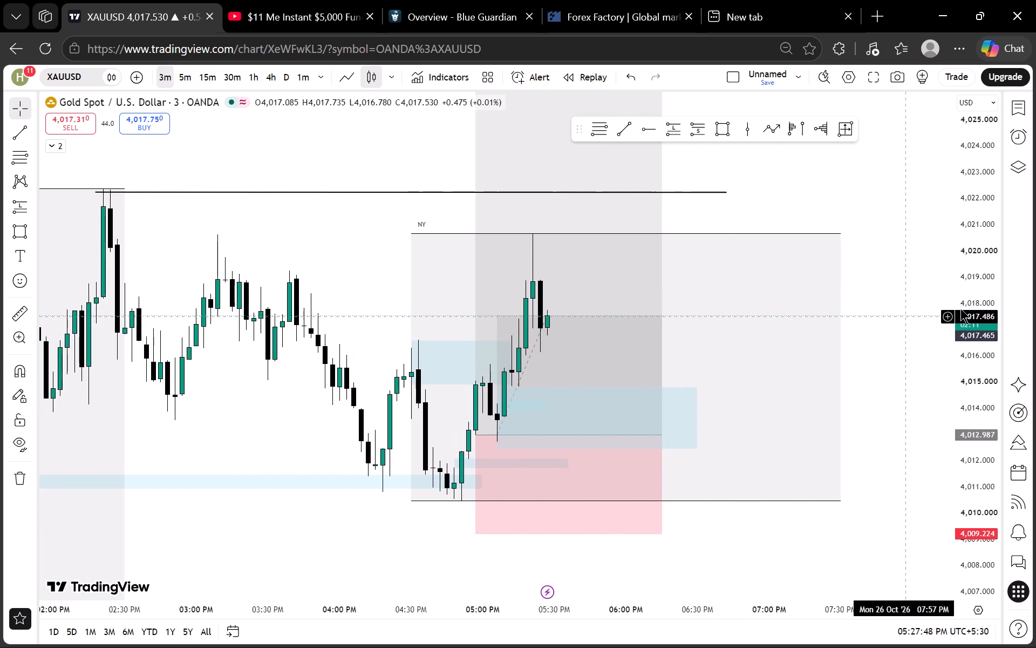
scroll(973, 278, "down", 15)
left_click_drag(872, 218, 788, 275)
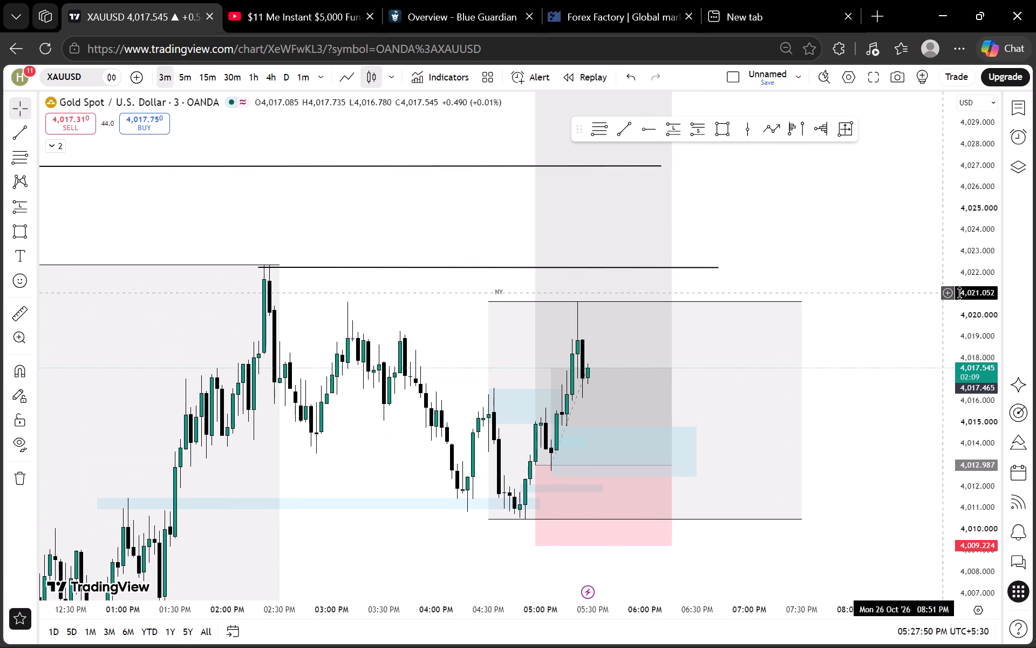
scroll(967, 288, "down", 9)
scroll(589, 287, "down", 3)
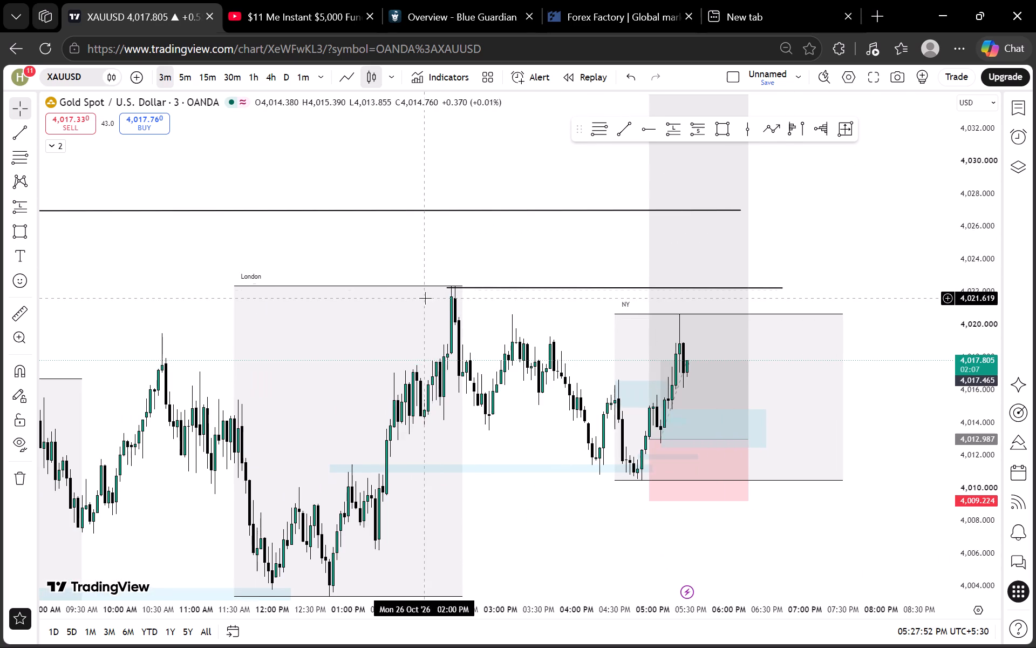
Review the 23 October NY session's high and the marked level beneath it on the 3-minute chart, returning to current price.
left_click_drag(272, 238, 415, 246)
scroll(392, 252, "down", 2)
left_click_drag(301, 271, 500, 269)
left_click_drag(306, 280, 396, 291)
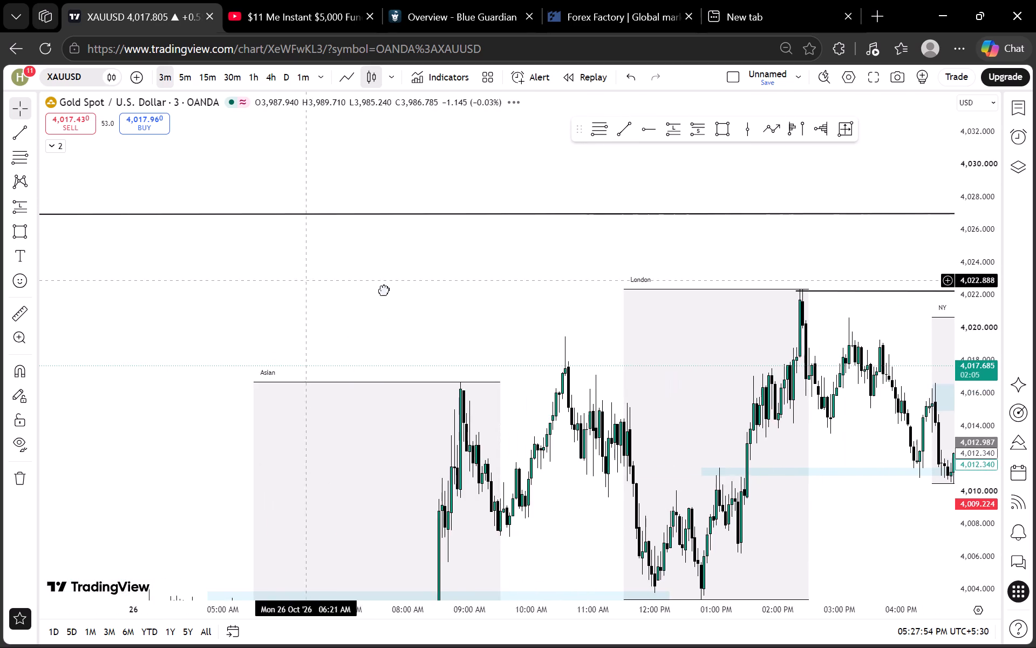
left_click_drag(396, 291, 534, 291)
left_click_drag(248, 297, 578, 297)
left_click_drag(268, 302, 527, 303)
left_click_drag(453, 277, 472, 348)
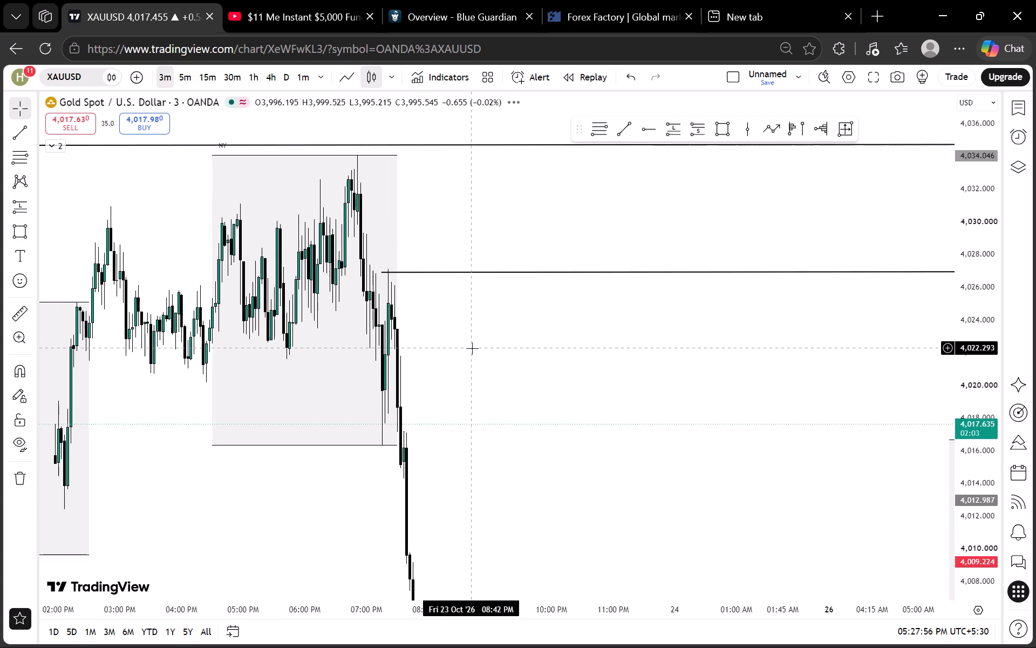
left_click_drag(428, 215, 421, 274)
left_click_drag(541, 253, 399, 256)
left_click_drag(544, 256, 534, 256)
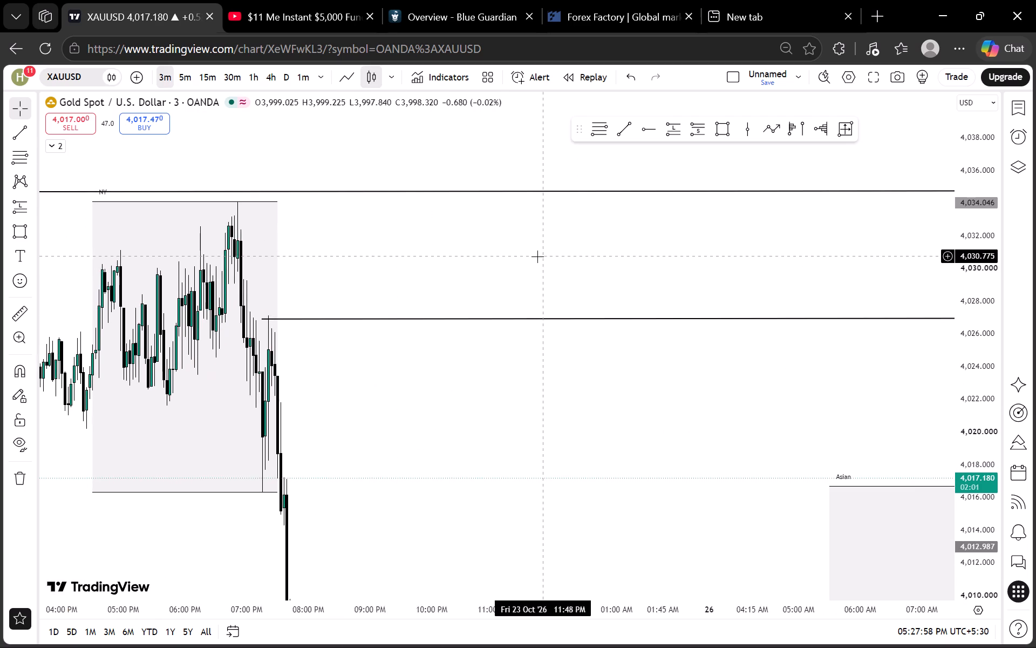
left_click_drag(534, 256, 333, 235)
left_click_drag(576, 247, 260, 237)
left_click_drag(526, 352, 265, 276)
left_click_drag(546, 319, 333, 272)
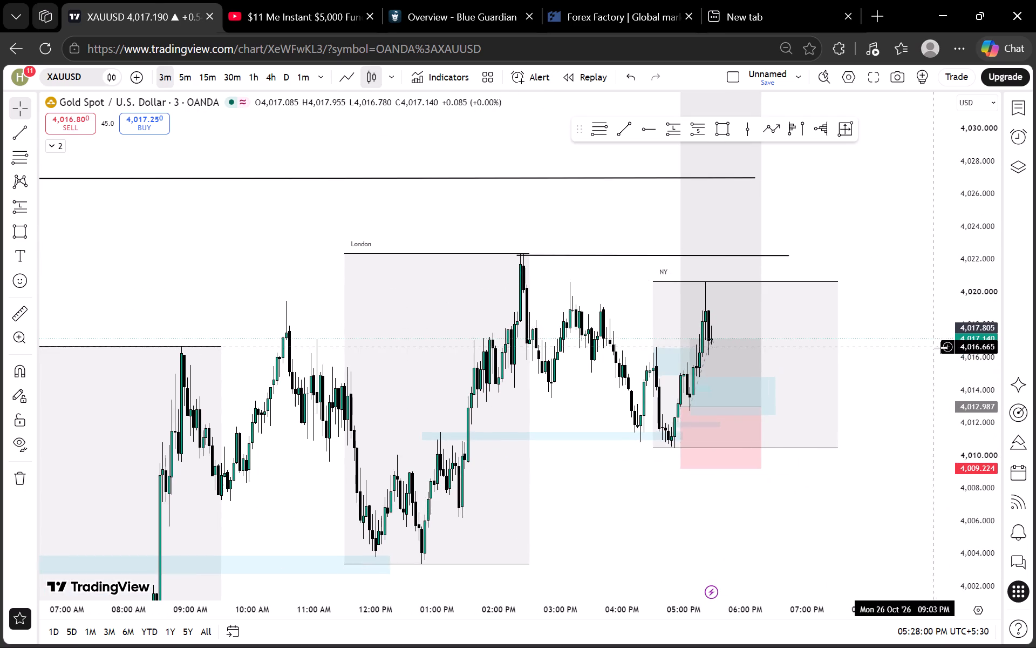
Examine the forming 3-minute NY candle up close against the blue entry zone and the London high line.
scroll(972, 349, "up", 6)
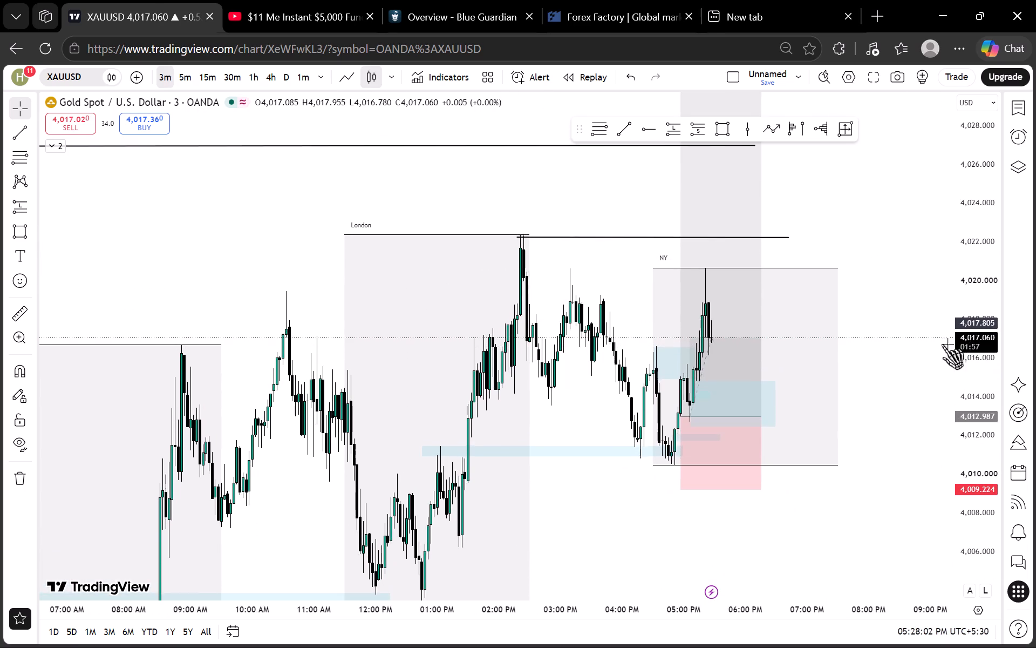
scroll(942, 344, "up", 5)
left_click_drag(610, 365, 665, 355)
scroll(967, 345, "up", 12)
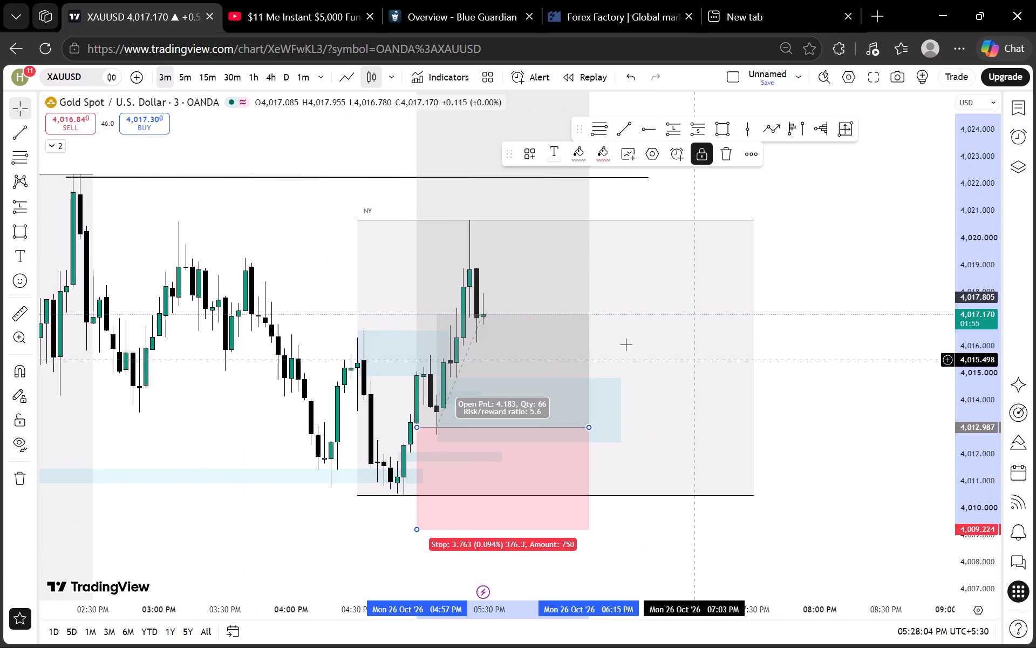
left_click_drag(610, 286, 676, 340)
scroll(676, 342, "up", 3)
left_click_drag(610, 345, 676, 348)
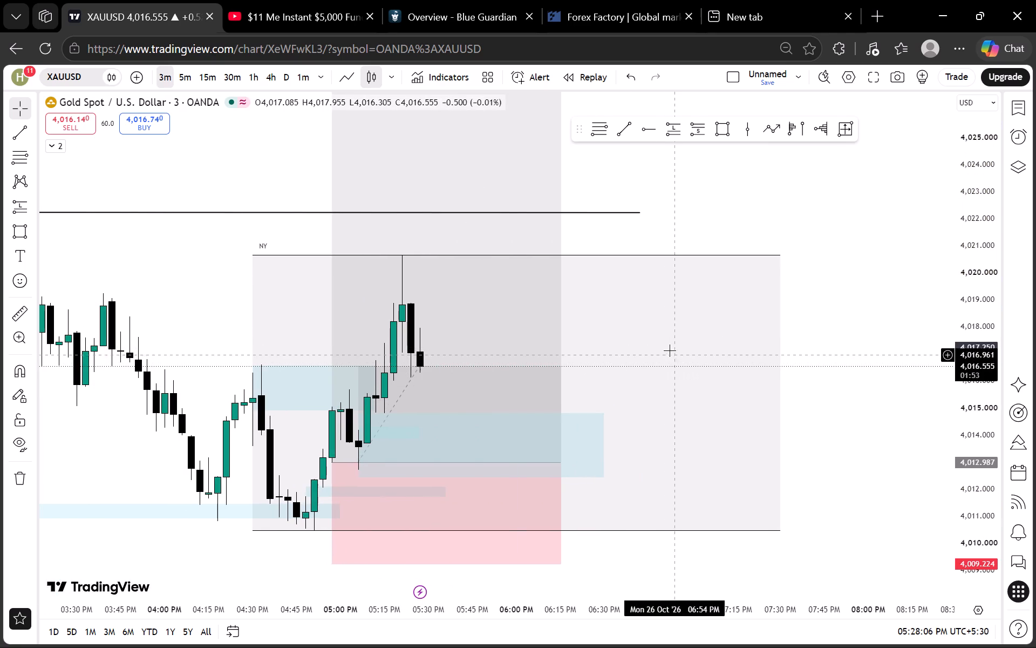
scroll(970, 322, "down", 9)
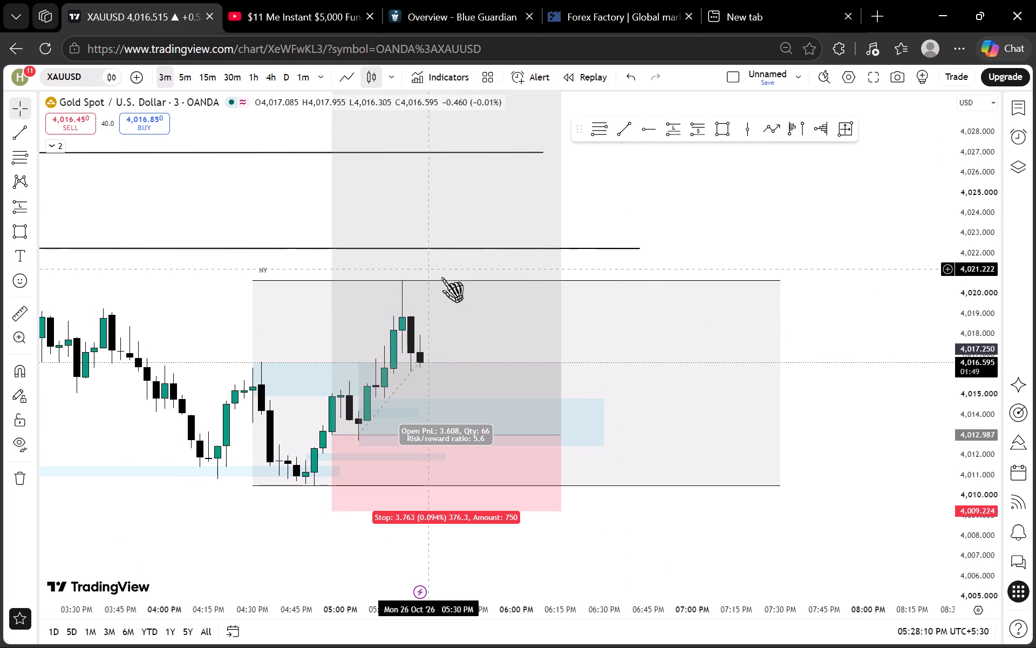
scroll(974, 342, "down", 2)
scroll(974, 343, "up", 9)
scroll(760, 325, "down", 1)
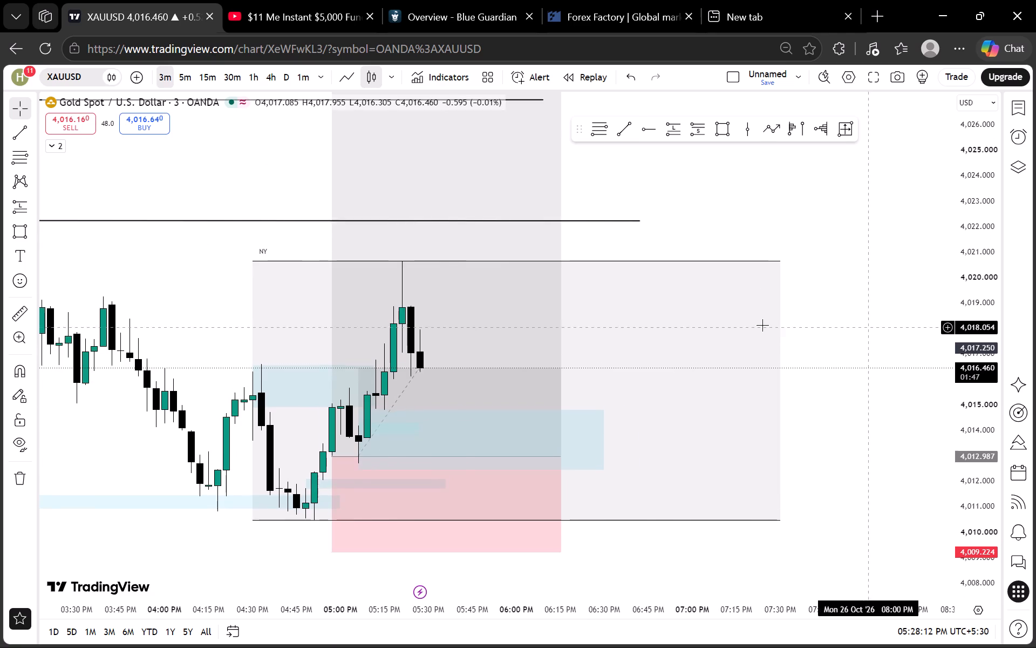
scroll(761, 325, "down", 1)
scroll(758, 329, "up", 1)
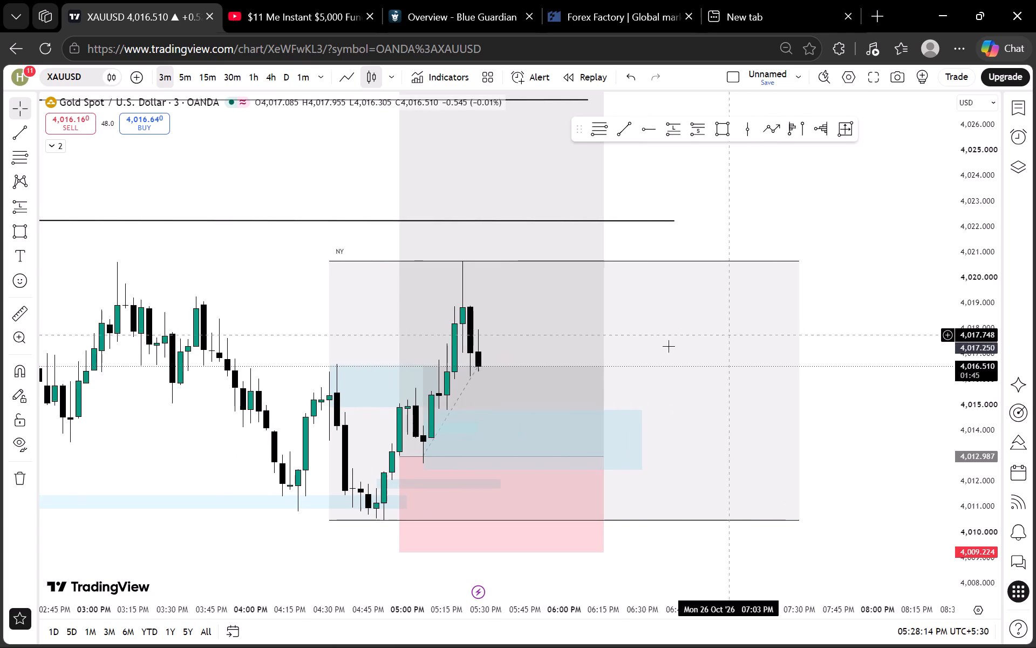
left_click_drag(663, 347, 710, 339)
scroll(951, 336, "down", 6)
scroll(953, 346, "up", 6)
scroll(982, 345, "down", 4)
scroll(908, 368, "up", 2)
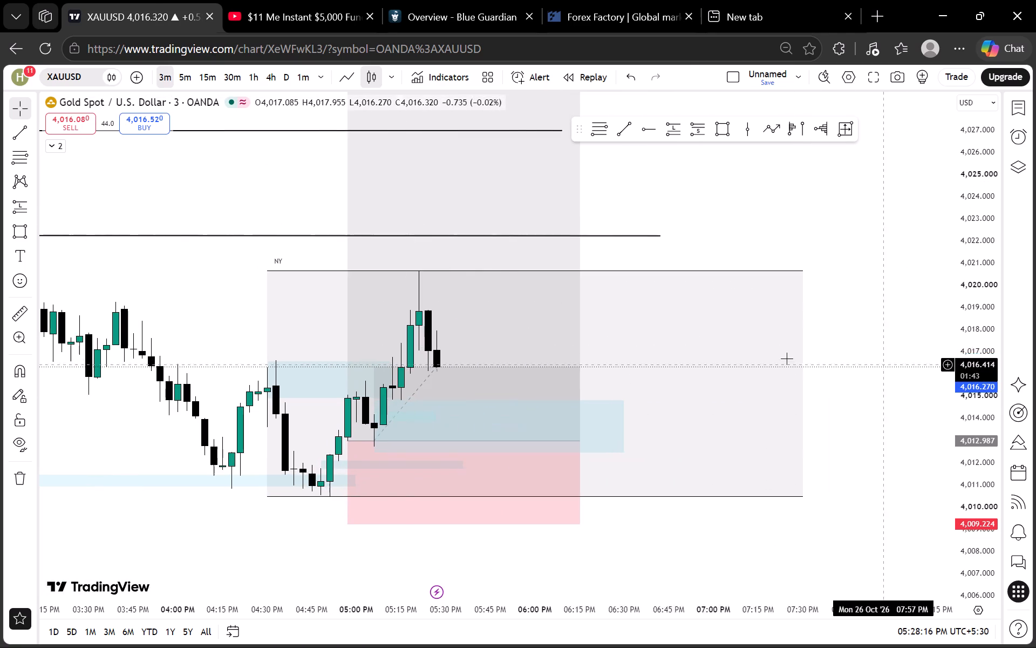
Compare gold's current NY candle on the 1-hour, 30-minute, 15-minute and 5-minute timeframes against the marked levels and long entry.
left_click(255, 79)
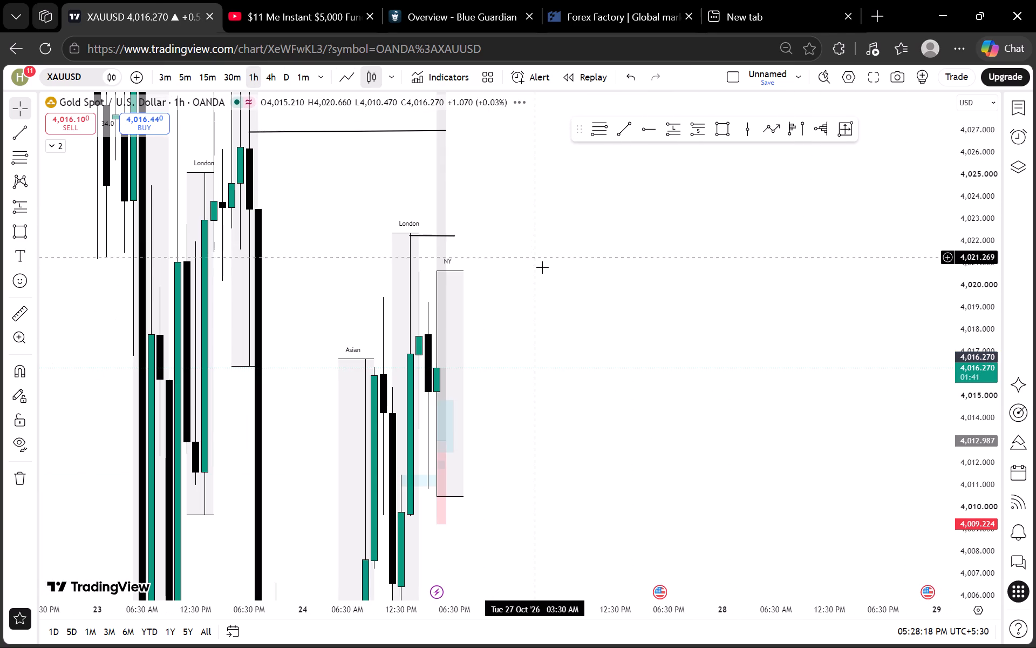
scroll(957, 307, "down", 15)
scroll(745, 333, "up", 5)
left_click_drag(441, 383, 635, 382)
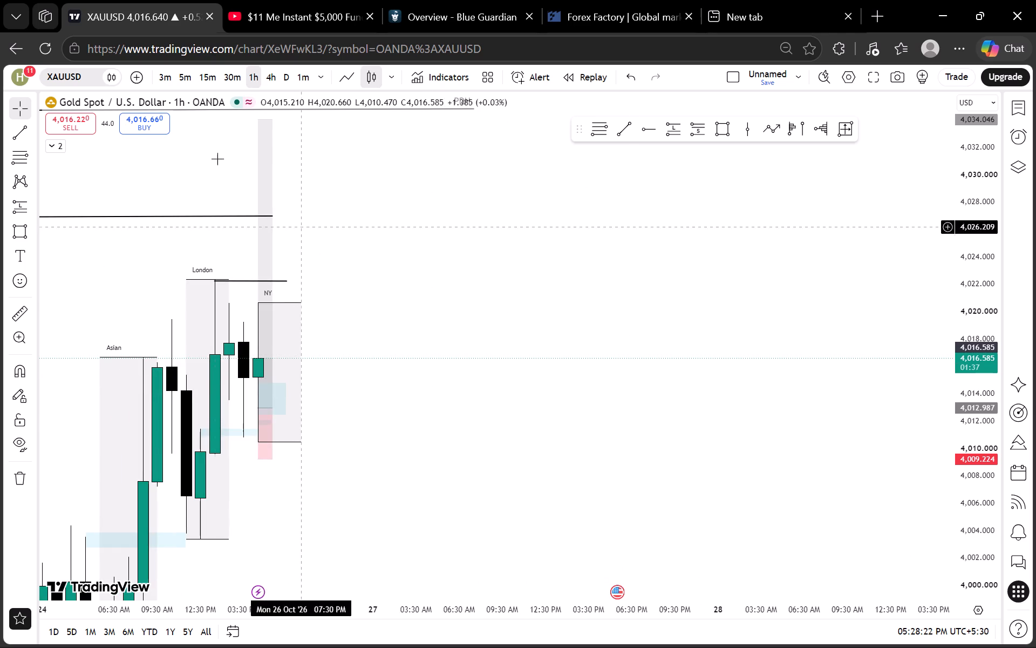
left_click(229, 73)
scroll(408, 255, "down", 4)
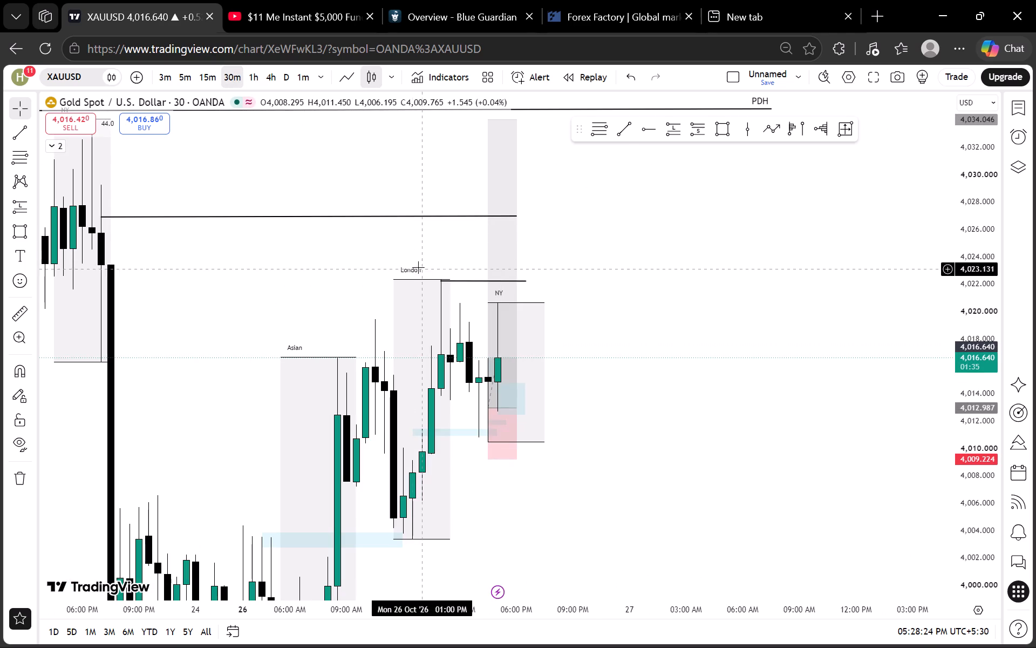
left_click(207, 75)
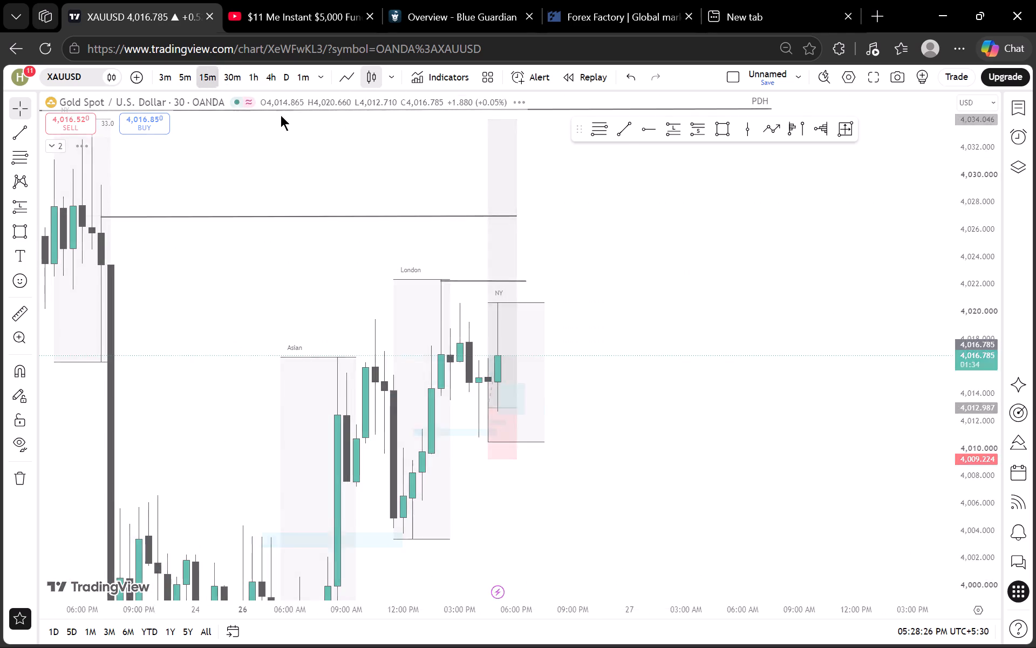
scroll(432, 216, "down", 2)
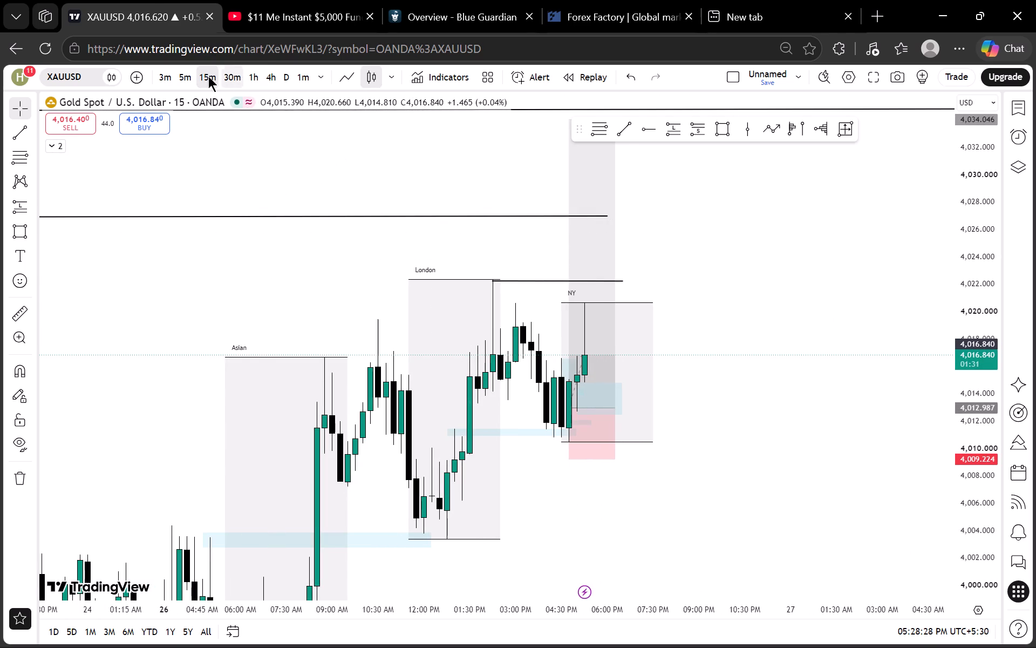
left_click(185, 76)
scroll(508, 227, "down", 4)
left_click_drag(803, 255, 634, 265)
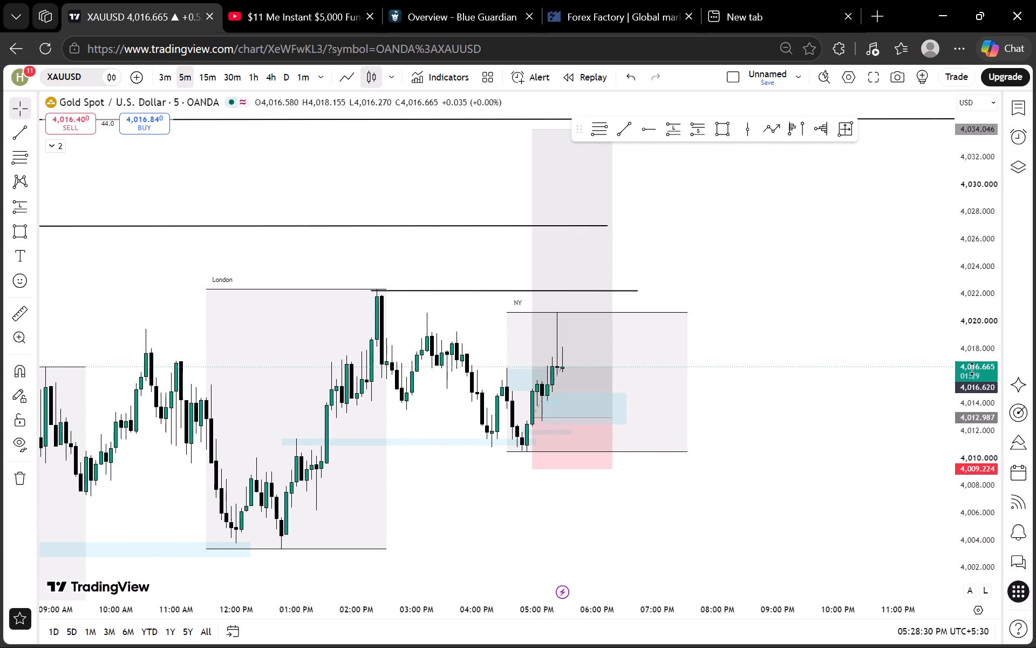
scroll(990, 364, "up", 20)
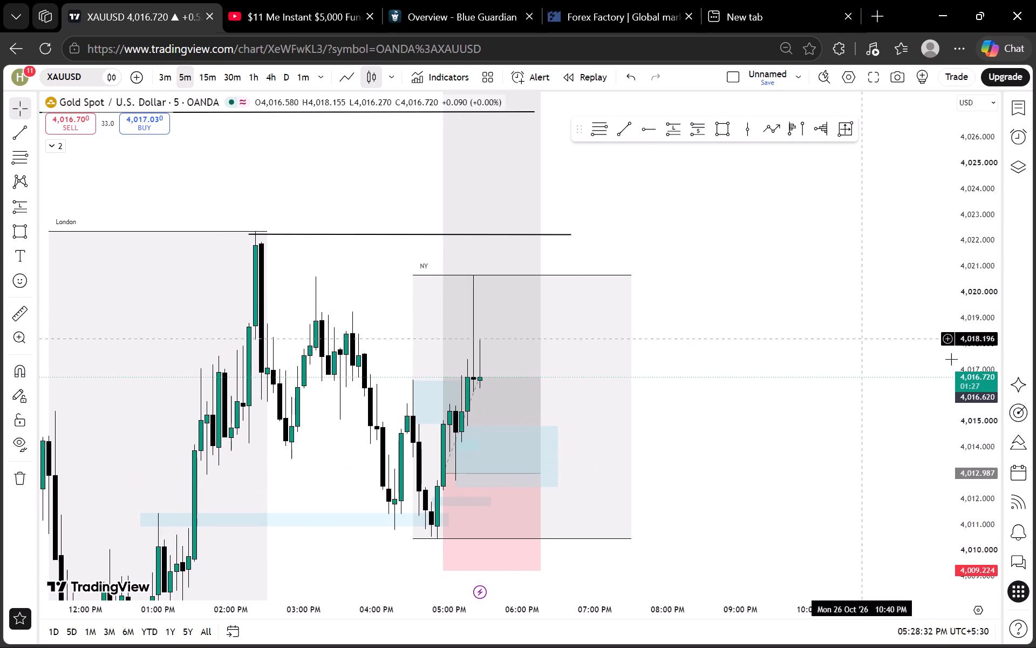
Switch gold to the 3-minute timeframe and examine the NY pullback against the London session high and marked zones.
scroll(1008, 328, "down", 6)
left_click(165, 82)
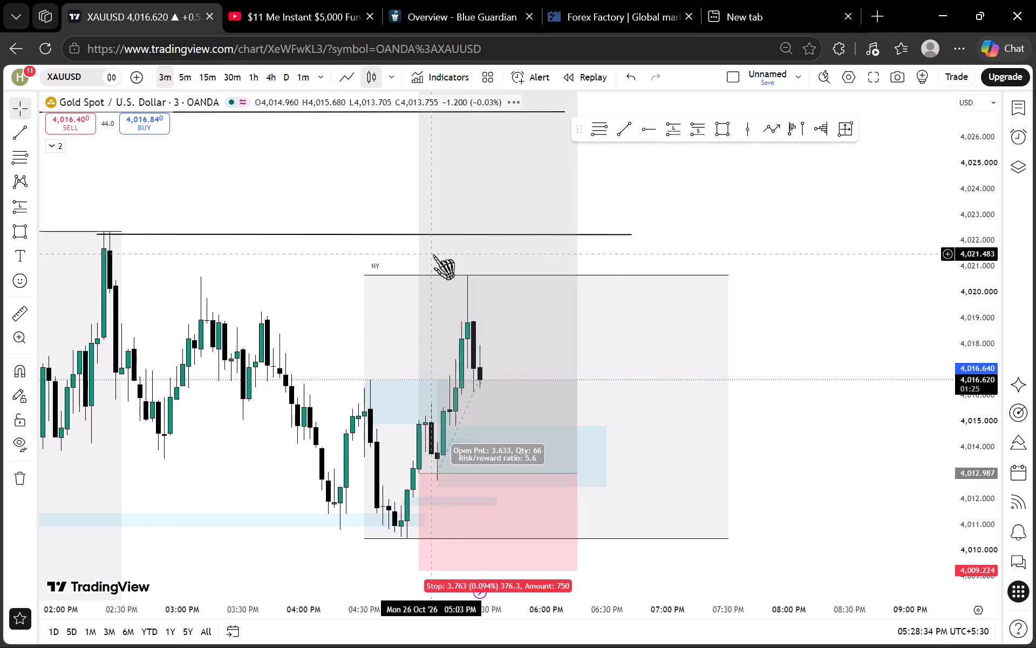
scroll(433, 254, "down", 1)
scroll(976, 340, "down", 7)
scroll(978, 371, "up", 10)
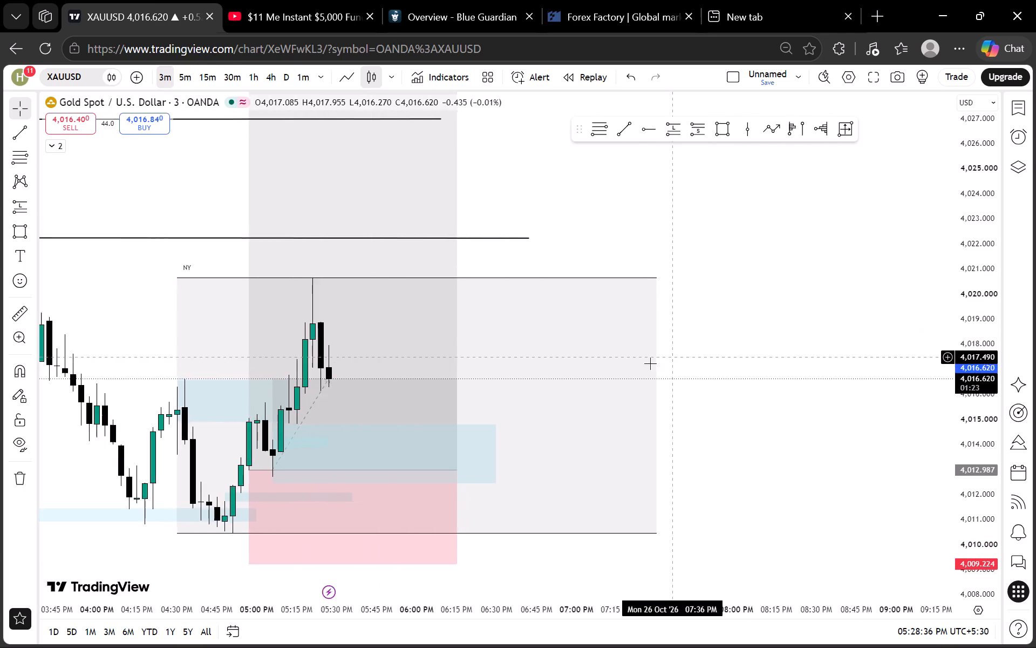
scroll(647, 364, "up", 2)
left_click_drag(478, 366, 614, 359)
scroll(614, 359, "up", 3)
left_click_drag(553, 363, 700, 363)
scroll(912, 339, "down", 15)
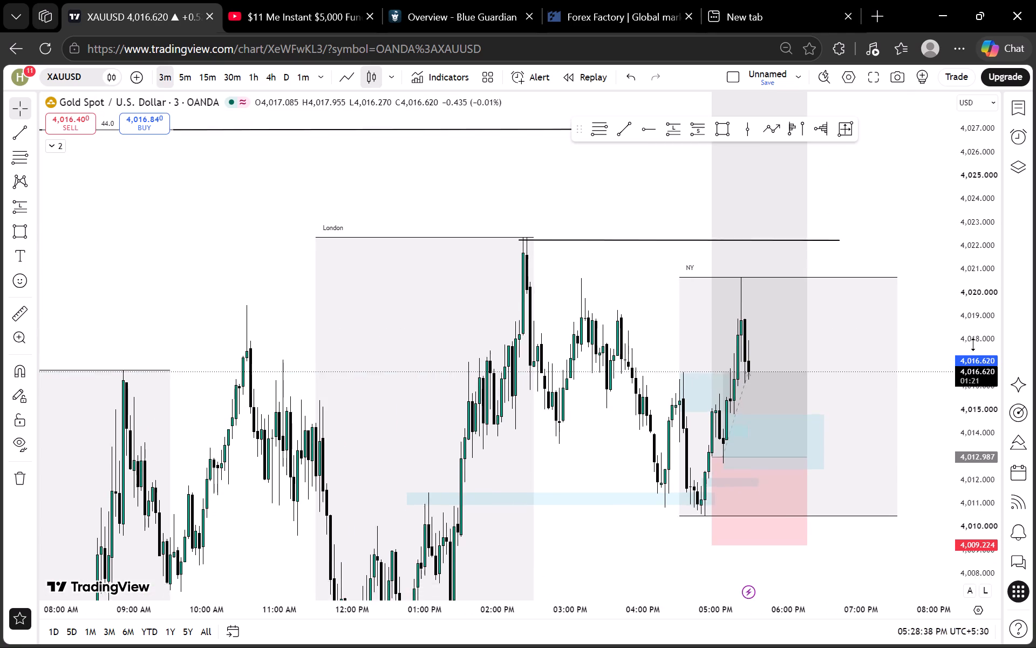
scroll(973, 345, "down", 3)
scroll(965, 358, "up", 6)
scroll(988, 339, "down", 7)
scroll(979, 355, "up", 4)
scroll(829, 339, "down", 1)
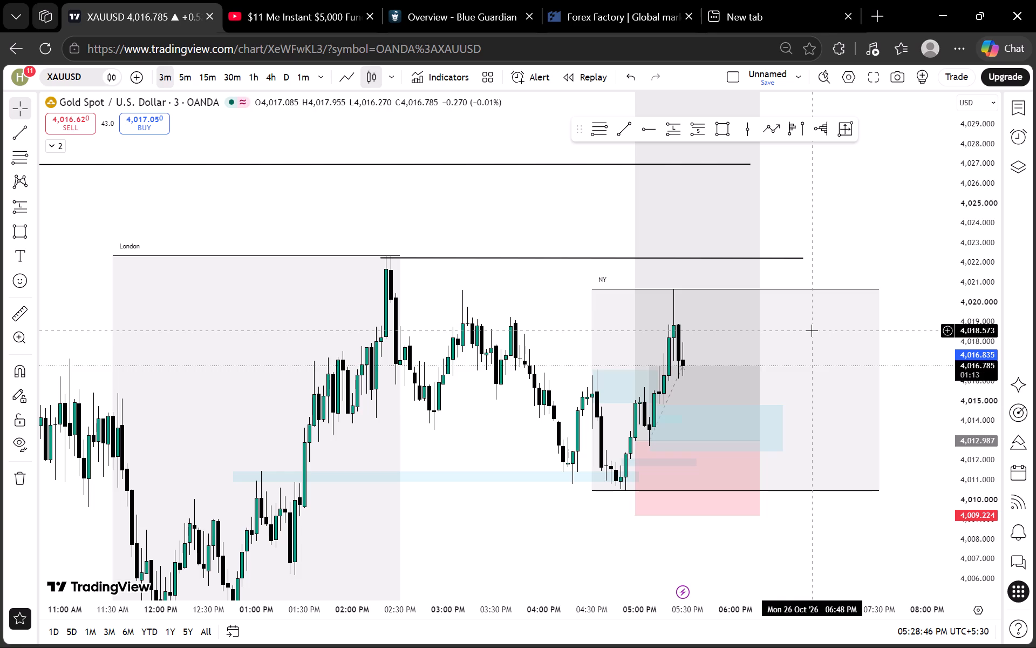
scroll(820, 326, "up", 4)
scroll(977, 303, "down", 8)
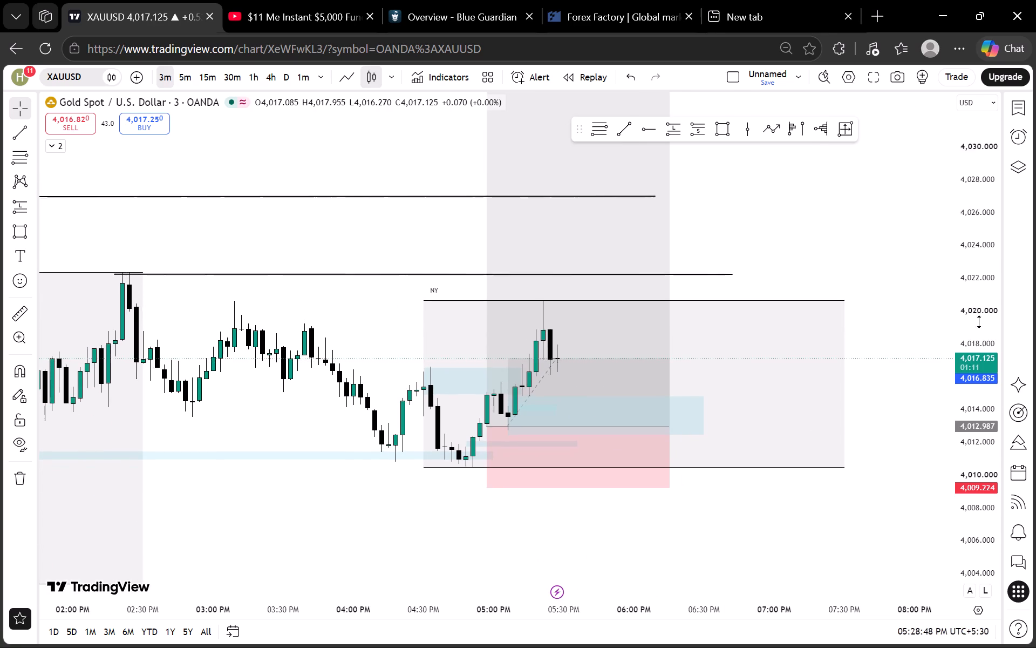
Review the upside on the 3-minute chart from current price through the marked levels to the long position's target.
scroll(979, 322, "down", 5)
left_click_drag(827, 247, 755, 276)
scroll(997, 286, "down", 9)
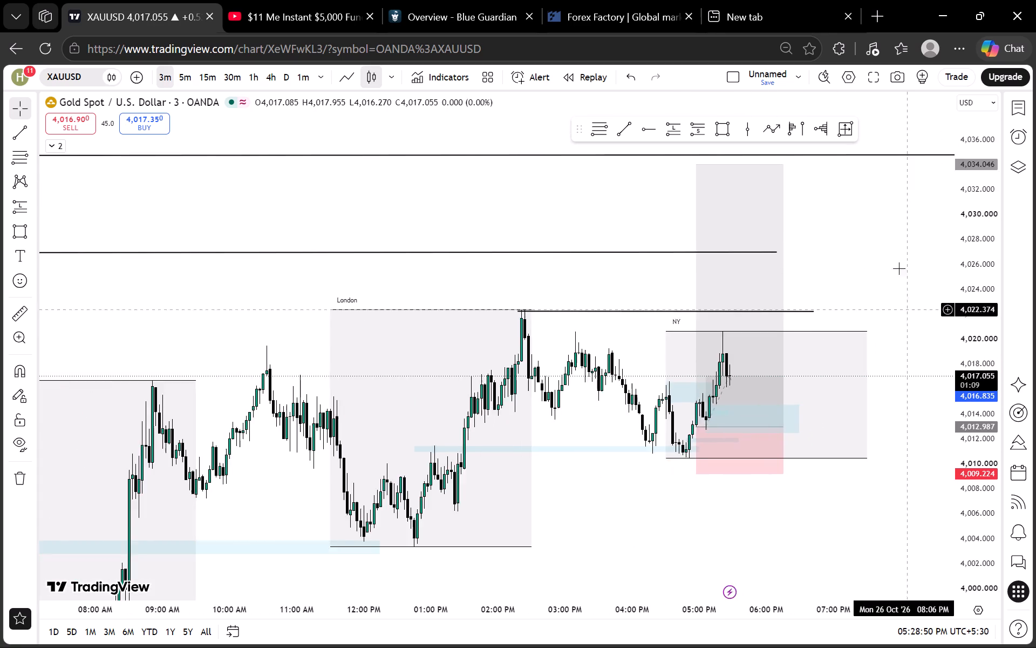
left_click_drag(901, 264, 785, 342)
scroll(781, 343, "up", 2)
scroll(972, 373, "up", 5)
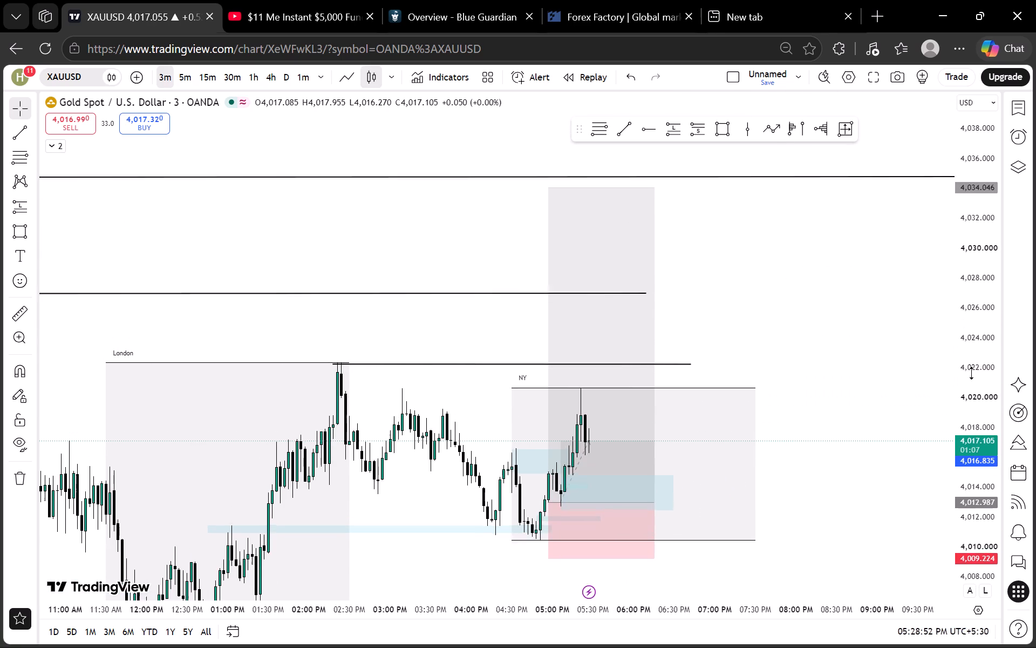
scroll(972, 373, "up", 9)
Examine the forming 3-minute NY candle up close against the blue entry zone and the London high line.
left_click_drag(765, 352, 812, 259)
scroll(975, 372, "up", 11)
left_click_drag(472, 462, 569, 397)
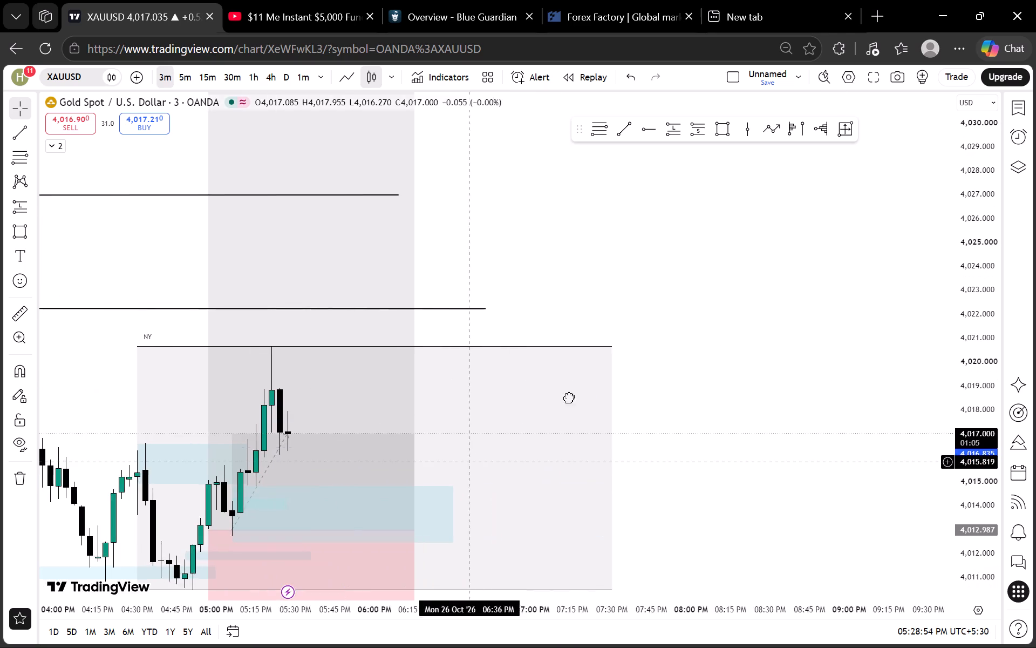
left_click_drag(569, 397, 637, 356)
scroll(638, 356, "up", 4)
left_click_drag(569, 366, 639, 360)
scroll(589, 360, "down", 1)
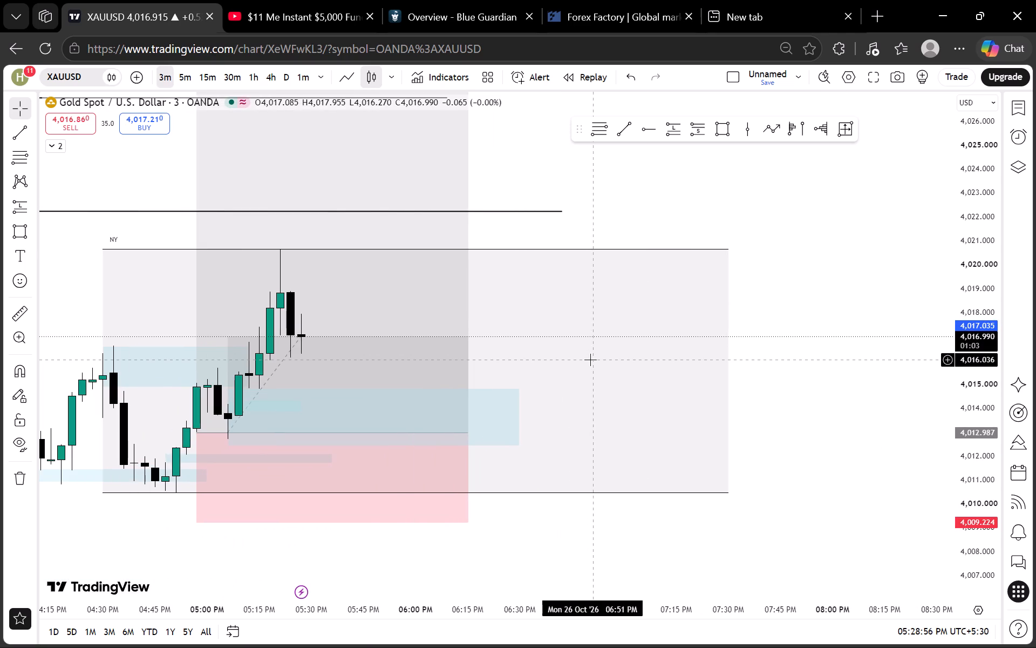
scroll(670, 329, "down", 2)
left_click_drag(756, 309, 785, 390)
scroll(978, 331, "down", 6)
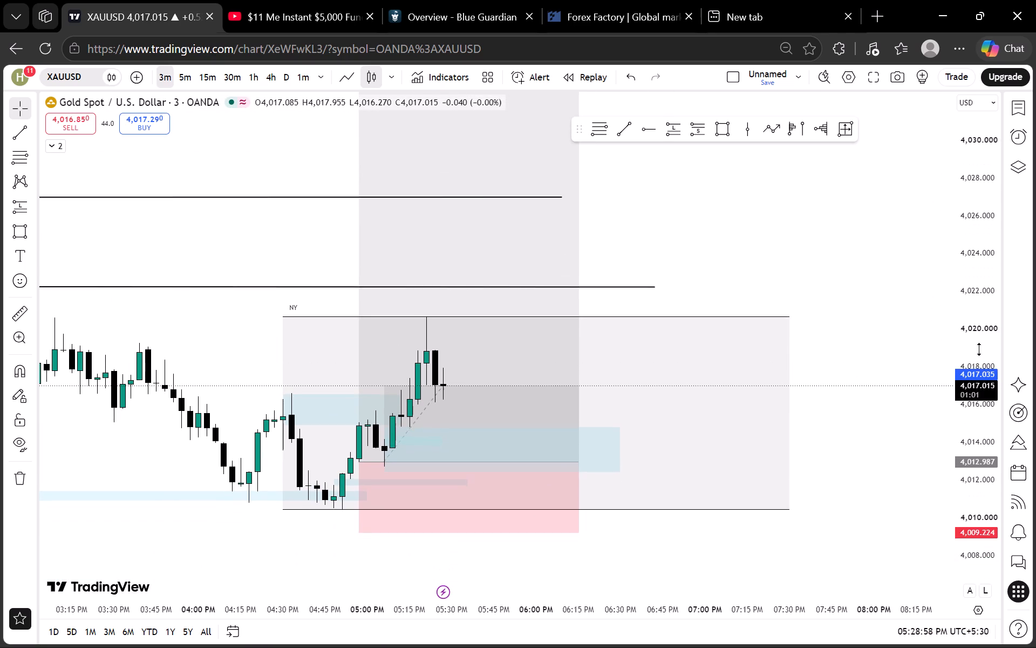
scroll(979, 349, "down", 3)
scroll(748, 273, "down", 2)
left_click_drag(792, 219, 751, 279)
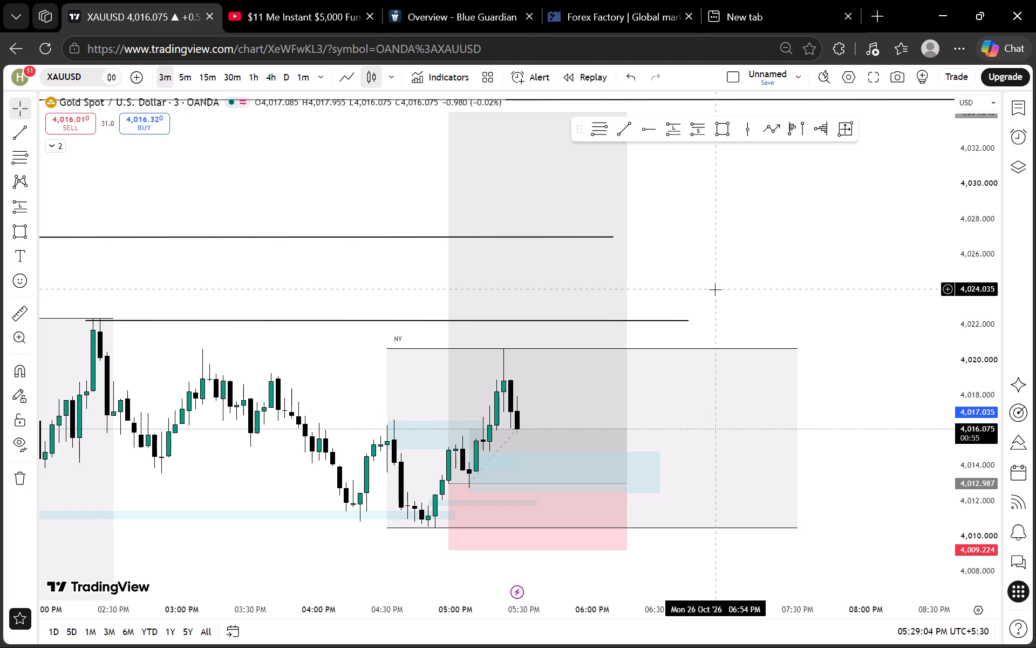
Follow the 3-minute pullback towards the long entry and blue zone within the NY session range.
scroll(966, 389, "up", 4)
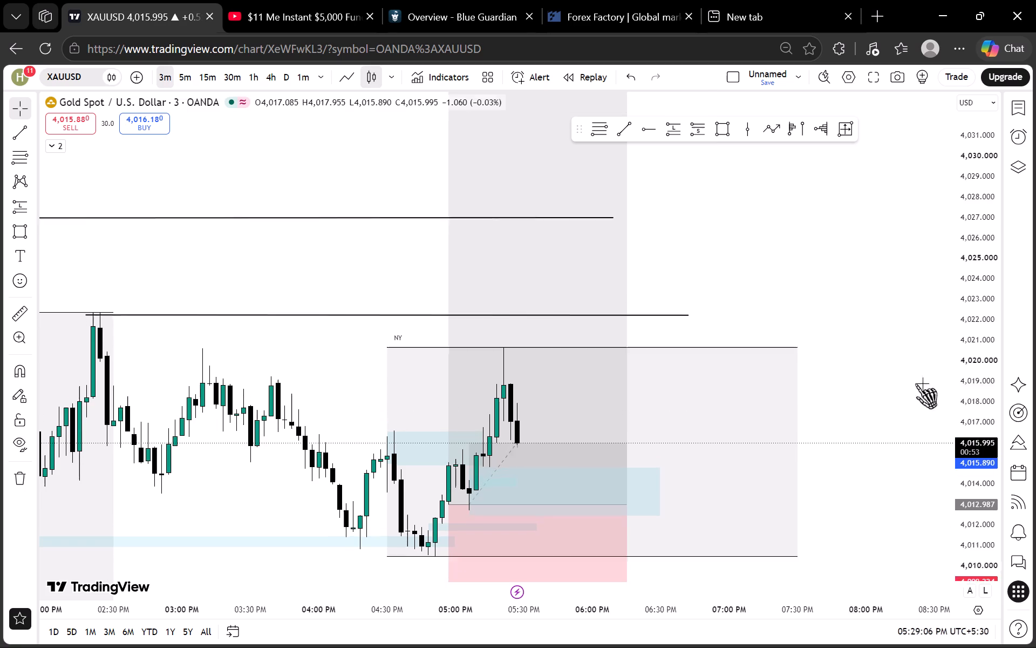
scroll(915, 383, "up", 4)
left_click_drag(666, 431, 782, 353)
scroll(745, 367, "up", 4)
left_click_drag(681, 376, 750, 372)
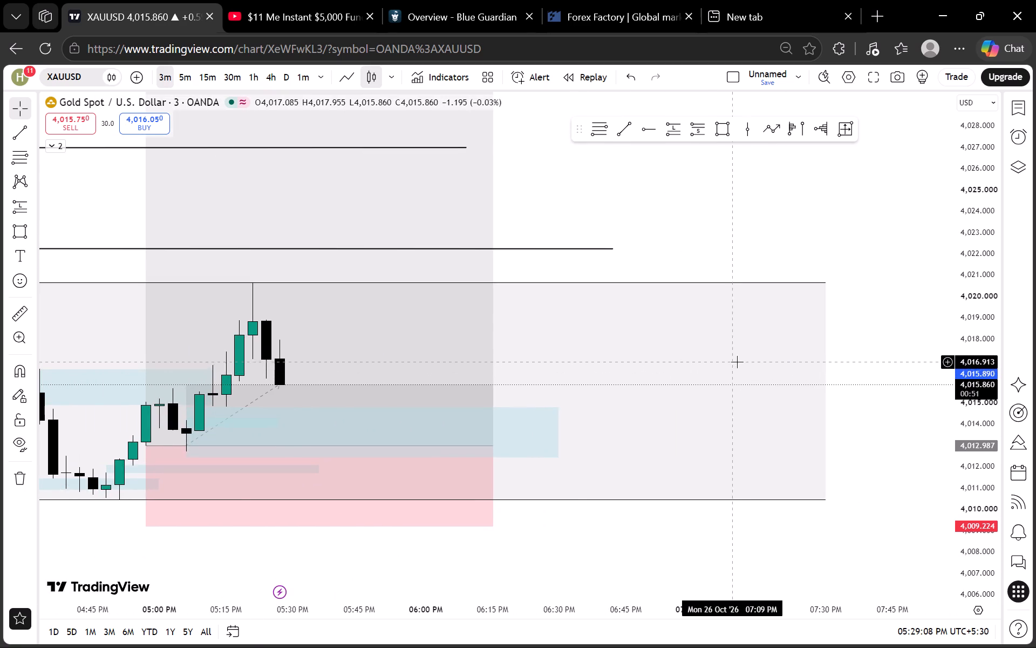
scroll(737, 362, "down", 3)
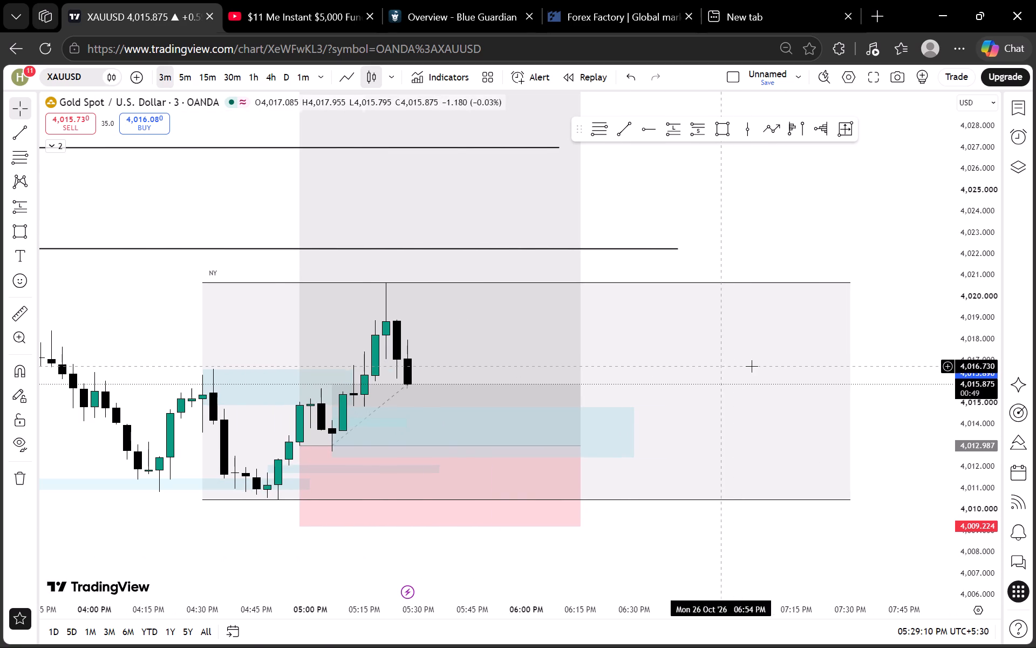
scroll(971, 370, "up", 11)
left_click_drag(684, 372, 737, 332)
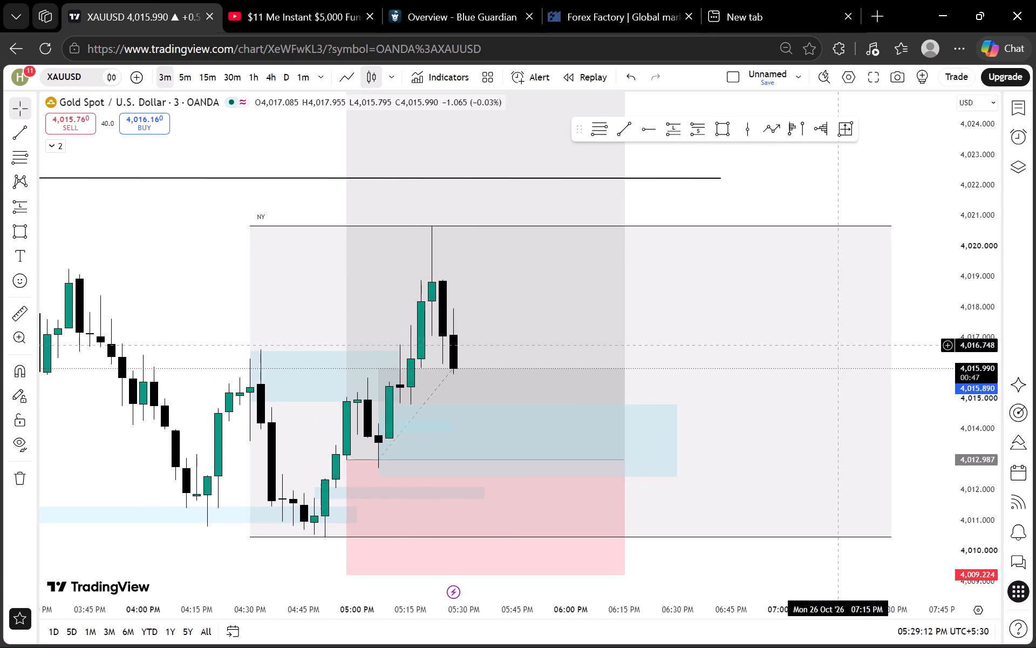
scroll(979, 333, "down", 20)
scroll(979, 333, "down", 2)
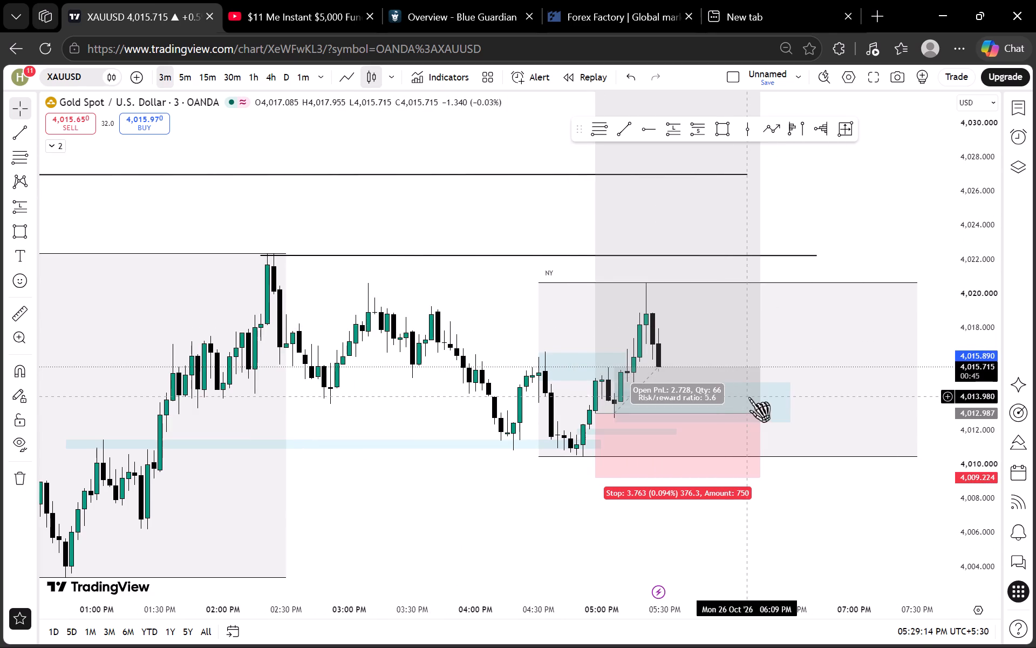
Unlock the gold long position, extend its end time to 06:36 PM on 26 October, and lock it again.
left_click(741, 355)
left_click_drag(834, 207, 683, 254)
left_click(544, 263)
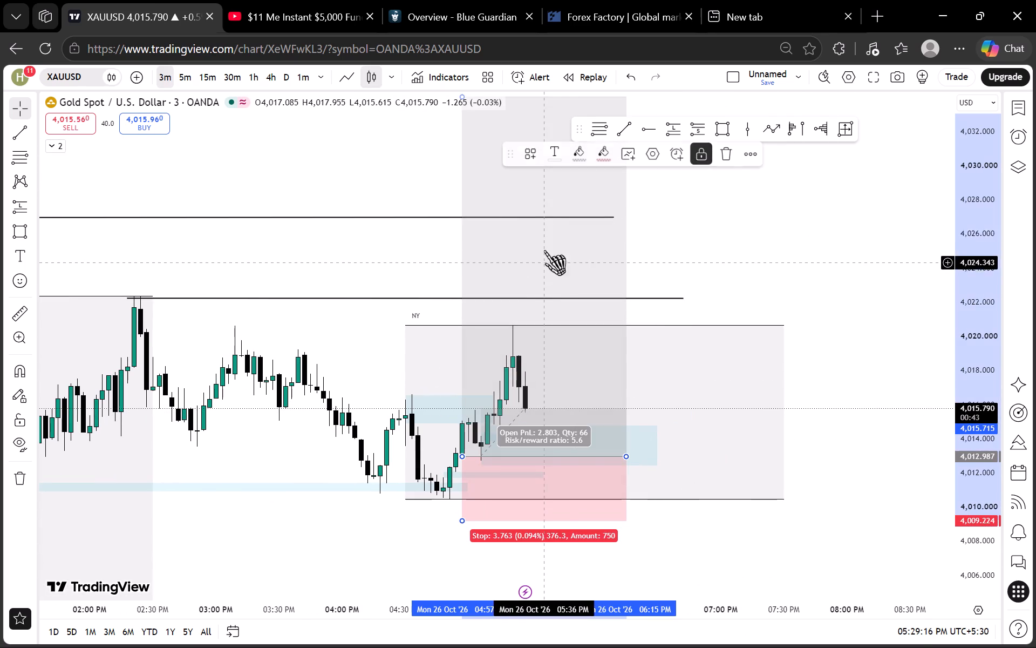
left_click(708, 151)
left_click_drag(623, 456, 670, 453)
left_click(699, 150)
left_click(673, 232)
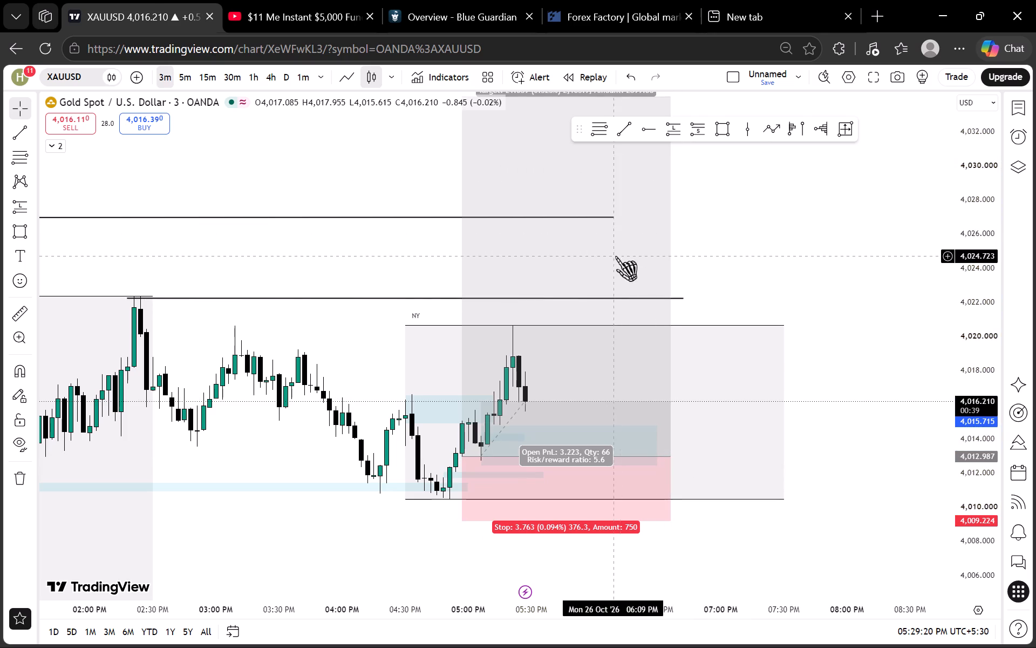
Compare the long position and its target with the marked levels and PDH on the 5-minute and 15-minute timeframes.
scroll(969, 306, "down", 13)
left_click_drag(851, 247, 745, 349)
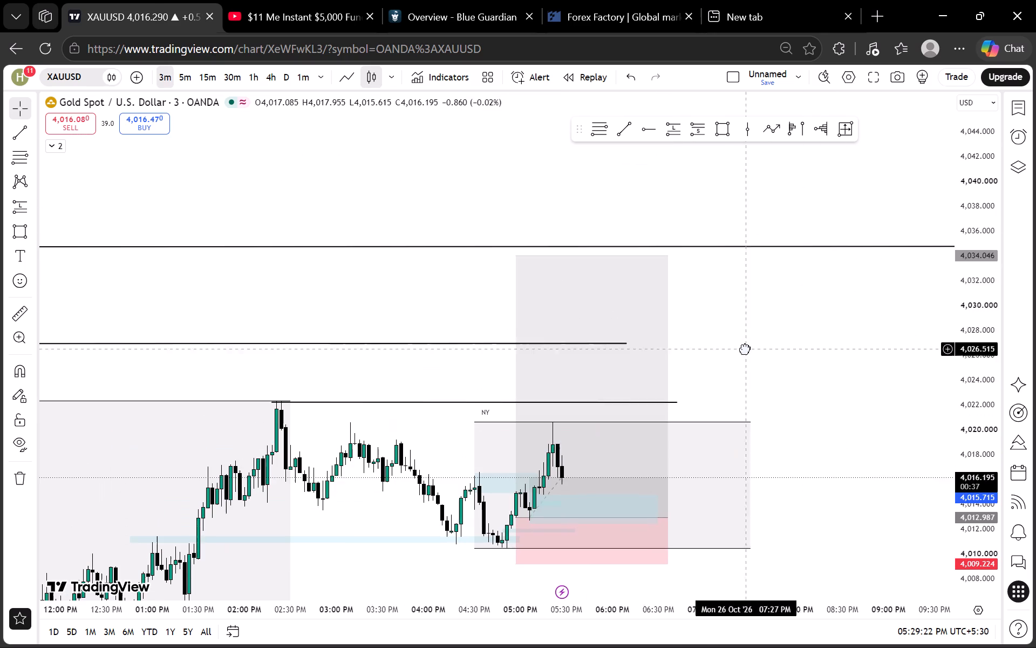
left_click_drag(745, 349, 747, 349)
left_click(182, 69)
scroll(583, 327, "up", 1)
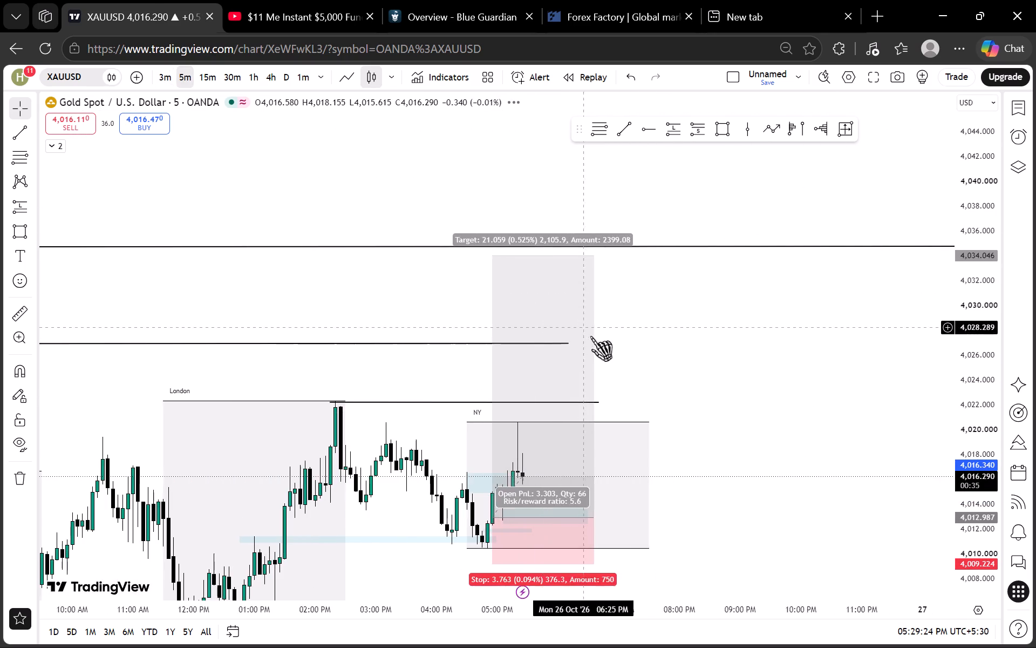
left_click_drag(642, 394, 691, 303)
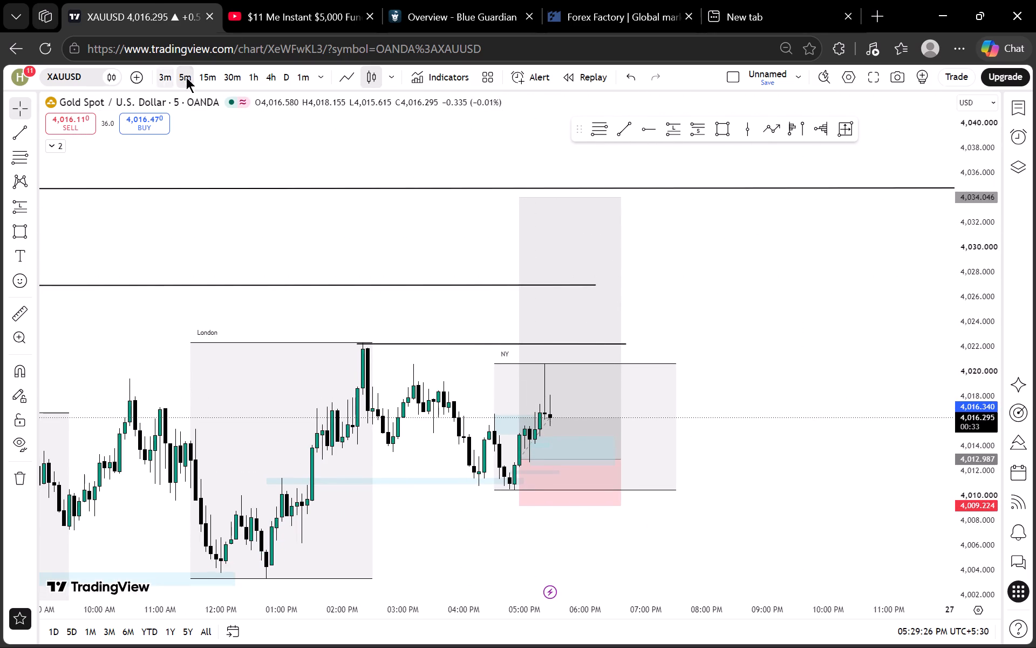
left_click(206, 71)
left_click(189, 71)
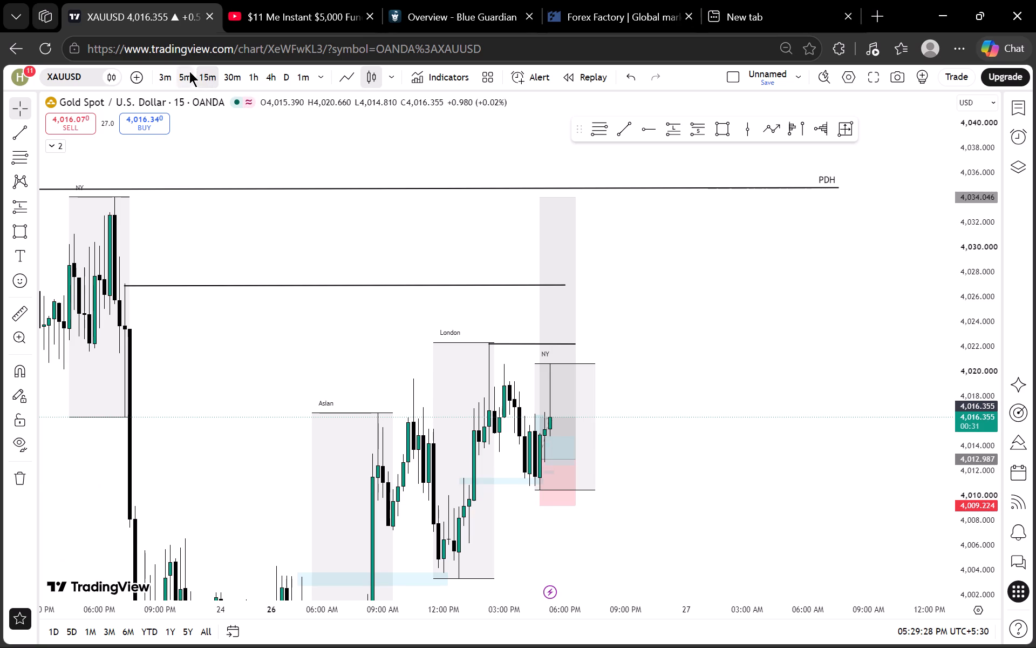
Return to the 3-minute timeframe and examine the current NY candle relative to the long entry and blue zones.
left_click(165, 83)
scroll(952, 403, "up", 5)
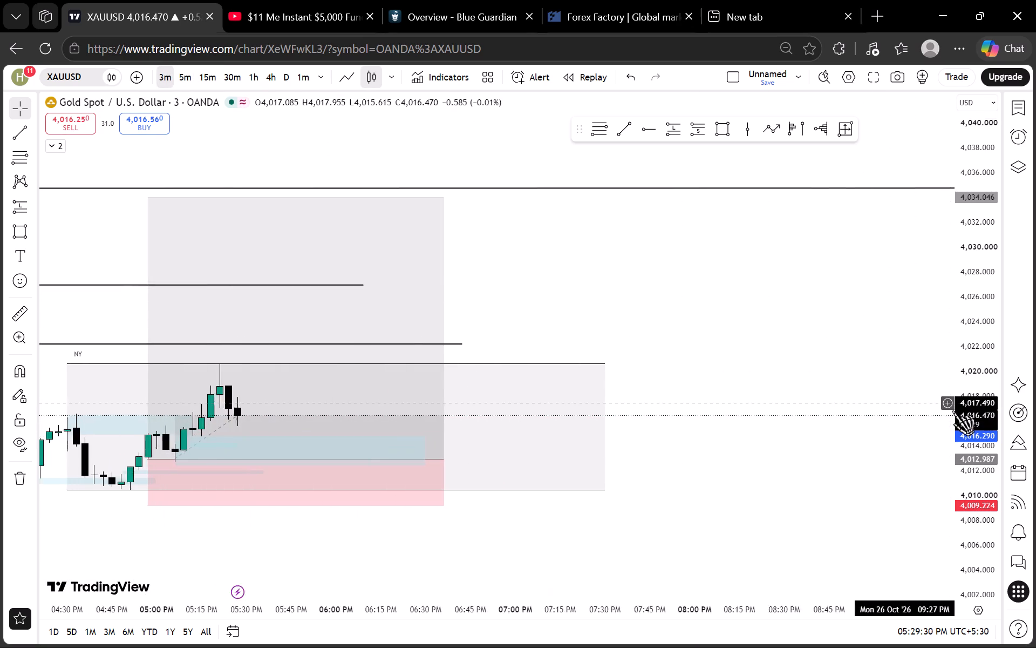
scroll(952, 410, "up", 8)
scroll(958, 403, "down", 6)
scroll(986, 421, "up", 8)
scroll(679, 319, "down", 6)
left_click_drag(679, 455, 731, 356)
scroll(942, 422, "up", 2)
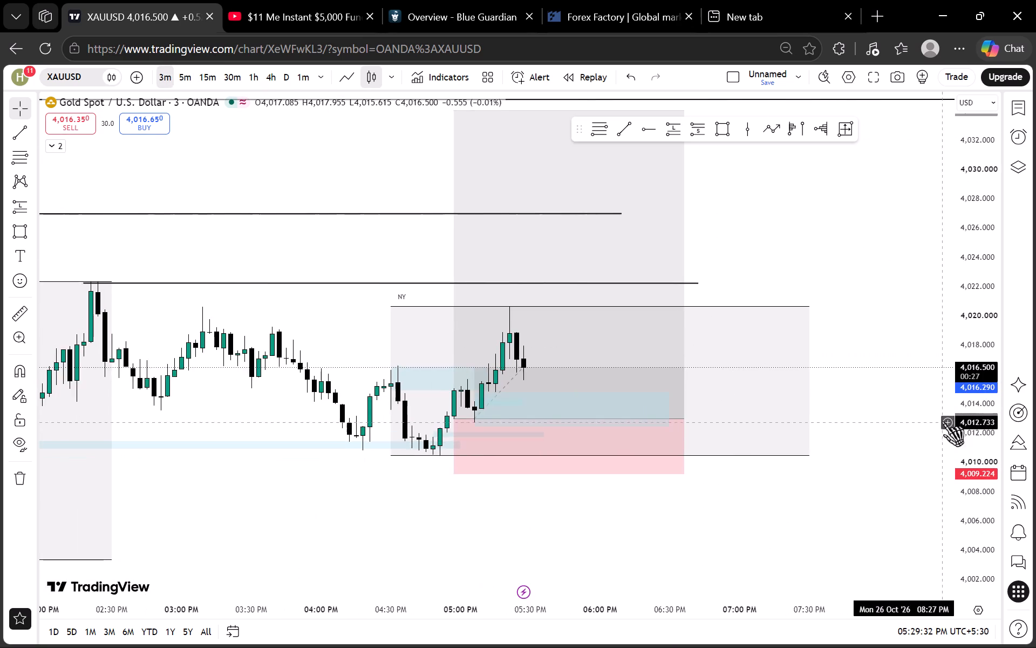
scroll(942, 421, "up", 12)
scroll(938, 409, "down", 8)
scroll(996, 409, "up", 15)
left_click_drag(592, 379, 653, 328)
scroll(568, 335, "up", 2)
left_click_drag(503, 334, 569, 322)
scroll(971, 335, "down", 10)
left_click(670, 351)
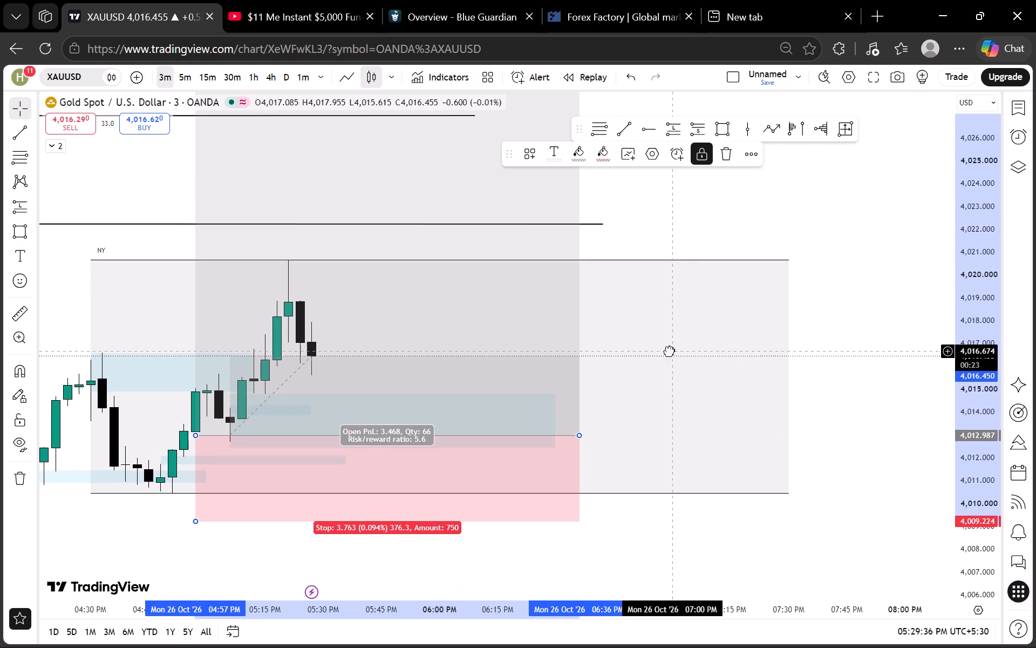
left_click_drag(484, 306, 586, 297)
left_click(526, 313)
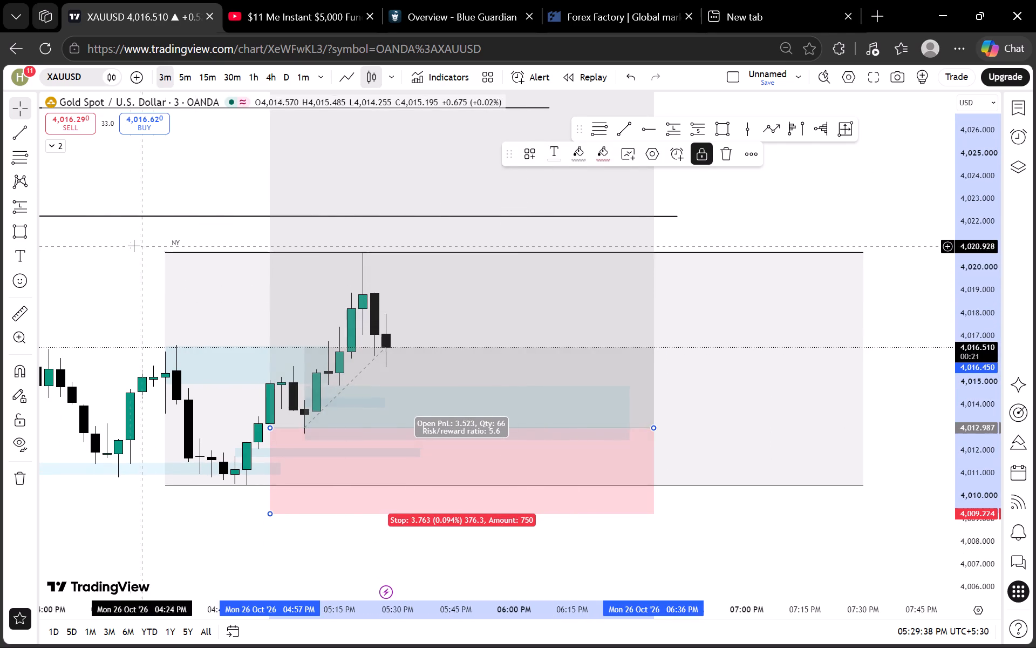
Watch the 3-minute candle approach its 05:30 PM close against the NY session high and the marked levels above.
left_click(134, 246)
scroll(165, 246, "down", 3)
left_click_drag(278, 152, 230, 220)
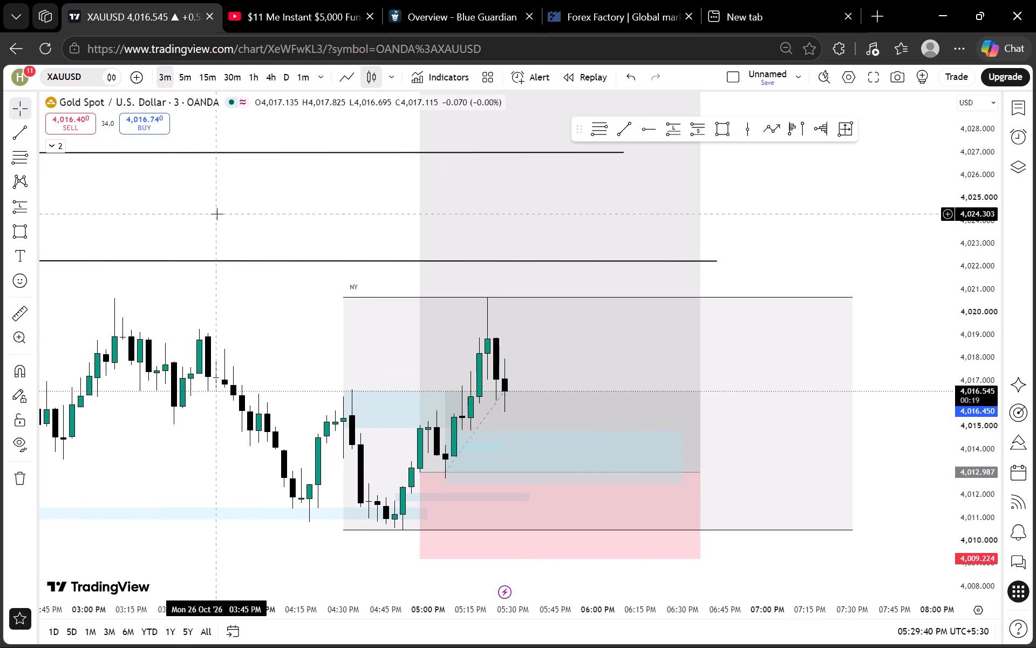
left_click_drag(255, 191, 221, 213)
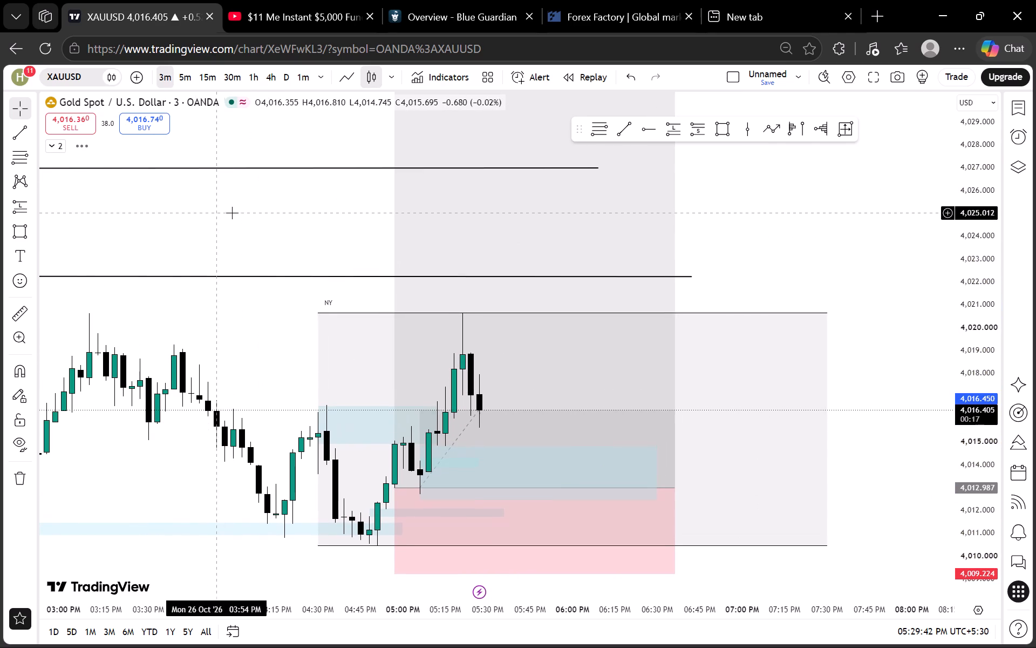
scroll(963, 266, "down", 4)
scroll(970, 283, "up", 12)
left_click_drag(726, 255, 734, 251)
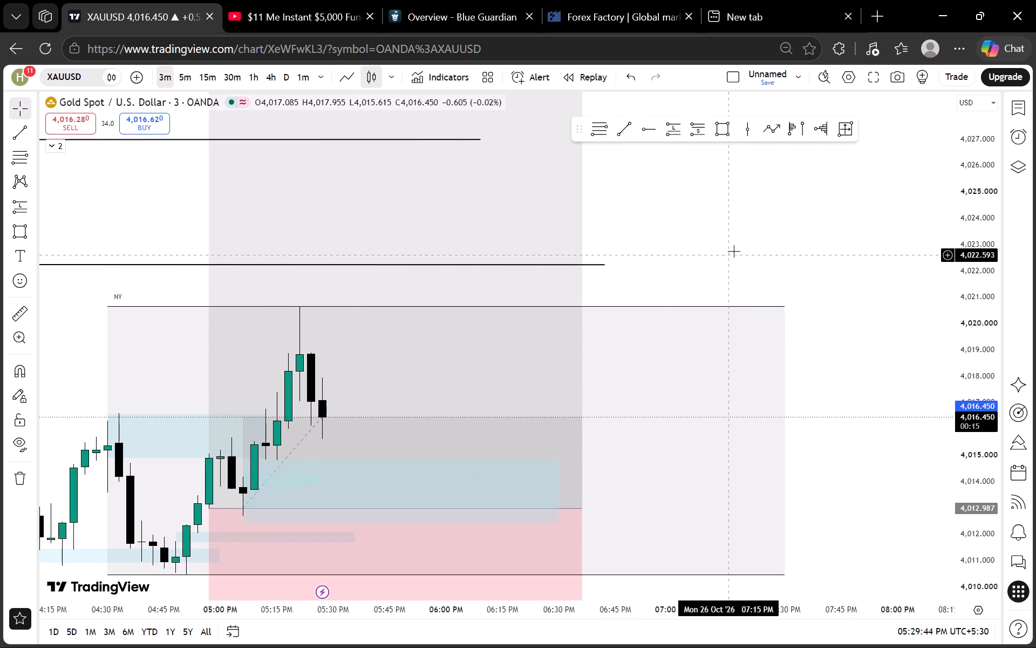
left_click_drag(734, 251, 791, 235)
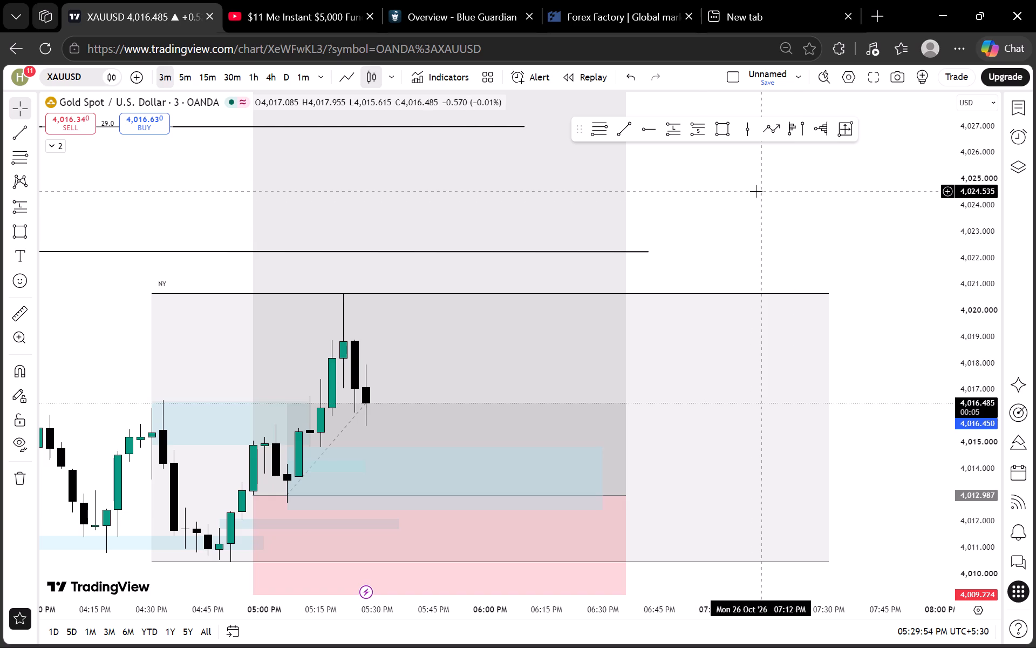
scroll(957, 245, "down", 14)
left_click_drag(860, 227, 795, 259)
left_click_drag(859, 226, 748, 260)
left_click_drag(697, 244, 671, 227)
Switch gold to the 1-hour timeframe and examine the newly opened candle against the Asian, London and NY session ranges.
left_click(251, 72)
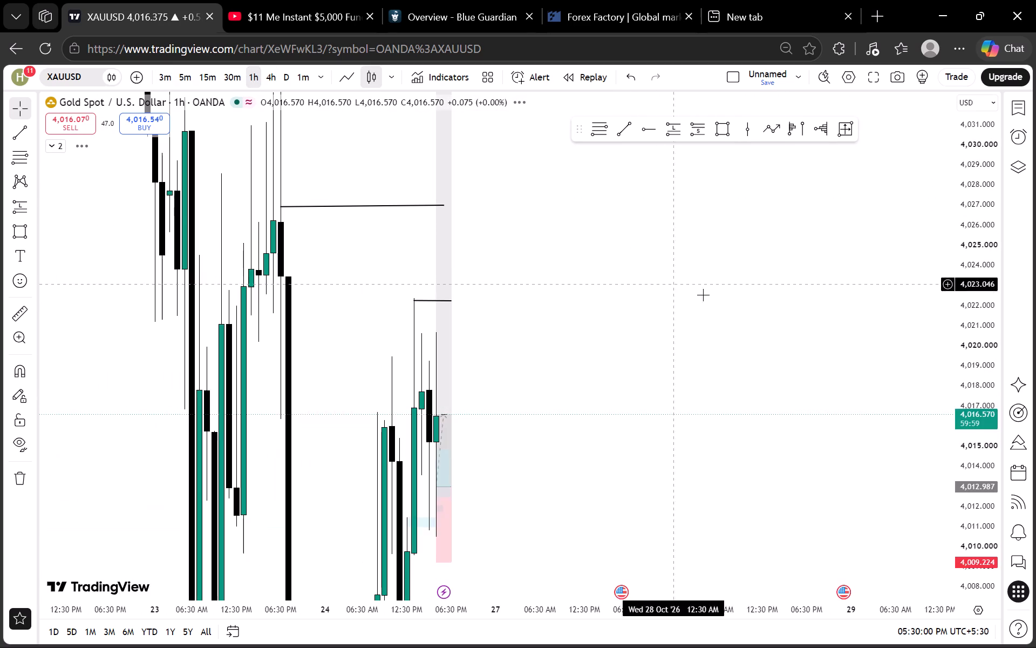
scroll(967, 312, "down", 7)
scroll(919, 354, "up", 5)
left_click_drag(542, 391, 806, 350)
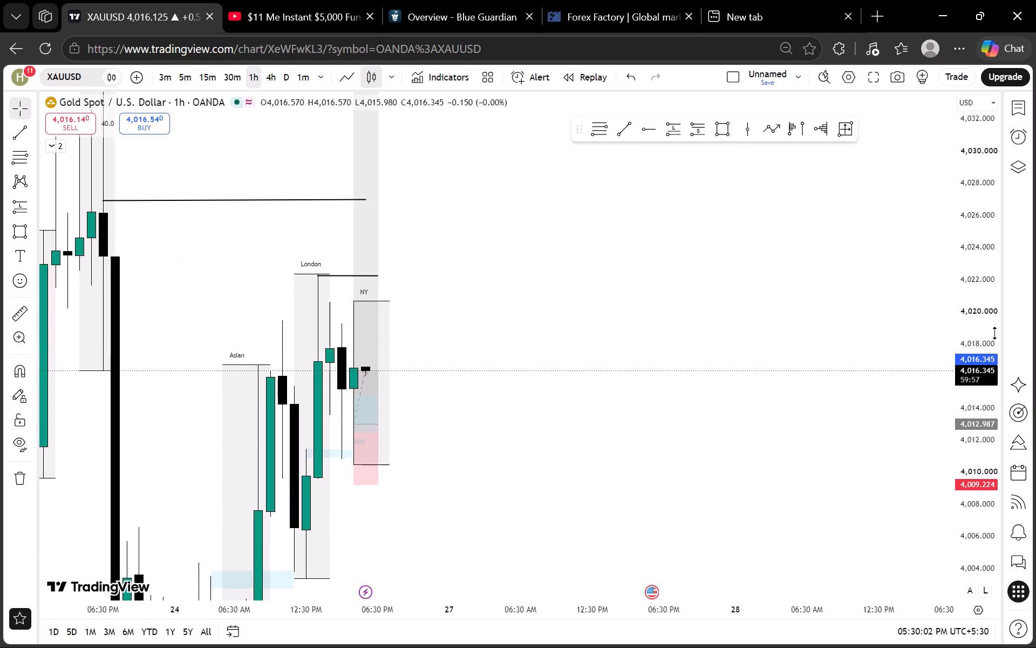
scroll(1013, 321, "down", 12)
scroll(946, 369, "up", 8)
scroll(771, 338, "down", 5)
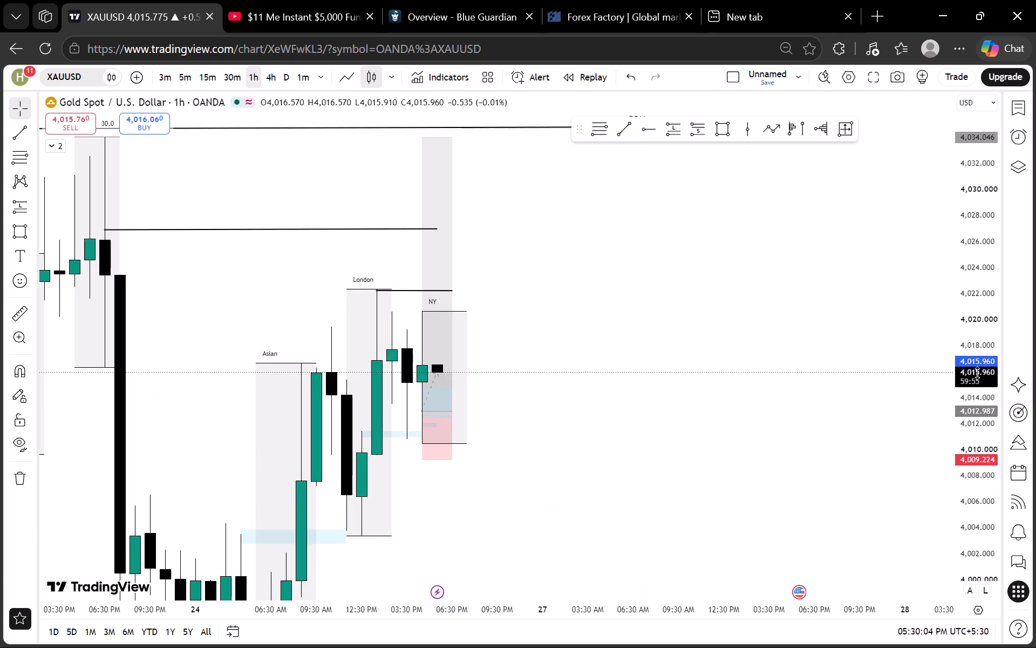
scroll(990, 372, "up", 11)
scroll(899, 340, "down", 4)
scroll(979, 408, "up", 13)
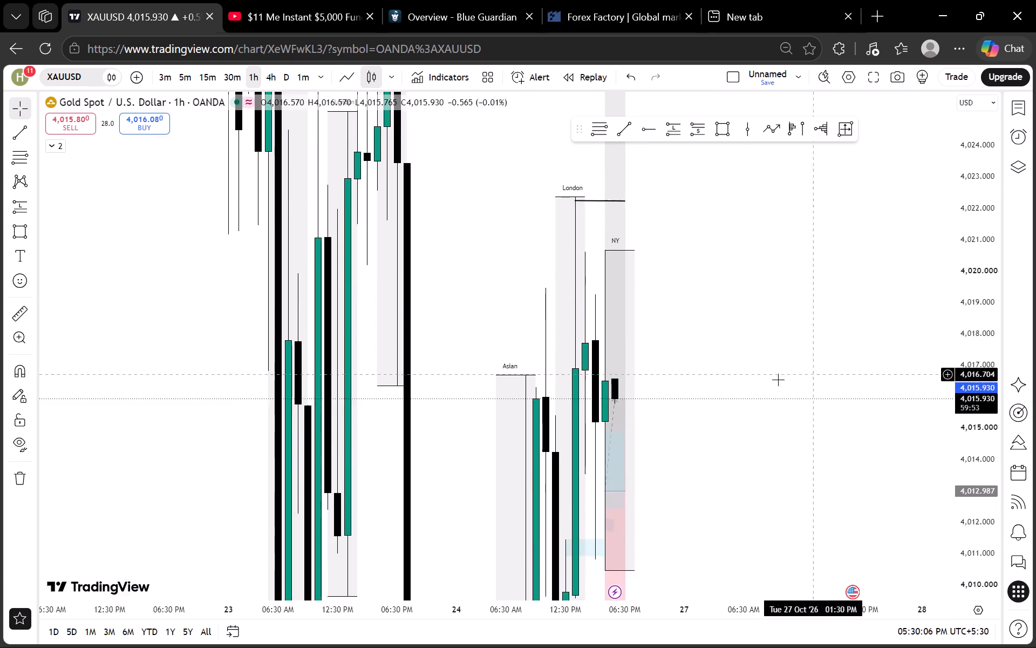
scroll(776, 380, "up", 3)
left_click_drag(684, 460, 695, 363)
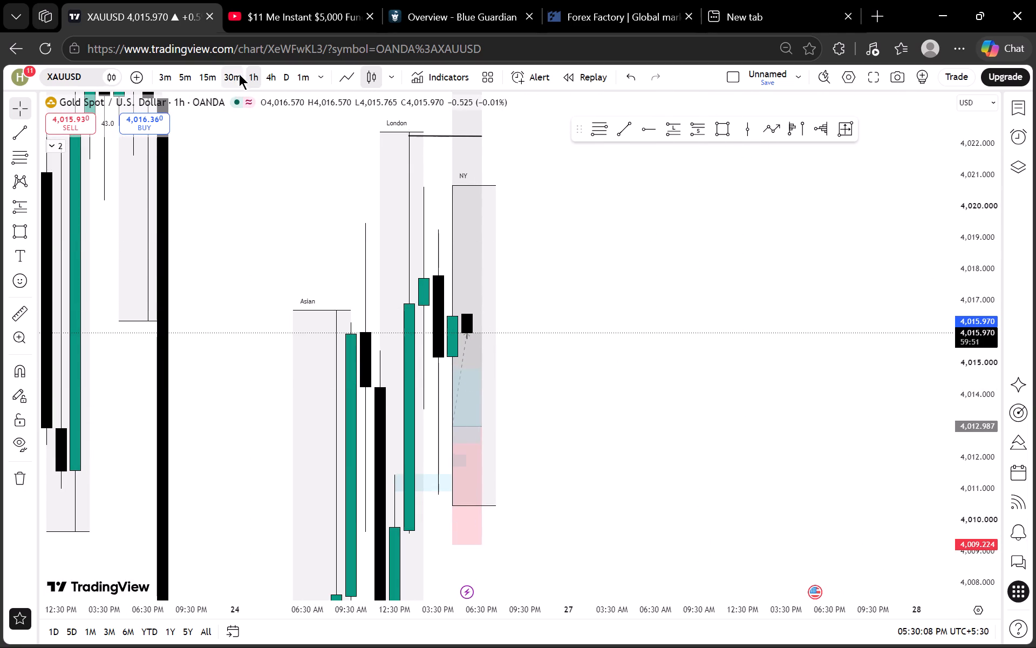
Step gold down through the 30-minute and 15-minute to the 5-minute timeframe and examine the newly opened candle against the NY range.
left_click(239, 72)
left_click(201, 73)
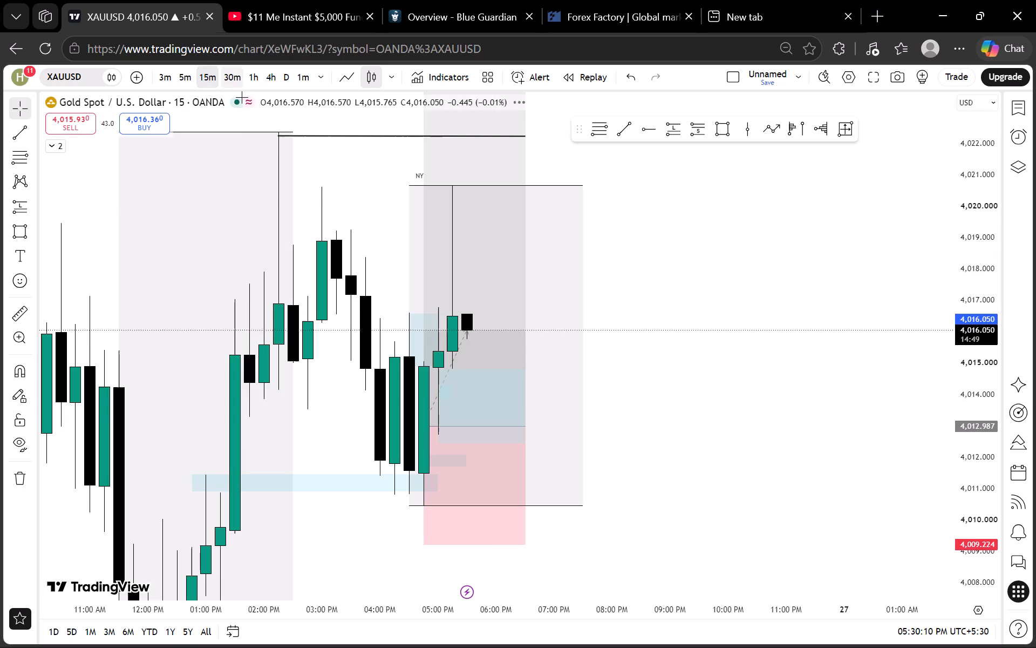
left_click(185, 70)
scroll(345, 175, "down", 8)
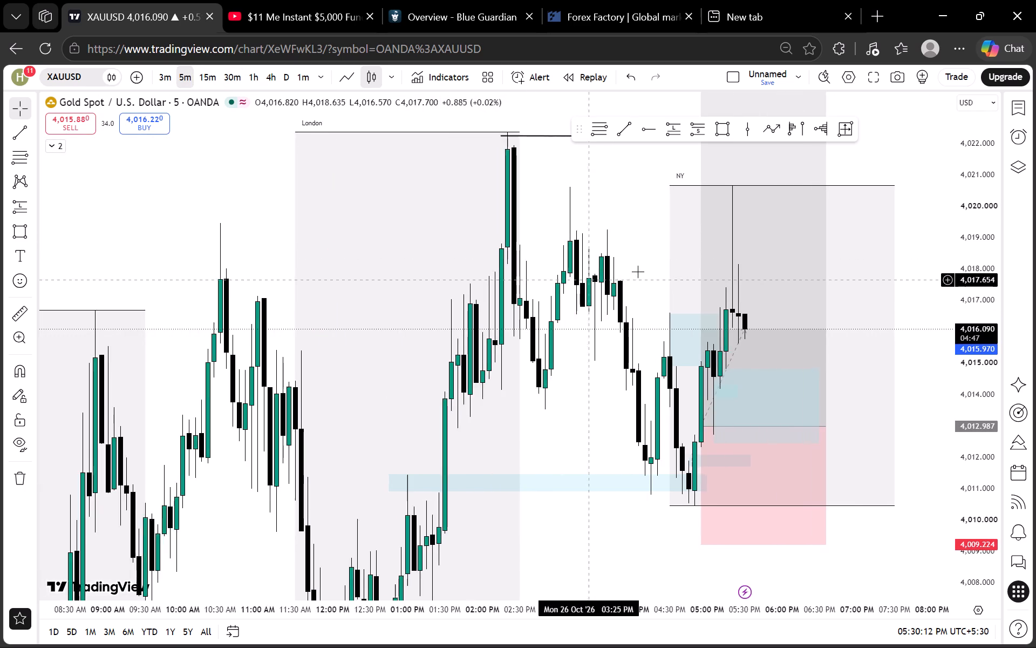
left_click_drag(639, 271, 431, 269)
scroll(1009, 301, "down", 4)
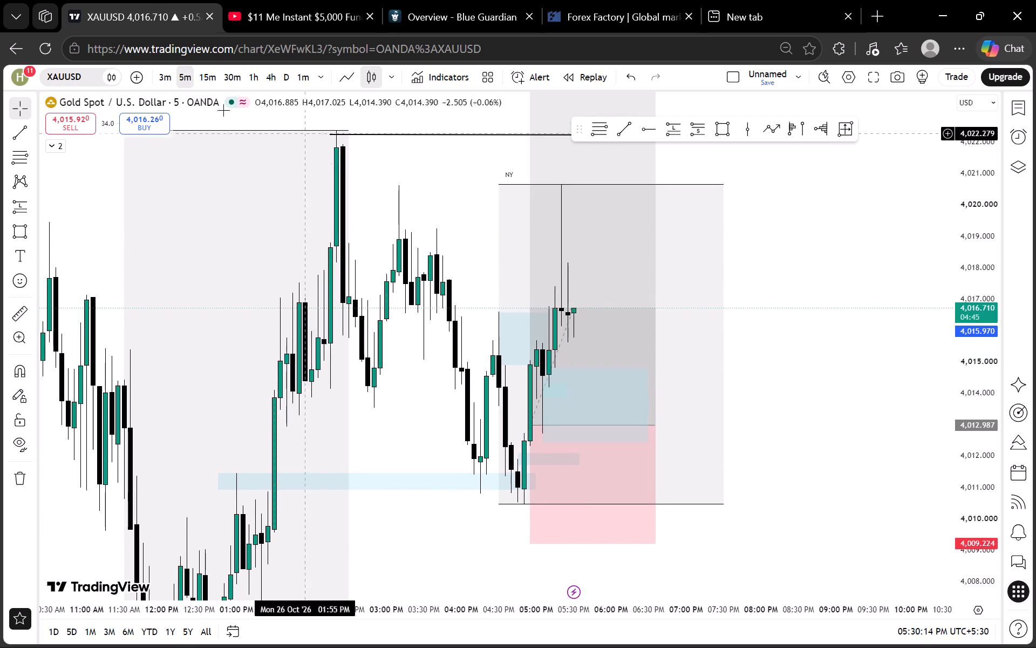
Switch gold to the 3-minute timeframe and compare the NY candles with the London range and the marked levels above.
left_click(164, 75)
scroll(410, 215, "down", 4)
left_click_drag(519, 232, 322, 255)
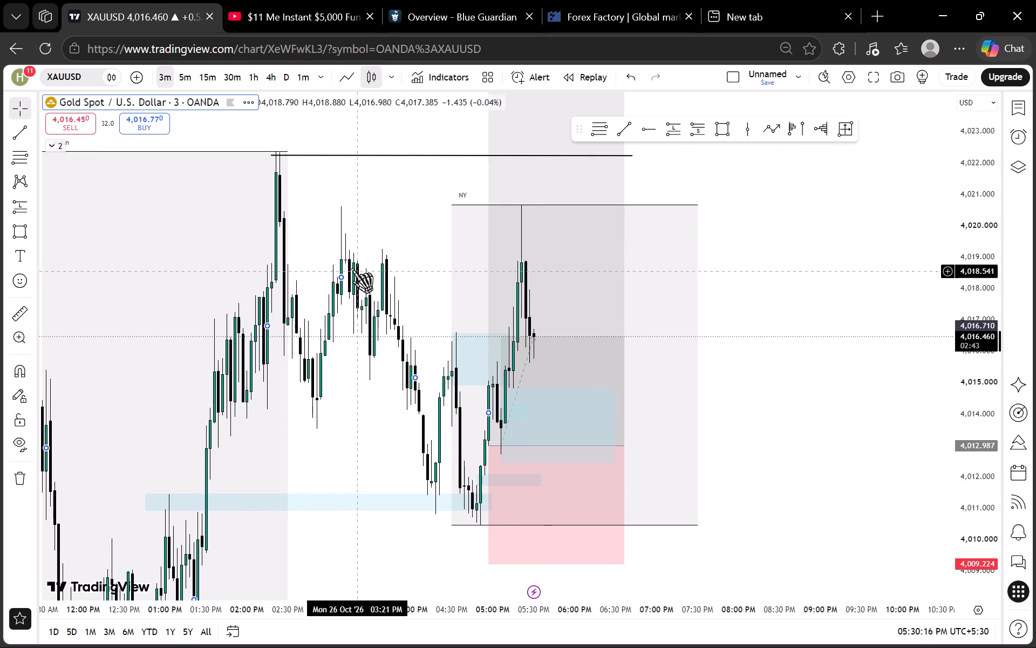
scroll(990, 310, "down", 20)
scroll(990, 310, "down", 7)
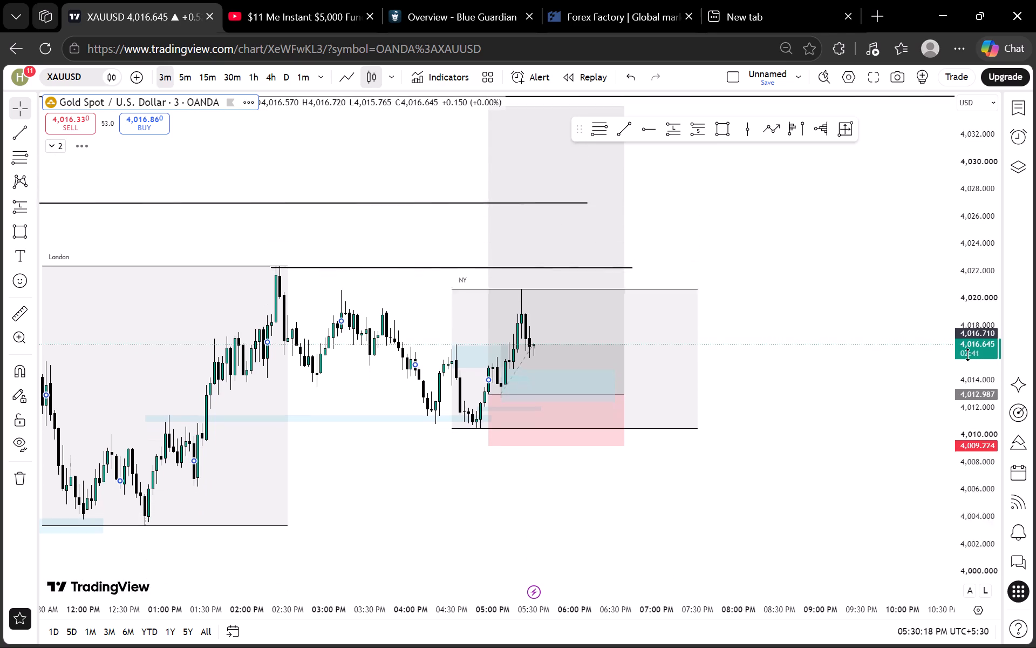
scroll(875, 335, "up", 4)
scroll(741, 303, "down", 6)
scroll(977, 347, "up", 9)
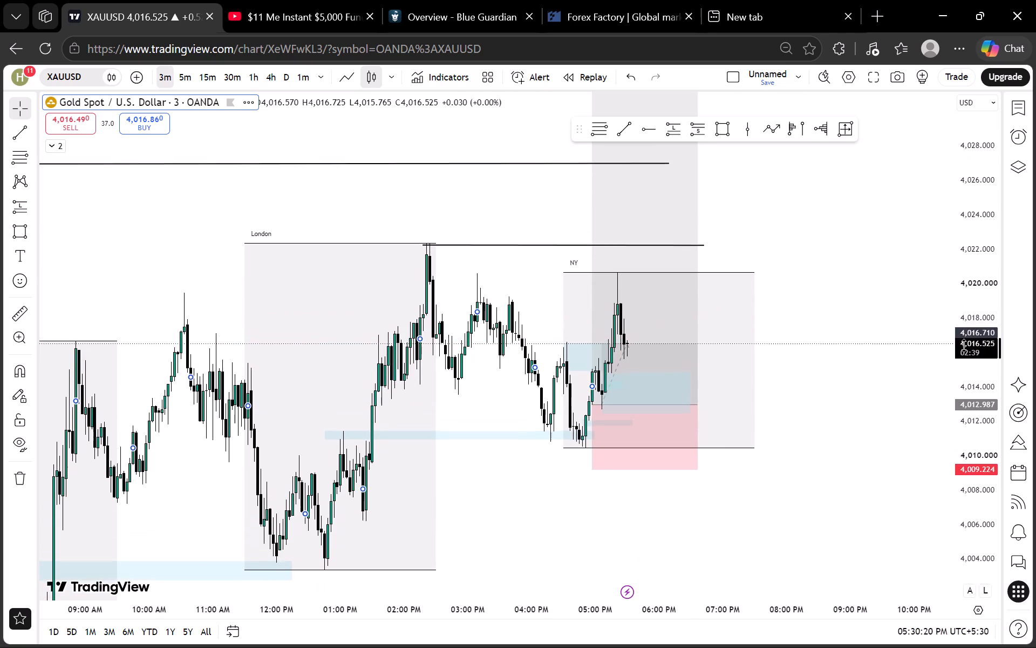
scroll(918, 333, "up", 5)
left_click_drag(751, 300, 676, 327)
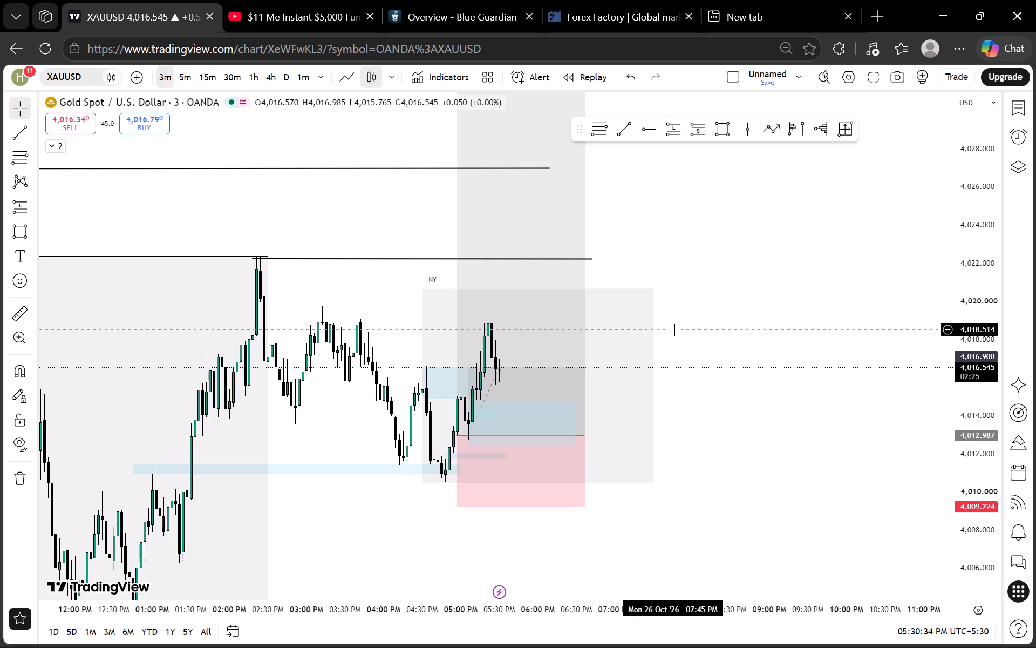
Examine the 3-minute pullback from the NY high against the blue zones, the long entry and the London high line.
scroll(948, 310, "up", 3)
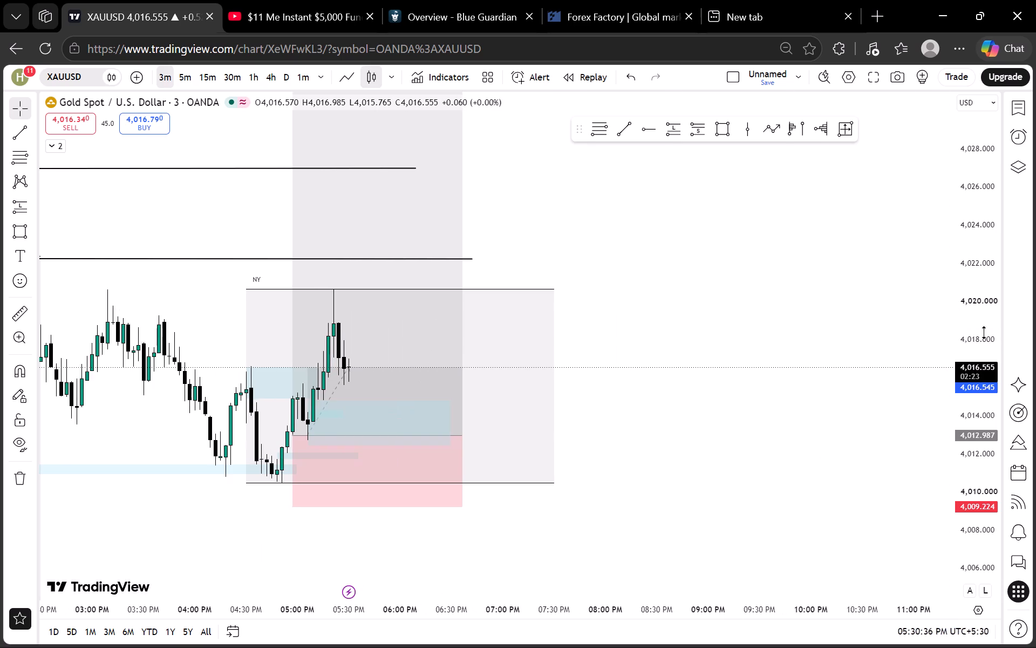
scroll(986, 333, "up", 4)
scroll(921, 327, "down", 3)
scroll(858, 367, "up", 4)
left_click_drag(723, 389, 824, 389)
scroll(717, 397, "up", 2)
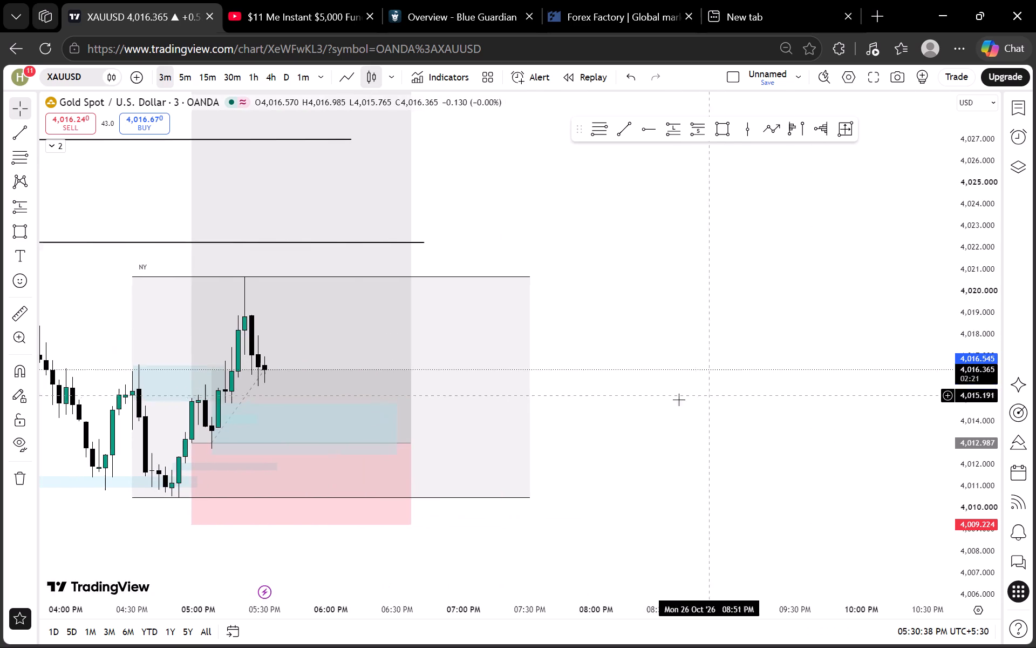
left_click_drag(629, 391, 853, 386)
scroll(997, 316, "down", 14)
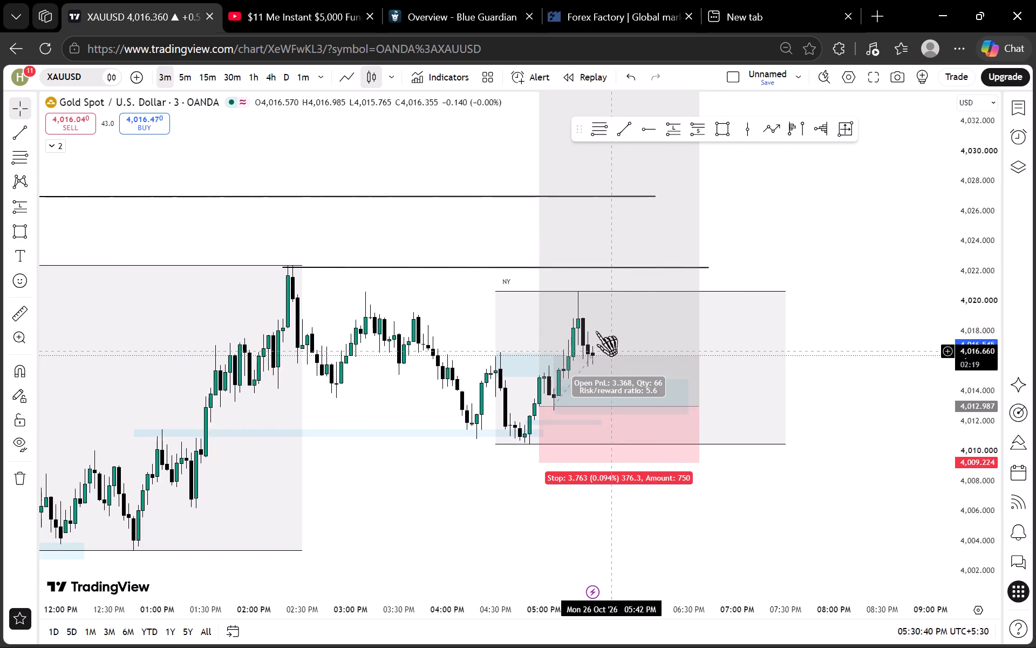
scroll(585, 323, "down", 4)
left_click(791, 266)
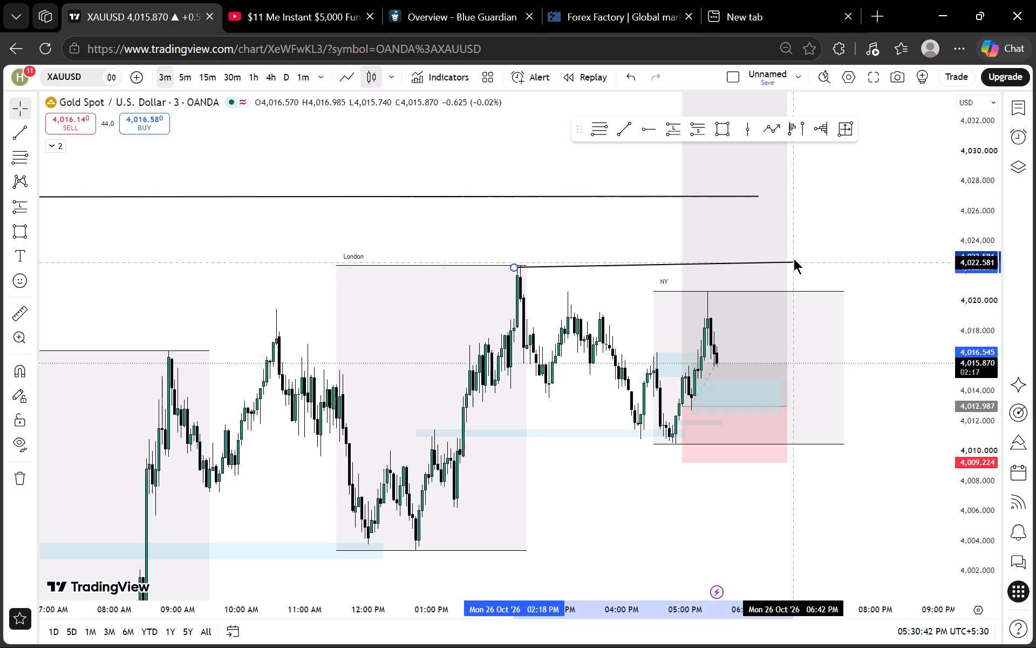
left_click(643, 228)
scroll(703, 287, "up", 3)
scroll(985, 348, "up", 4)
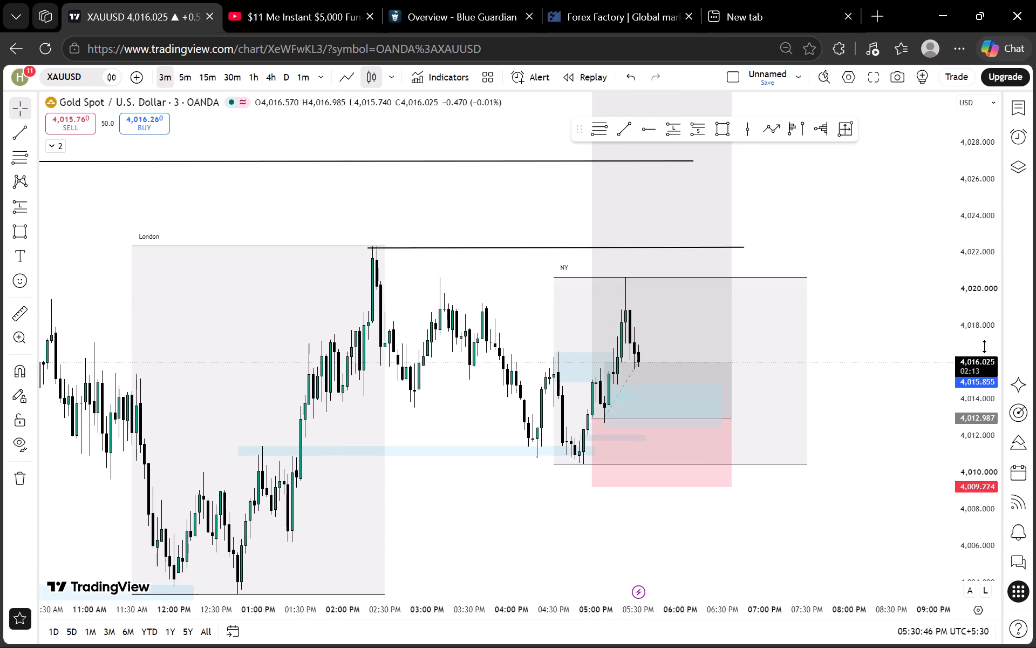
scroll(985, 347, "up", 6)
Switch gold to the 5-minute timeframe and examine the current candle relative to the NY high and the long entry.
left_click(179, 73)
scroll(595, 291, "up", 2)
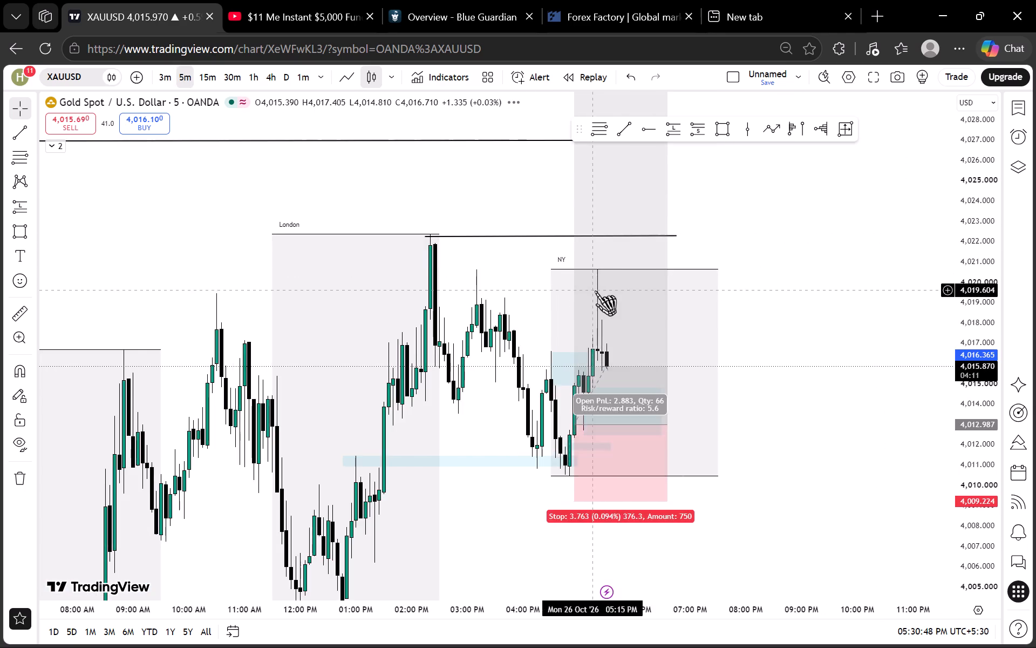
scroll(595, 291, "up", 1)
scroll(996, 329, "down", 2)
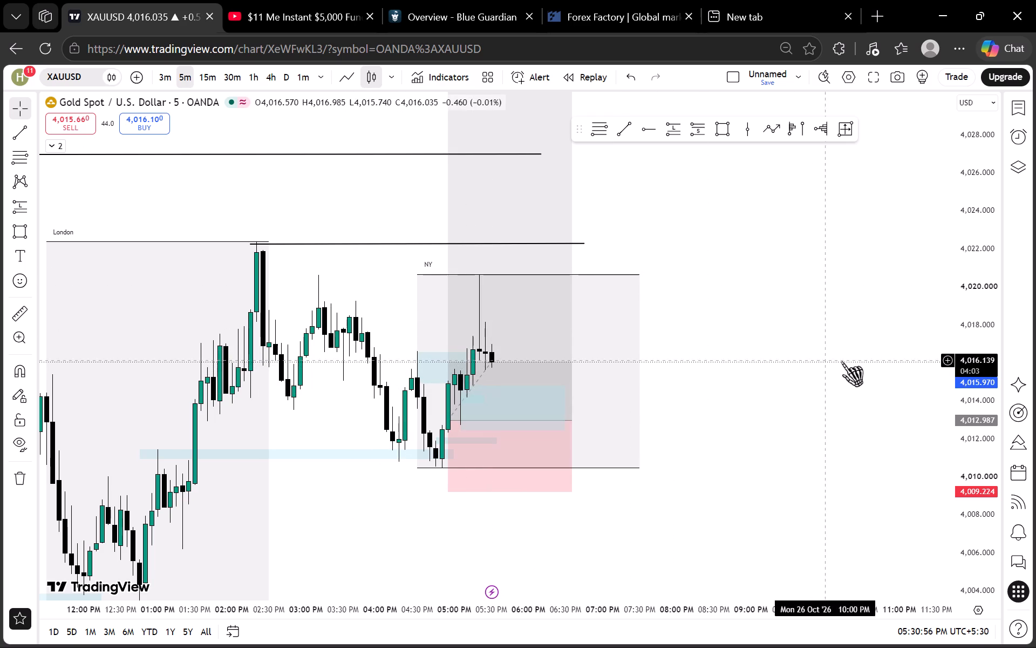
scroll(977, 368, "up", 13)
left_click_drag(711, 350, 819, 351)
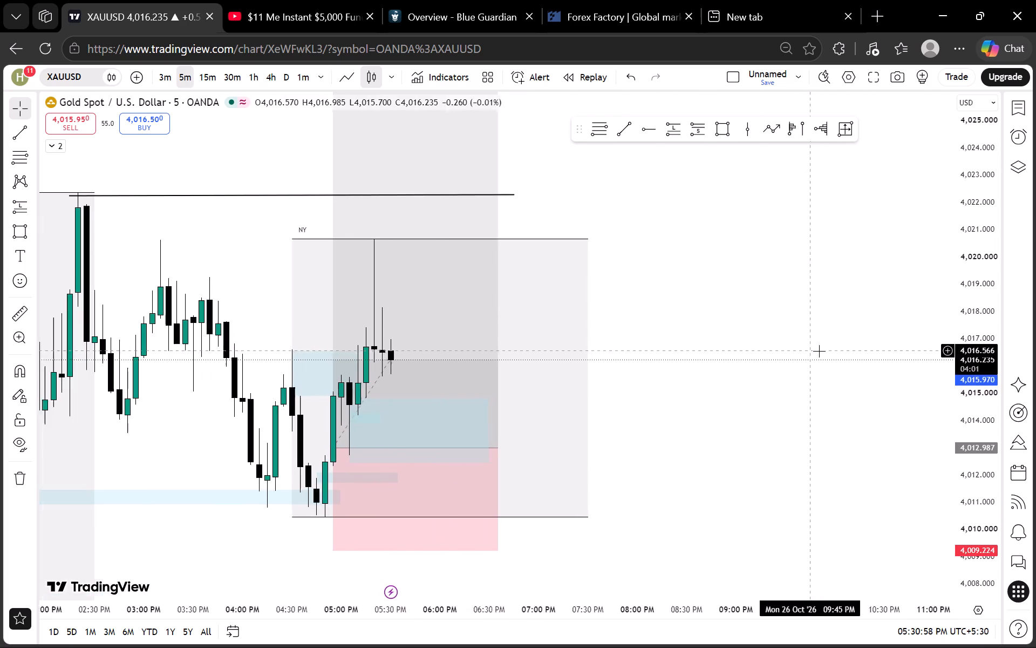
Return gold to the 3-minute timeframe and check the current candle against the NY range and the two marked lines above.
left_click(162, 70)
scroll(478, 268, "down", 5)
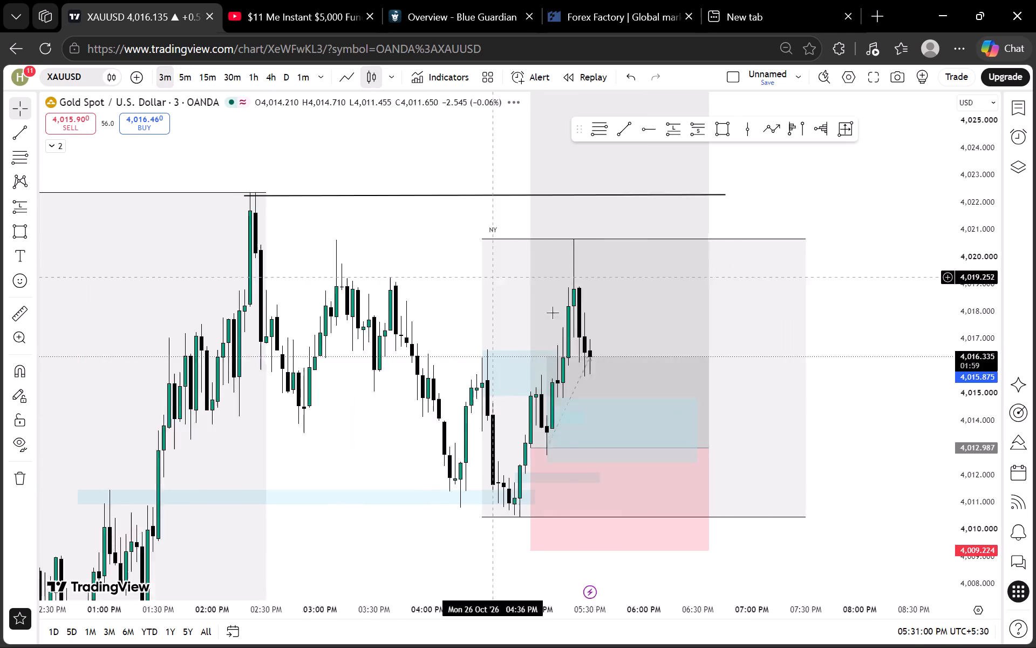
left_click_drag(712, 313, 626, 341)
scroll(960, 315, "down", 9)
left_click(892, 318)
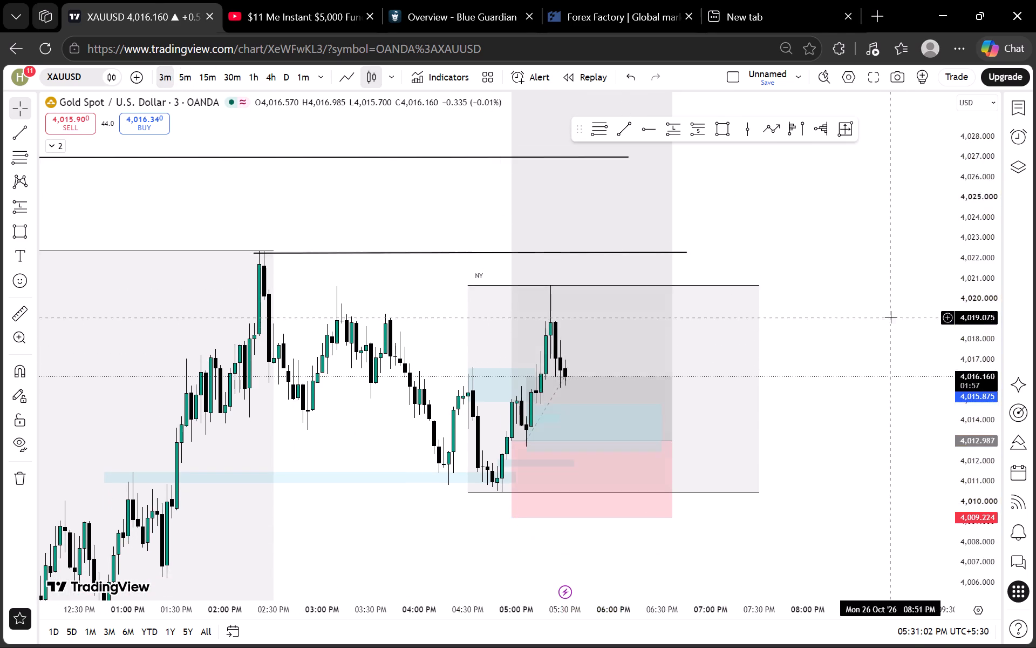
left_click_drag(841, 280, 825, 375)
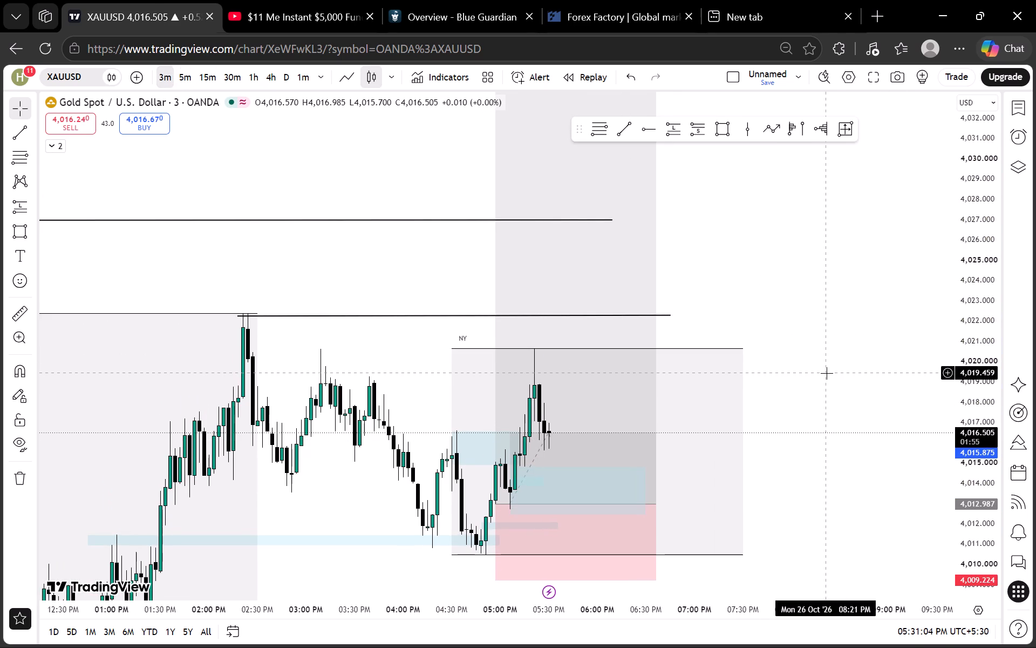
scroll(993, 424, "up", 6)
scroll(965, 409, "down", 1)
scroll(956, 408, "up", 6)
left_click_drag(677, 419, 800, 329)
scroll(971, 360, "down", 7)
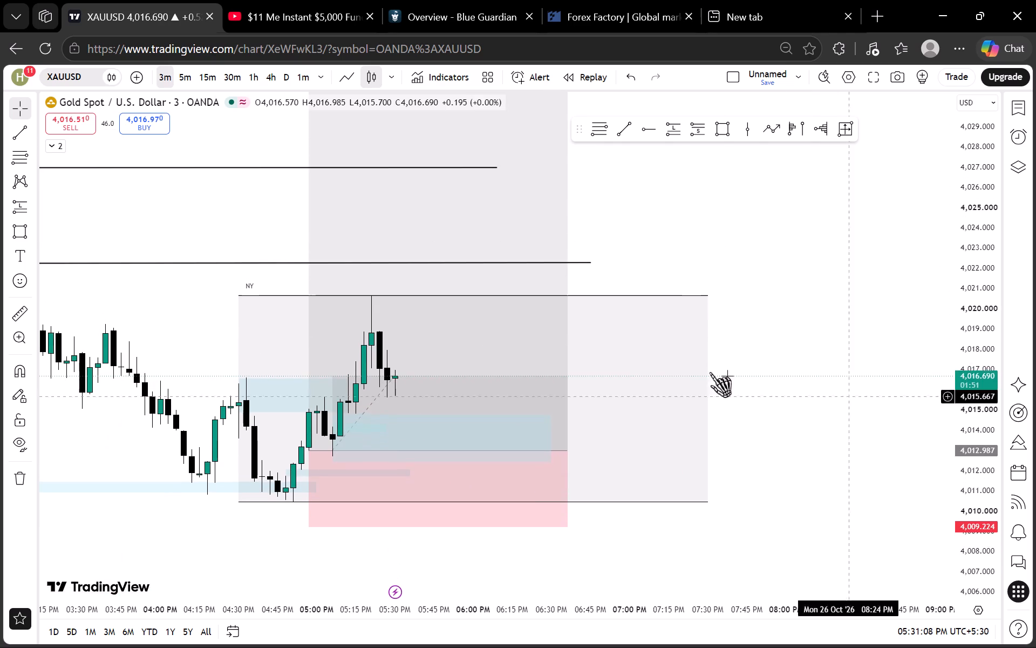
Inspect the latest 3-minute candles inside the long position relative to its entry, its stop and the blue zones.
scroll(572, 381, "up", 1)
left_click_drag(516, 379, 719, 379)
scroll(971, 379, "up", 13)
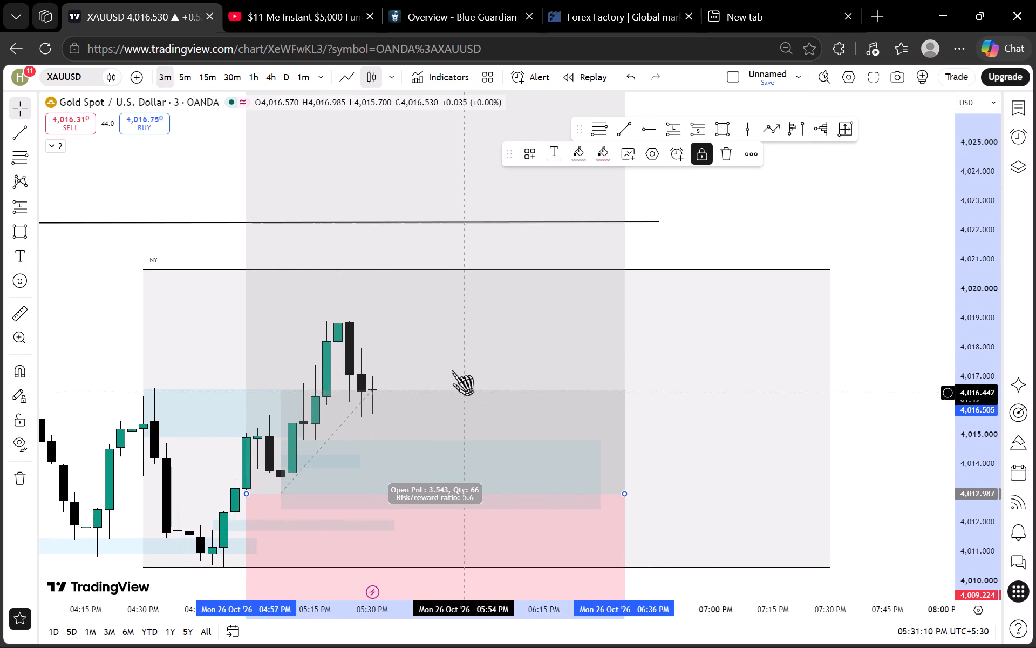
left_click_drag(446, 356, 520, 349)
scroll(520, 349, "down", 2)
left_click_drag(599, 307, 534, 352)
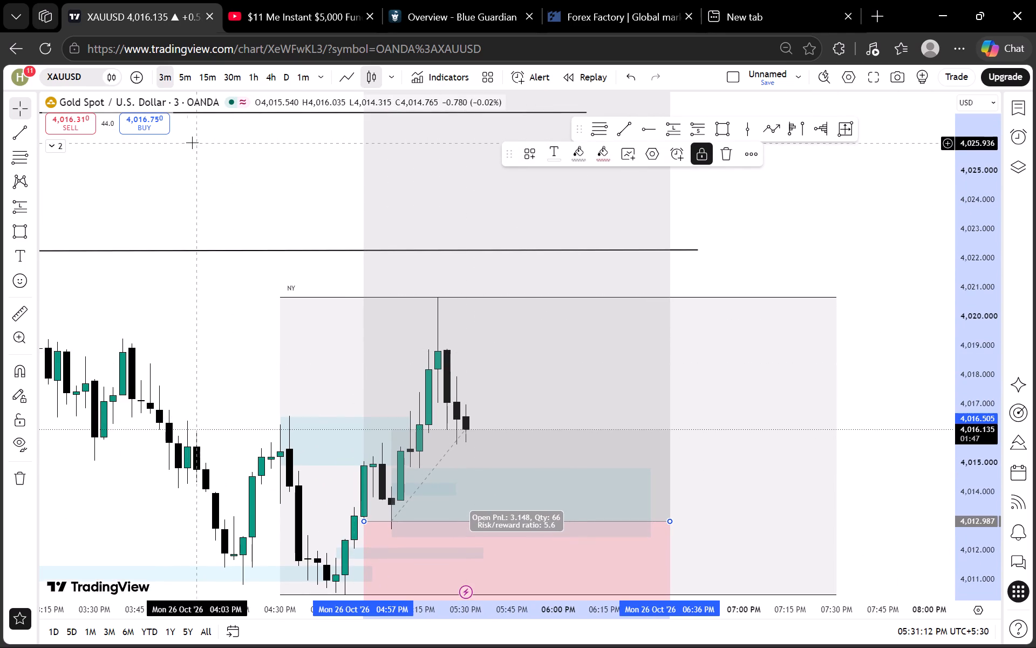
scroll(502, 323, "down", 2)
left_click_drag(586, 350, 517, 275)
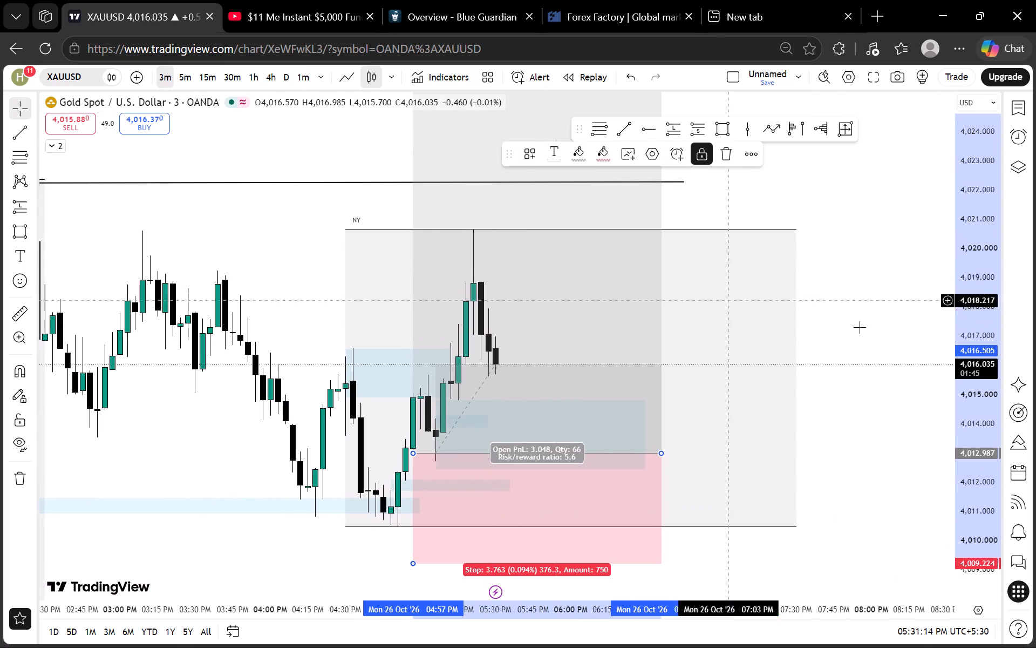
scroll(970, 296, "down", 19)
left_click_drag(694, 266, 584, 268)
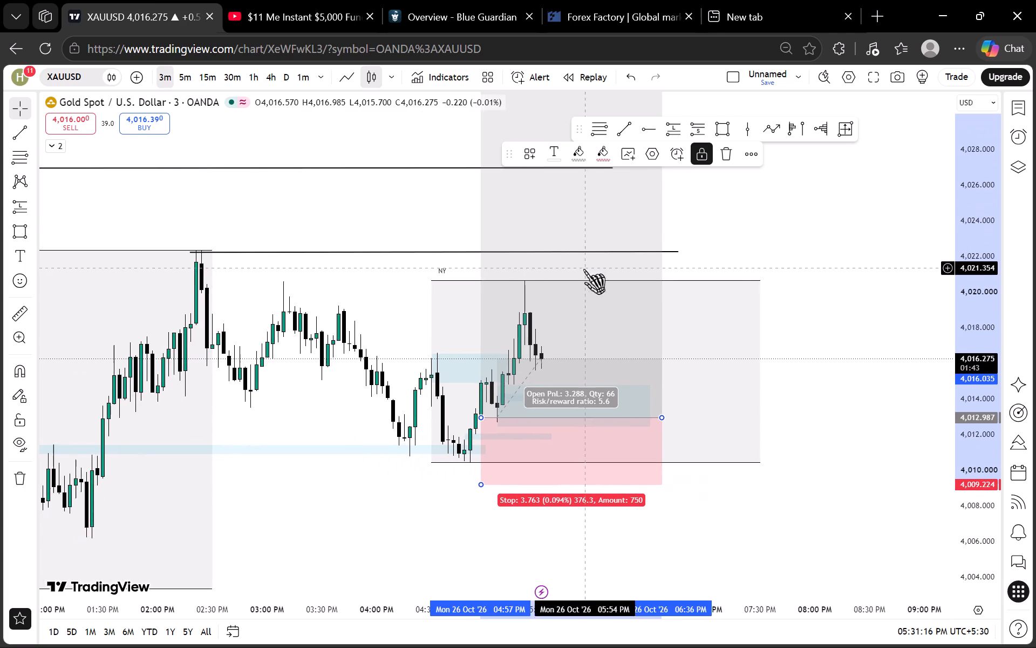
scroll(952, 329, "up", 14)
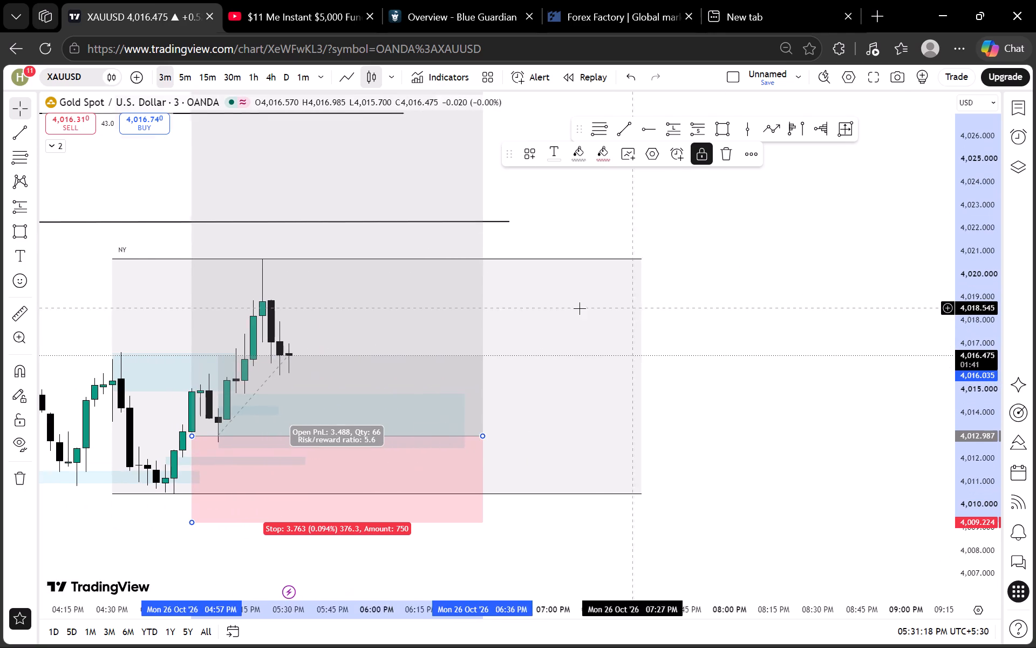
left_click_drag(375, 317, 545, 312)
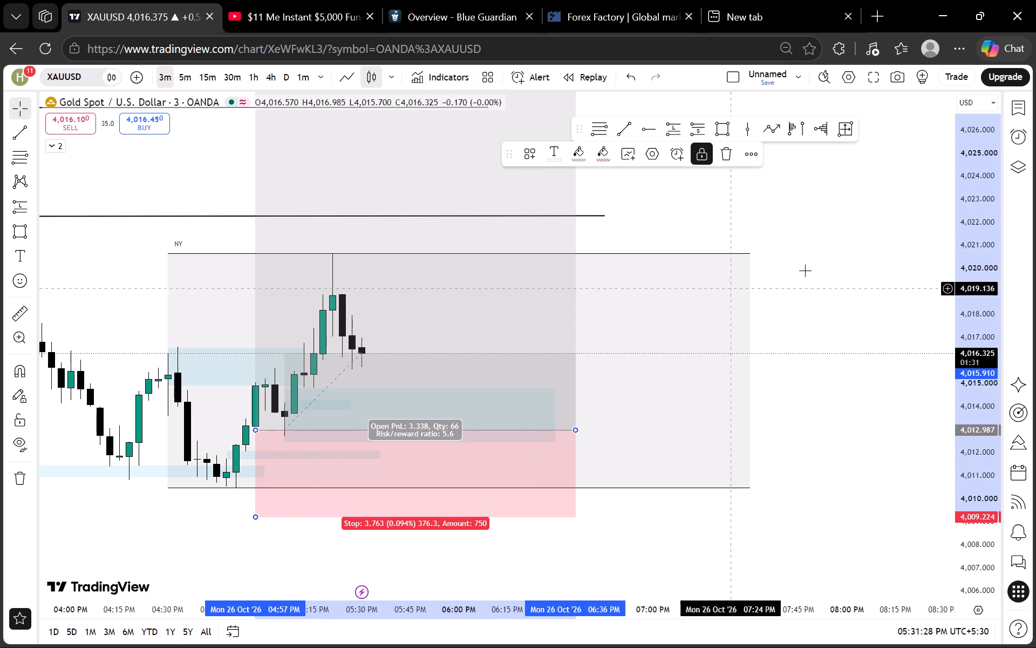
left_click(830, 223)
scroll(978, 252, "down", 16)
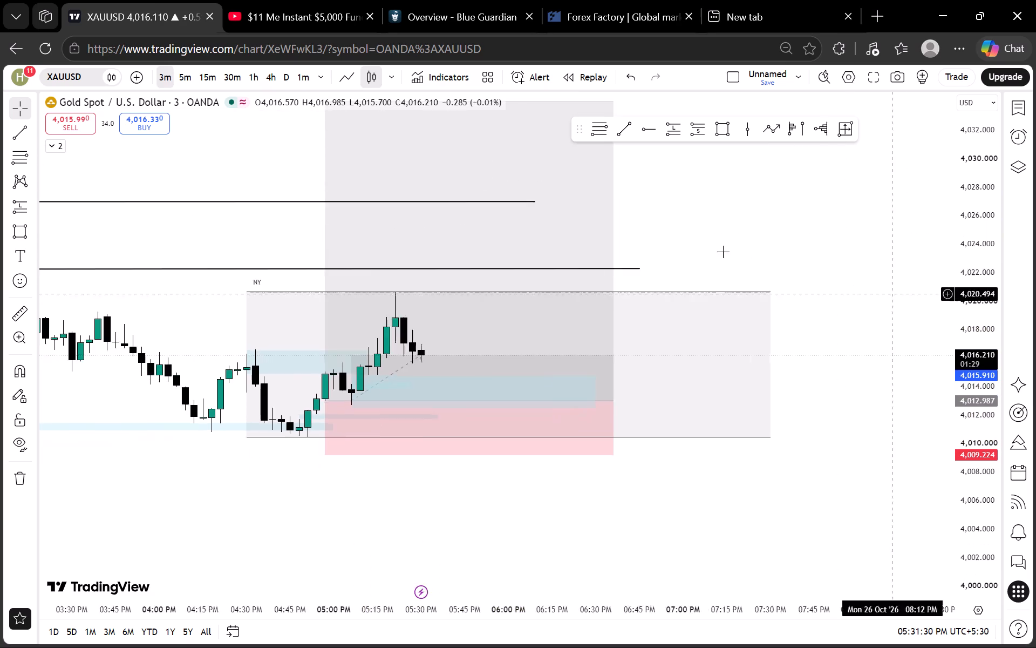
Extend the marked level line near 4,027 forward in time, past the end of the long position, to about 06:54 PM.
scroll(714, 249, "down", 10)
left_click_drag(844, 201, 748, 298)
left_click(696, 275)
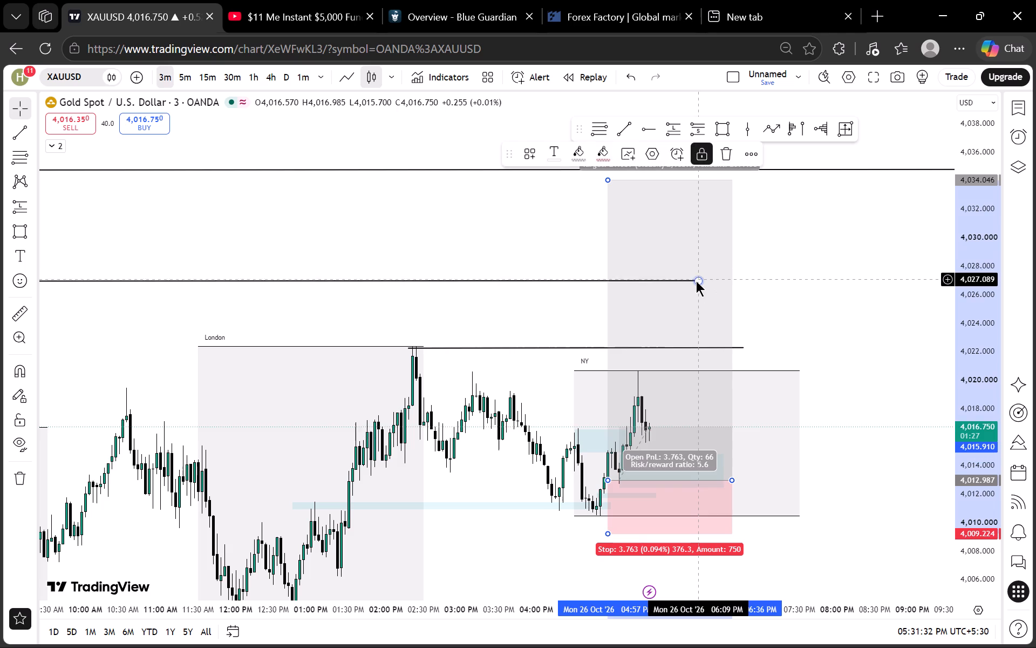
left_click_drag(696, 281, 756, 281)
left_click(799, 282)
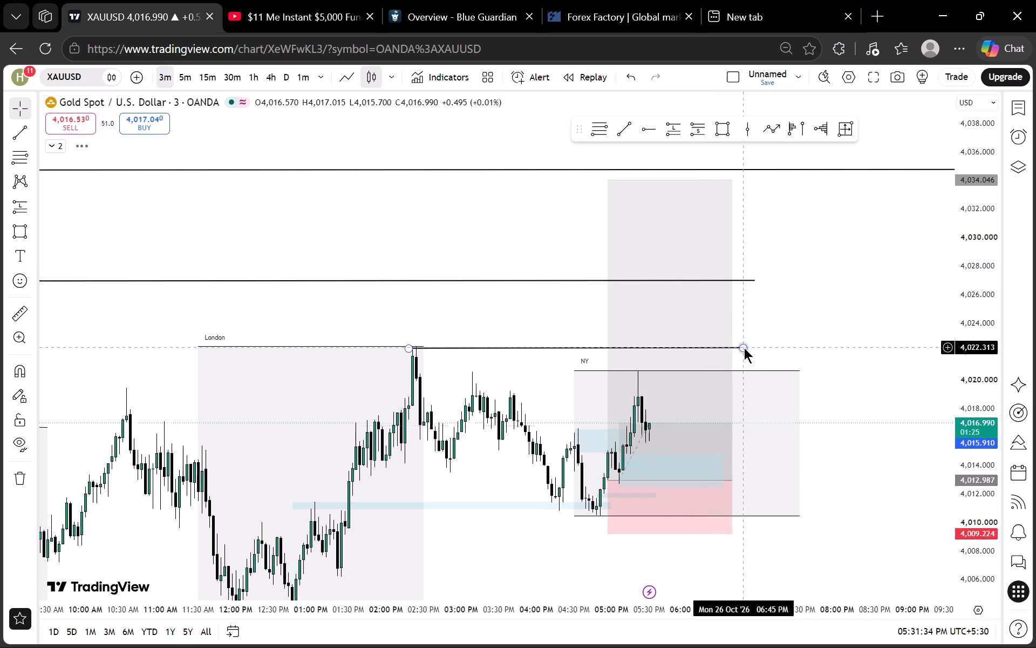
Extend the London high line forward in time to 07:03 PM, ending at 4,022.086.
left_click_drag(744, 348, 764, 351)
left_click(781, 333)
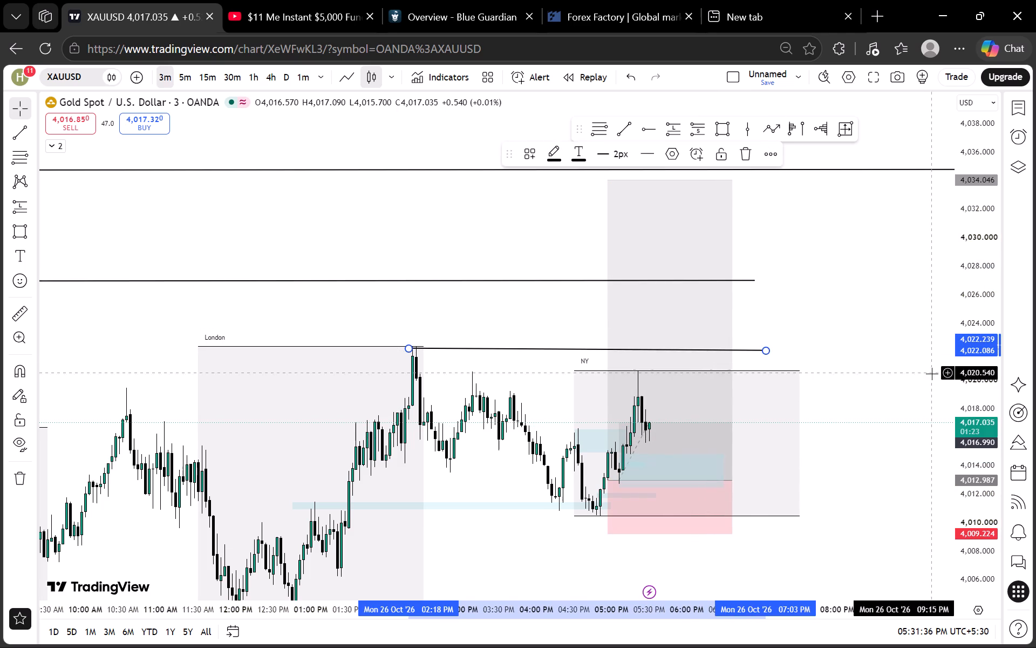
Watch the current 3-minute candle against the NY high and the extended level lines above it.
scroll(973, 370, "up", 7)
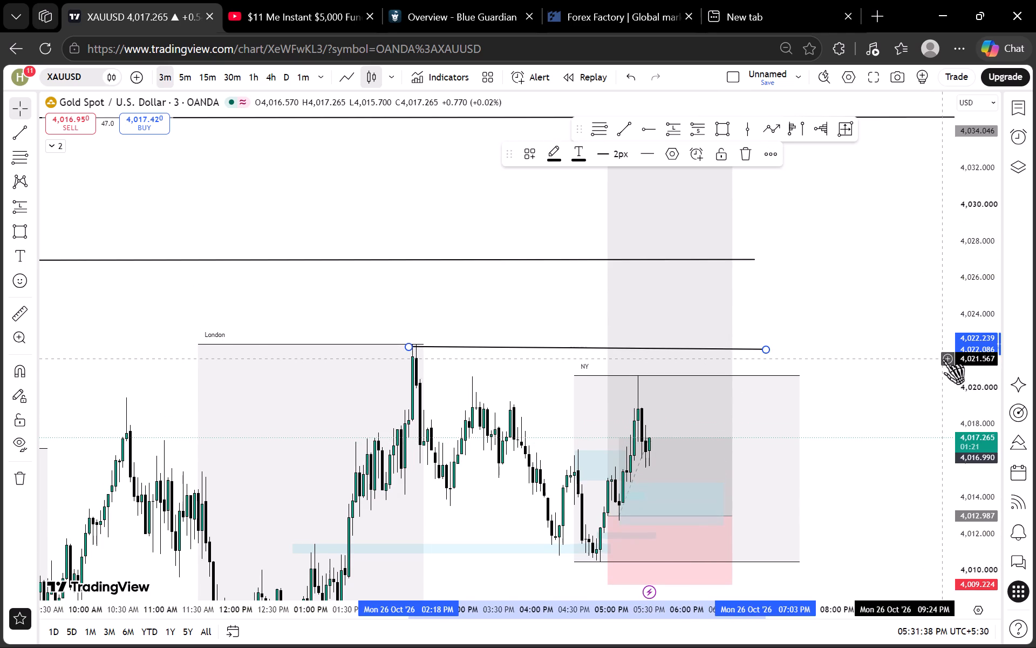
scroll(936, 353, "up", 2)
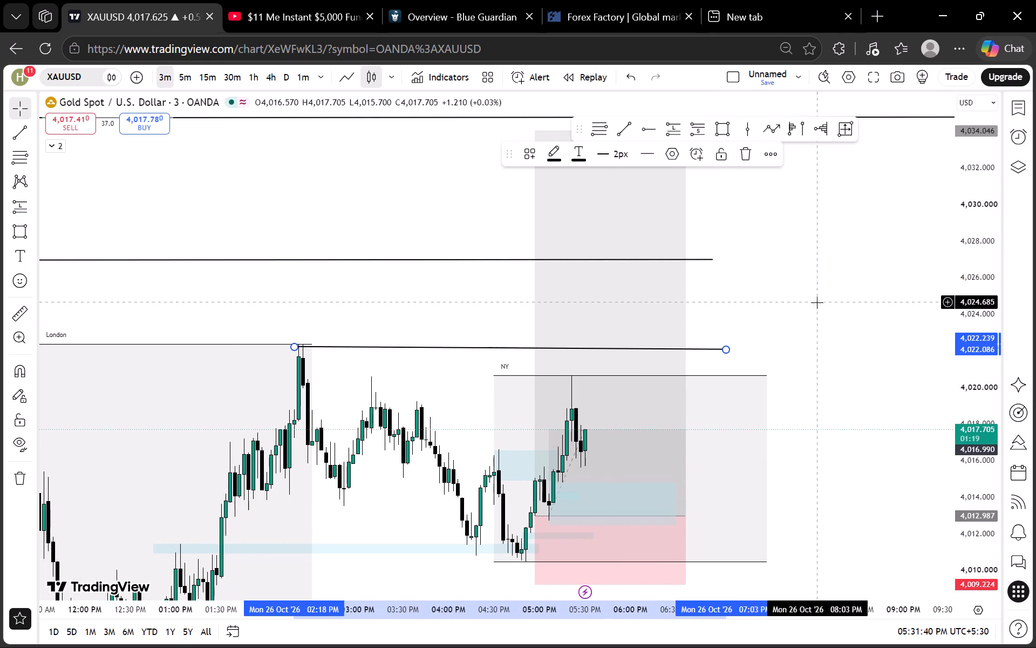
scroll(817, 302, "up", 5)
scroll(760, 302, "down", 4)
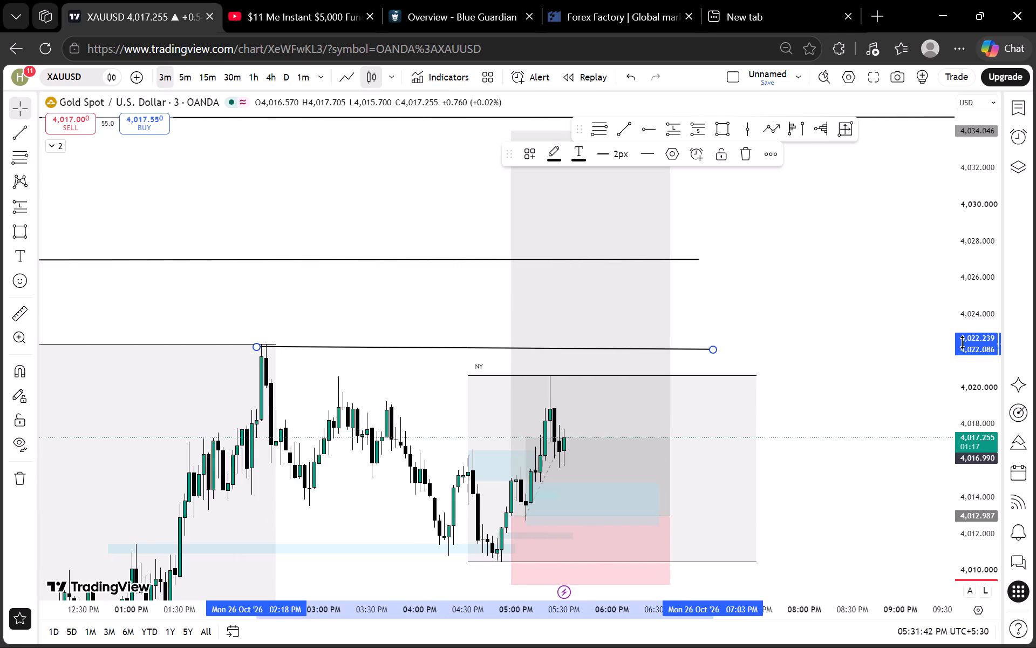
scroll(963, 339, "down", 1)
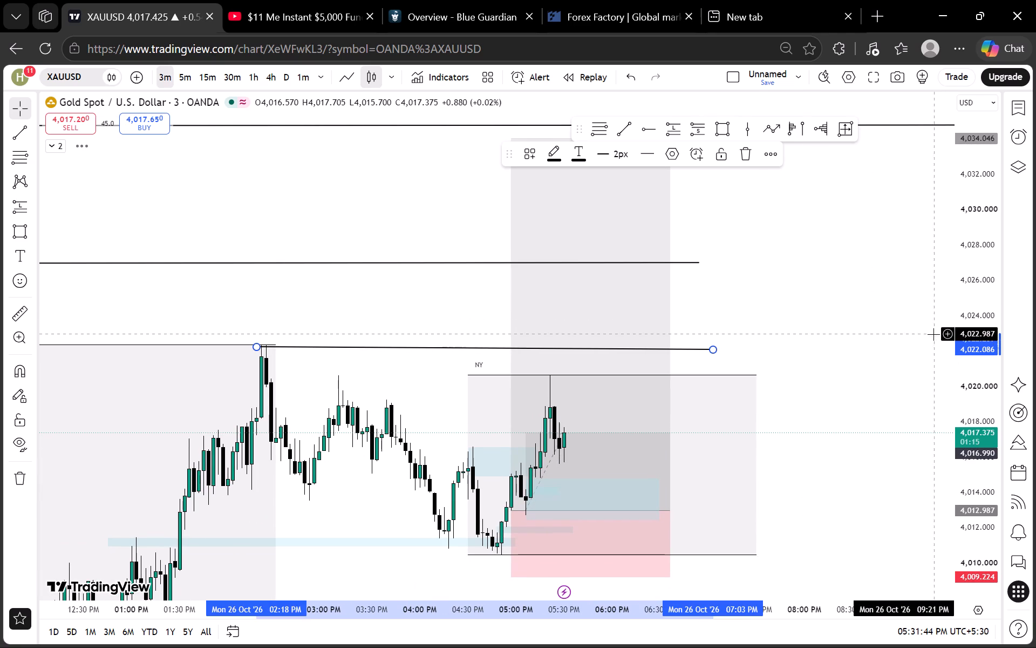
scroll(940, 345, "up", 7)
scroll(858, 332, "down", 4)
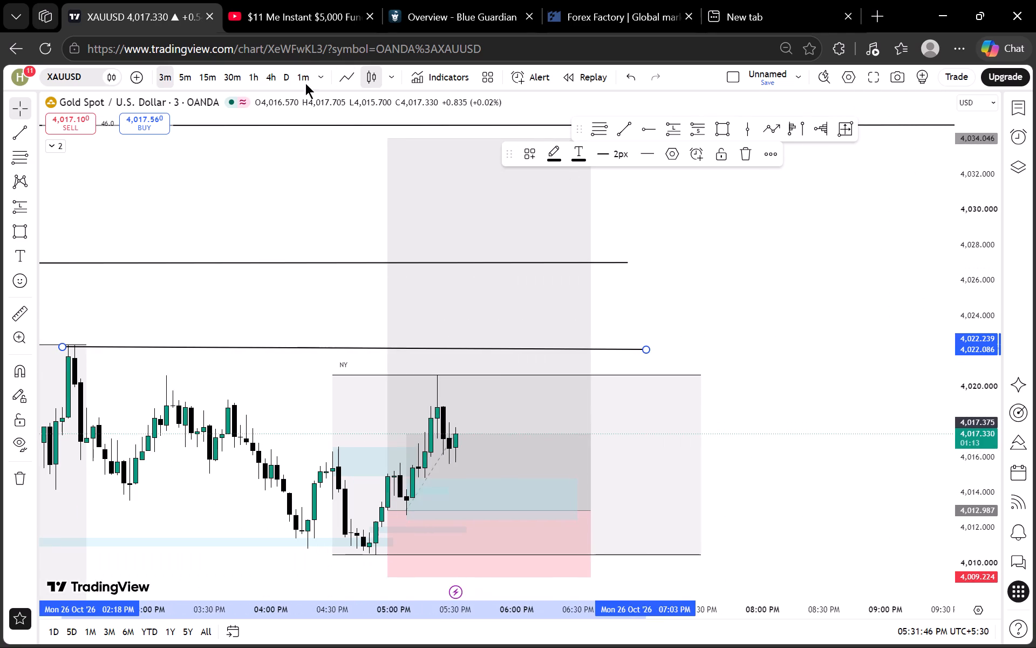
Switch gold to the 1-minute timeframe and view the NY price action with the long position and London high line.
left_click(293, 78)
scroll(352, 165, "down", 8)
left_click_drag(472, 336, 270, 193)
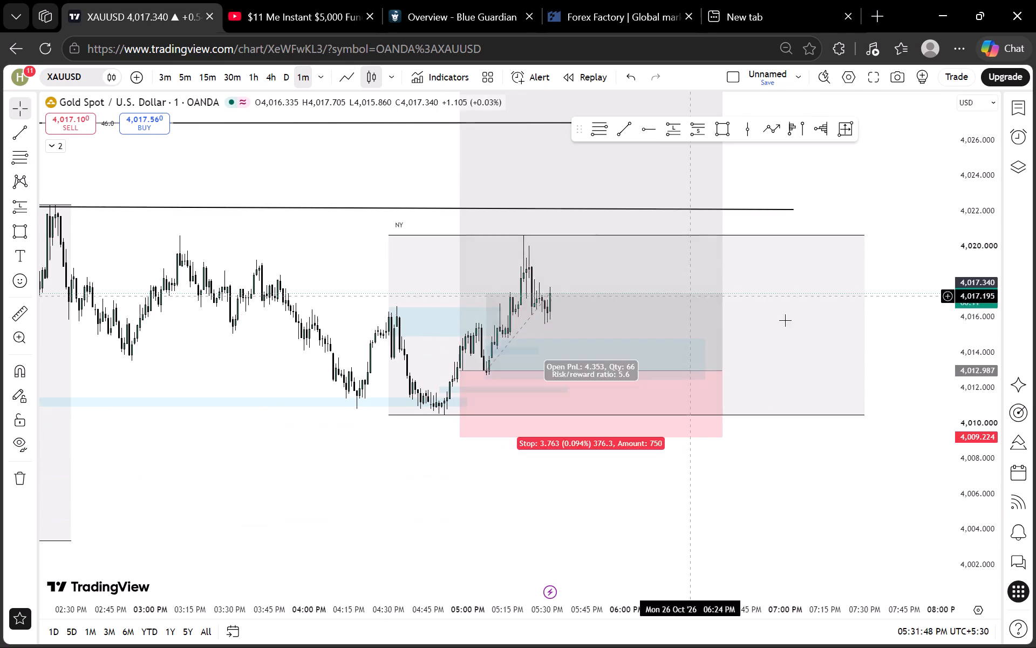
Examine the 1-minute pullback below the NY high, with the long position and the London high line in view.
scroll(986, 313, "up", 16)
scroll(557, 319, "up", 2)
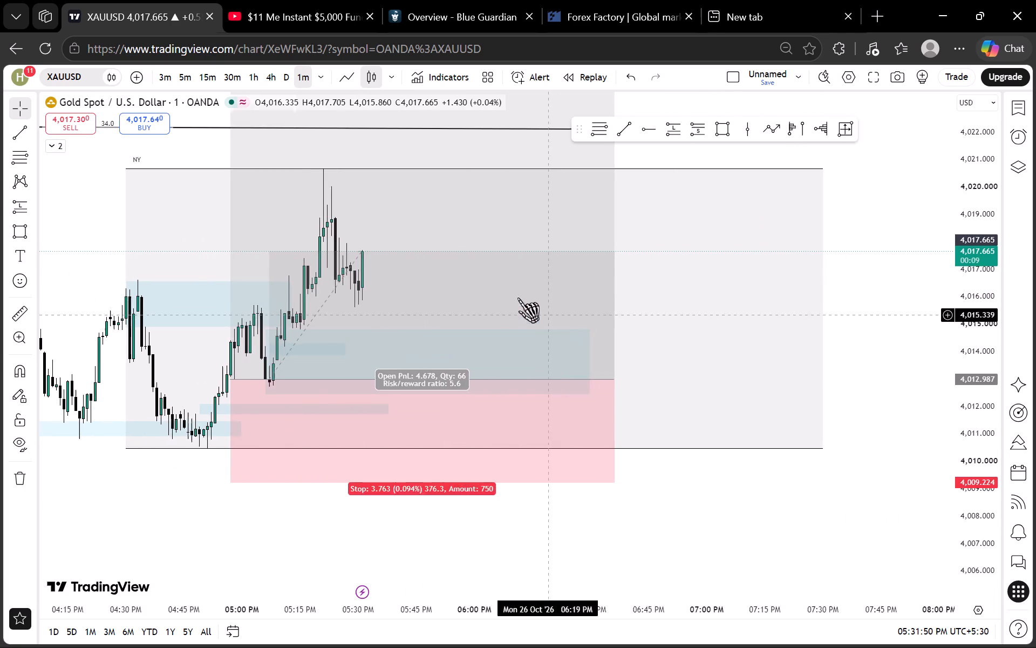
left_click_drag(499, 259, 522, 333)
left_click(866, 313)
scroll(944, 302, "down", 5)
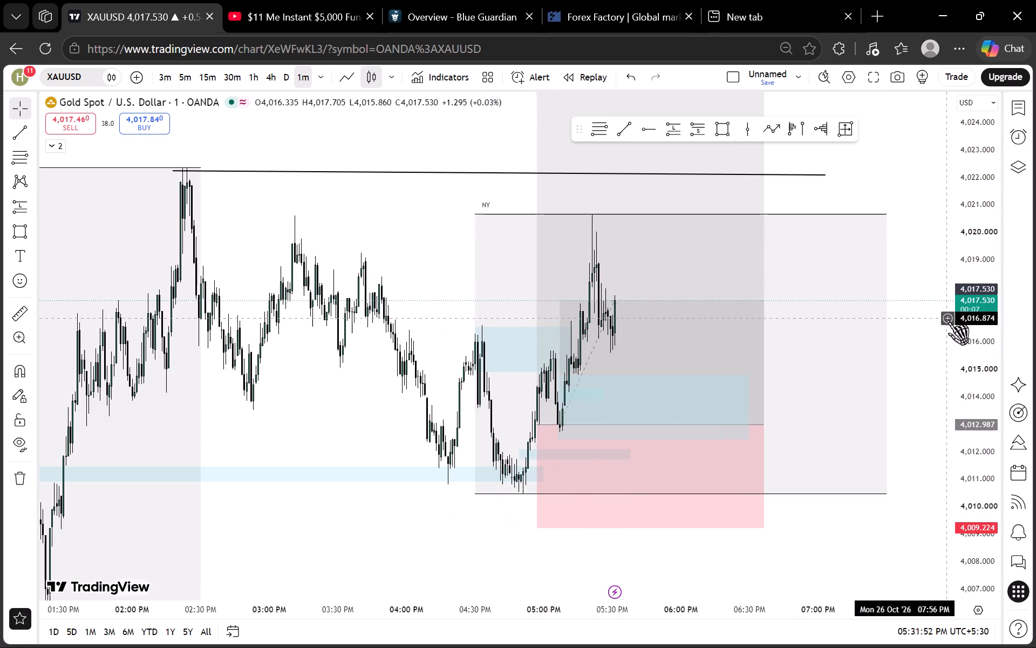
scroll(962, 308, "down", 13)
scroll(696, 347, "up", 3)
scroll(562, 339, "down", 2)
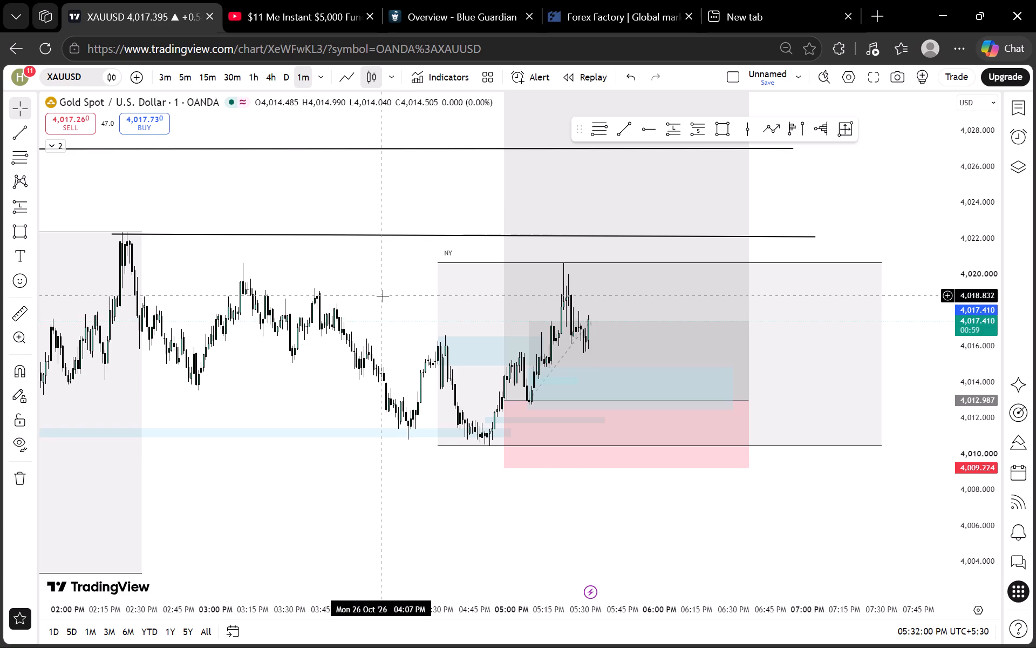
Switch gold to the 5-minute timeframe and compare price with the Asian, London and NY ranges and the marked levels above.
left_click(183, 70)
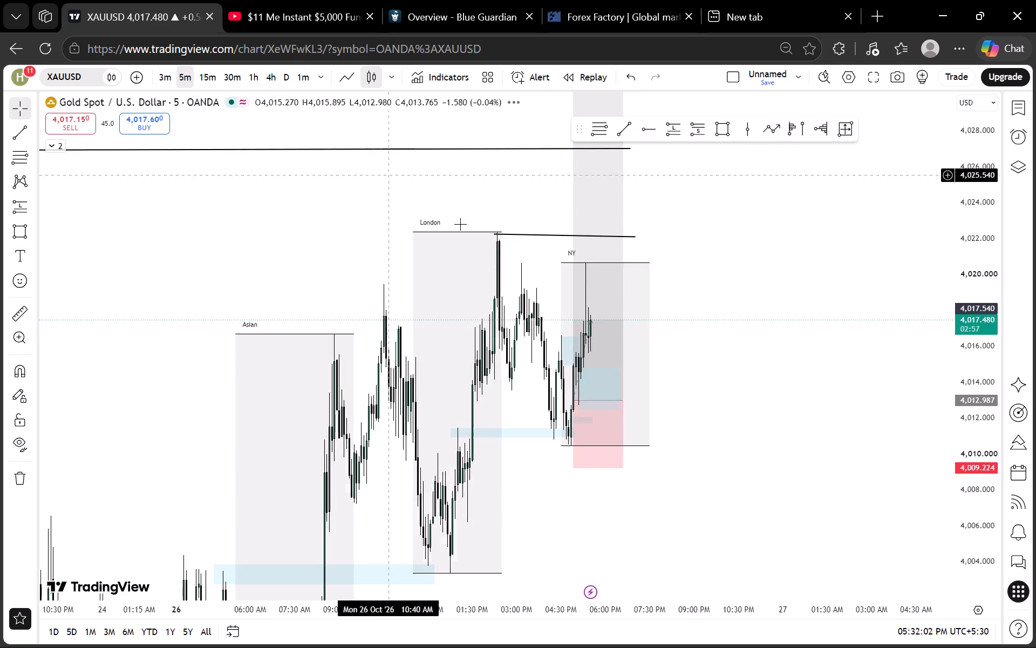
scroll(515, 273, "up", 5)
scroll(529, 340, "up", 1)
left_click_drag(495, 348, 656, 360)
scroll(644, 363, "up", 3)
scroll(973, 317, "down", 3)
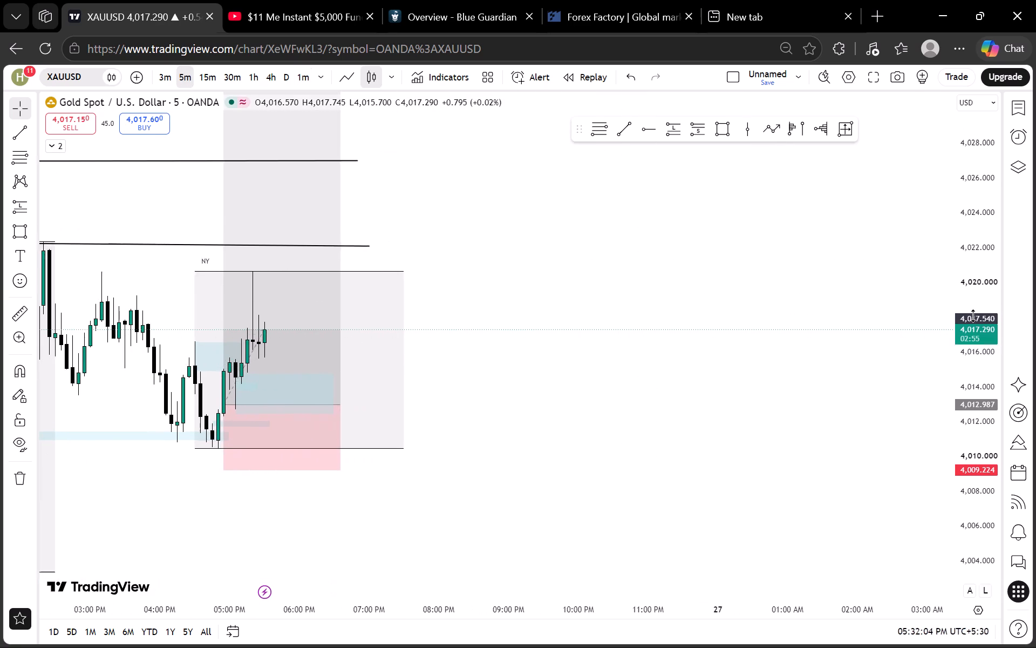
scroll(973, 316, "down", 11)
left_click_drag(706, 337, 839, 410)
scroll(1003, 410, "up", 12)
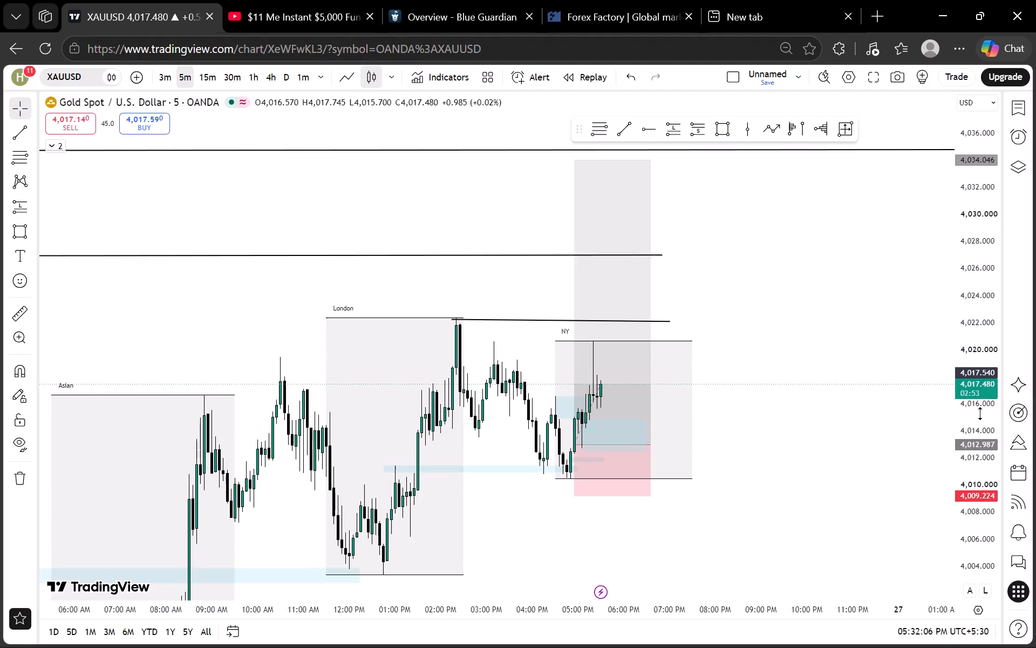
scroll(980, 414, "up", 13)
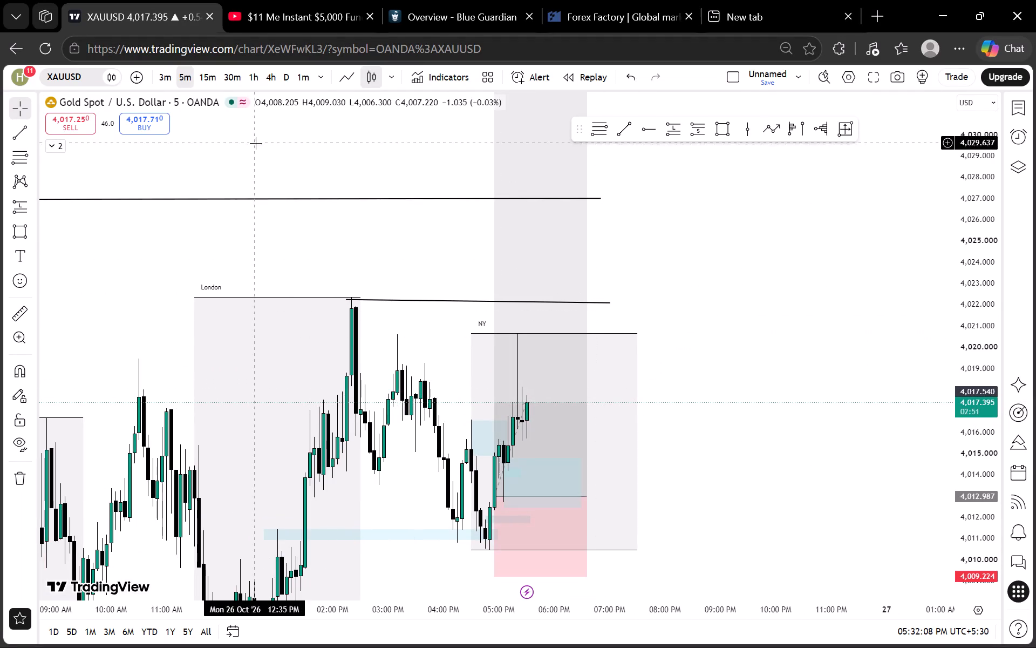
Check the current gold candle against the session highs on the 15-minute and 30-minute timeframes.
left_click(208, 69)
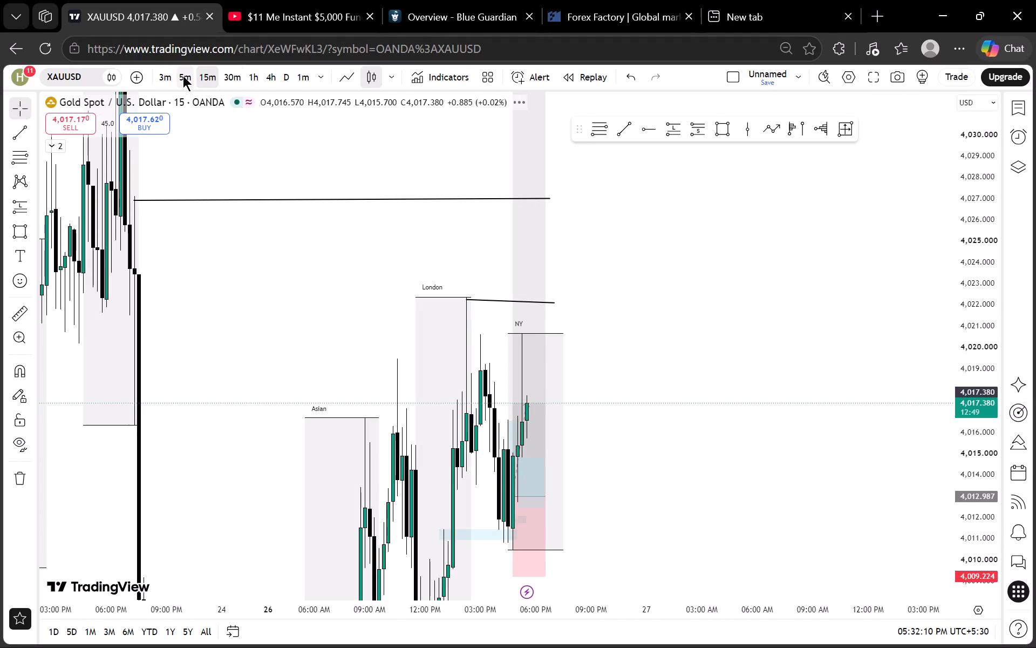
scroll(531, 245, "up", 3)
left_click_drag(499, 346, 585, 325)
left_click(229, 71)
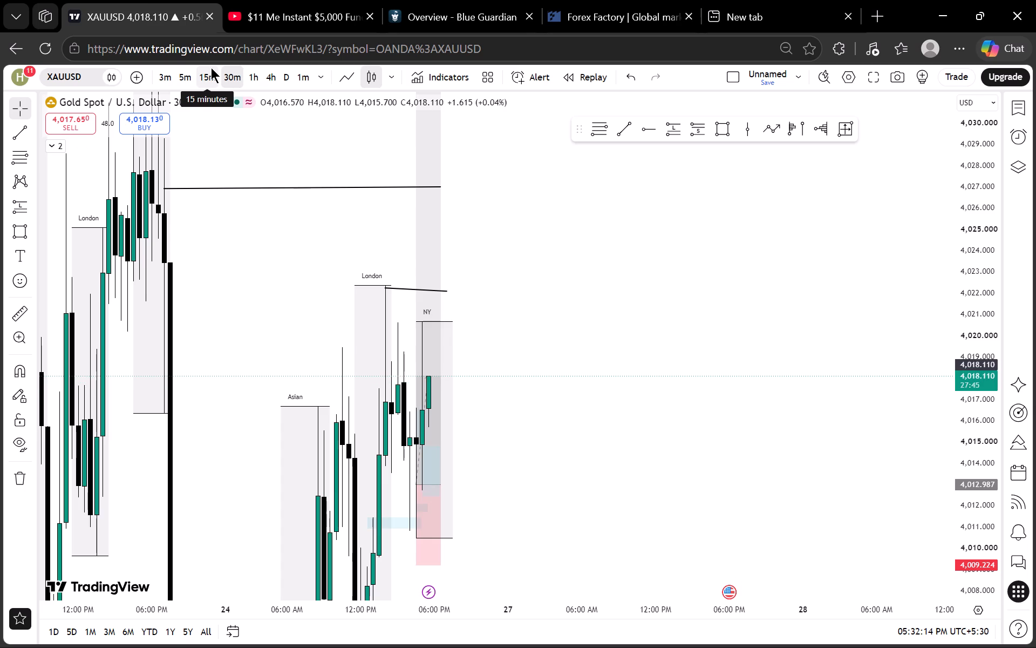
left_click(211, 67)
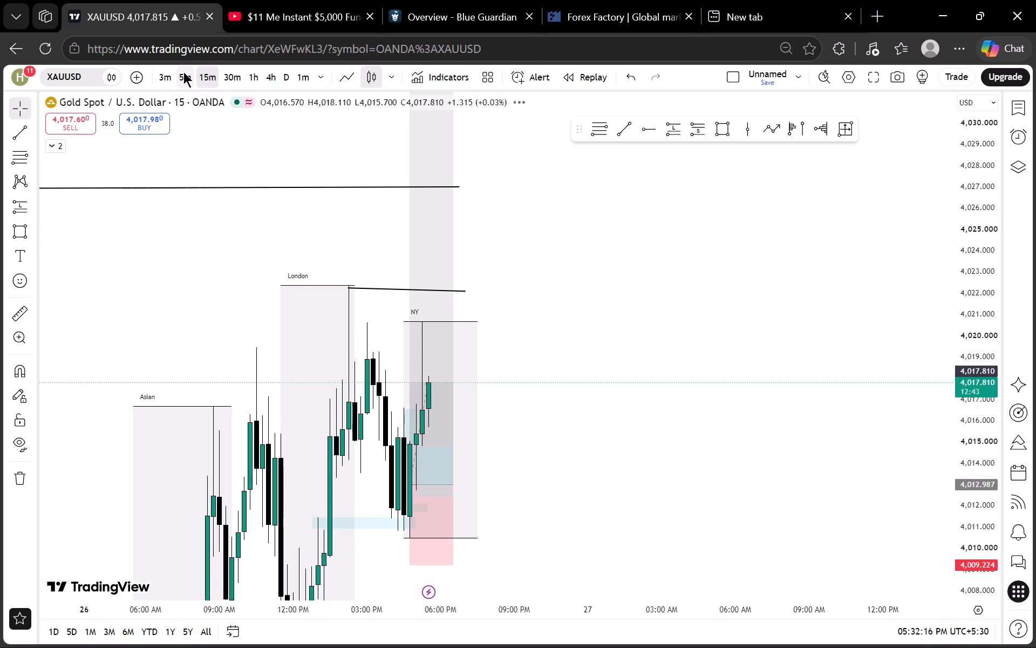
Return gold to the 5-minute timeframe and review the current candle against the NY high and the long position's target.
left_click(183, 72)
scroll(605, 325, "down", 1)
left_click_drag(759, 423, 773, 364)
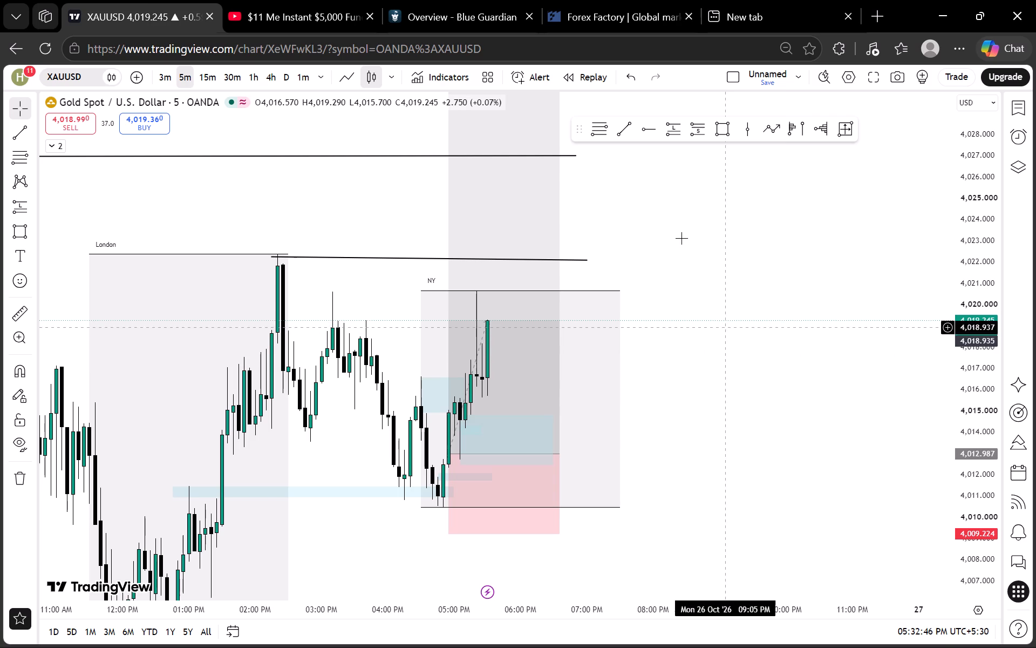
scroll(968, 282, "down", 18)
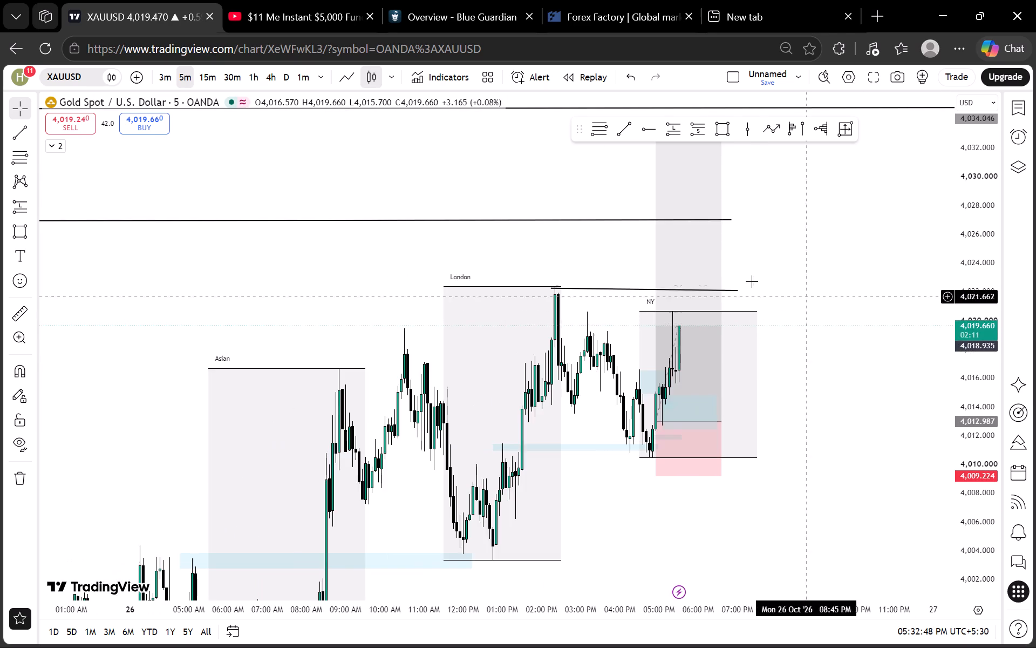
scroll(720, 280, "up", 5)
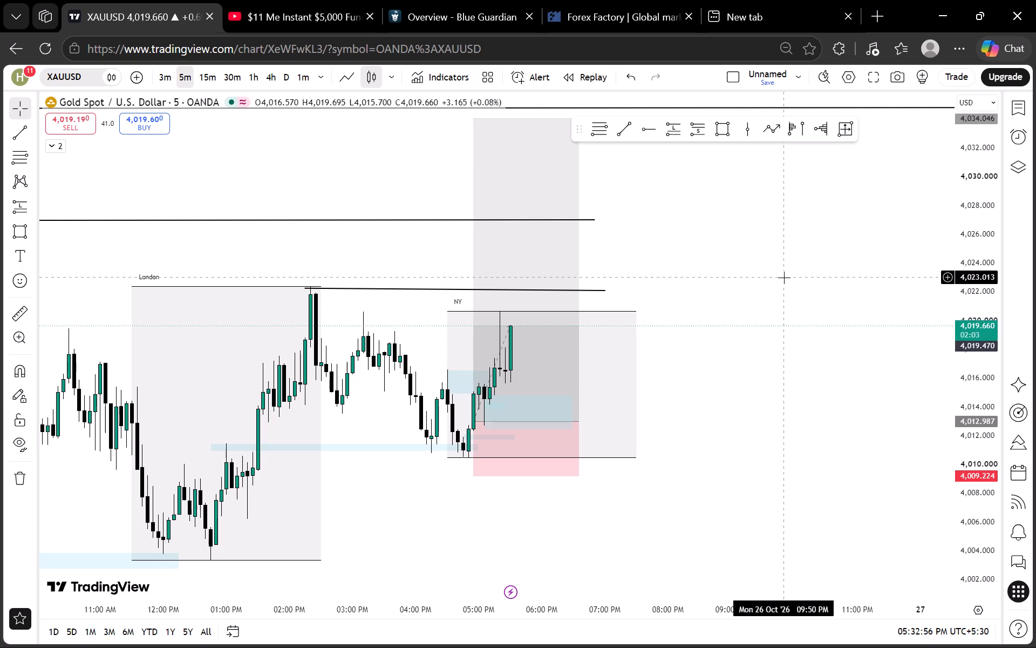
scroll(954, 291, "down", 4)
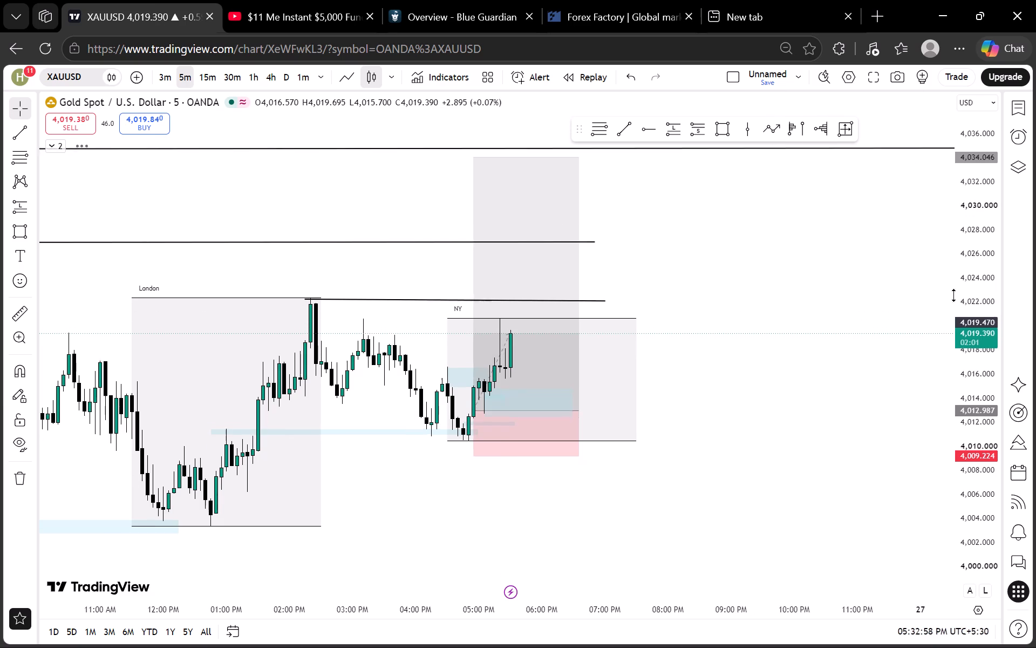
scroll(954, 295, "down", 7)
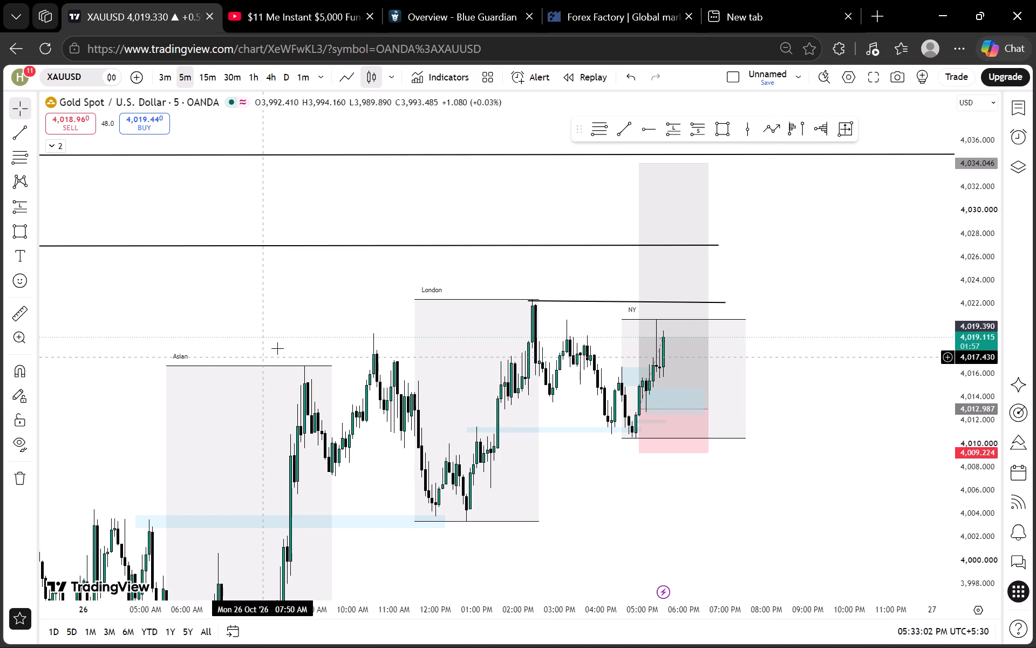
scroll(967, 292, "down", 8)
scroll(961, 325, "up", 9)
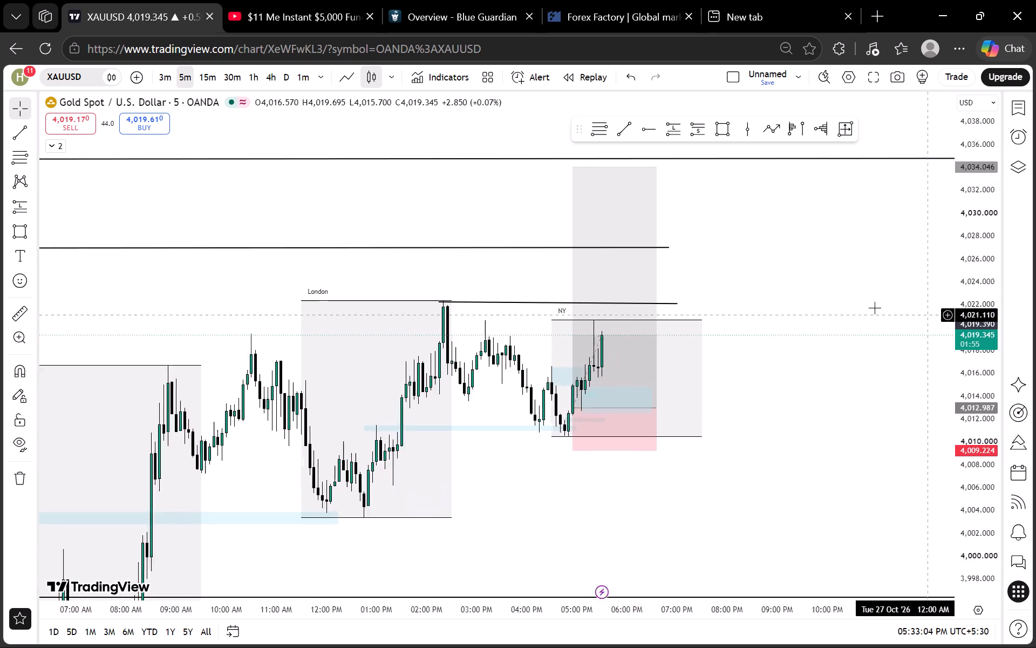
Watch the current 5-minute candle against the NY high, the London high line and the level near 4,027.
scroll(872, 307, "up", 5)
left_click_drag(698, 246, 705, 314)
scroll(705, 314, "down", 5)
left_click_drag(756, 267, 760, 286)
left_click_drag(795, 288, 716, 317)
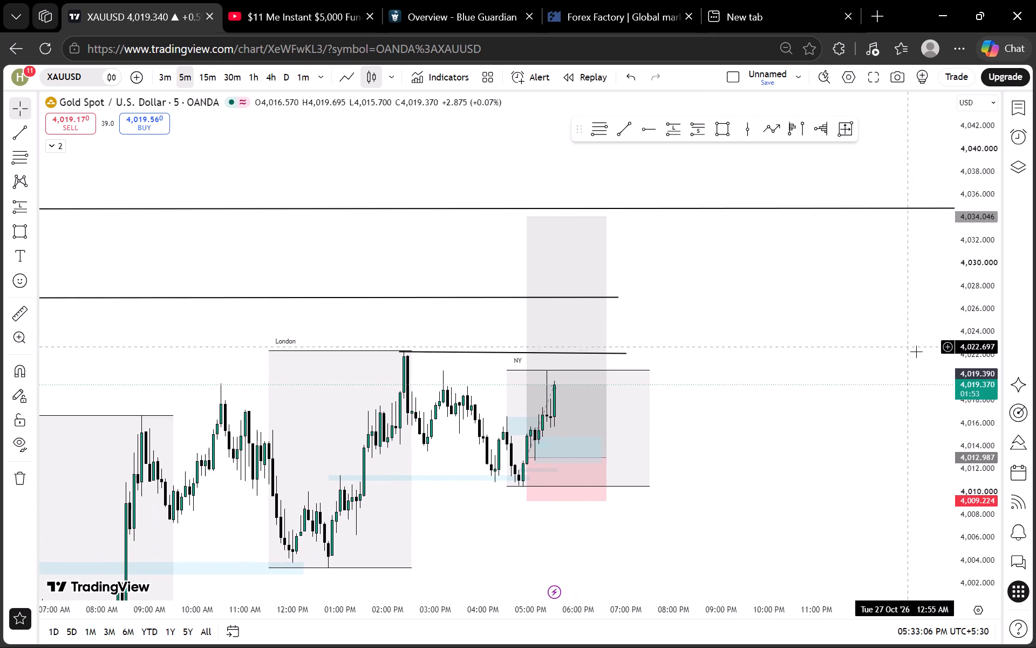
scroll(977, 333, "up", 8)
left_click_drag(693, 314, 699, 292)
scroll(955, 278, "down", 3)
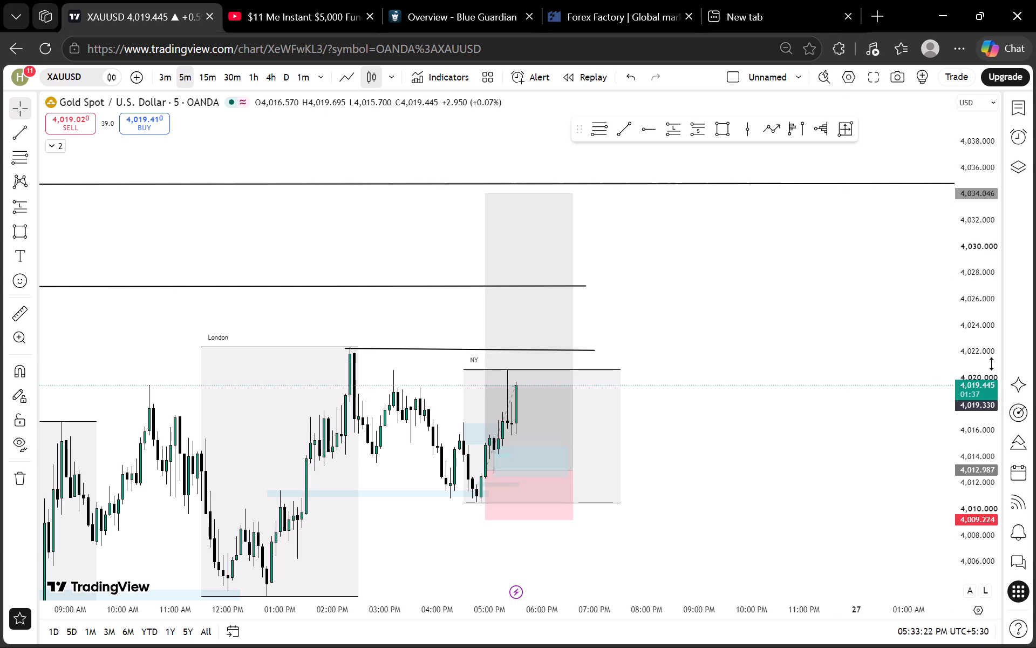
scroll(980, 343, "down", 6)
scroll(842, 379, "up", 5)
scroll(756, 378, "down", 5)
left_click_drag(791, 326, 836, 346)
scroll(959, 351, "up", 7)
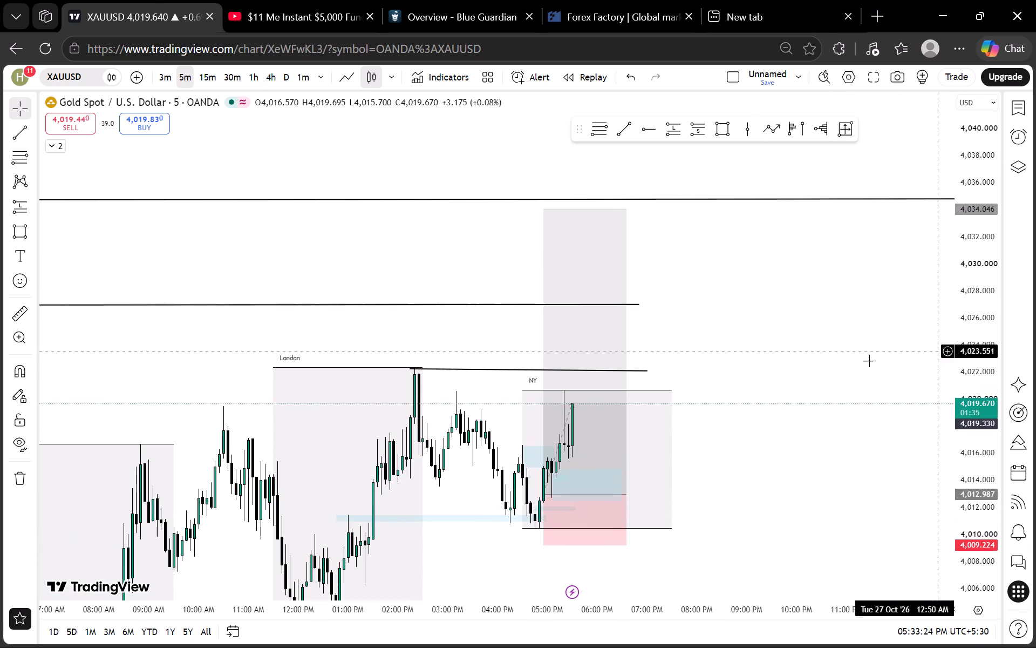
scroll(869, 361, "up", 2)
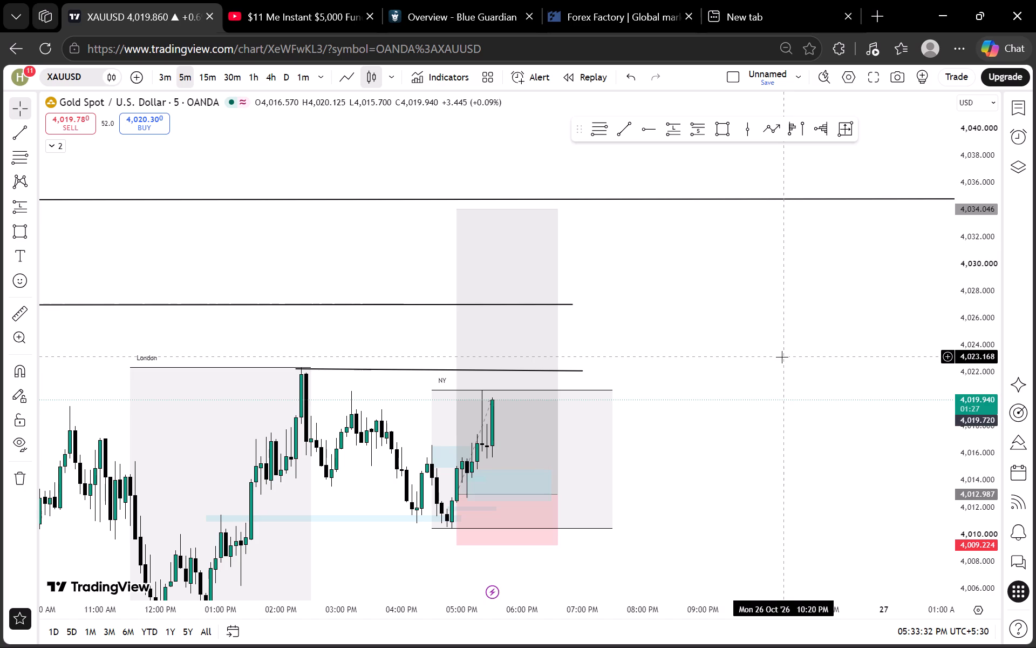
scroll(887, 353, "down", 2)
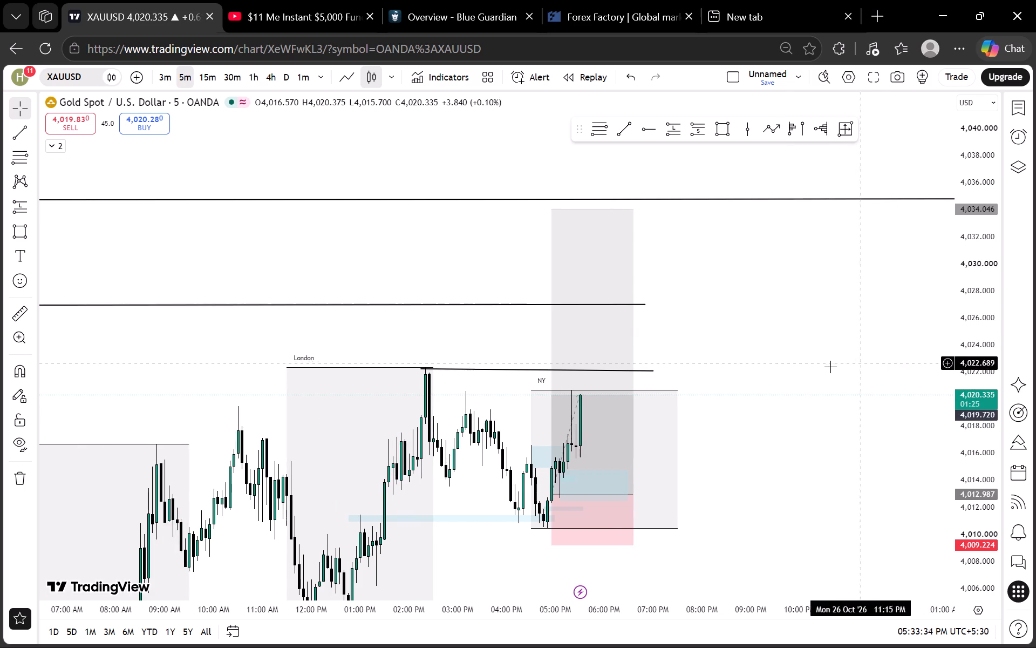
scroll(820, 368, "up", 1)
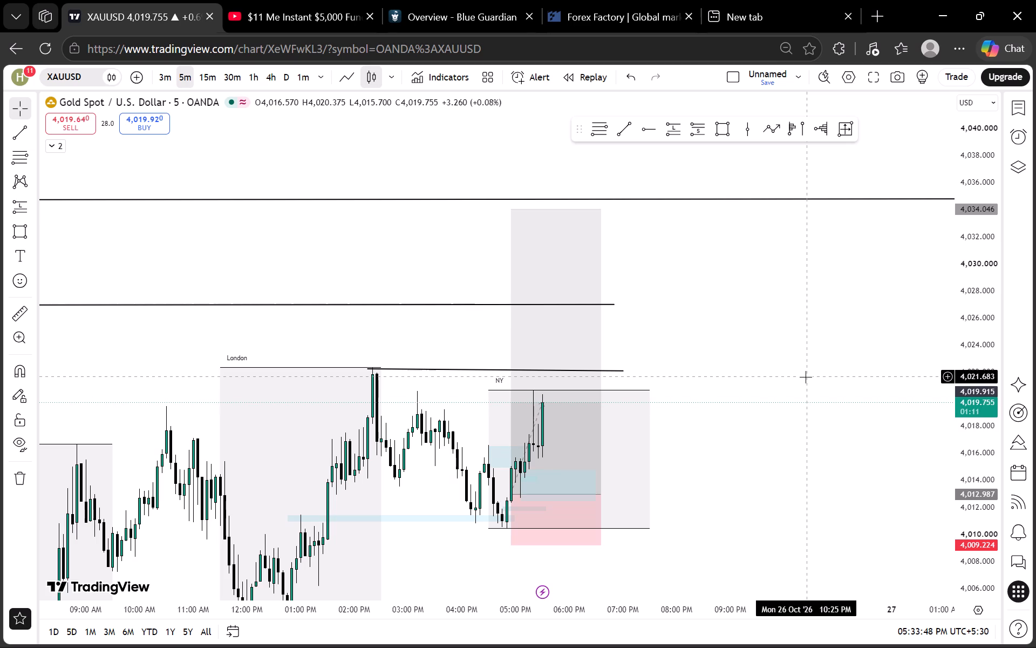
scroll(977, 312, "down", 2)
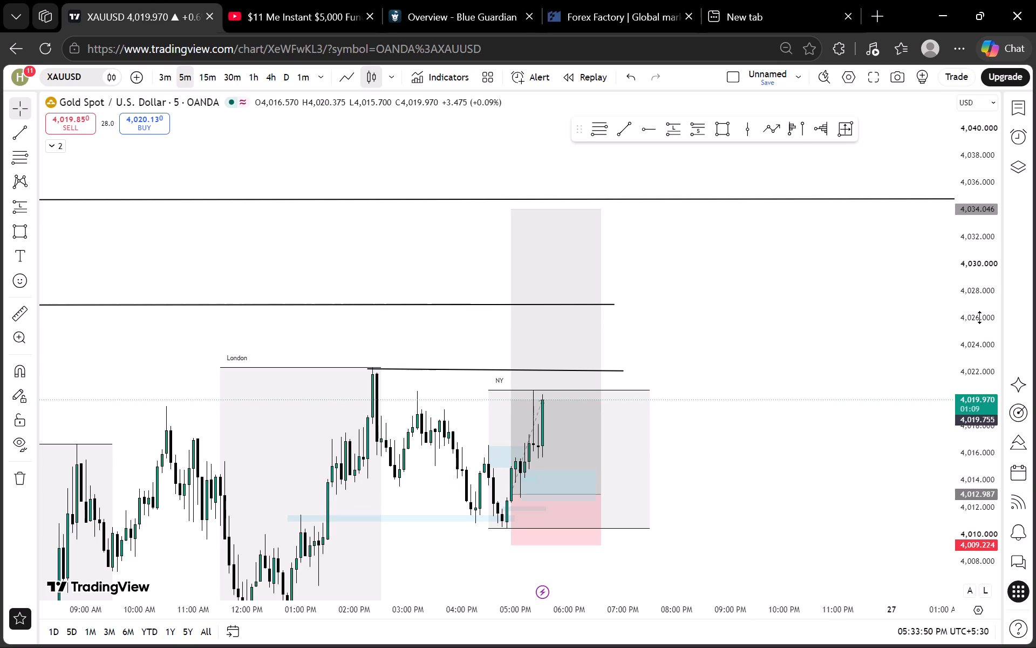
scroll(980, 318, "down", 8)
left_click_drag(880, 322, 842, 333)
scroll(972, 334, "up", 12)
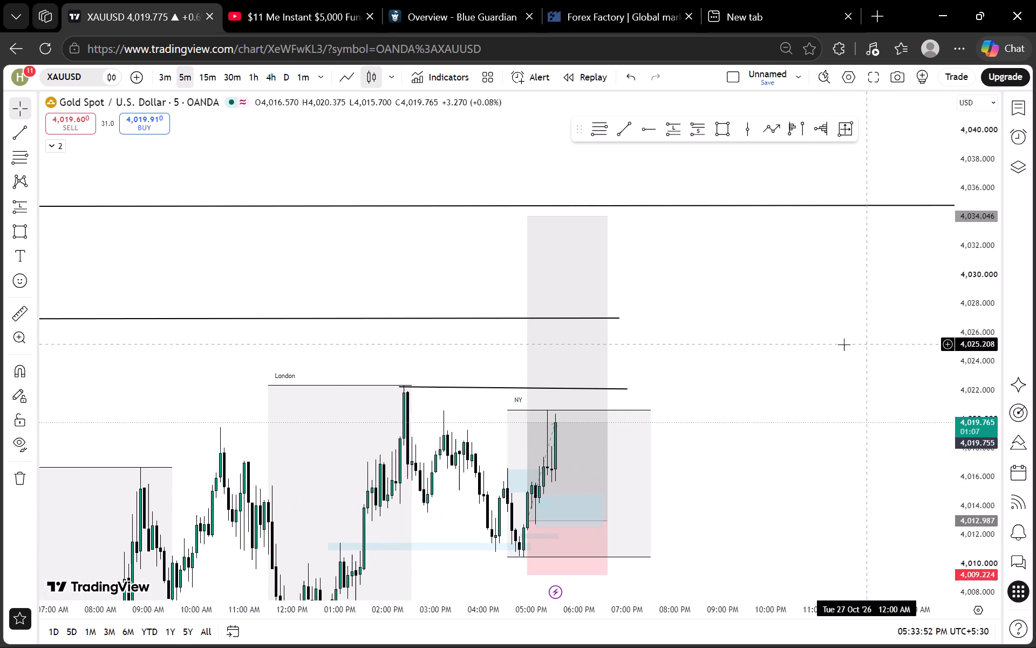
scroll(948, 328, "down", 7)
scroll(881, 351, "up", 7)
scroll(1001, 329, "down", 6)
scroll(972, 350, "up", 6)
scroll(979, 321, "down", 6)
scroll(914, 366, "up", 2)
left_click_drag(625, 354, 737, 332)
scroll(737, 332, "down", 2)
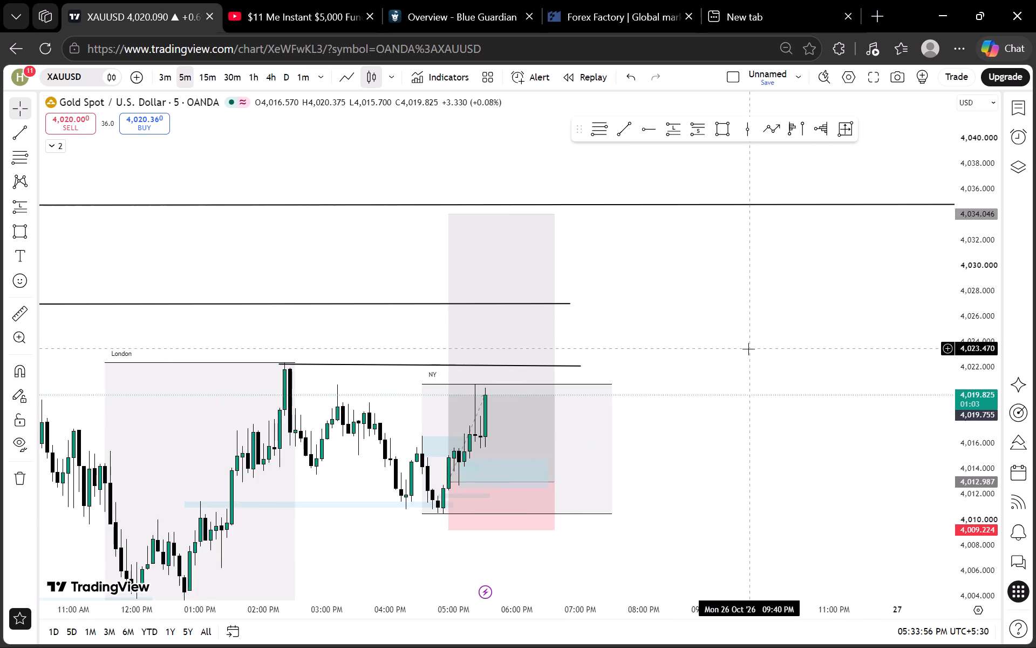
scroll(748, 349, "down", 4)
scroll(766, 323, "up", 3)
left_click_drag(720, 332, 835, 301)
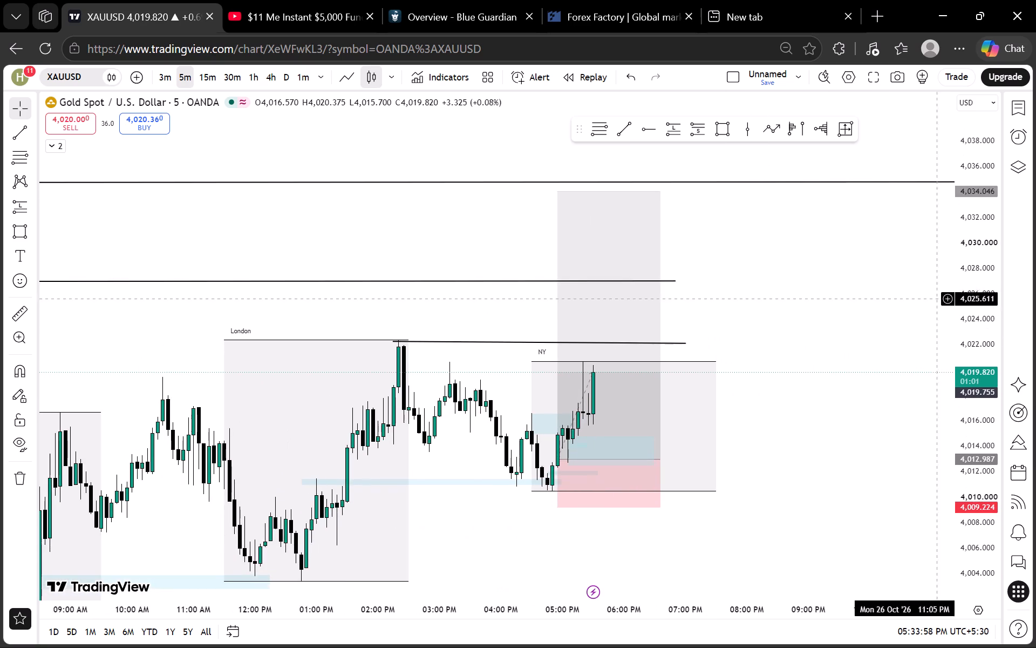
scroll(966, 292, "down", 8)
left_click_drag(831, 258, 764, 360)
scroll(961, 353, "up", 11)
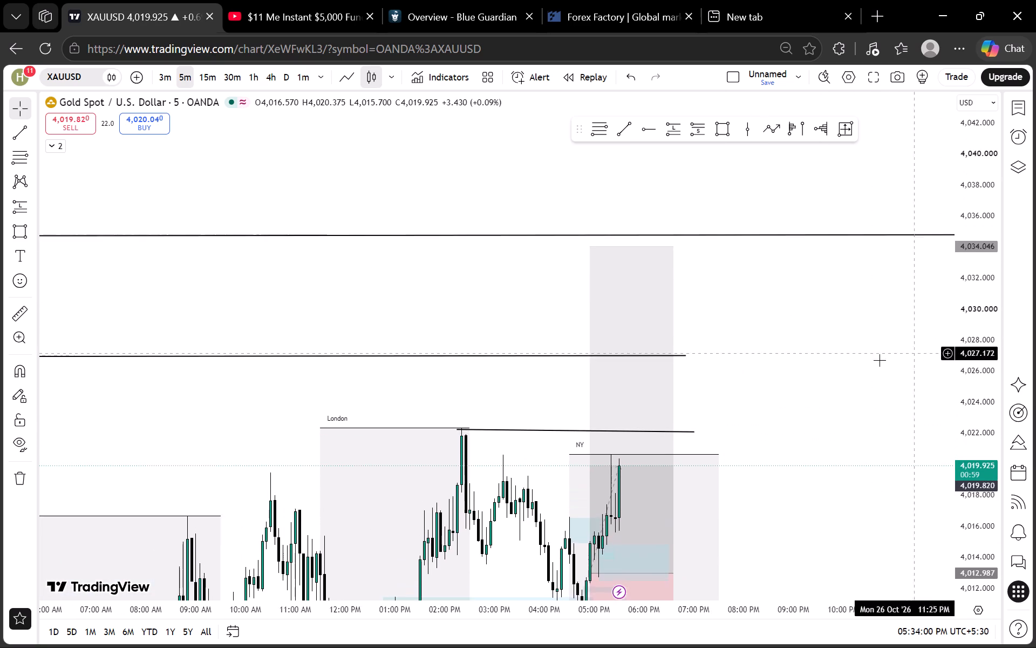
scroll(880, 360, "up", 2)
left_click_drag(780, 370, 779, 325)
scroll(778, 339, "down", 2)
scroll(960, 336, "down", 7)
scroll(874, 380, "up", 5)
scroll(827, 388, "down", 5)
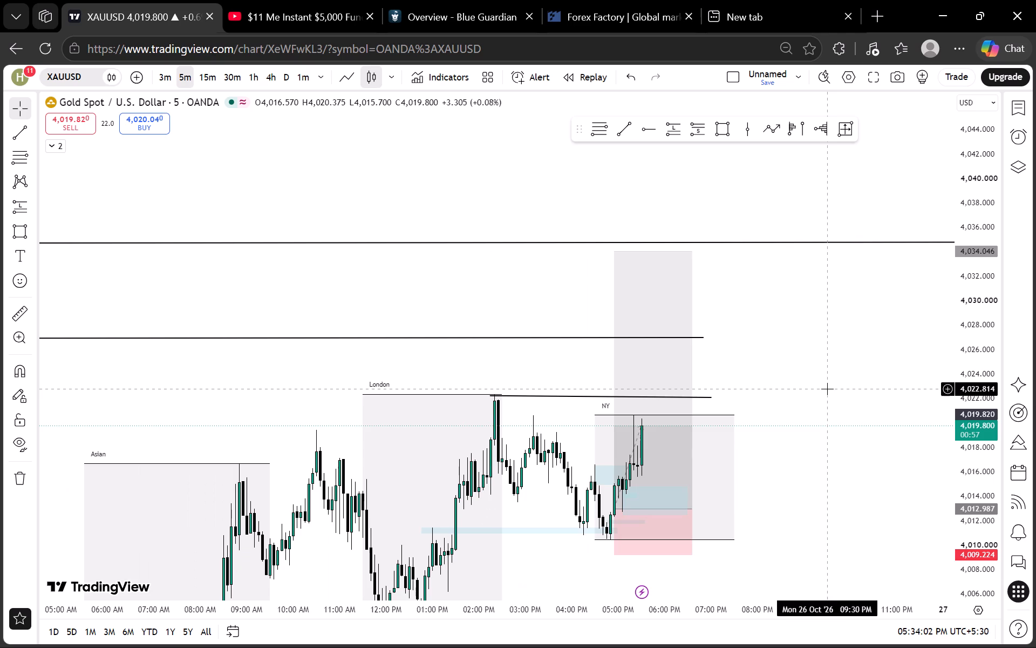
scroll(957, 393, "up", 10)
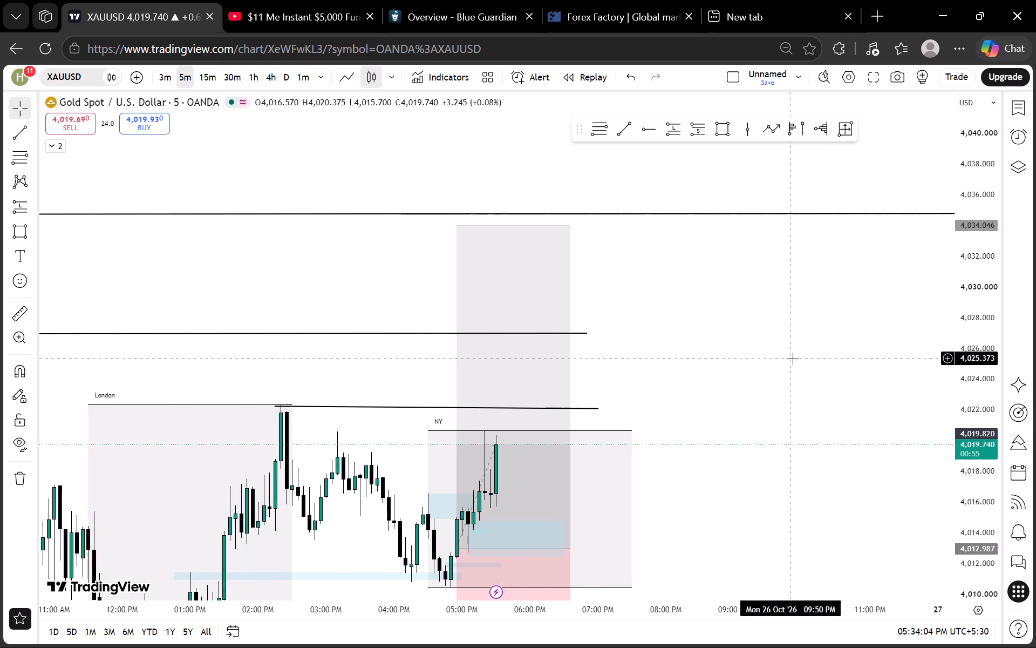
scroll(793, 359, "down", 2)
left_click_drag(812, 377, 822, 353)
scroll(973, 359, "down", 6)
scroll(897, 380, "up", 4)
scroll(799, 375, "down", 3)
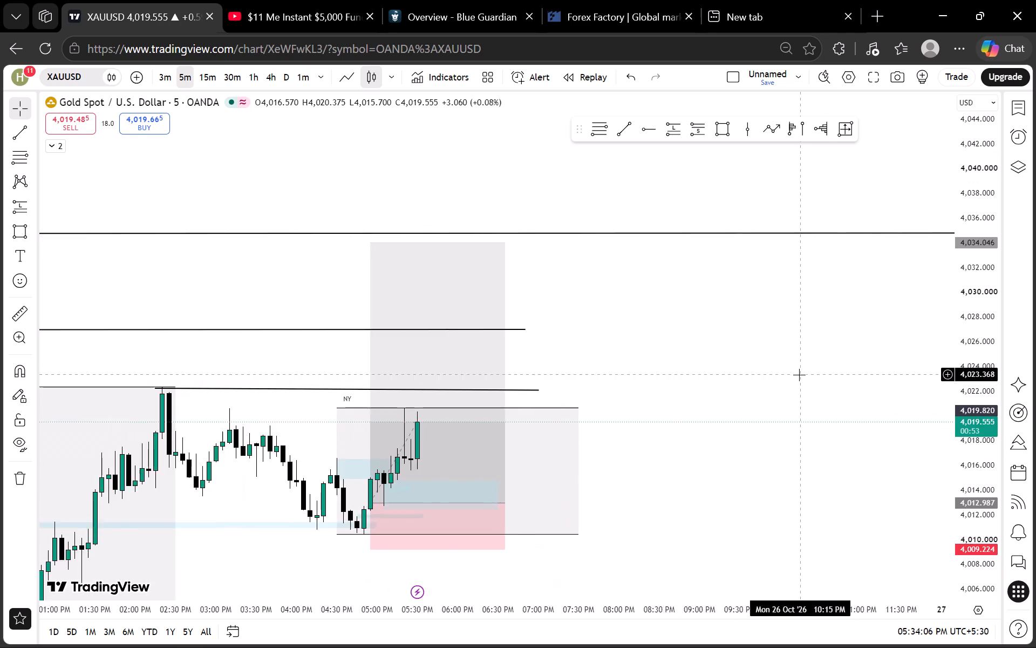
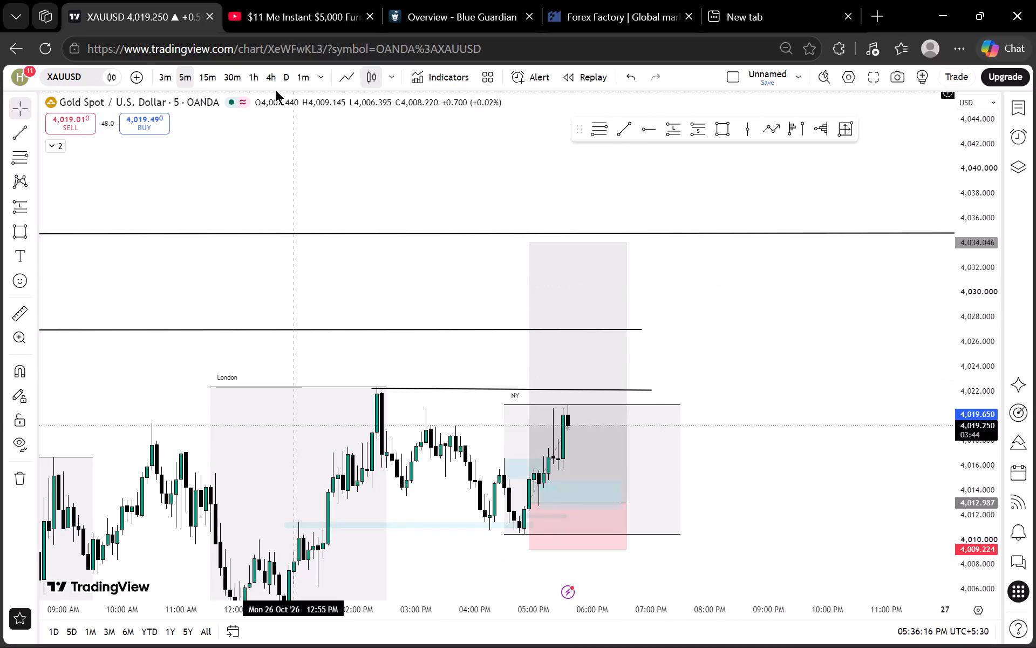
Switch gold to the 3-minute timeframe and compare the current candle with the NY high and the marked levels above.
left_click(165, 74)
scroll(462, 266, "down", 3)
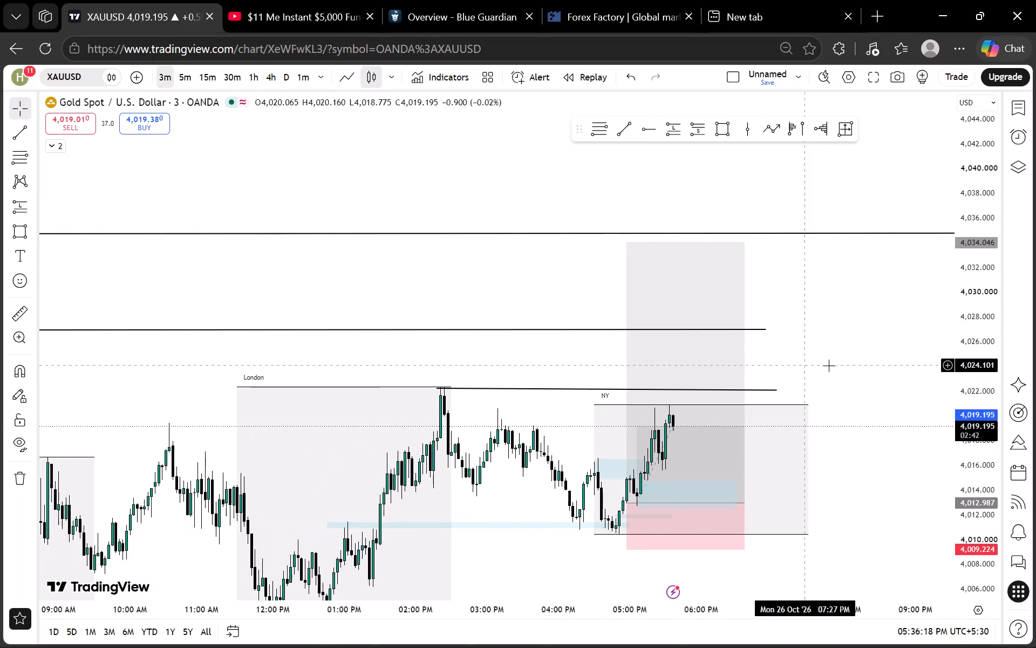
left_click_drag(846, 357, 782, 328)
scroll(987, 375, "up", 14)
scroll(803, 313, "up", 2)
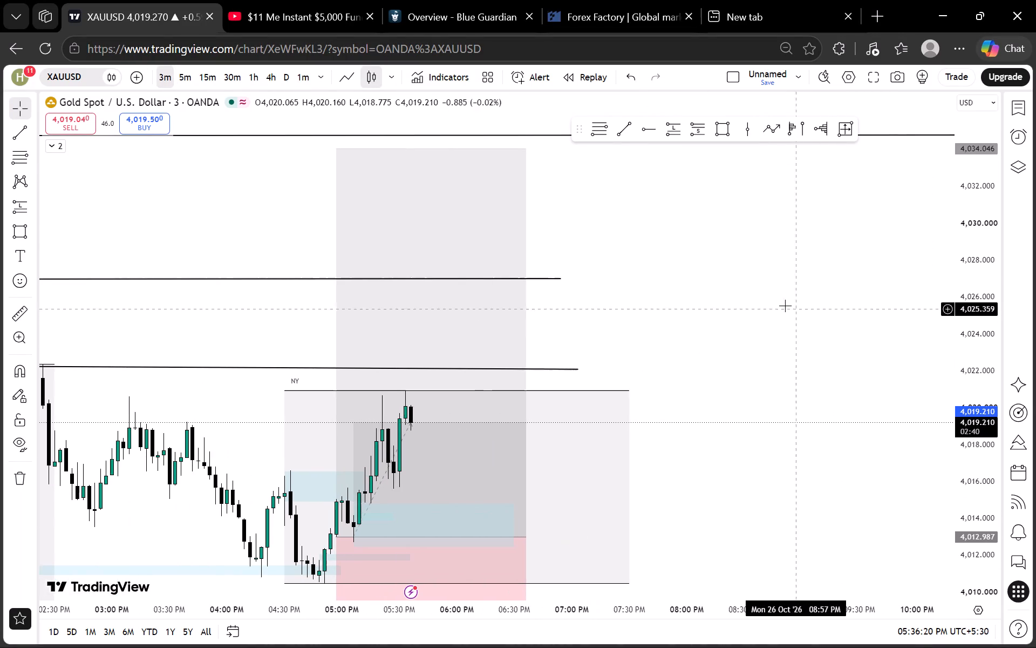
left_click_drag(772, 300, 786, 274)
left_click_drag(673, 271, 678, 271)
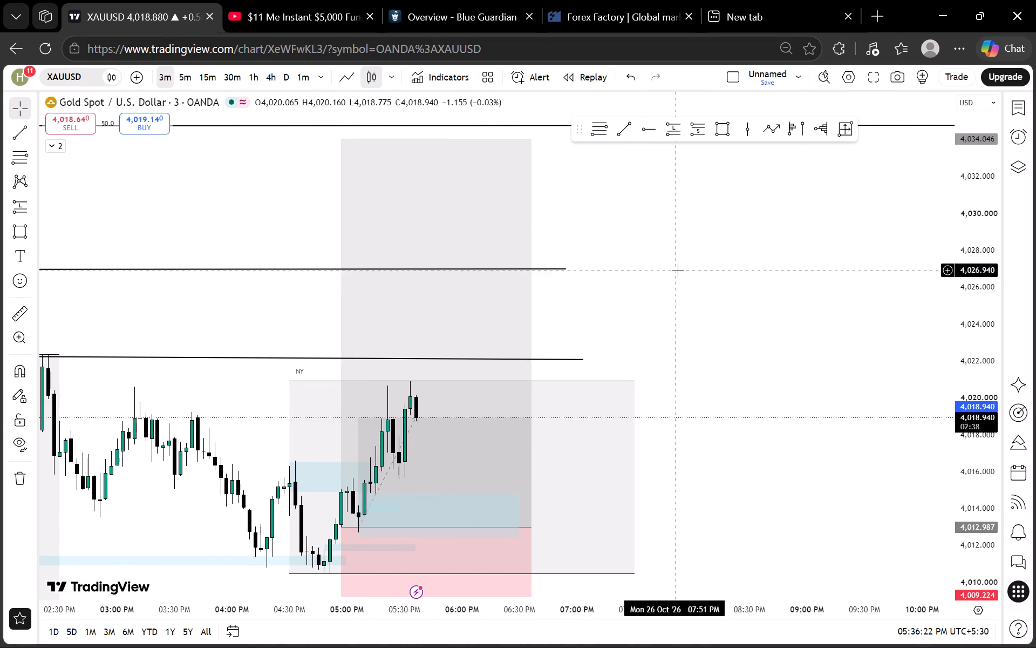
left_click_drag(678, 271, 703, 270)
scroll(703, 270, "up", 1)
left_click_drag(696, 273, 723, 261)
Draw a thin rectangle at about 4,018.5 from the recent 3-minute candles out to about 6:18 PM.
left_click(710, 125)
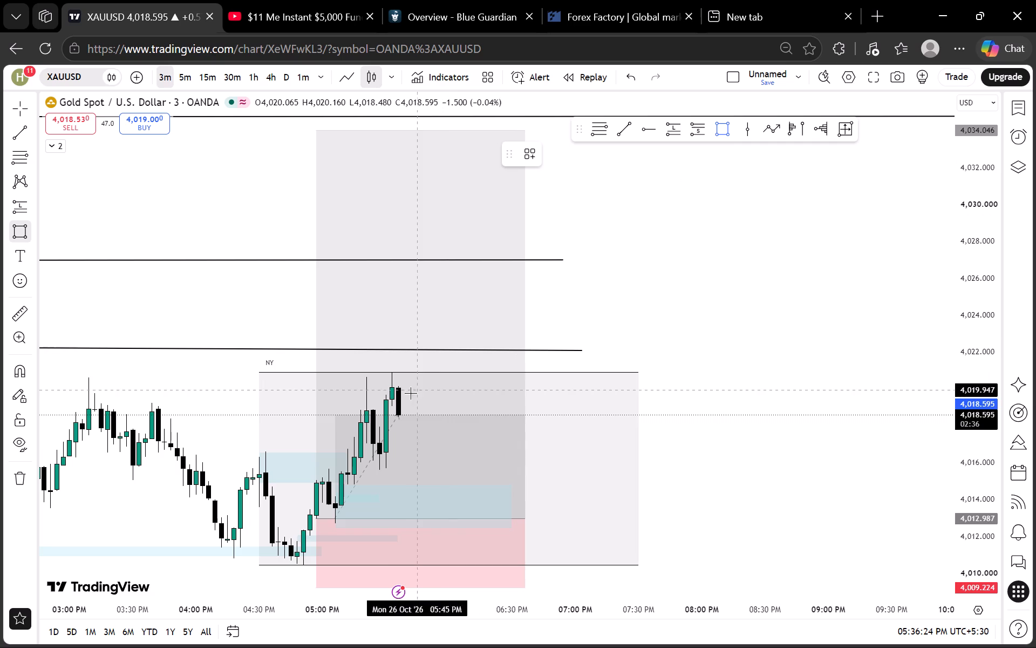
left_click(375, 414)
left_click(490, 419)
left_click(687, 383)
scroll(701, 341, "down", 3)
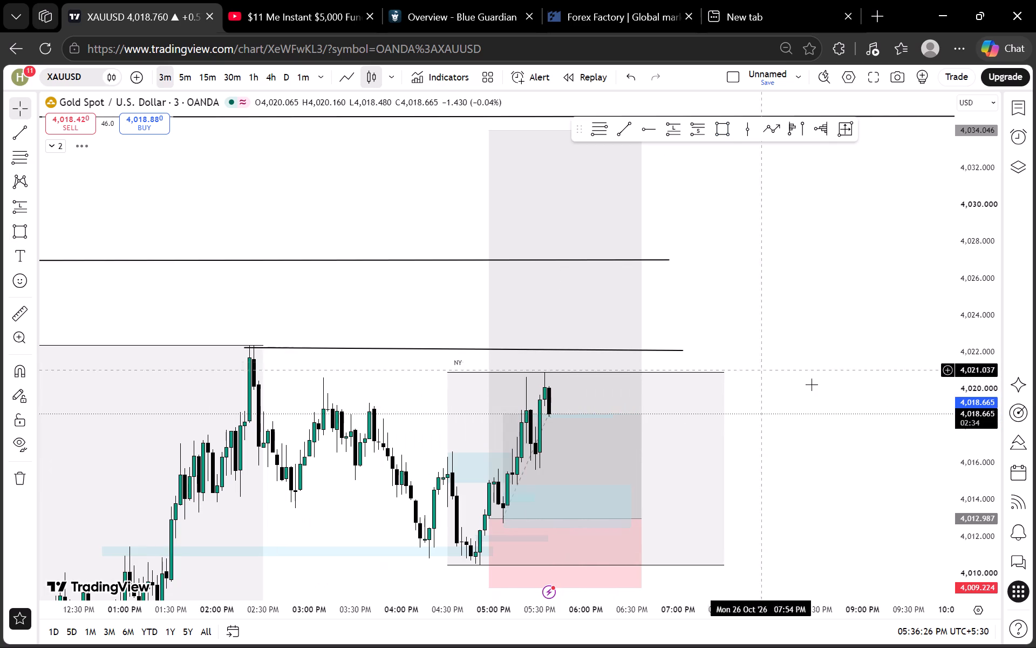
Stretch the new rectangle vertically so it spans about 4,018 to 4,019.
scroll(973, 394, "up", 11)
left_click_drag(573, 450, 574, 460)
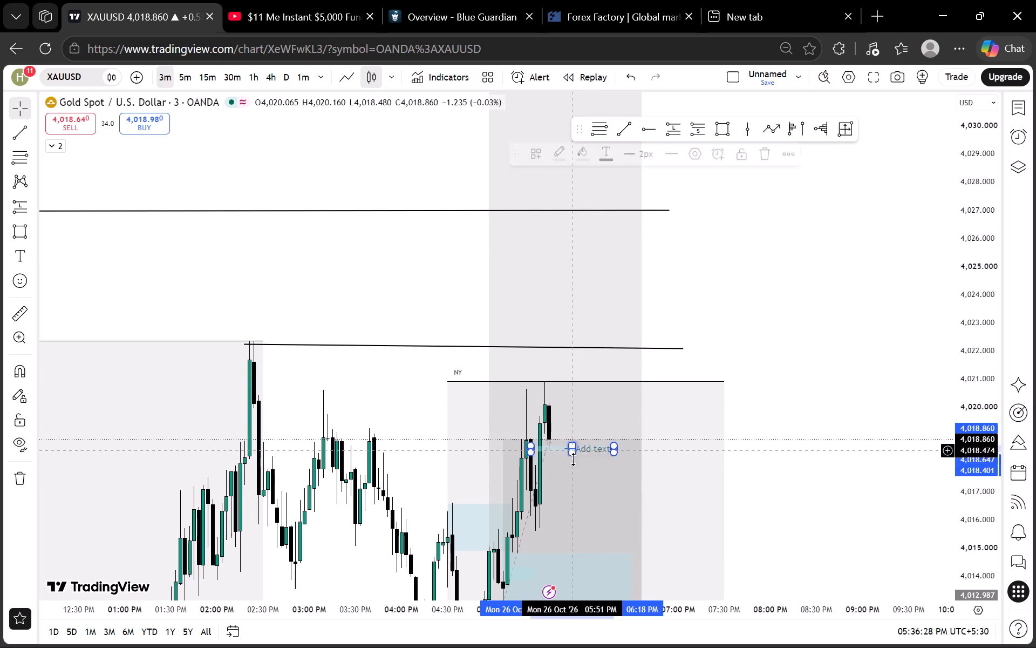
left_click_drag(574, 460, 574, 465)
left_click(718, 334)
left_click_drag(763, 365, 775, 341)
left_click_drag(578, 436, 579, 421)
left_click(705, 320)
Examine the 3-minute candle against the new zone, the NY high and the London high line.
scroll(950, 318, "down", 9)
scroll(966, 331, "up", 6)
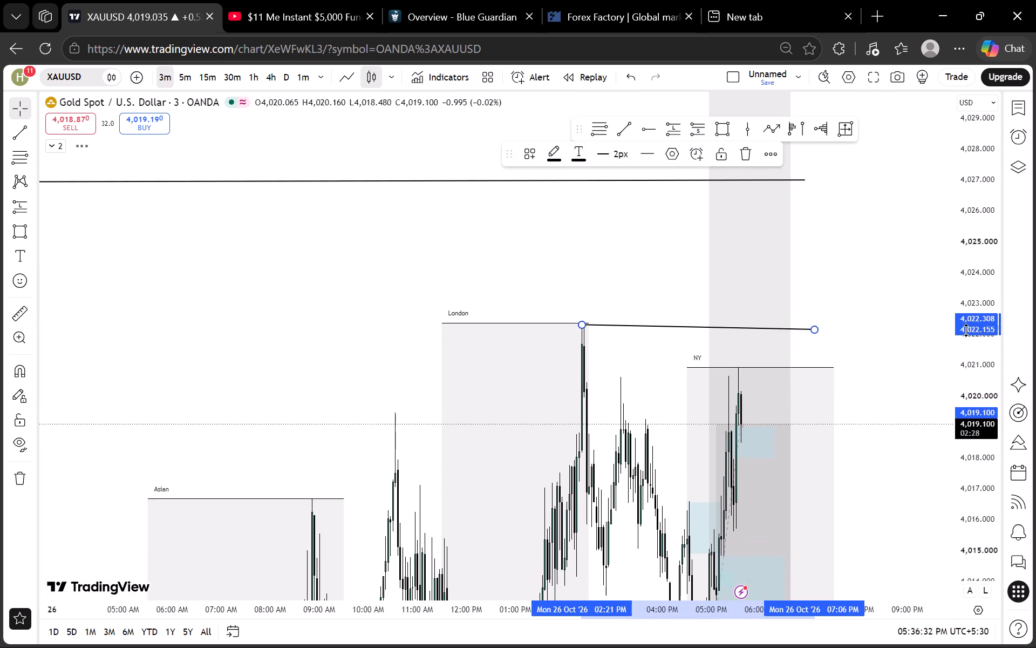
scroll(980, 328, "down", 7)
scroll(939, 363, "up", 6)
scroll(1012, 339, "down", 7)
scroll(963, 372, "up", 6)
scroll(979, 347, "down", 7)
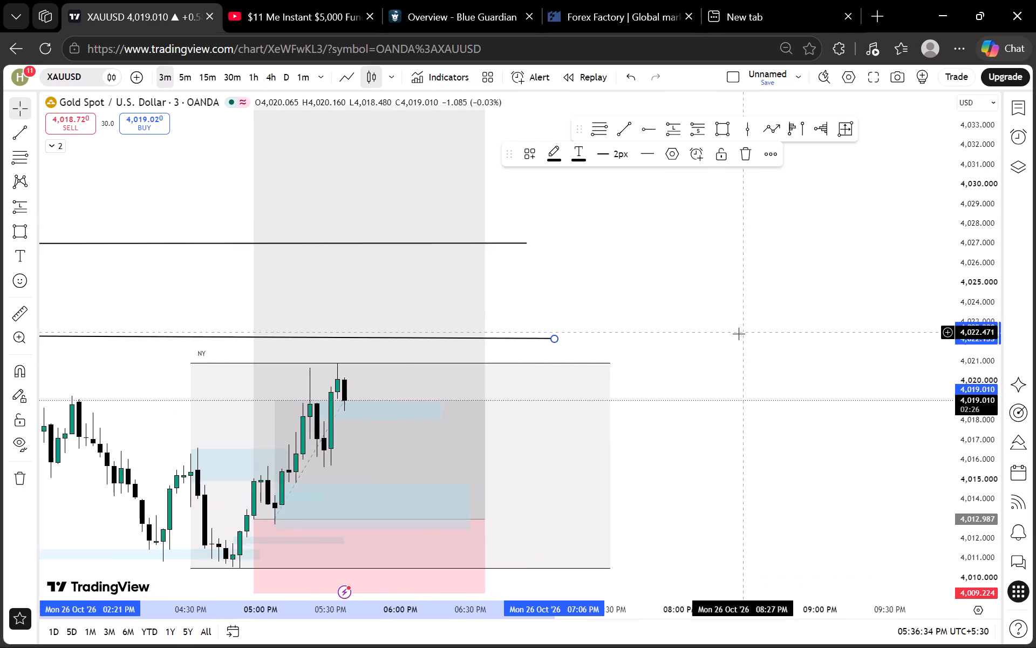
scroll(738, 334, "down", 2)
left_click_drag(710, 321, 794, 316)
scroll(794, 316, "up", 1)
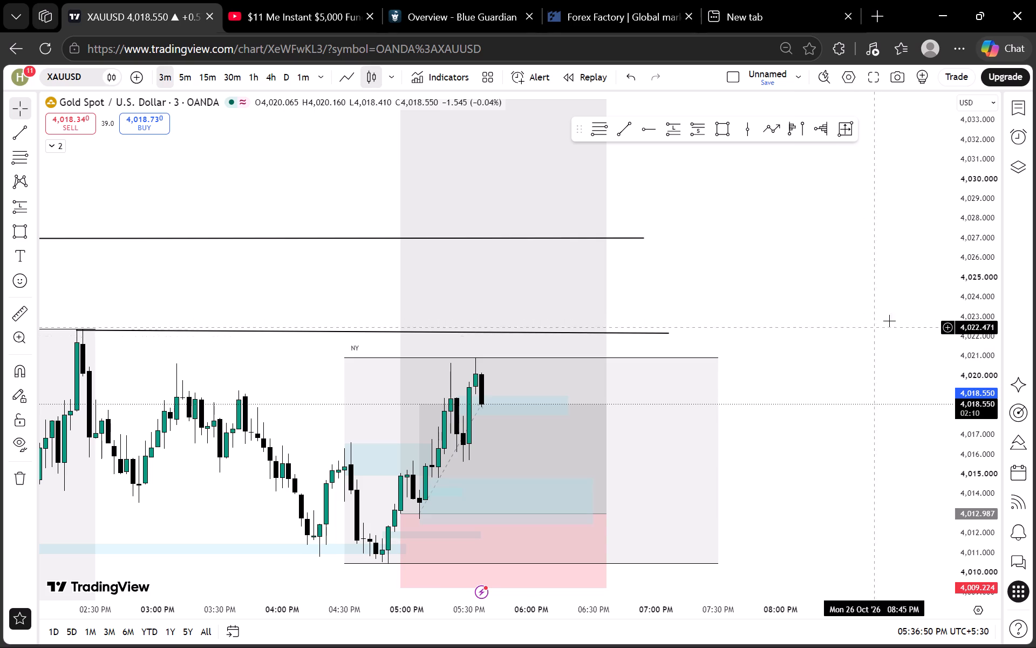
scroll(996, 377, "up", 9)
scroll(970, 324, "down", 7)
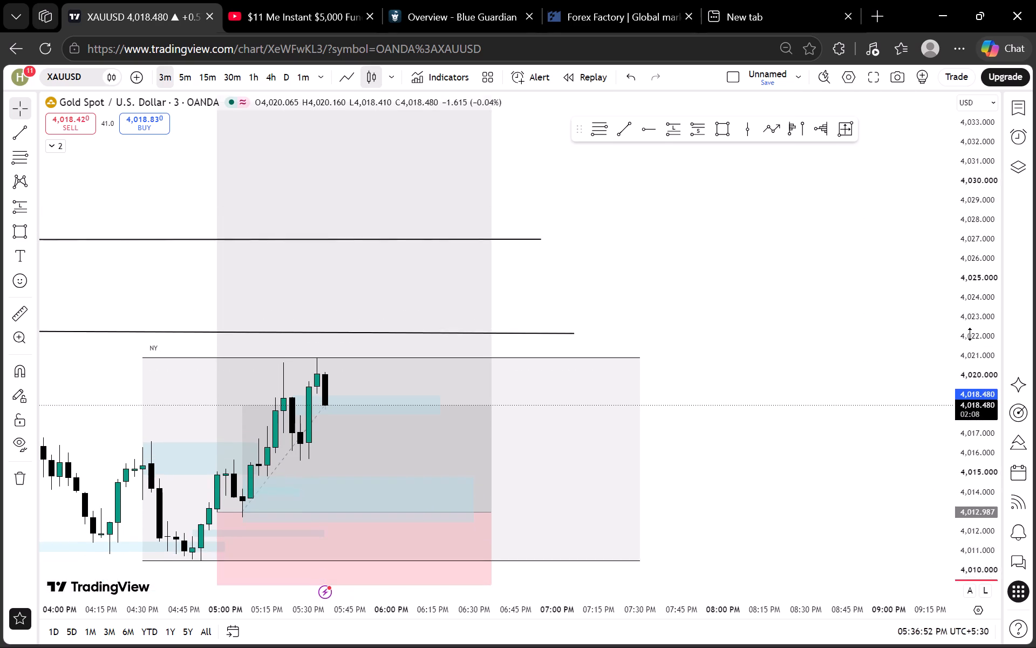
scroll(970, 334, "down", 4)
Compare the current gold candle on the 5-minute and 3-minute timeframes against the new zone, NY range and London high line.
left_click(181, 71)
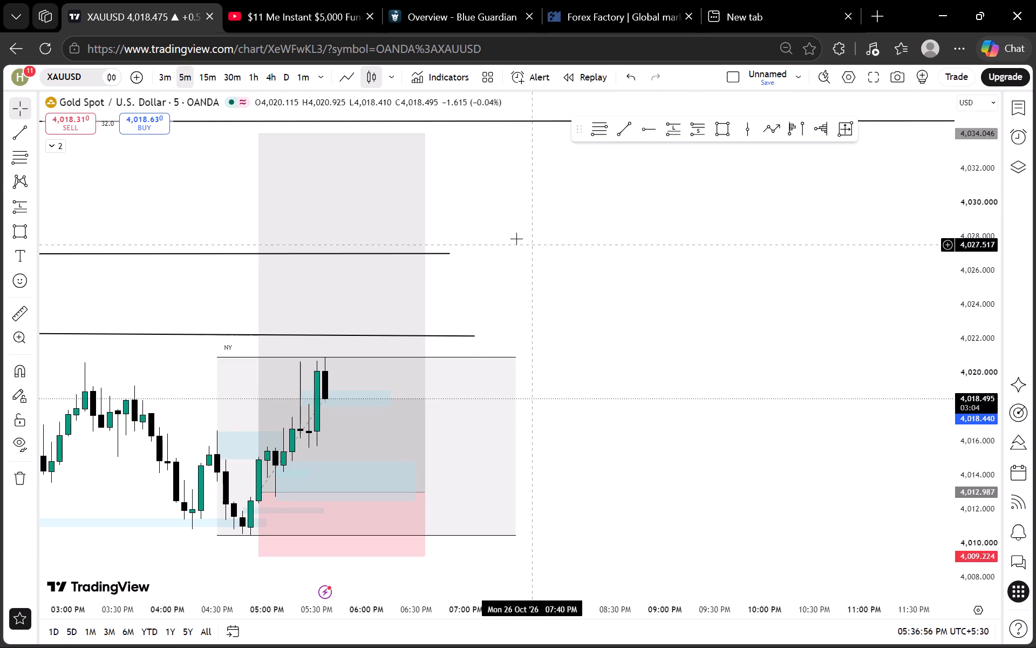
left_click(165, 69)
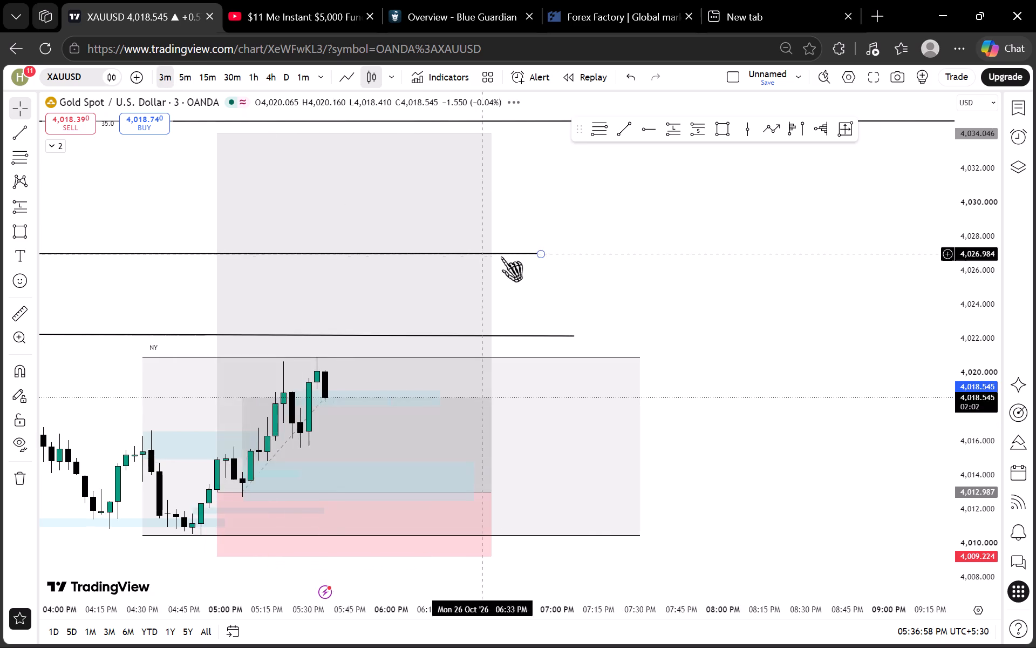
scroll(514, 259, "down", 3)
scroll(959, 325, "up", 5)
scroll(971, 322, "down", 11)
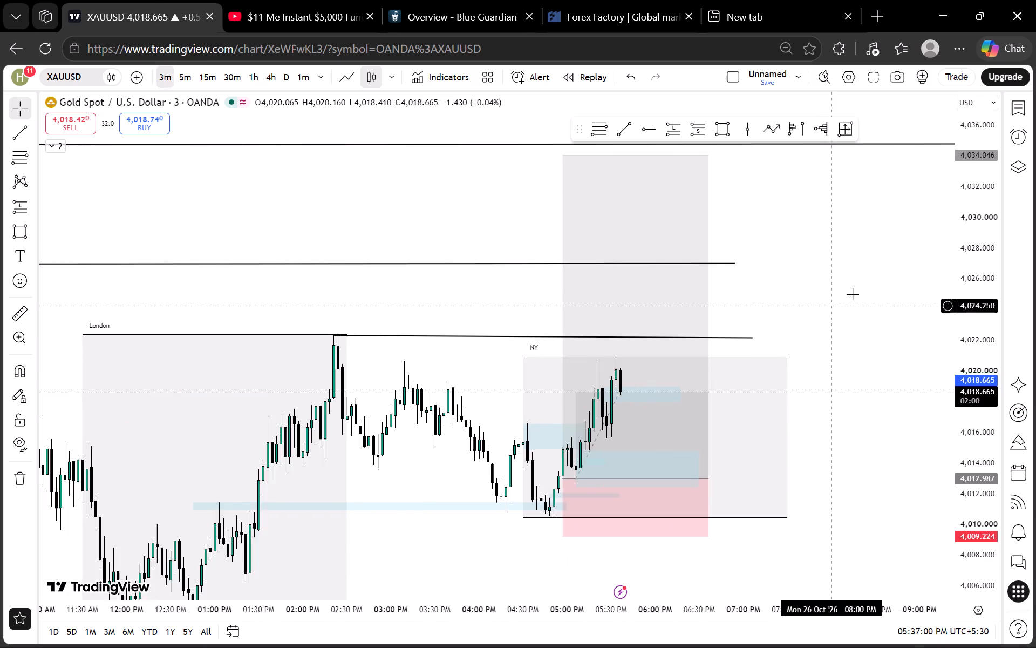
left_click_drag(867, 281, 780, 289)
scroll(959, 343, "up", 10)
scroll(777, 298, "down", 1)
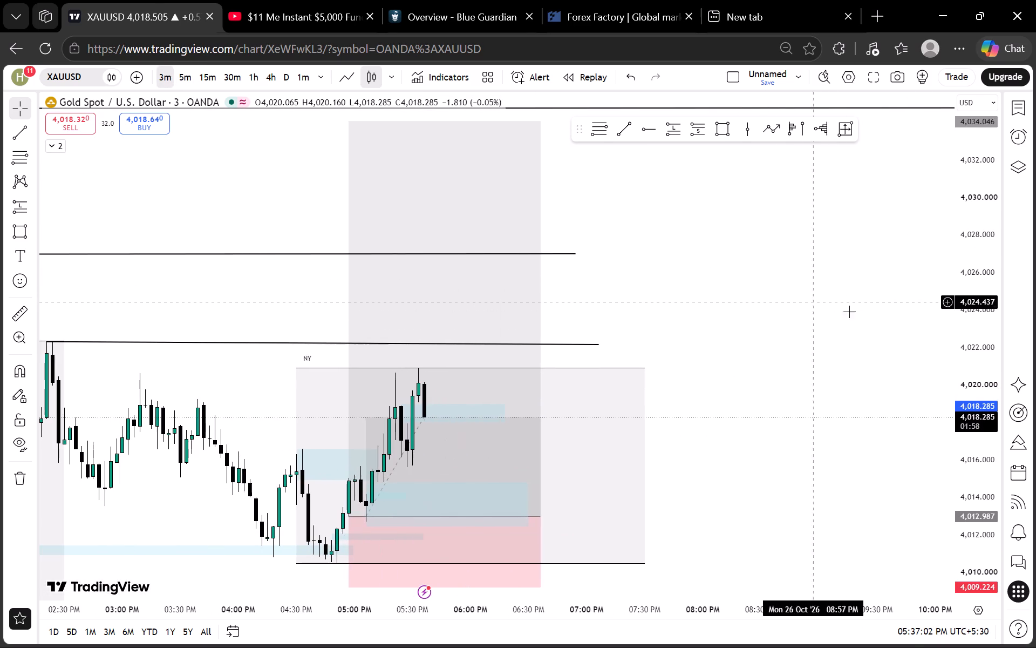
scroll(973, 329, "up", 7)
left_click_drag(727, 306, 901, 308)
scroll(979, 333, "down", 5)
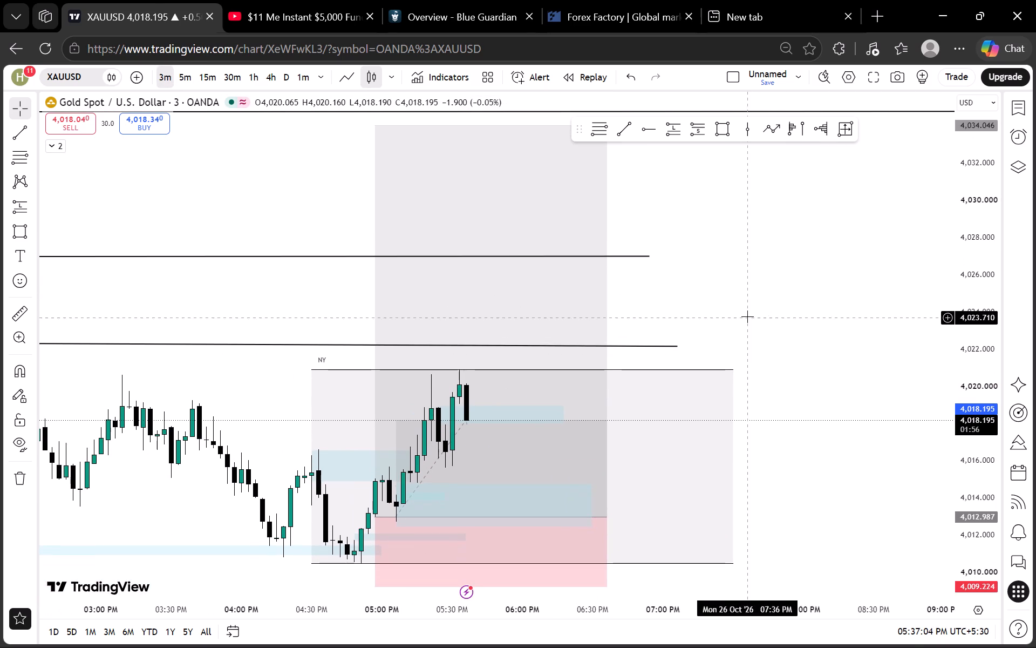
scroll(945, 363, "up", 8)
scroll(803, 324, "down", 6)
scroll(973, 355, "up", 9)
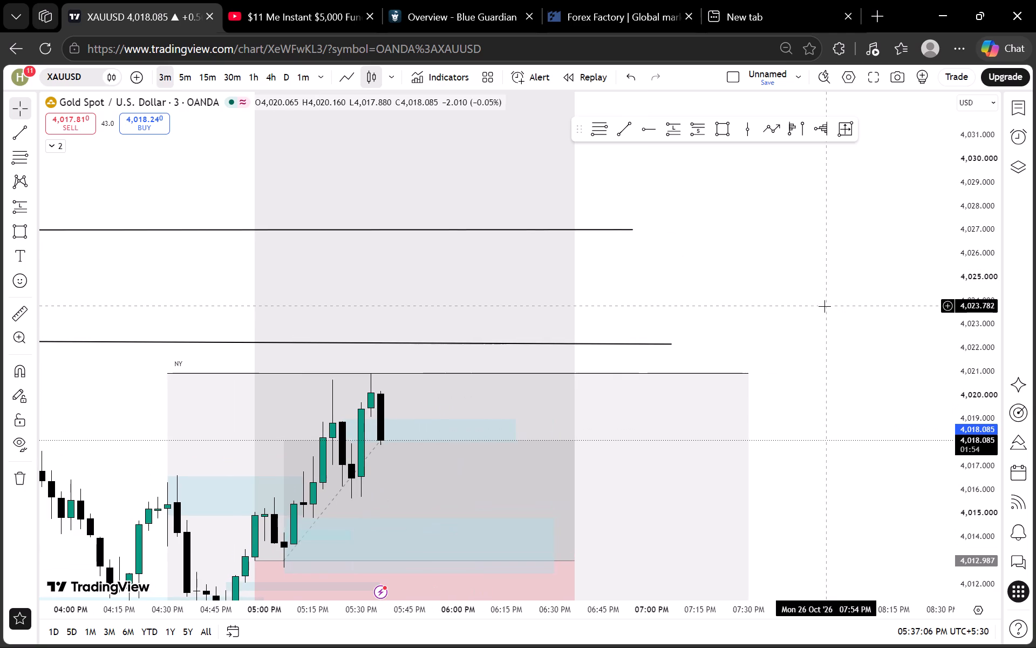
scroll(819, 299, "down", 1)
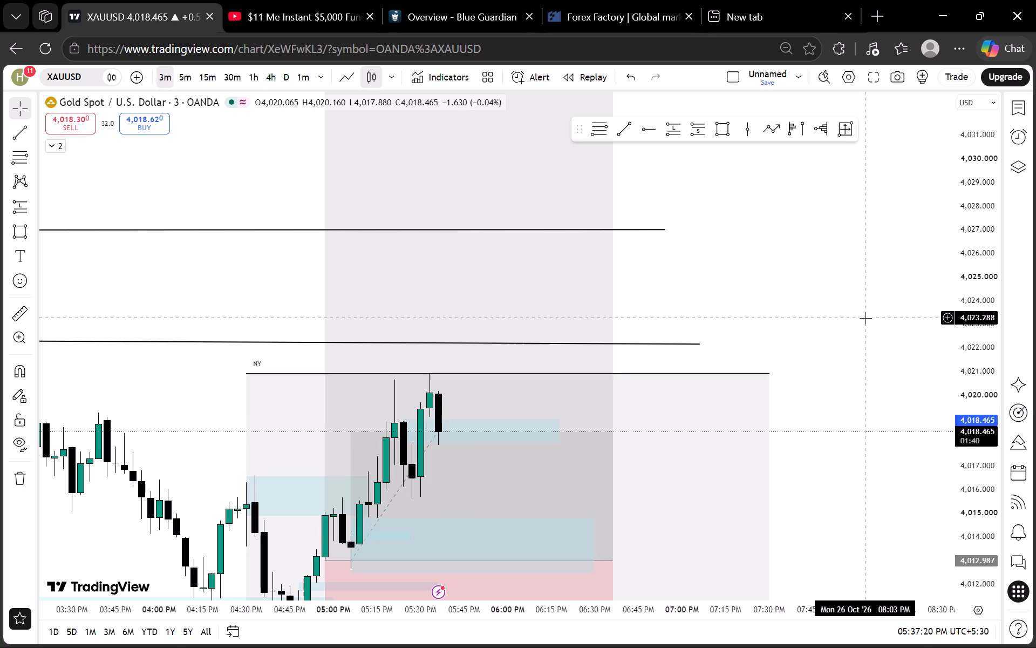
scroll(982, 334, "down", 3)
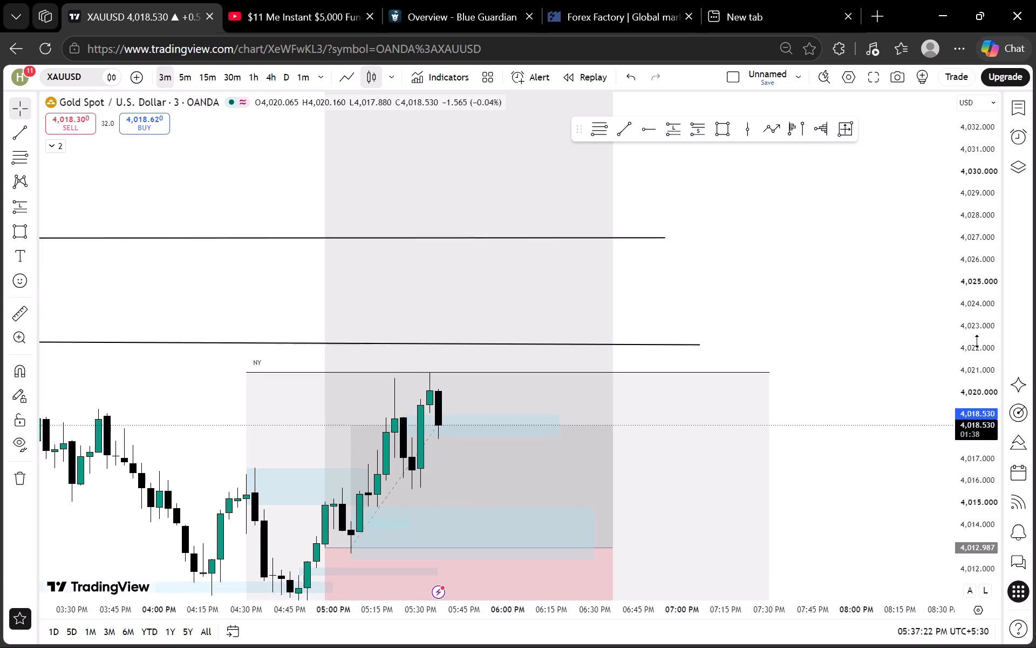
scroll(976, 342, "down", 7)
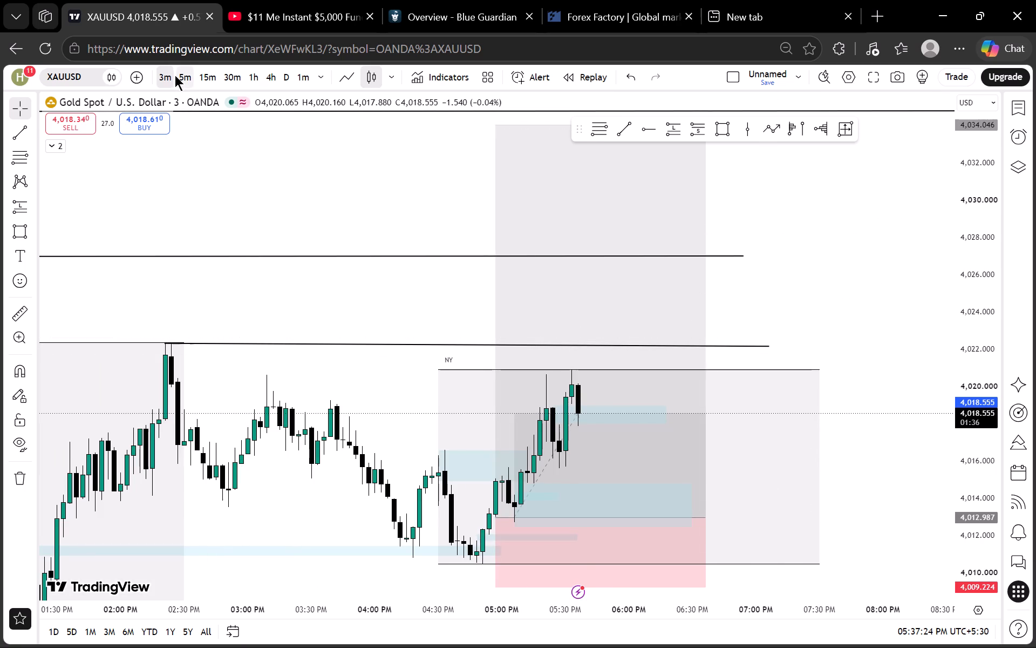
Check the current gold candle against the new zone and the NY high on the 5-minute timeframe.
left_click(175, 74)
scroll(580, 244, "up", 3)
scroll(966, 326, "down", 1)
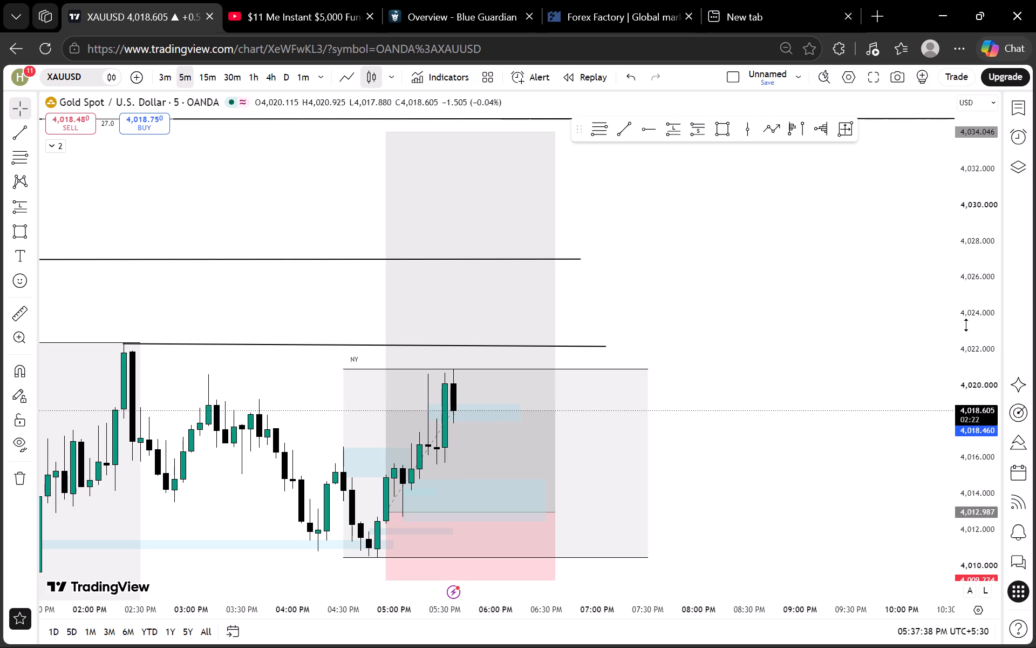
scroll(748, 253, "up", 1)
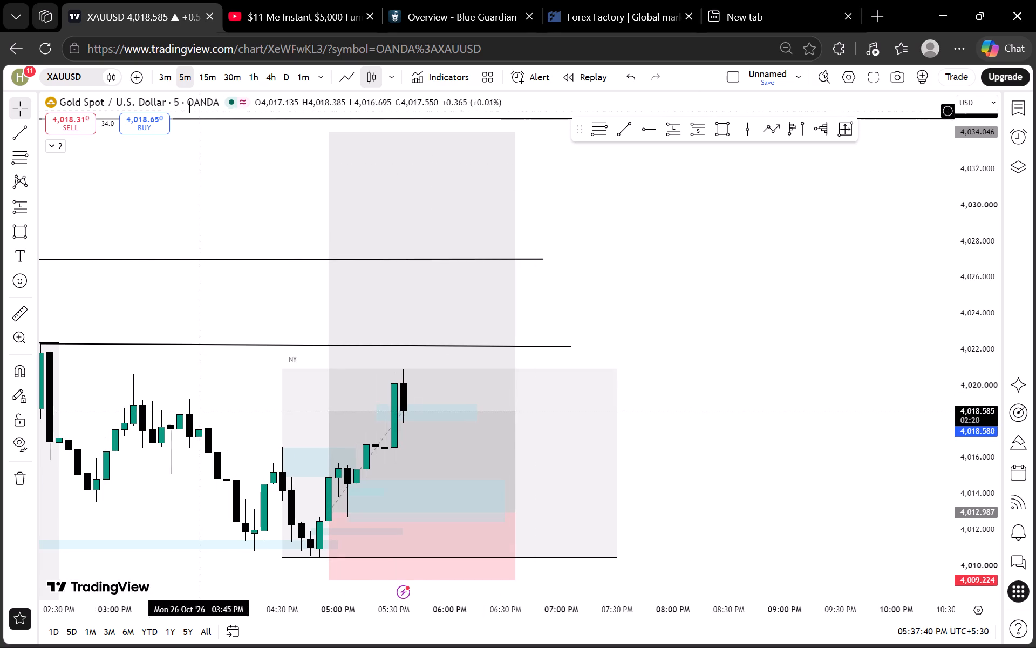
Return gold to the 3-minute timeframe and watch the current candle against the new zone, NY high and long target.
left_click(162, 78)
scroll(522, 262, "down", 3)
left_click_drag(797, 300, 755, 287)
scroll(992, 378, "up", 13)
left_click_drag(829, 322, 820, 255)
scroll(958, 318, "down", 13)
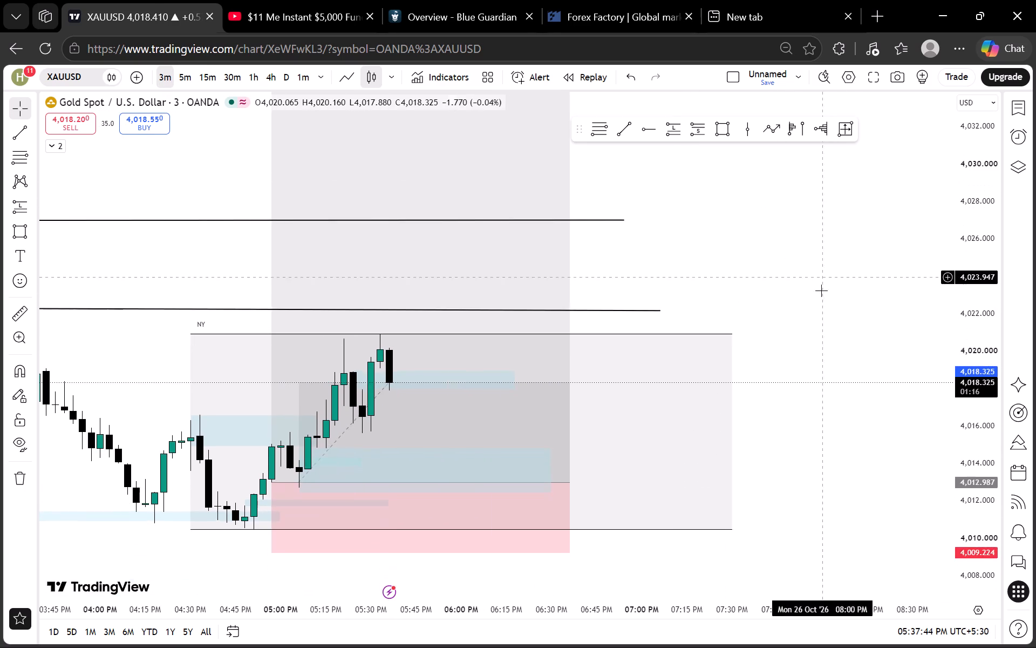
left_click_drag(835, 246, 795, 307)
scroll(964, 369, "up", 10)
left_click_drag(744, 303, 771, 271)
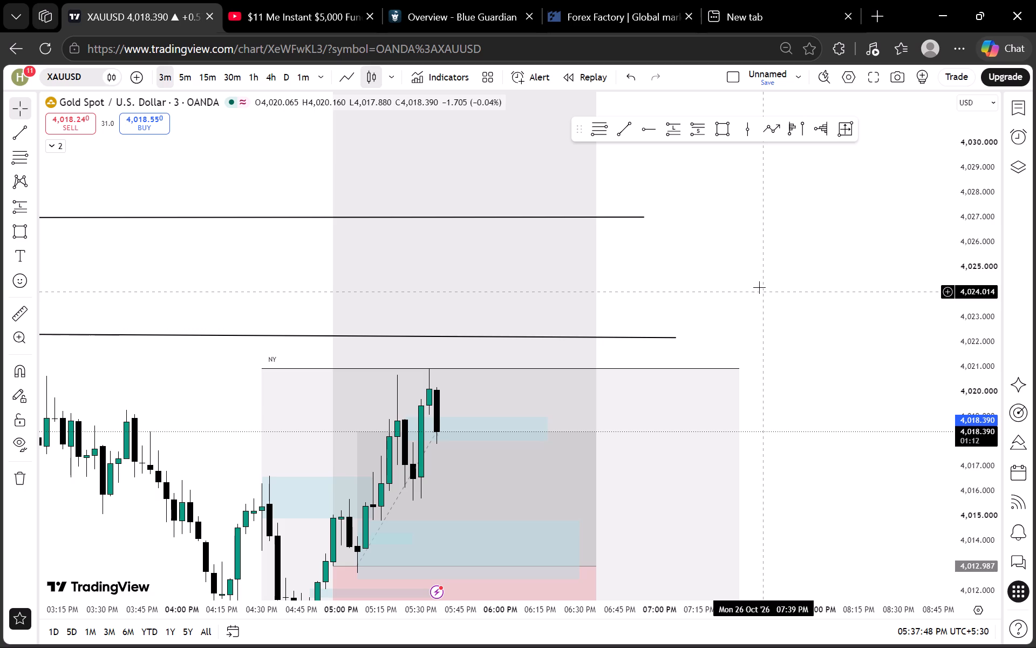
scroll(1005, 306, "down", 14)
scroll(857, 309, "down", 1)
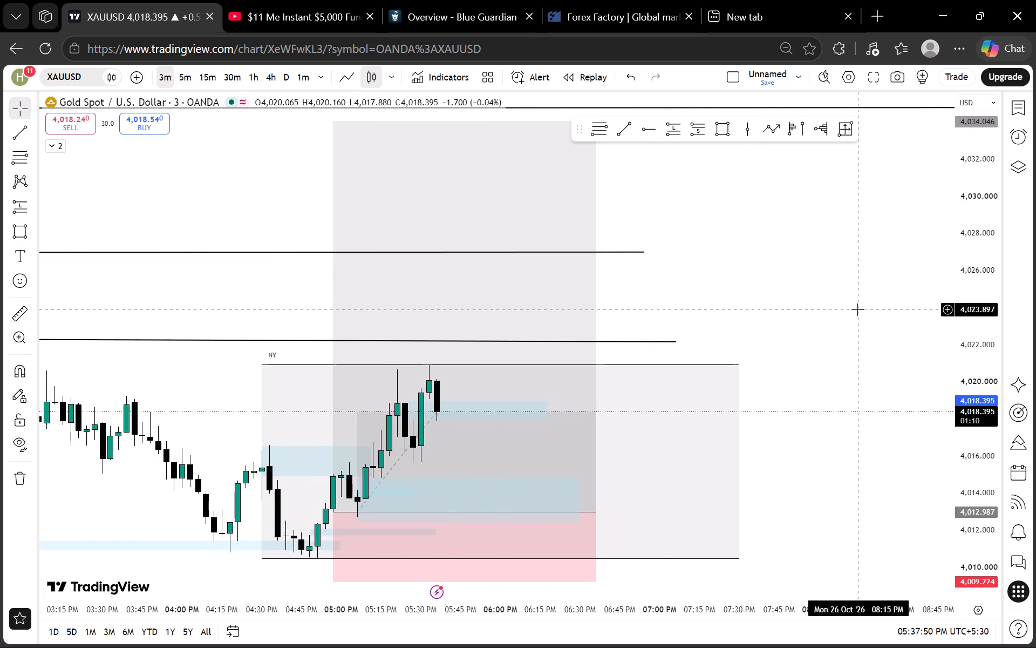
scroll(857, 309, "down", 1)
left_click_drag(821, 276, 745, 320)
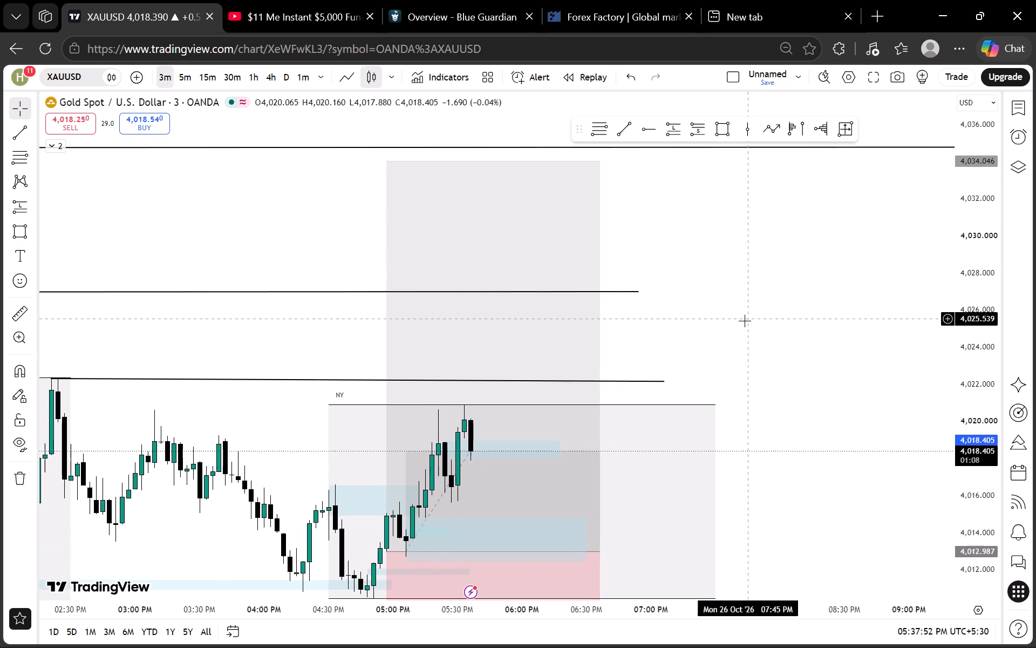
scroll(786, 316, "up", 2)
scroll(956, 382, "up", 5)
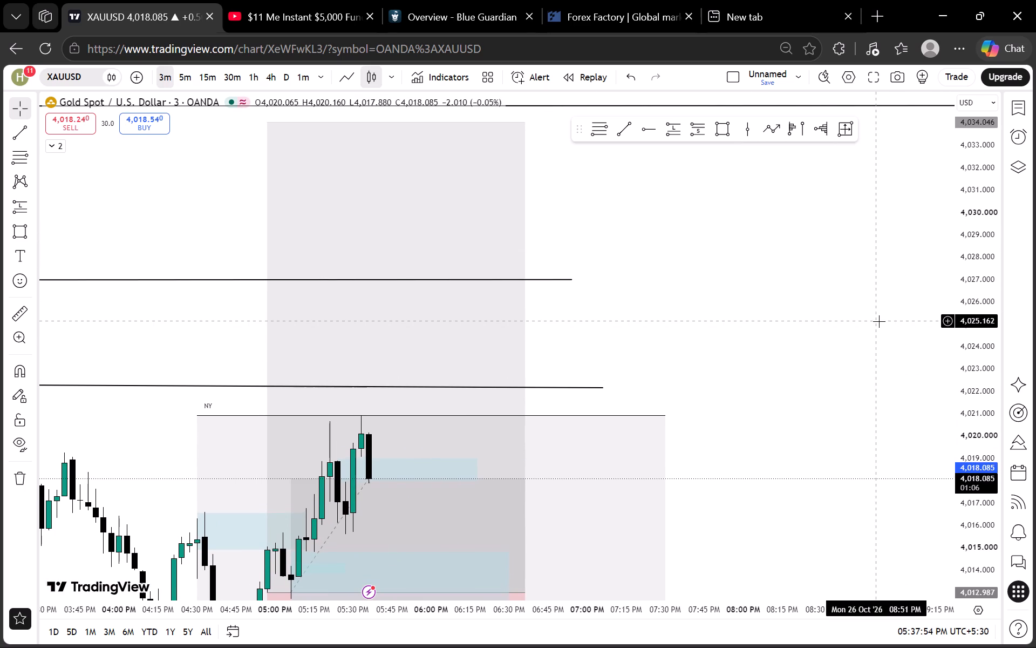
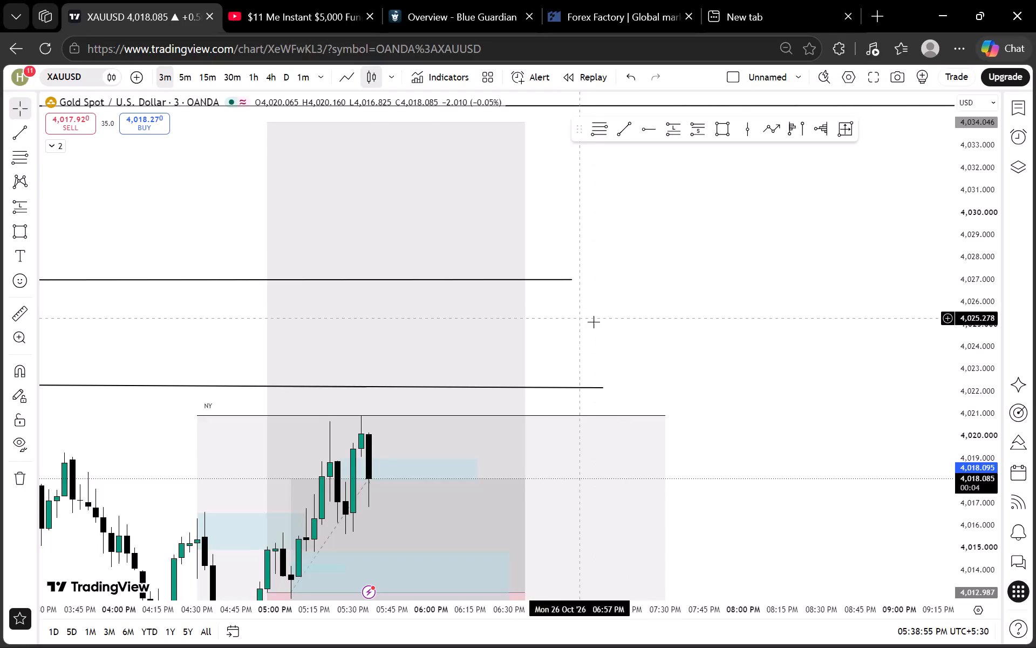
Move the new zone's lower edge to about 4,015.41 and upper edge to about 4,017.97, and extend it slightly later in time.
scroll(594, 322, "up", 2)
left_click_drag(593, 340, 636, 267)
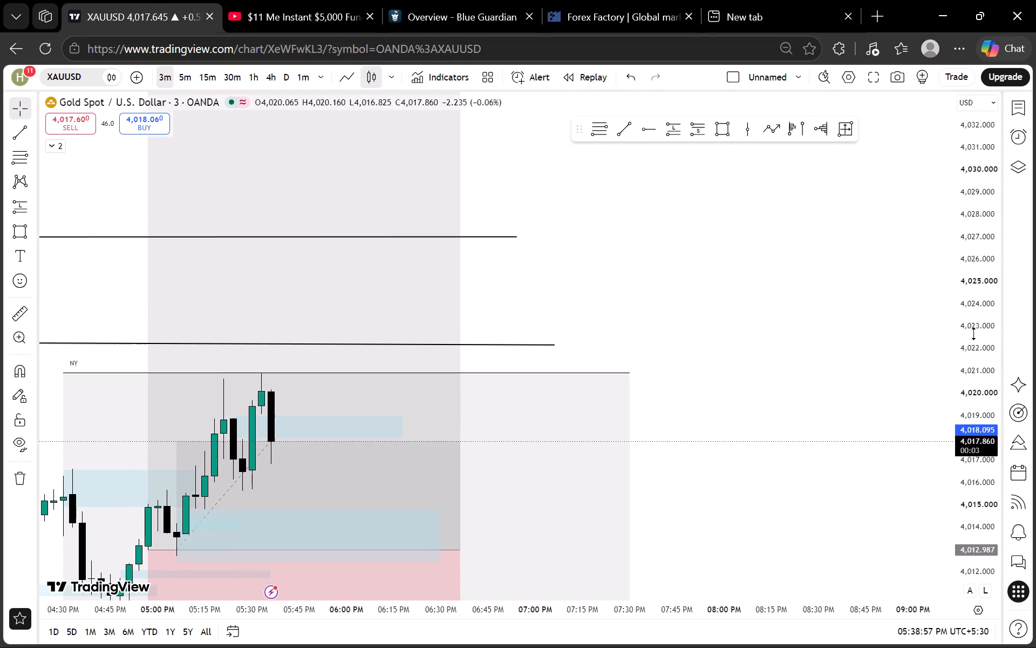
scroll(974, 334, "down", 9)
left_click_drag(782, 319, 777, 281)
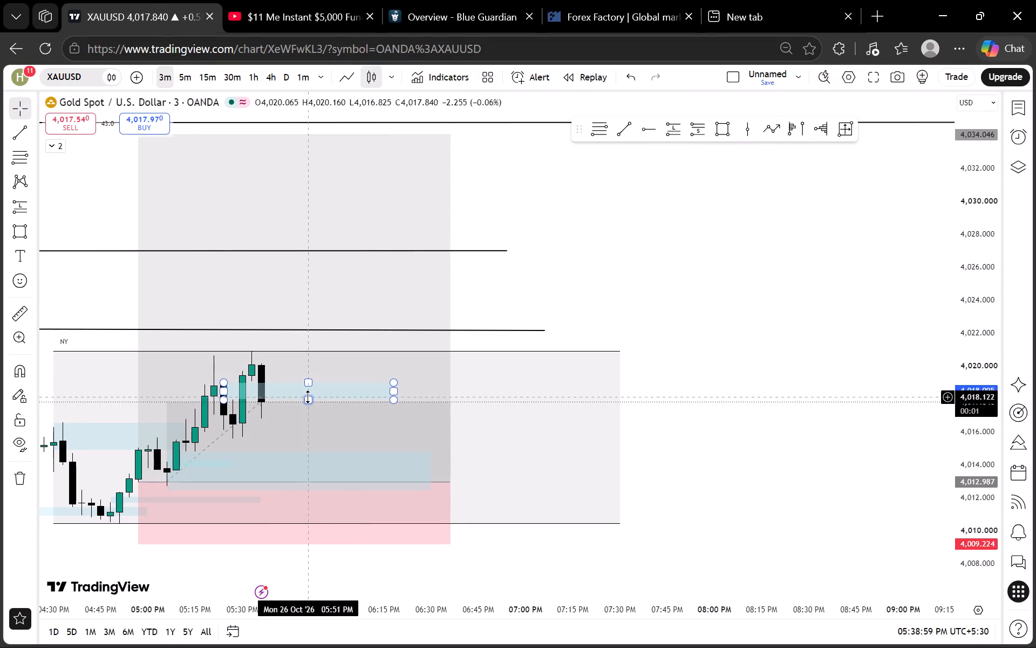
left_click_drag(309, 400, 304, 442)
left_click_drag(310, 383, 306, 400)
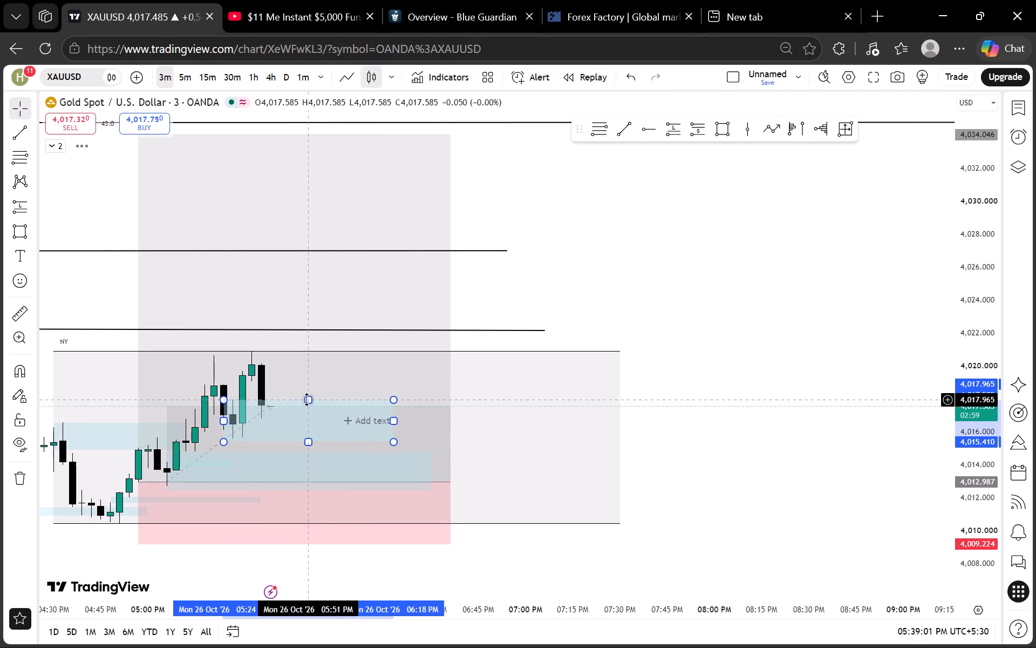
left_click_drag(392, 421, 421, 421)
left_click(565, 300)
Compare the adjusted zone with current gold price on the 5-minute and 3-minute timeframes, including the NY range and London high line.
scroll(626, 266, "down", 3)
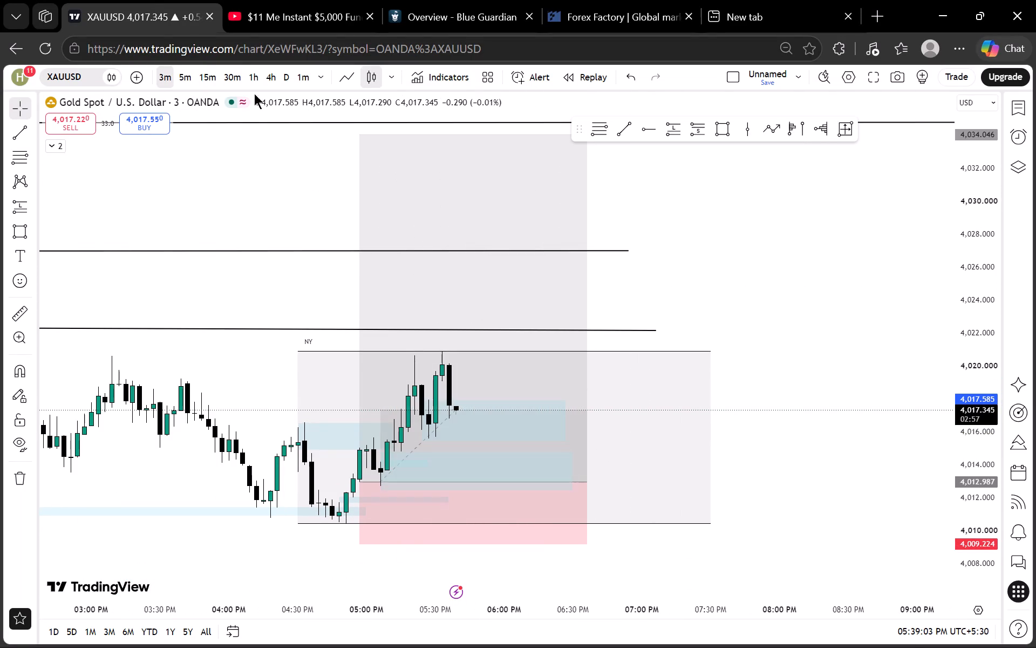
left_click(175, 79)
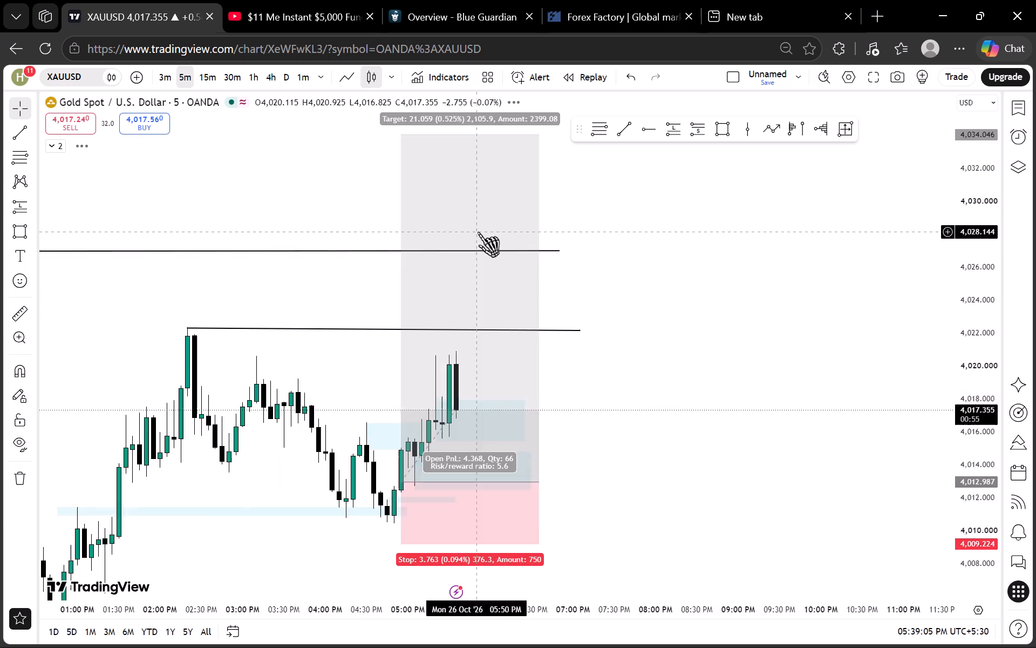
scroll(449, 220, "up", 2)
scroll(971, 332, "down", 10)
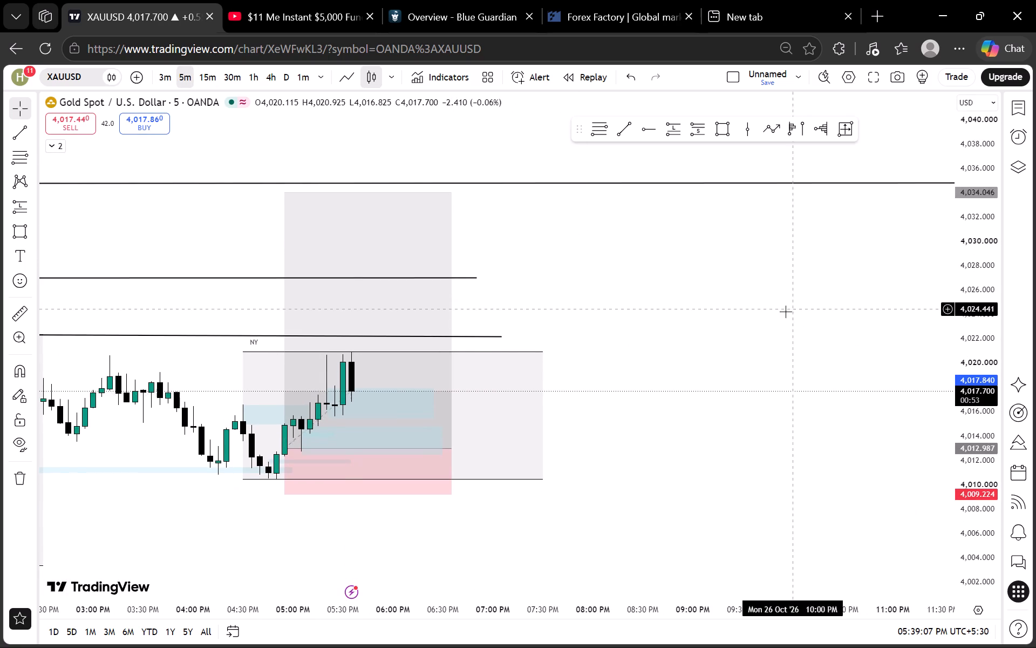
scroll(767, 315, "down", 4)
left_click(163, 80)
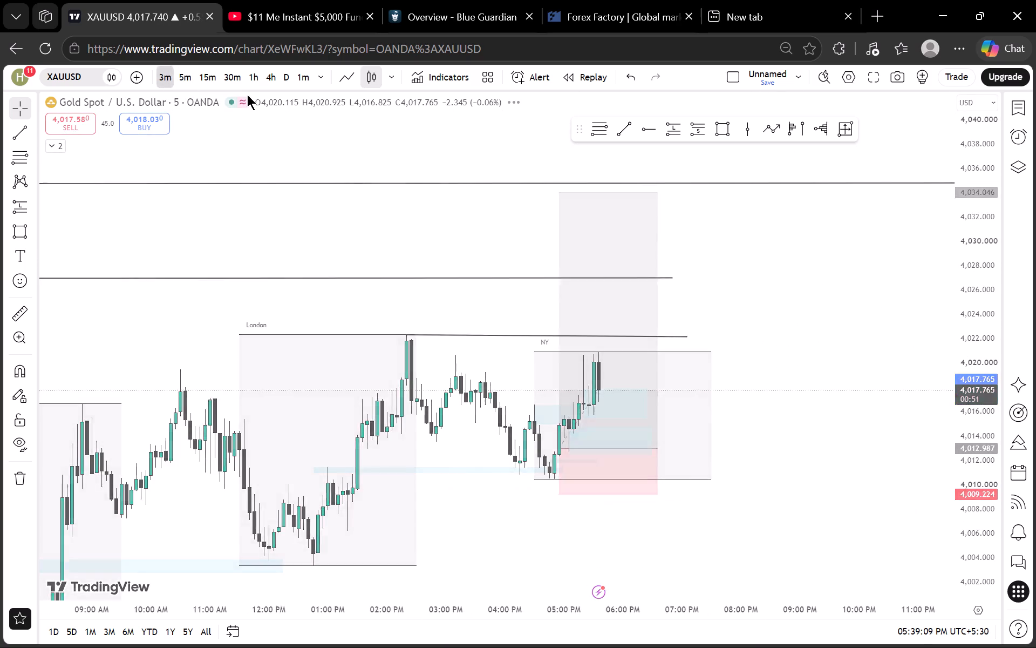
scroll(978, 359, "up", 12)
left_click_drag(930, 312, 846, 308)
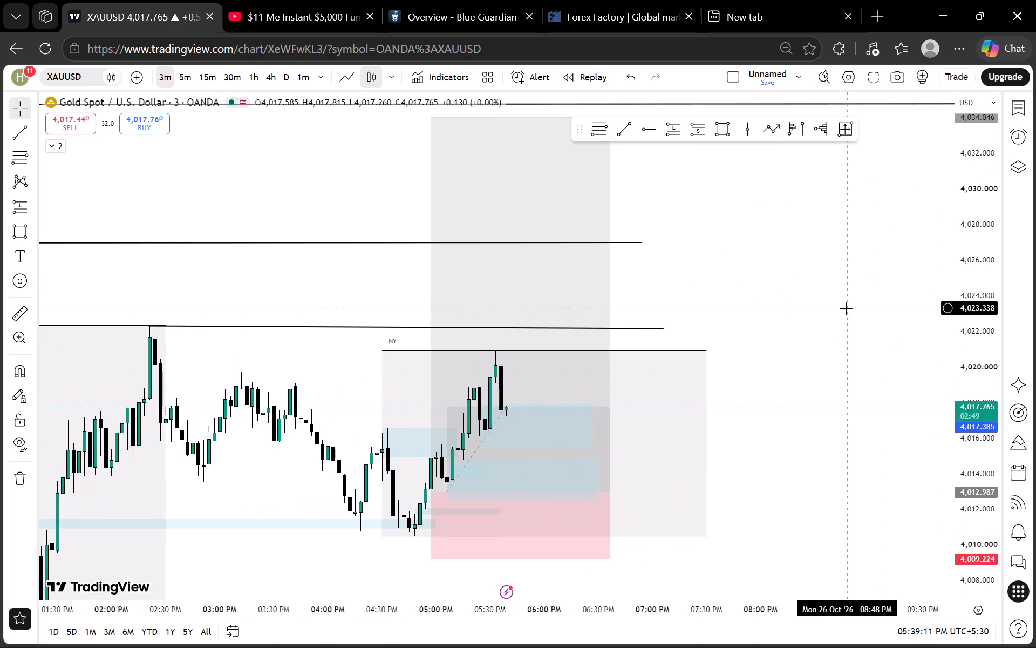
scroll(846, 308, "up", 2)
Examine gold on the 1-minute timeframe for the reaction at the adjusted zone and the structure within the NY range.
left_click(305, 75)
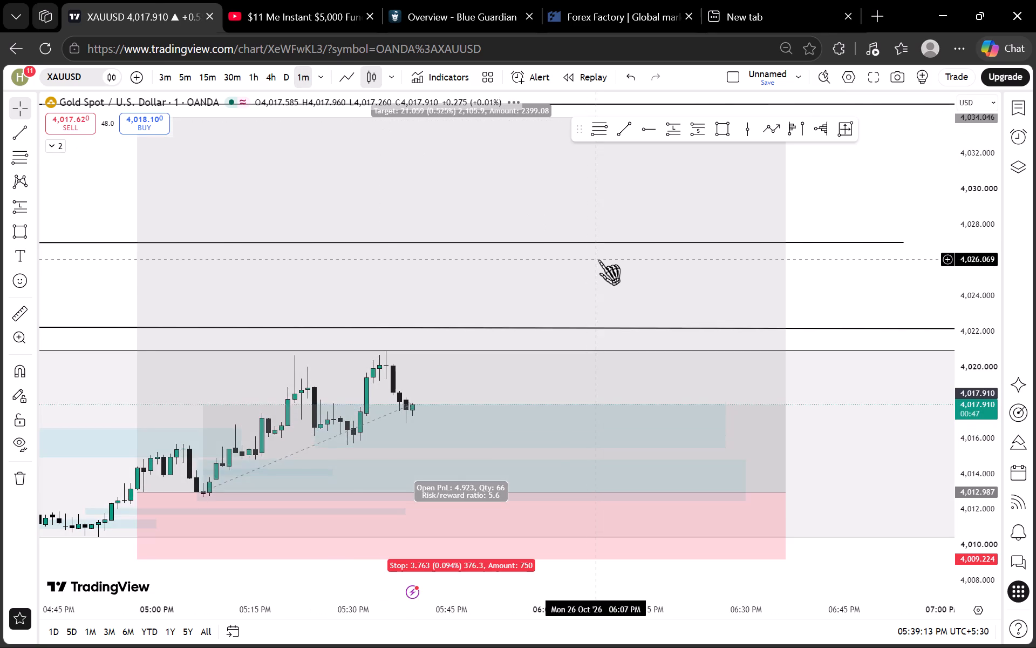
scroll(596, 264, "down", 5)
left_click_drag(436, 261, 259, 243)
scroll(1019, 388, "up", 2)
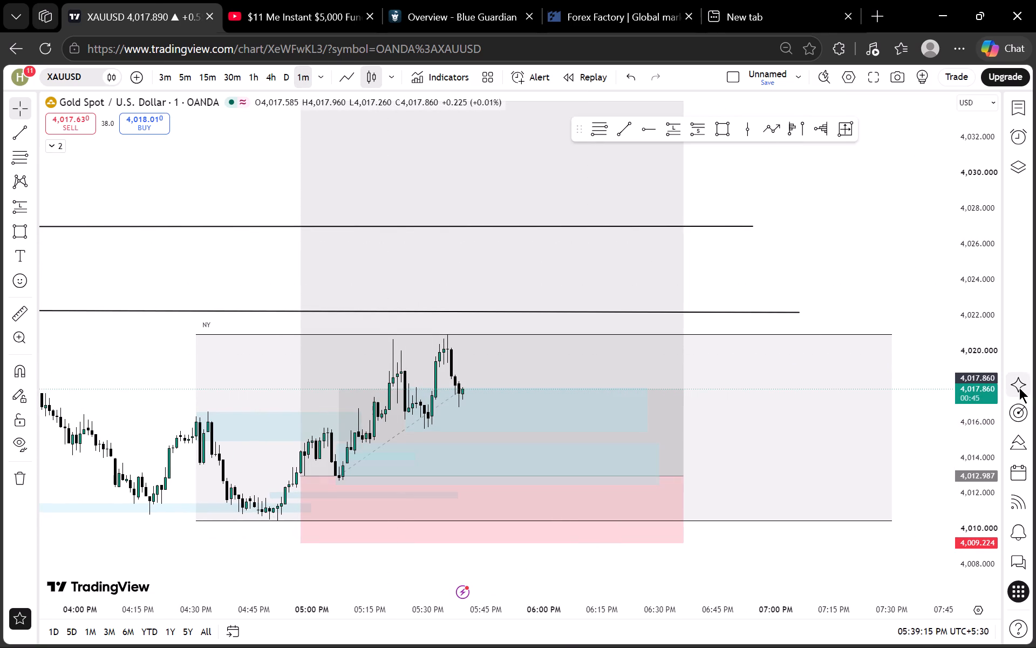
scroll(1019, 388, "up", 11)
scroll(930, 365, "down", 4)
scroll(431, 251, "up", 2)
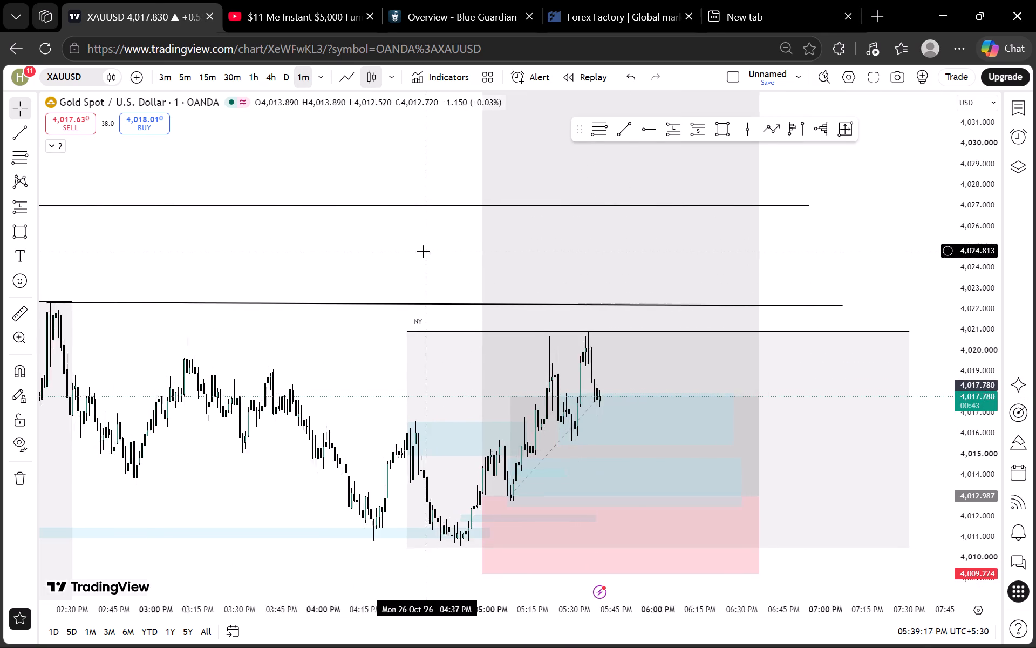
left_click_drag(397, 247, 349, 244)
Examine gold on the 1-hour timeframe against the Asian, London and NY ranges, the PDH line and the long target.
left_click(255, 72)
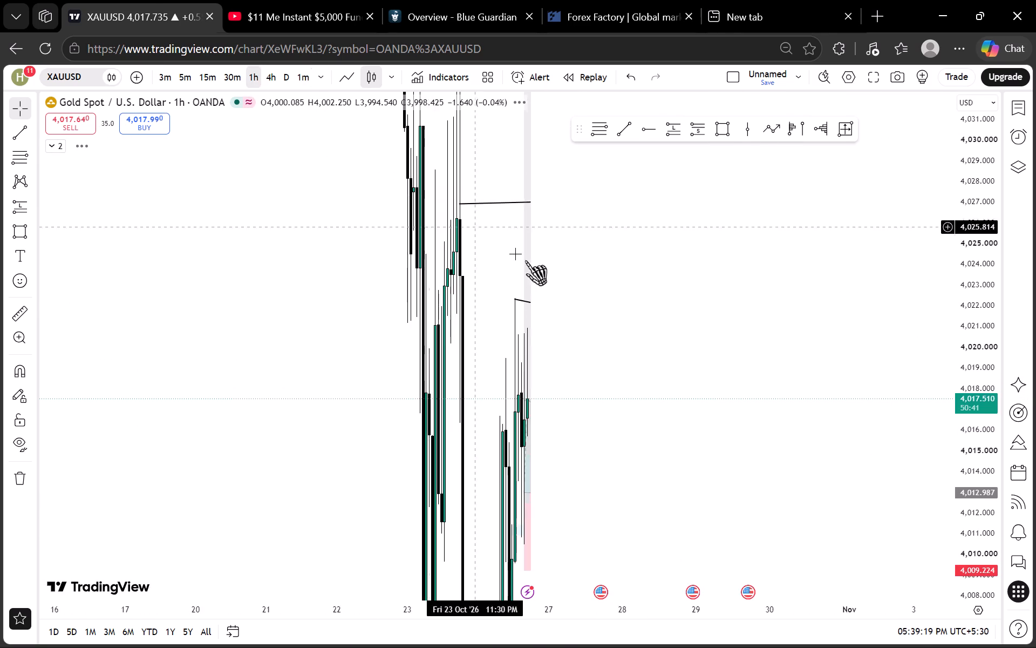
scroll(542, 269, "up", 5)
left_click_drag(492, 324, 615, 319)
scroll(621, 319, "up", 3)
left_click_drag(570, 332, 824, 332)
scroll(991, 334, "down", 11)
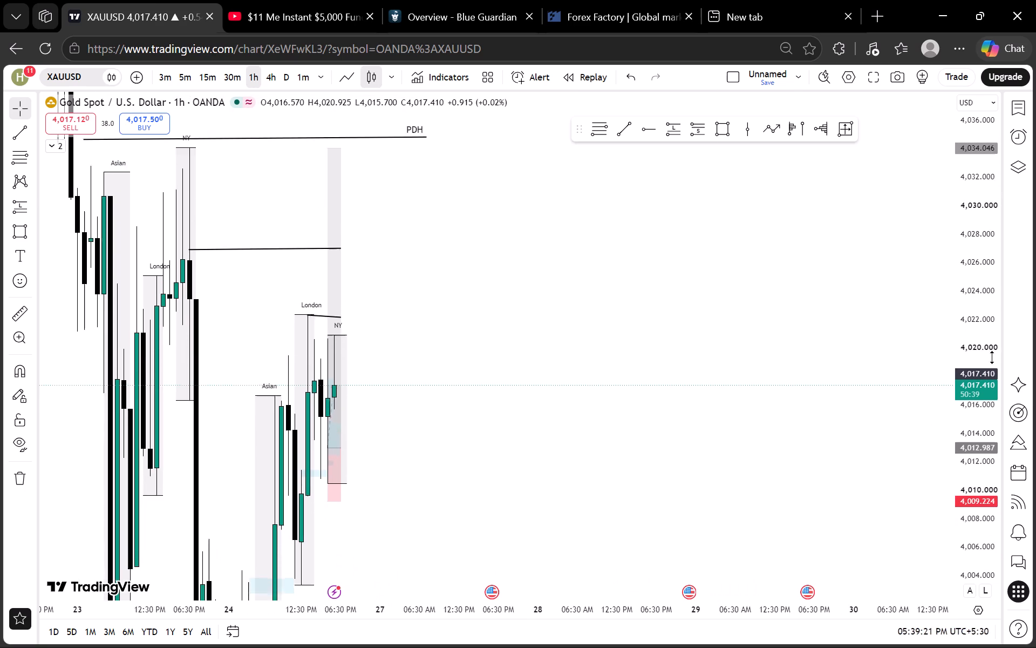
scroll(904, 356, "up", 4)
left_click_drag(557, 348, 726, 345)
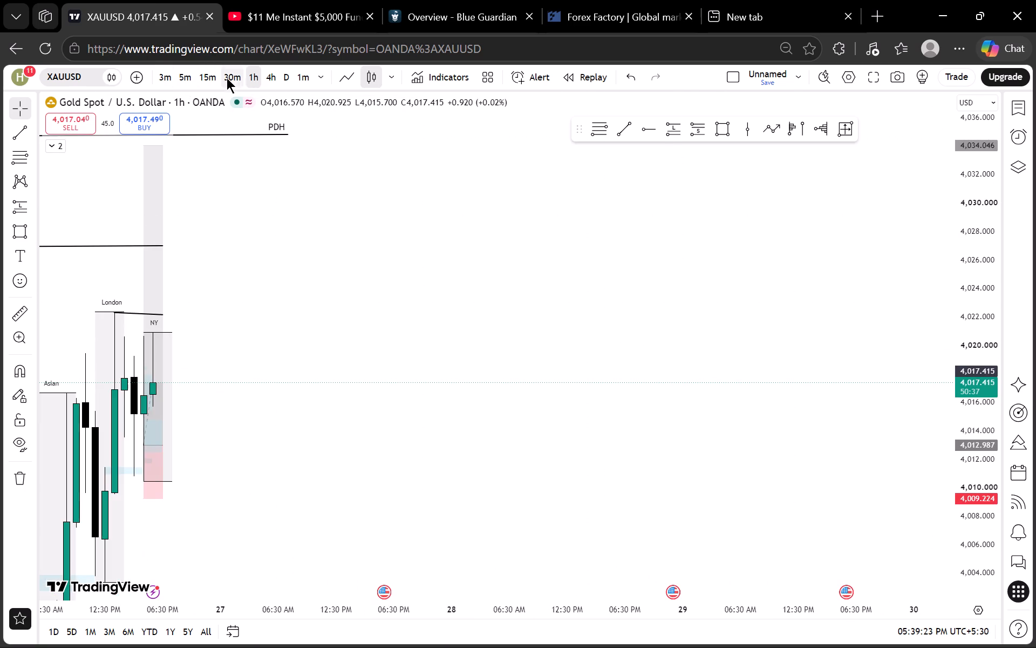
Step gold down through the 30-, 15-, 5- and 3-minute timeframes, checking price against the adjusted zone and session highs.
left_click(238, 74)
scroll(372, 243, "down", 2)
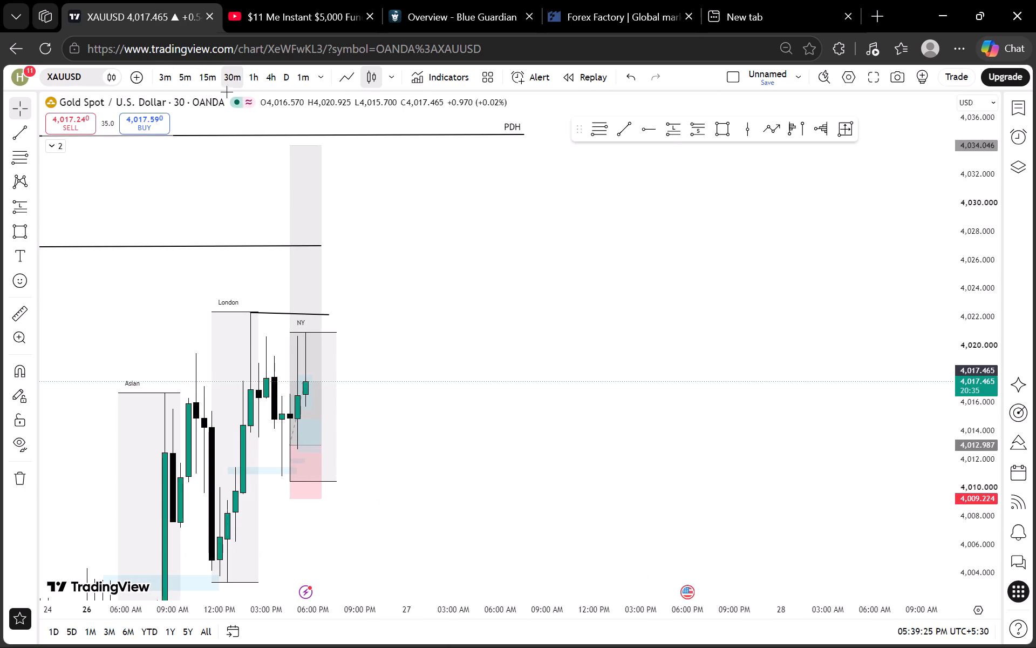
left_click(209, 79)
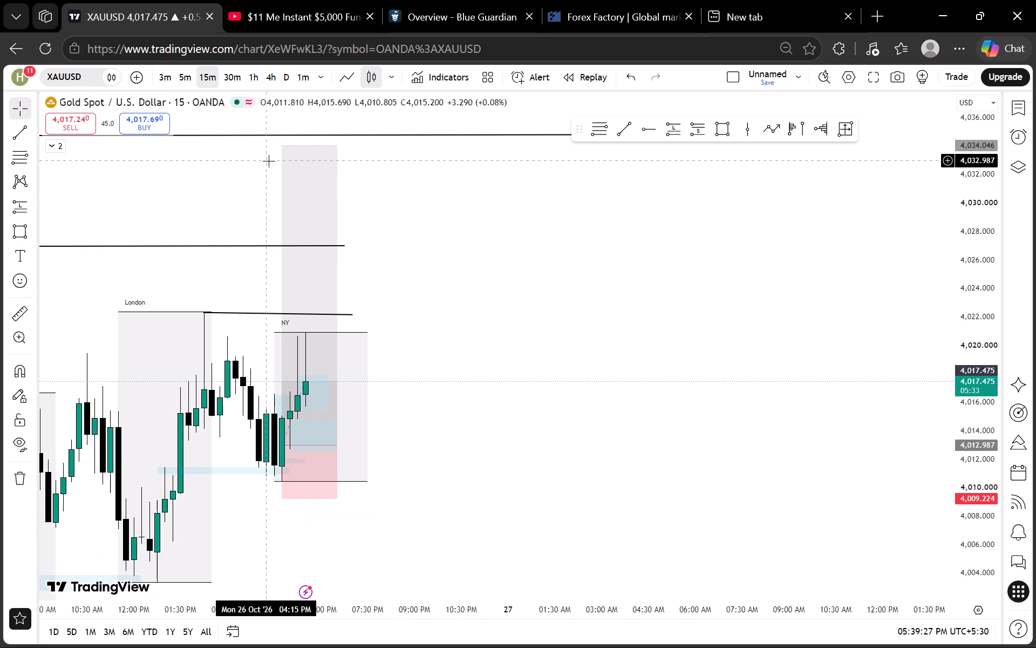
left_click(186, 75)
scroll(452, 220, "down", 1)
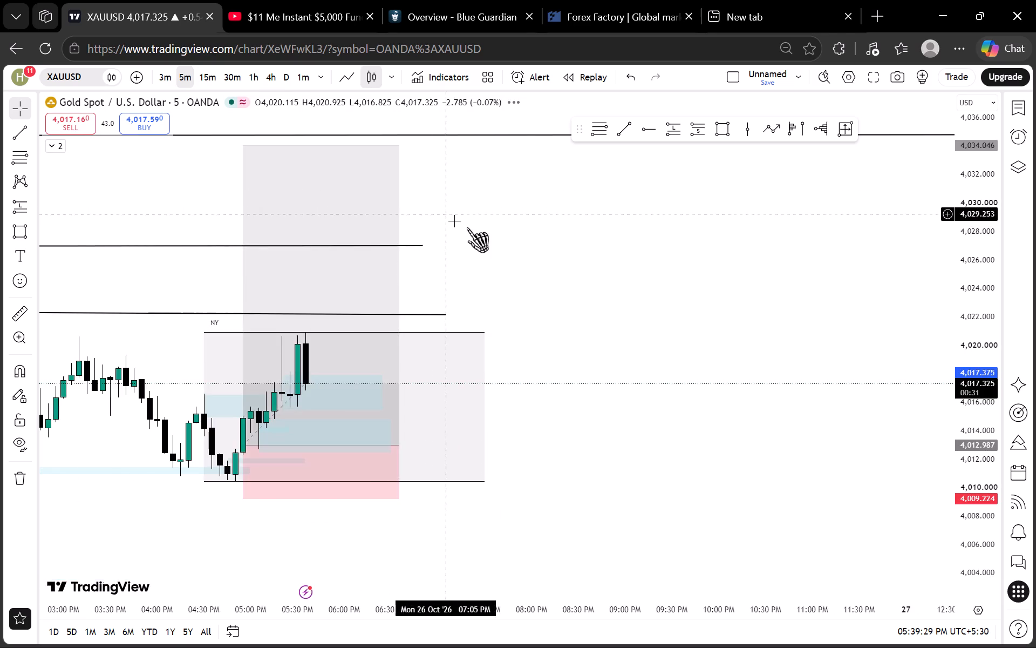
scroll(467, 227, "down", 1)
left_click(153, 72)
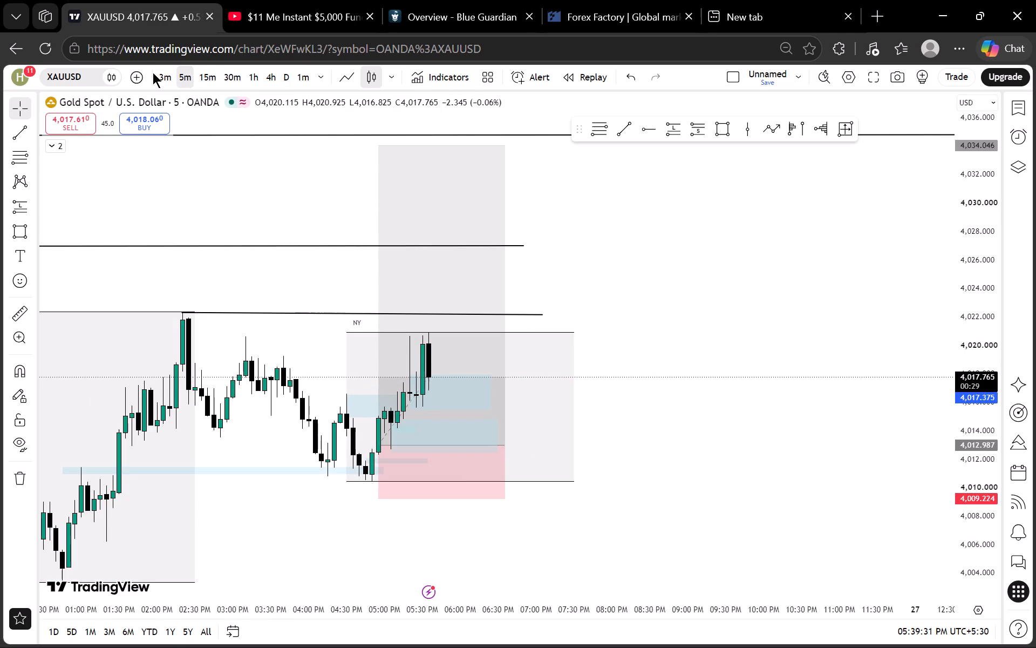
left_click(160, 76)
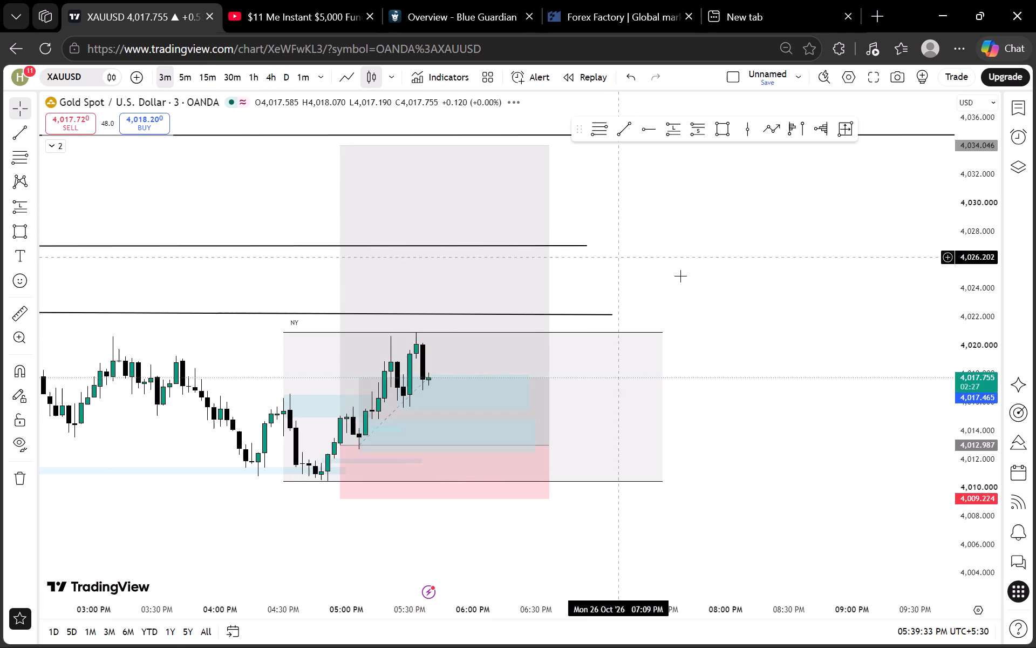
scroll(996, 354, "up", 7)
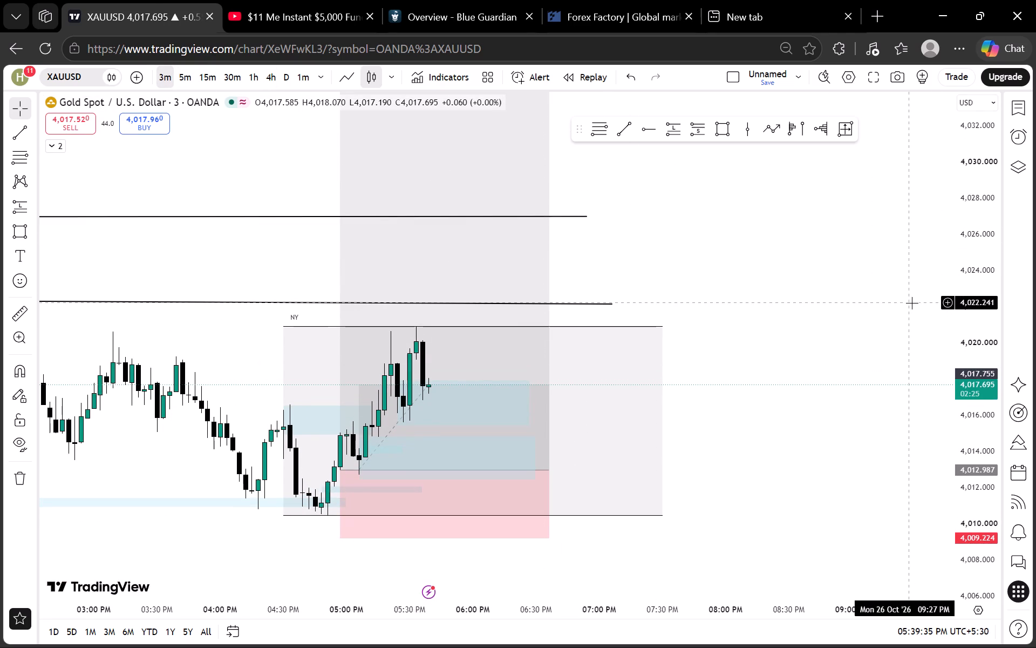
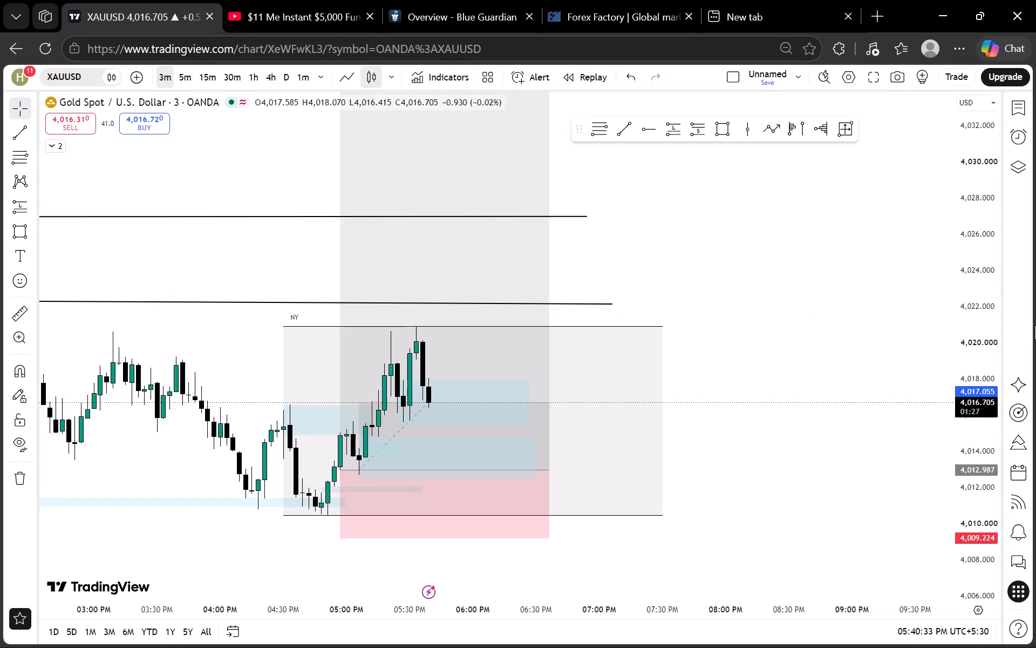
Examine gold on the 3-minute and 5-minute timeframes against the zones, the NY range and the marked levels above.
scroll(951, 300, "down", 7)
scroll(919, 293, "up", 5)
scroll(975, 302, "down", 6)
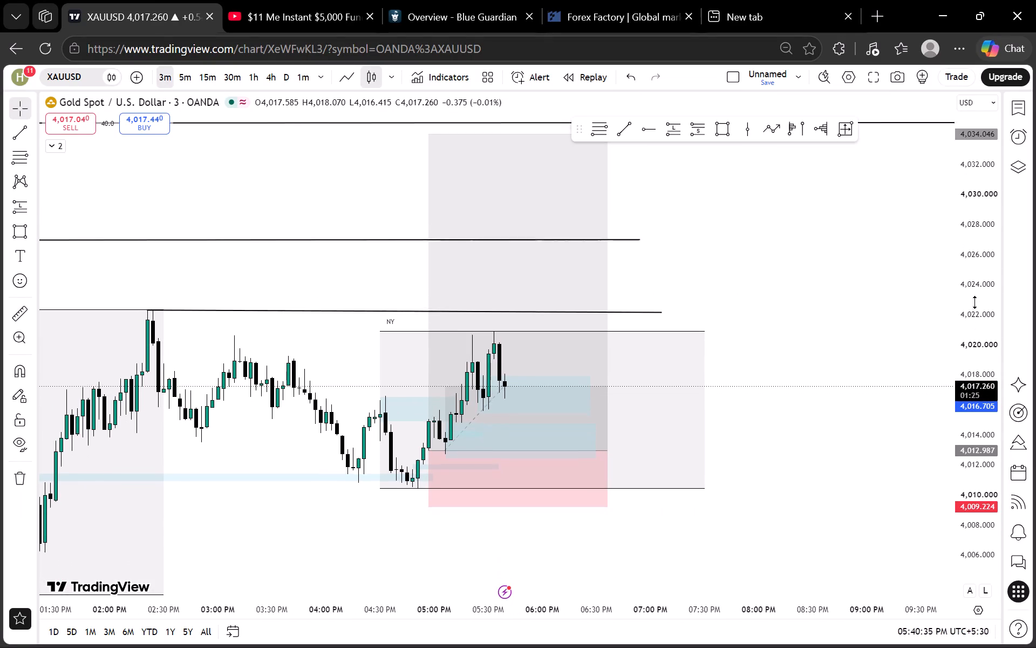
scroll(975, 302, "up", 5)
scroll(873, 269, "up", 3)
left_click_drag(718, 242, 745, 236)
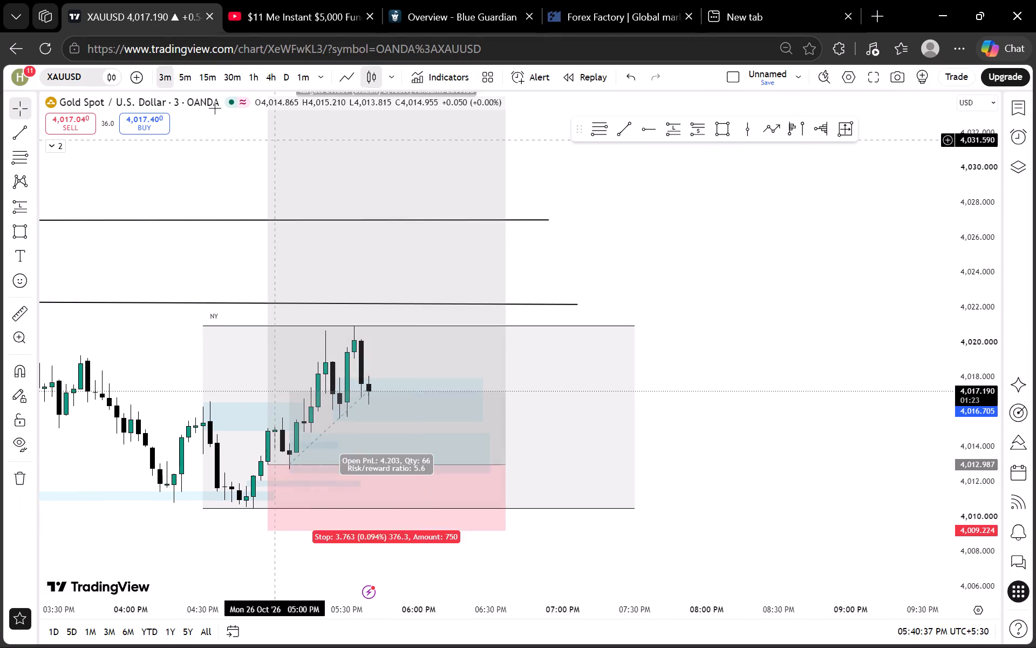
left_click(180, 72)
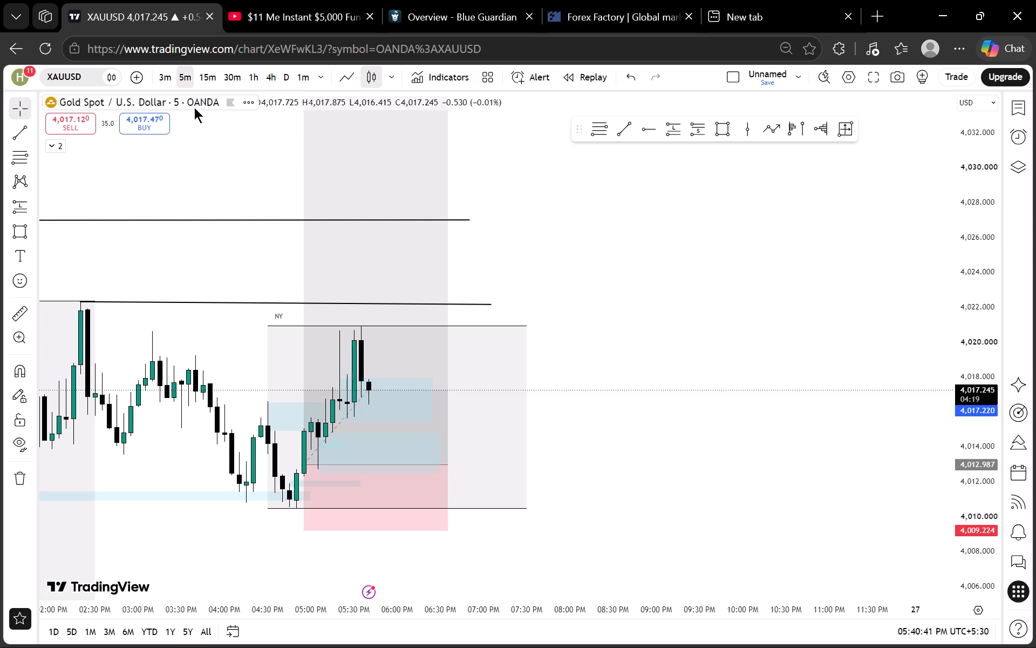
left_click(163, 76)
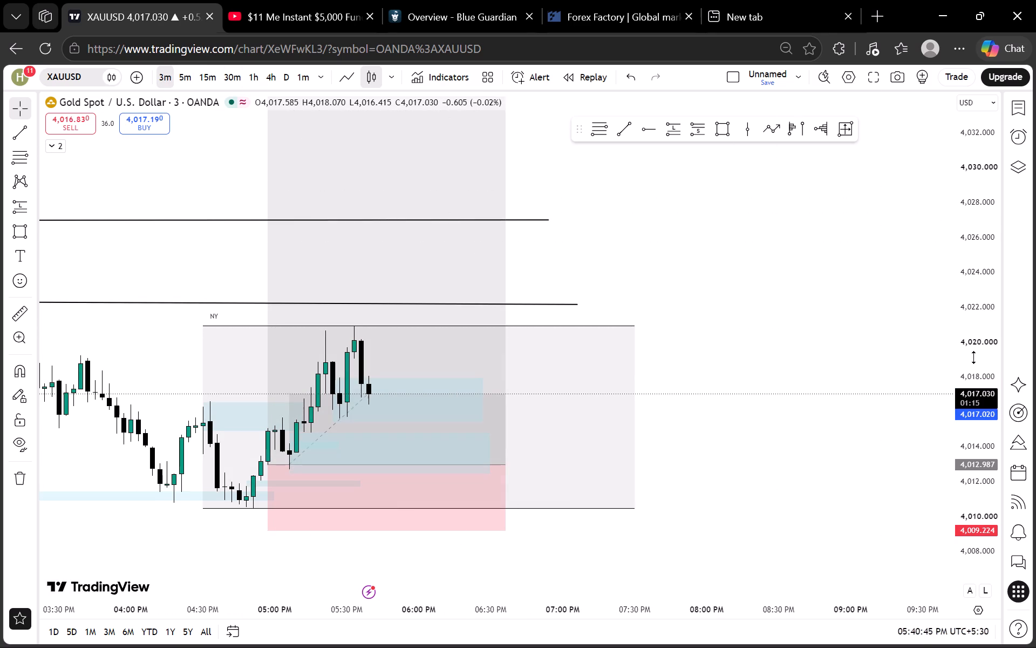
scroll(974, 357, "up", 2)
scroll(940, 341, "down", 3)
scroll(966, 349, "up", 4)
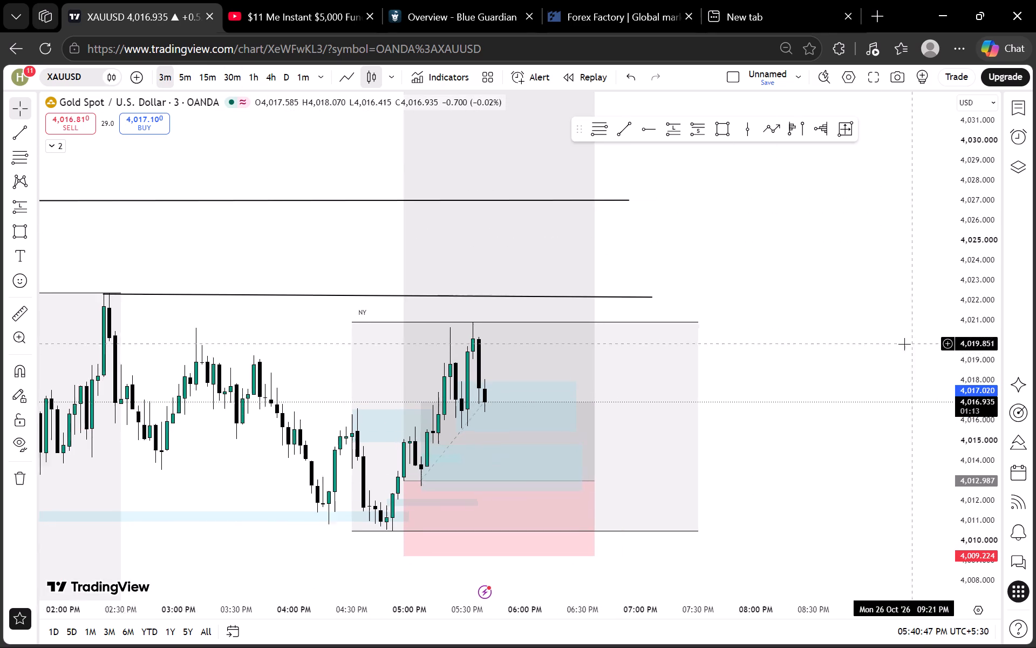
scroll(989, 327, "down", 9)
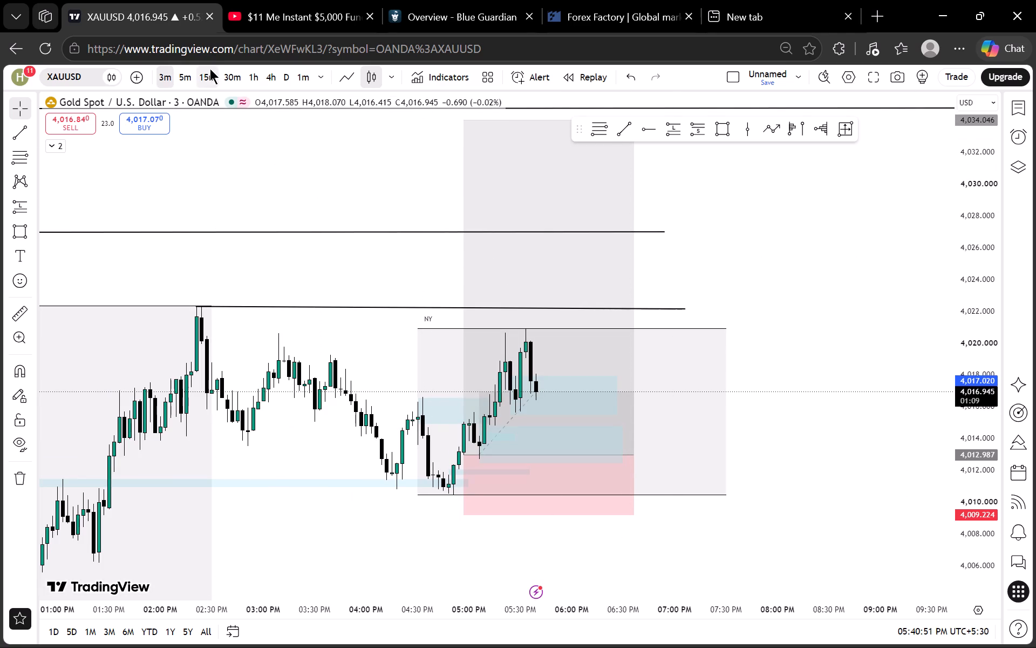
On the 15-minute timeframe, level the London high trend line and extend its end to about 8:30 PM, beyond the NY range.
left_click(211, 65)
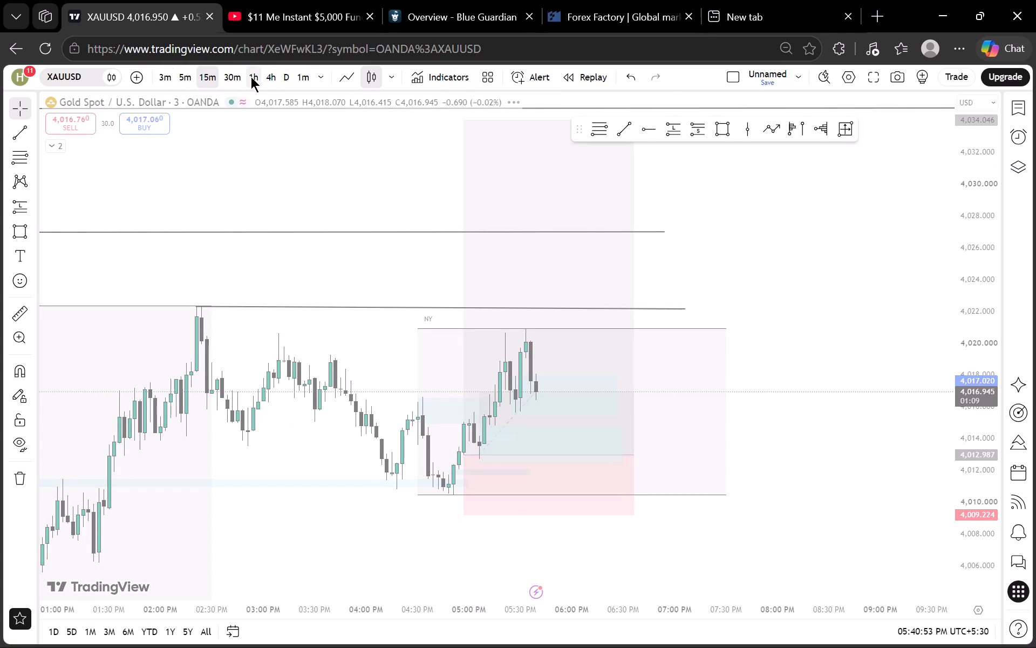
scroll(371, 194, "up", 1)
scroll(991, 312, "down", 3)
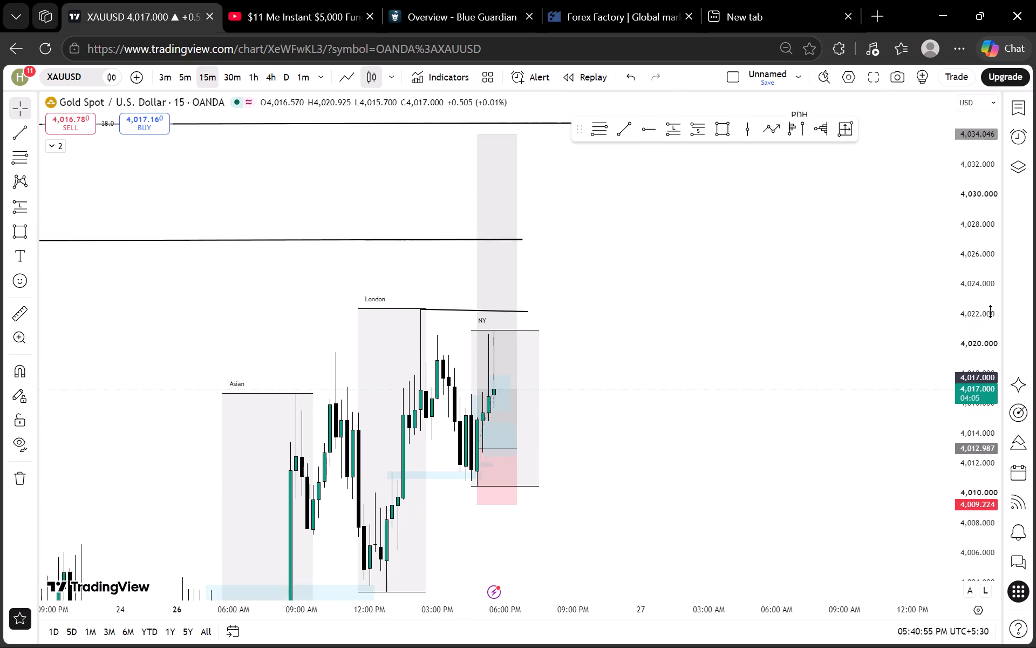
scroll(991, 312, "down", 8)
scroll(934, 345, "up", 4)
scroll(724, 345, "down", 4)
left_click_drag(696, 447, 704, 409)
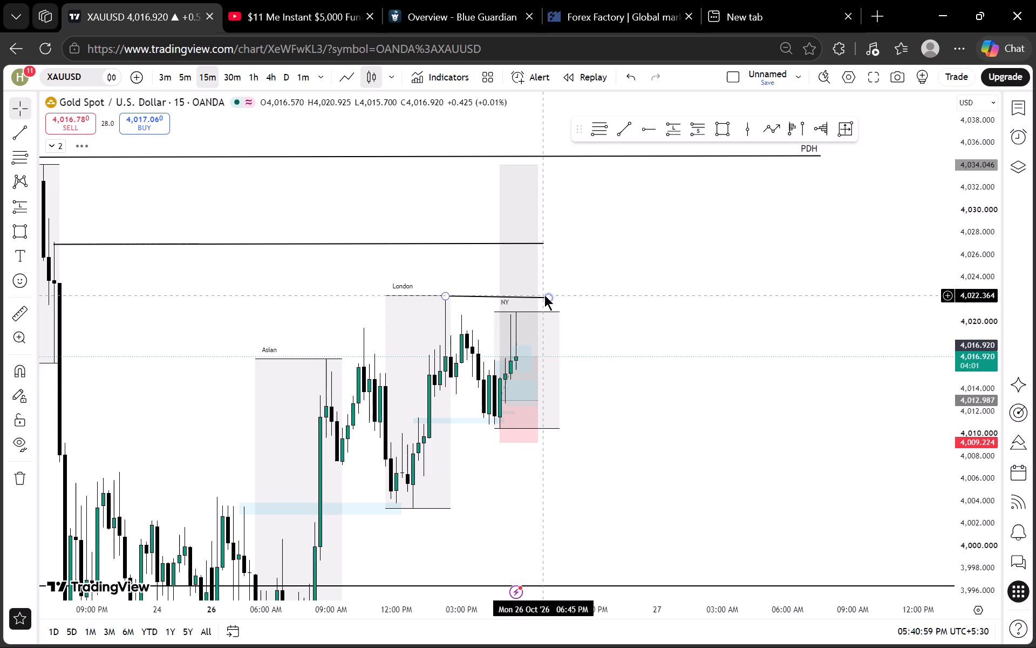
left_click_drag(544, 295, 556, 293)
left_click_drag(549, 295, 585, 295)
left_click(599, 320)
Check gold on the 5-minute and 3-minute timeframes against the extended London high line and the NY range.
left_click(179, 71)
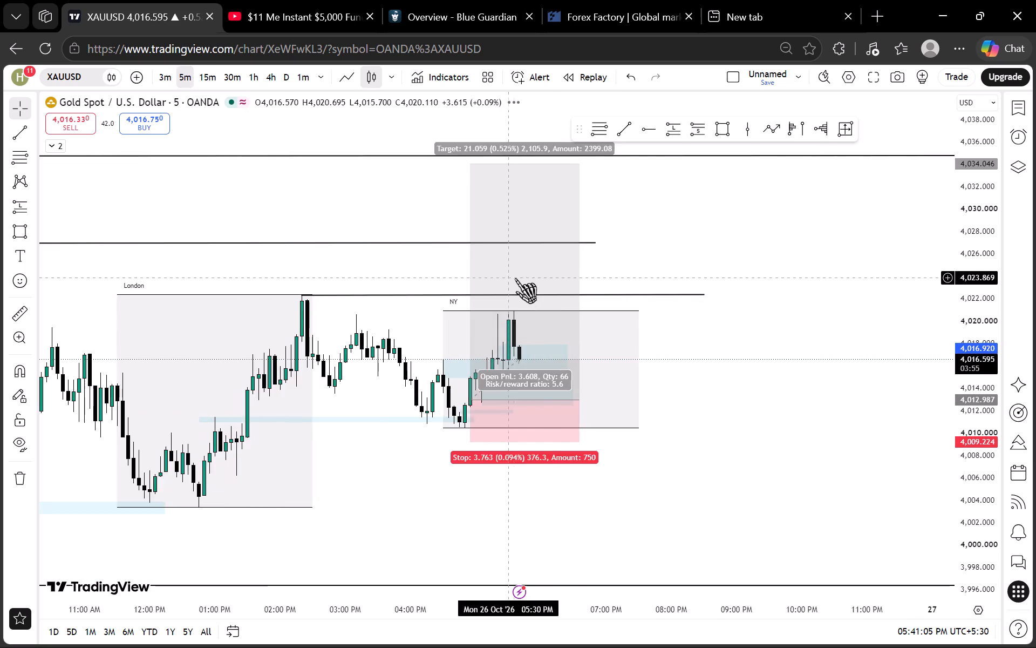
scroll(530, 275, "down", 2)
left_click_drag(772, 271, 633, 242)
scroll(956, 347, "up", 16)
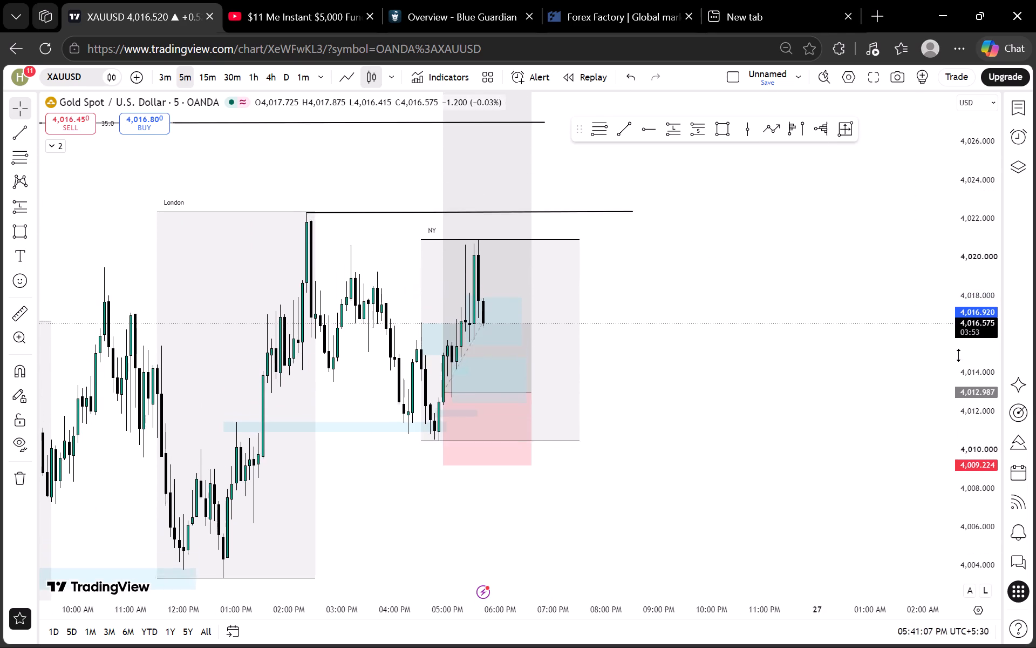
scroll(959, 355, "up", 3)
left_click_drag(601, 278, 605, 342)
left_click_drag(516, 348, 598, 354)
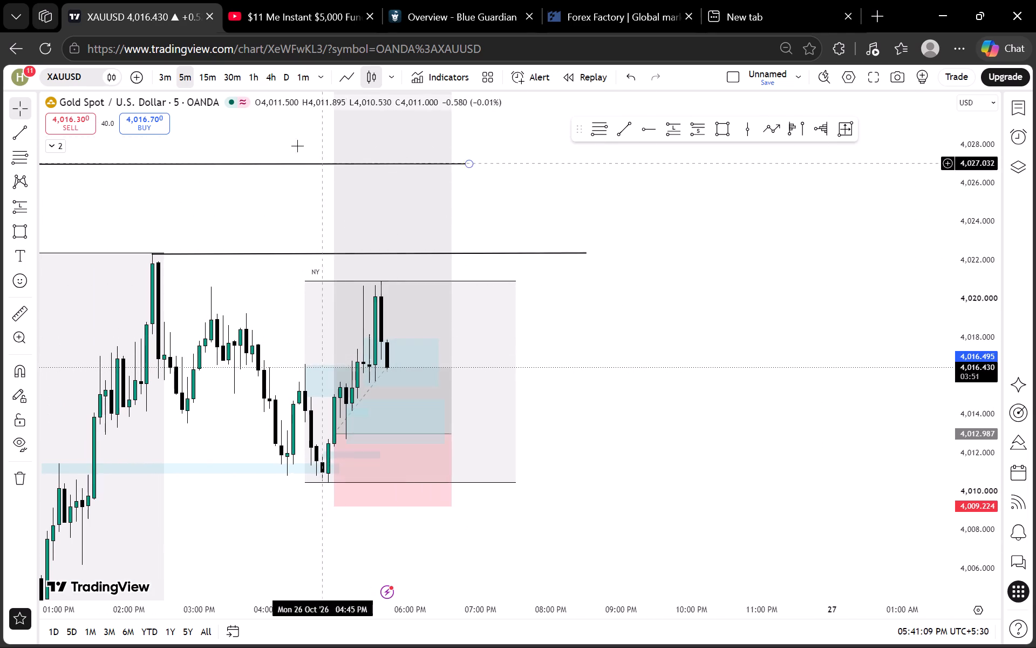
left_click(164, 67)
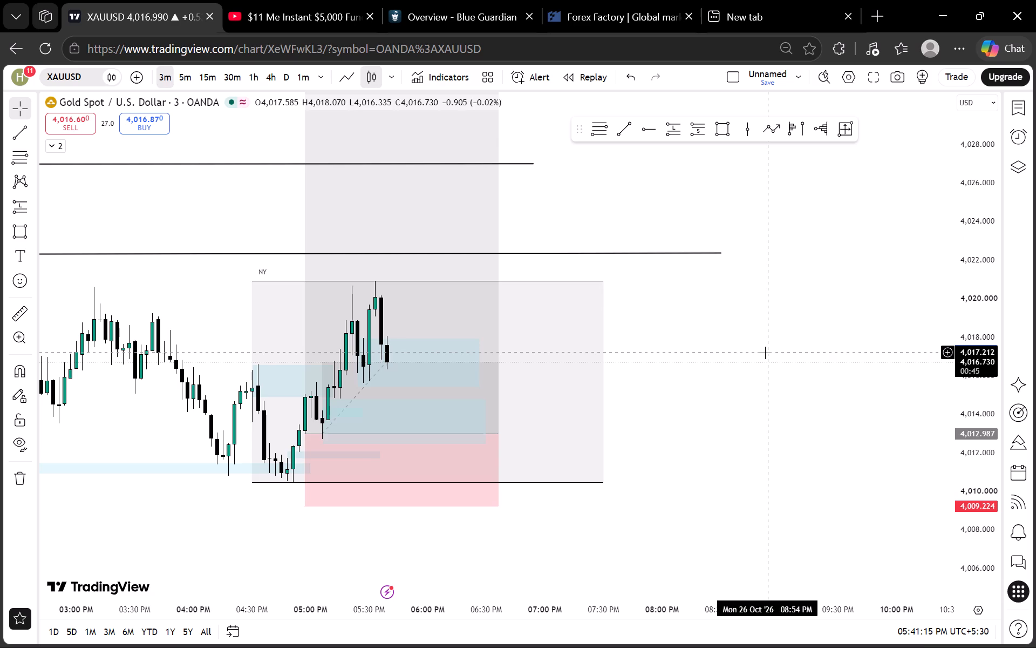
On the 1-minute timeframe, shrink the upper zone by current price to about 4,017.145–4,015.766, spanning 5:29 PM to 5:56 PM.
left_click(303, 71)
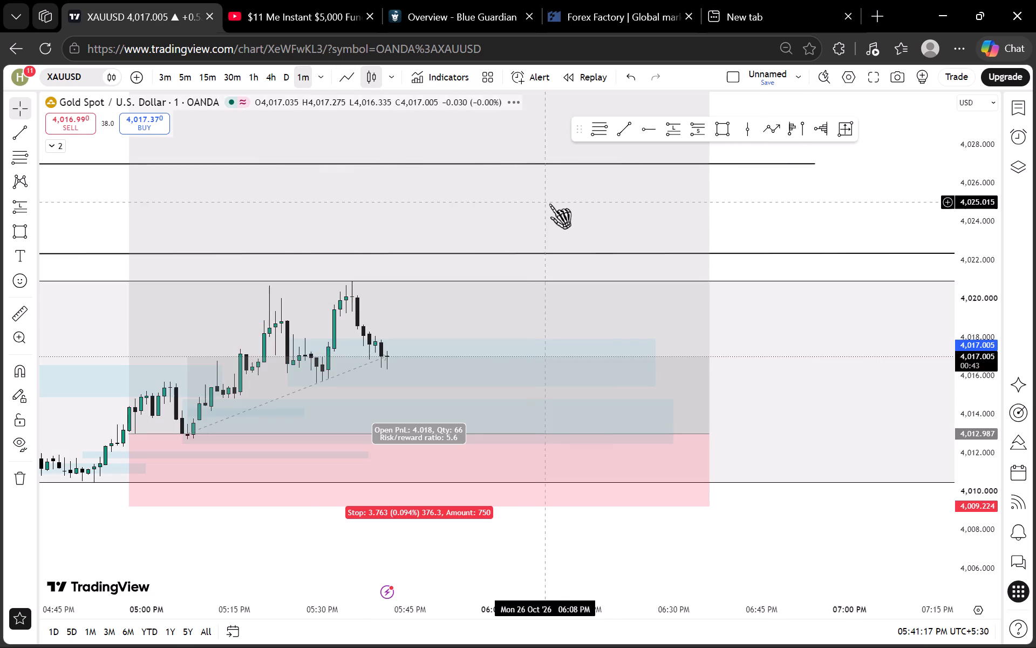
scroll(422, 217, "down", 1)
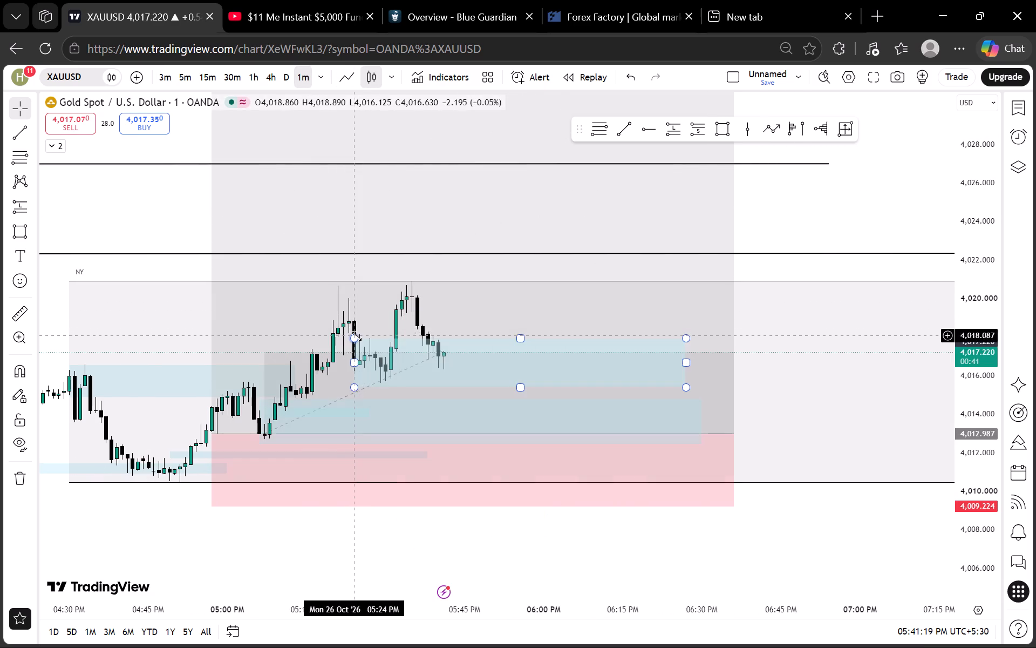
left_click_drag(357, 336, 382, 354)
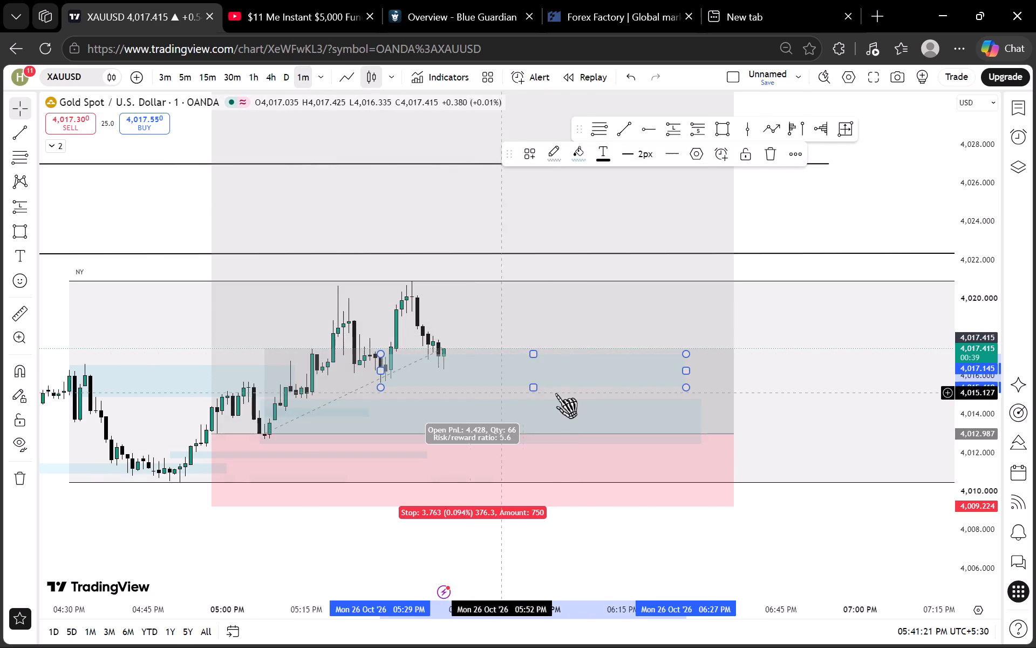
left_click(531, 385)
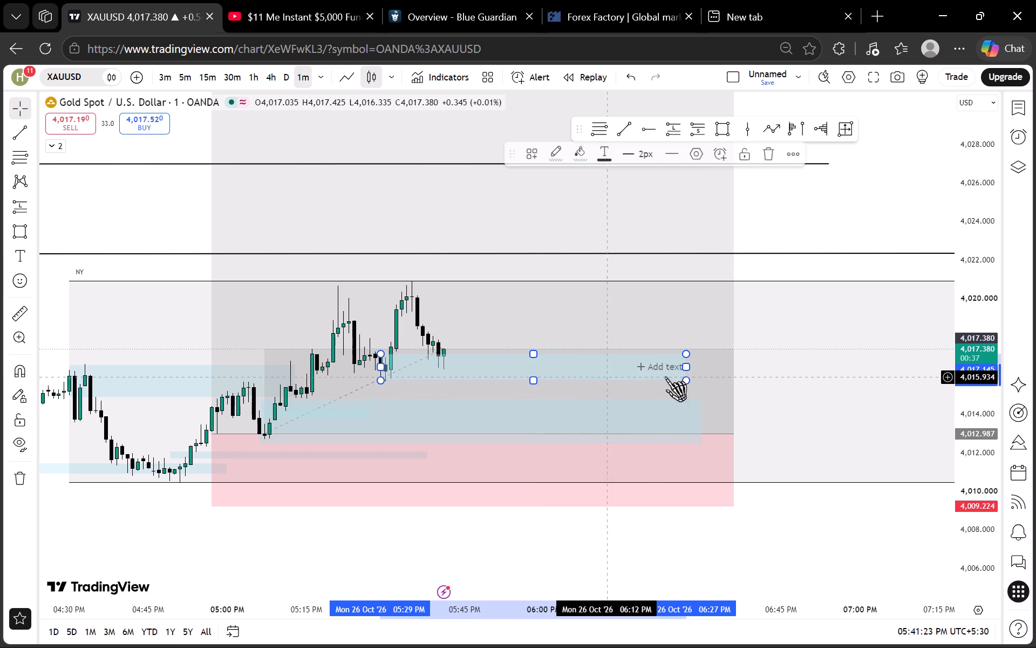
left_click_drag(686, 365, 526, 356)
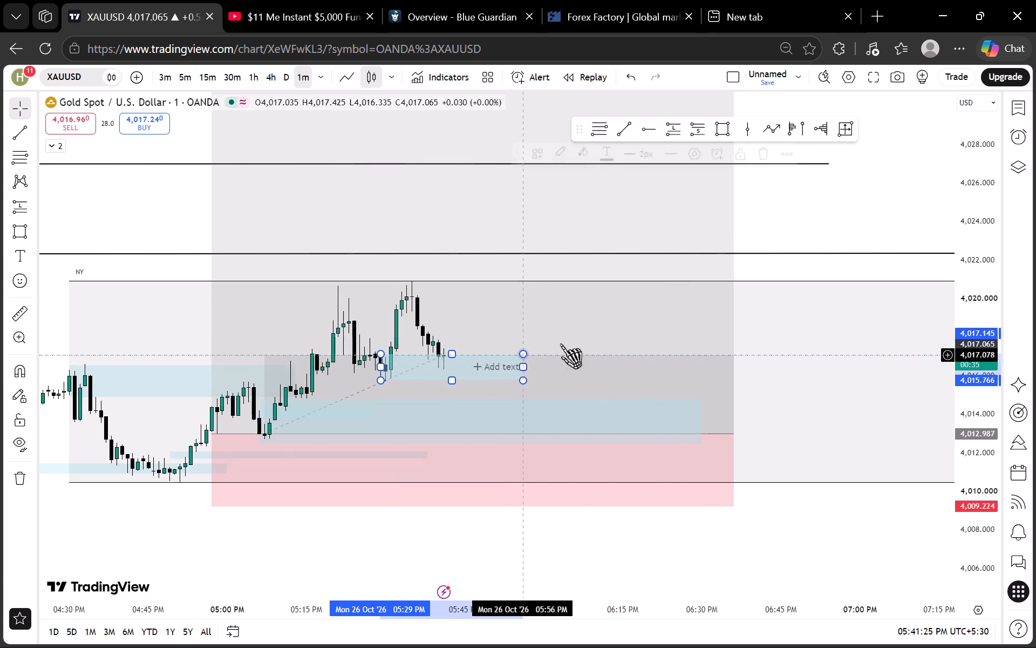
left_click(562, 343)
Compare gold price with the narrowed upper zone on the 1-, 5- and 3-minute timeframes.
scroll(594, 319, "down", 4)
left_click_drag(755, 327, 593, 322)
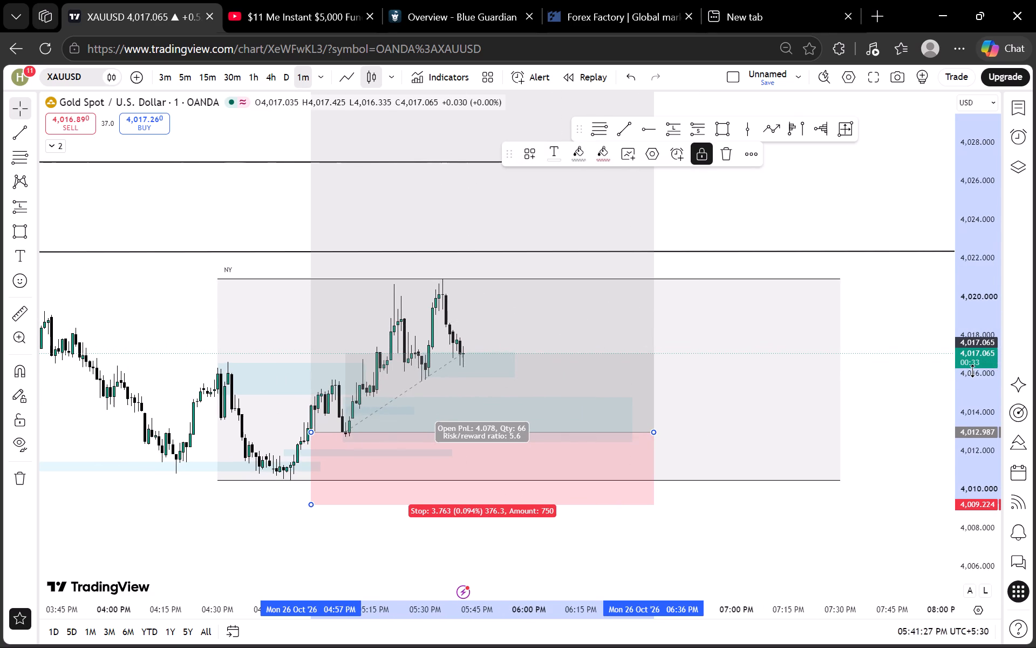
scroll(973, 371, "up", 11)
left_click_drag(450, 297, 550, 294)
scroll(506, 292, "up", 1)
left_click_drag(473, 289, 530, 292)
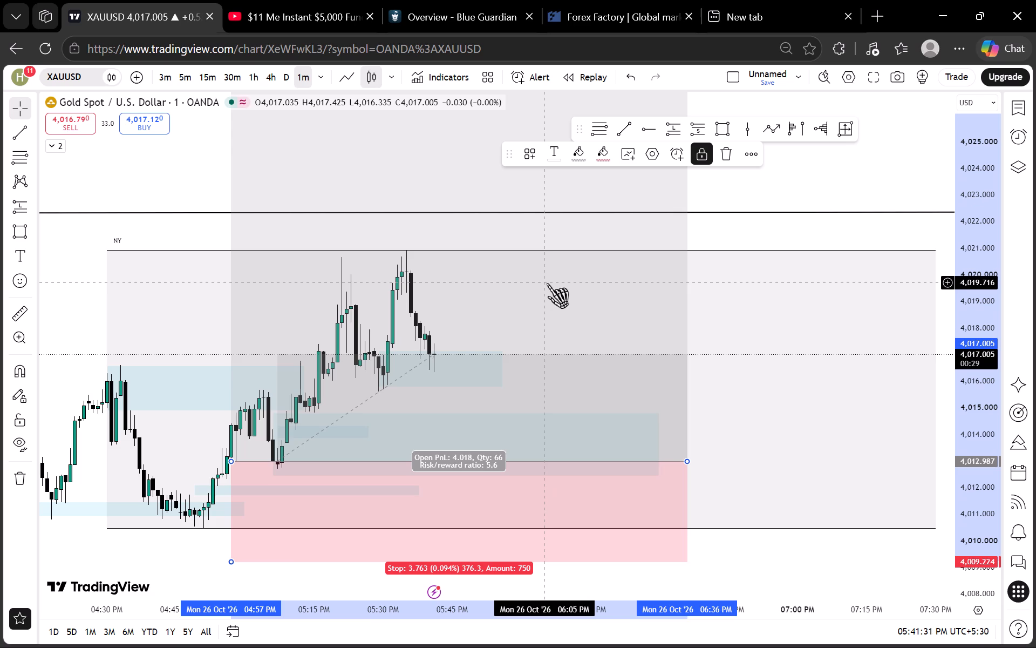
left_click(181, 65)
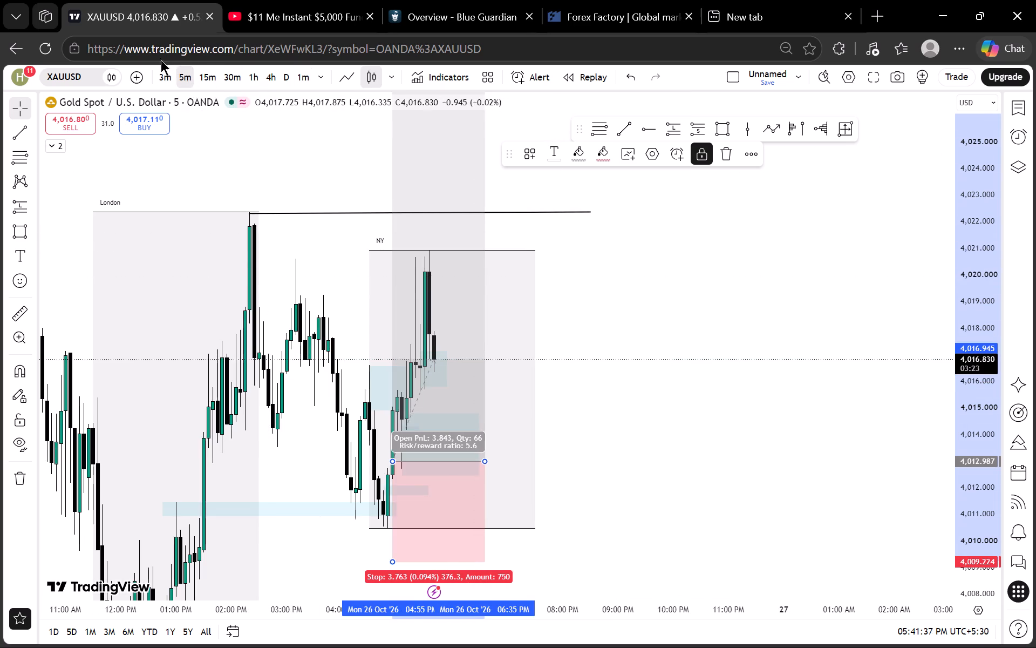
left_click(155, 70)
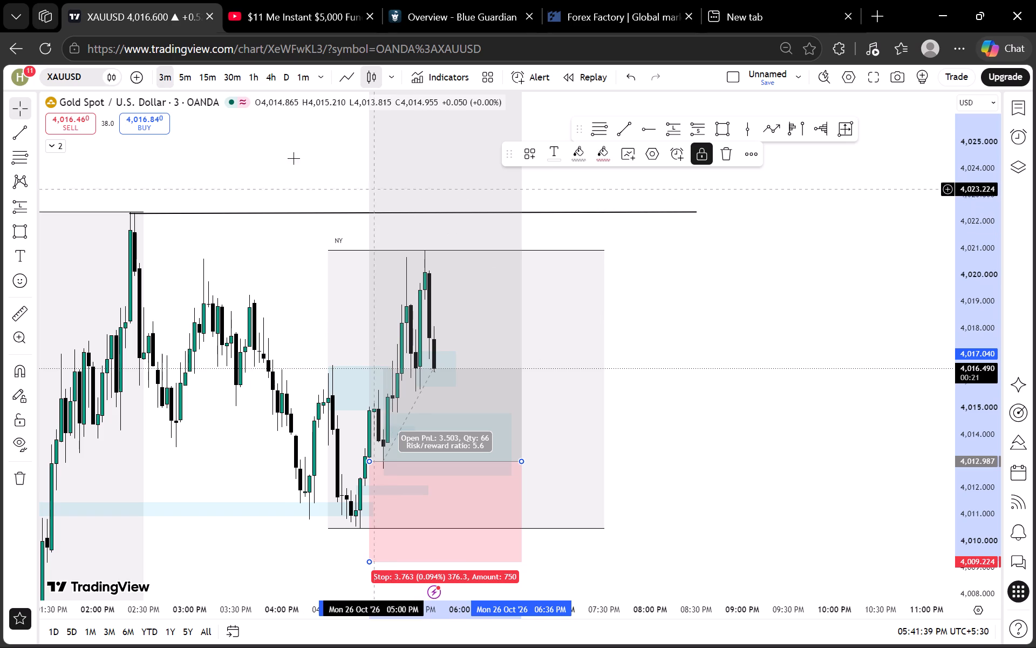
Examine gold on the 1-minute timeframe for price action at the narrowed zone and the structure back to the London high.
left_click(303, 76)
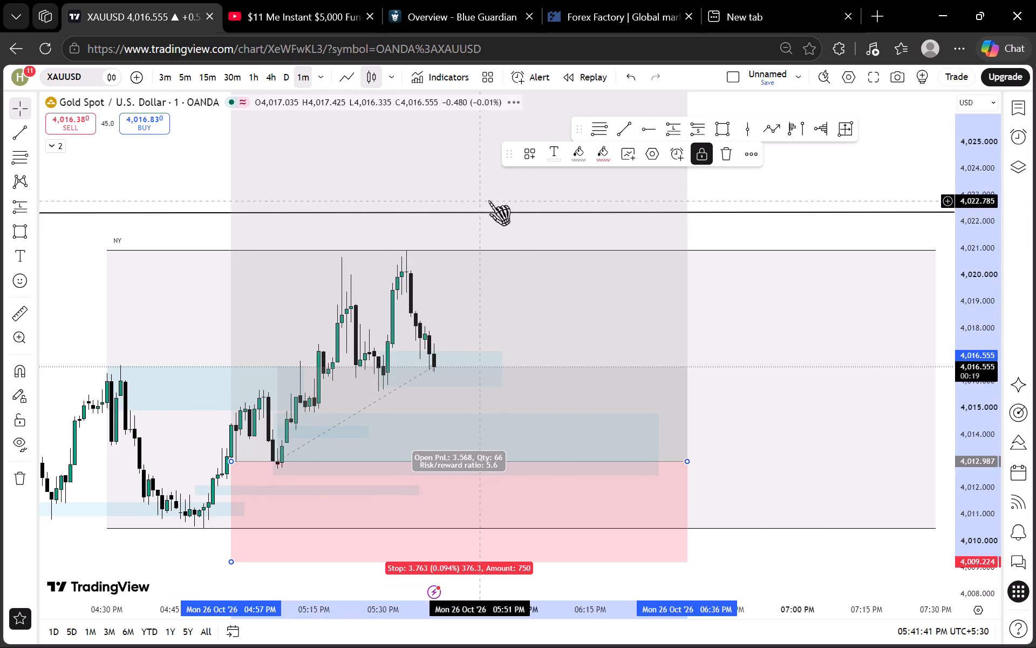
scroll(972, 356, "up", 4)
scroll(973, 354, "down", 4)
scroll(973, 354, "up", 4)
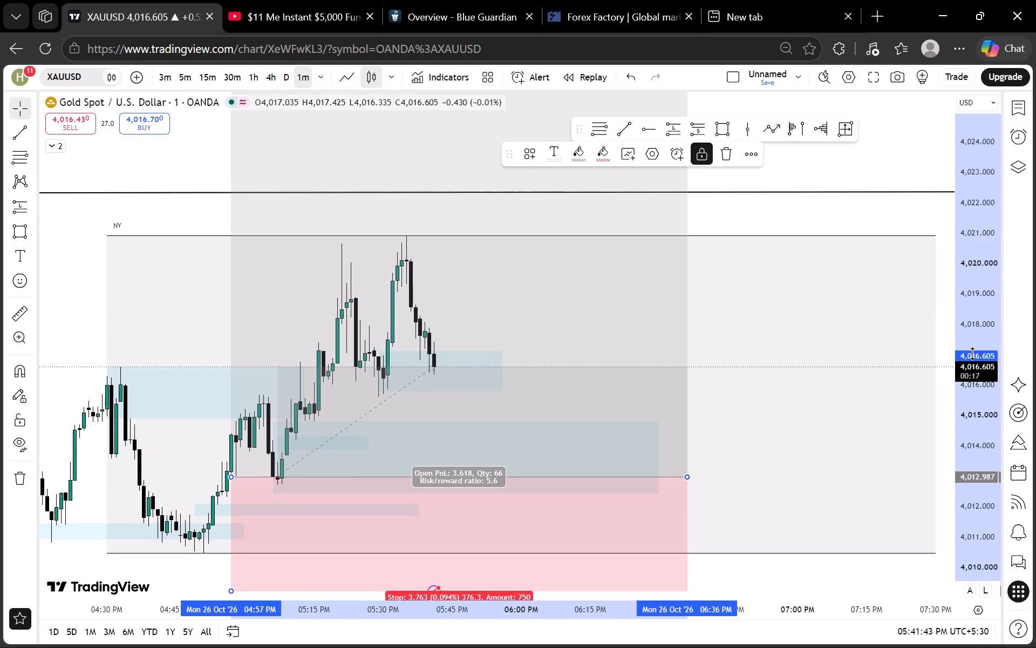
scroll(973, 354, "up", 5)
left_click_drag(415, 254, 594, 271)
scroll(576, 280, "up", 2)
left_click_drag(513, 289, 594, 289)
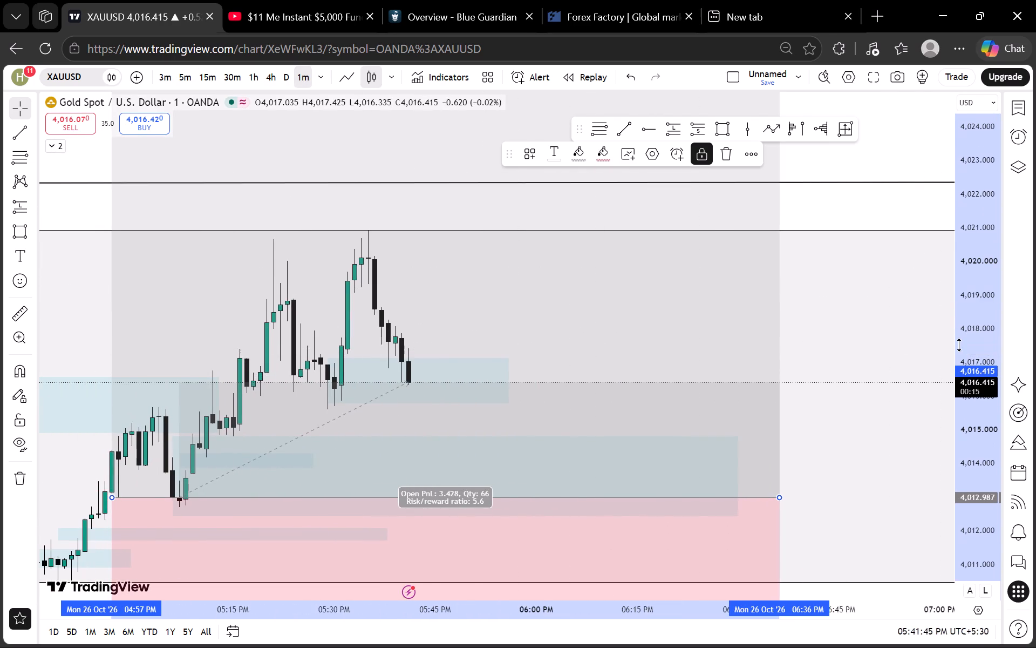
scroll(964, 340, "down", 12)
scroll(253, 243, "down", 3)
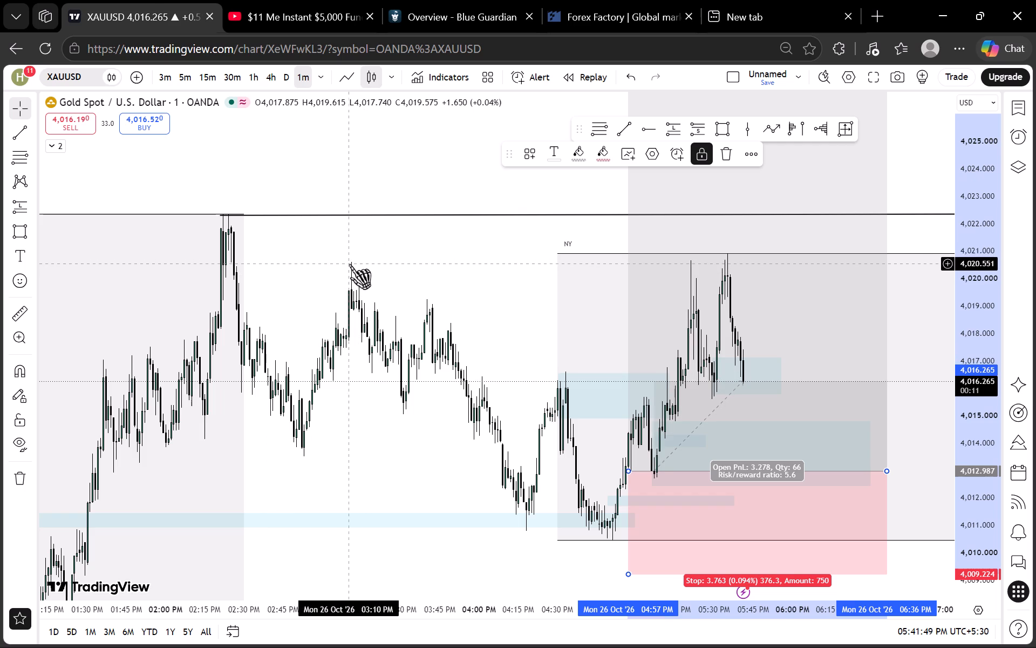
scroll(561, 299, "up", 6)
left_click_drag(656, 335, 711, 285)
Review gold on the 5-minute and 15-minute timeframes against the Asian, London and NY ranges.
left_click(186, 72)
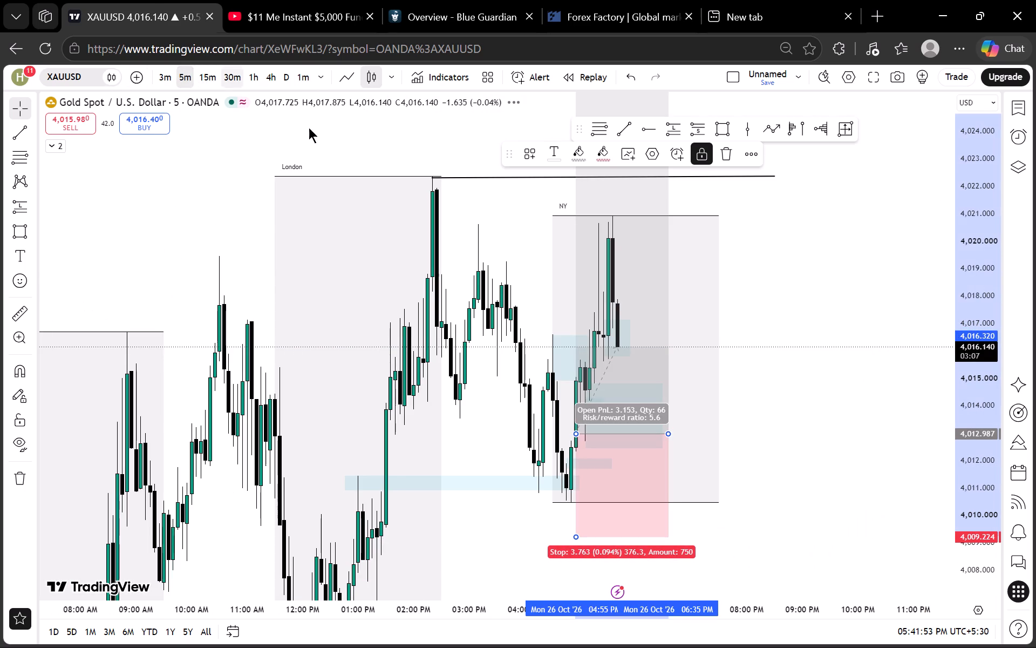
left_click(216, 77)
scroll(637, 312, "up", 4)
scroll(611, 348, "up", 2)
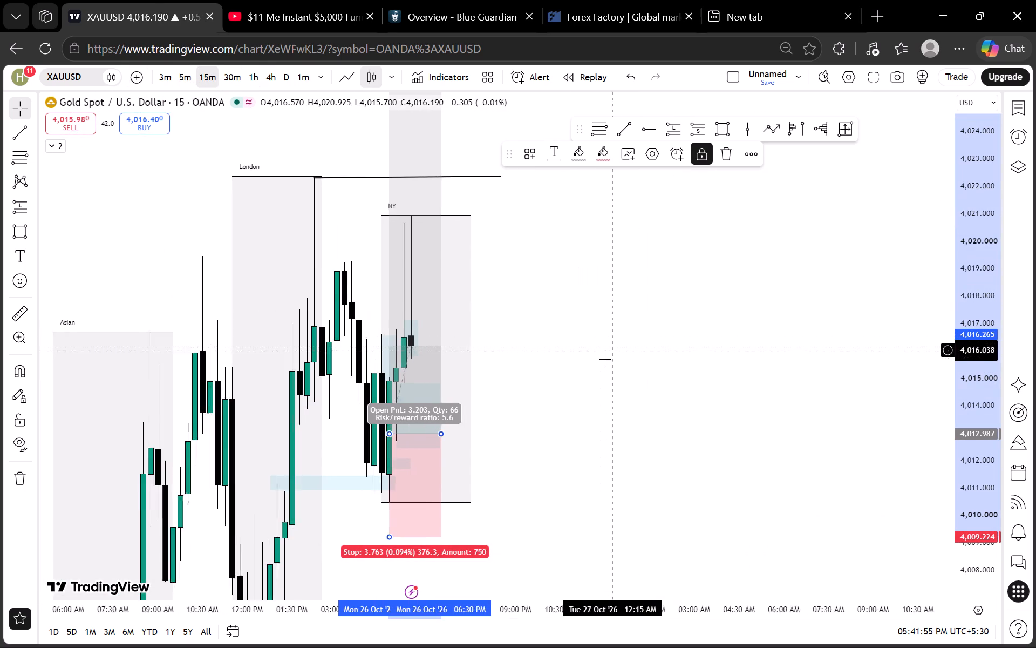
scroll(604, 360, "up", 1)
scroll(500, 386, "up", 1)
left_click_drag(492, 382, 697, 358)
scroll(965, 330, "down", 10)
scroll(753, 345, "up", 2)
scroll(609, 295, "down", 2)
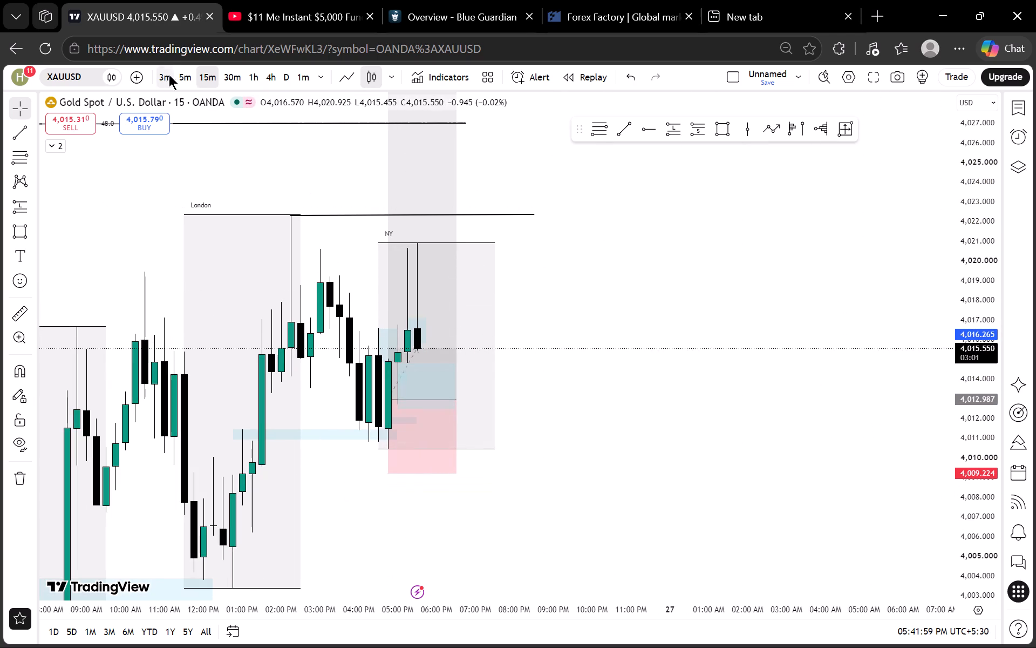
Examine gold on the 5-minute and 3-minute timeframes for the pullback toward the lower zone and the long entry.
left_click(185, 65)
left_click(182, 67)
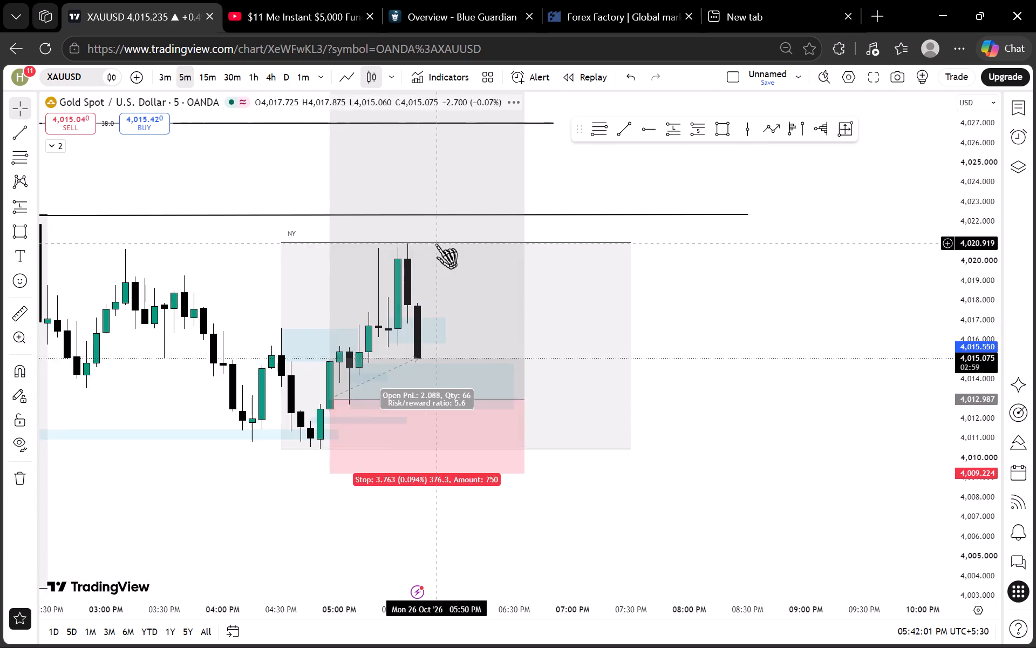
scroll(435, 244, "down", 4)
left_click_drag(772, 353, 696, 332)
scroll(930, 367, "up", 4)
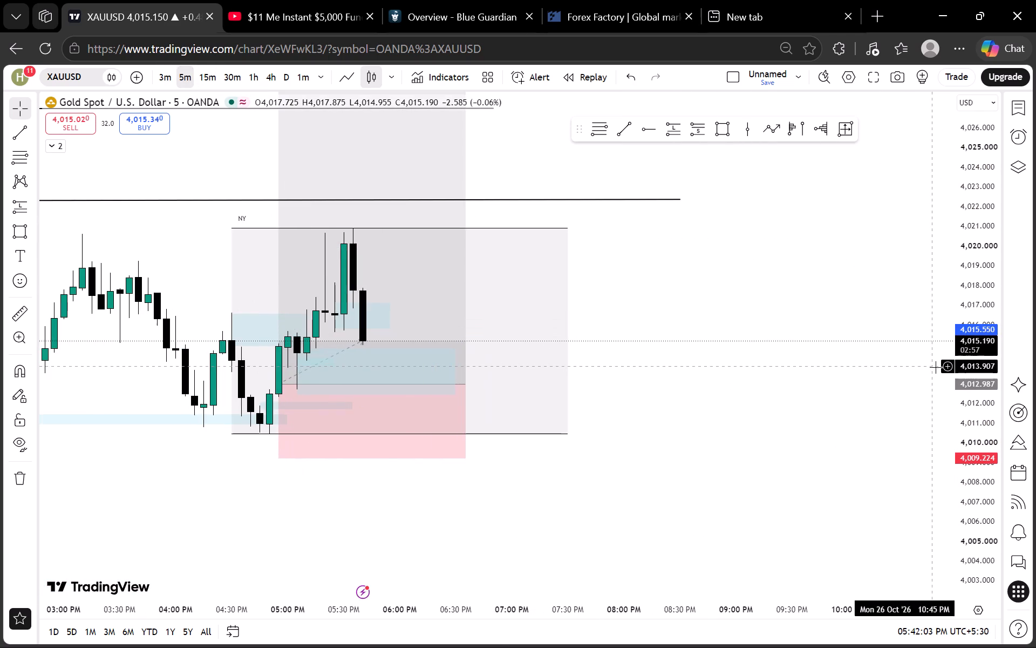
scroll(953, 372, "up", 5)
scroll(906, 363, "down", 2)
scroll(953, 374, "down", 4)
scroll(1002, 379, "up", 4)
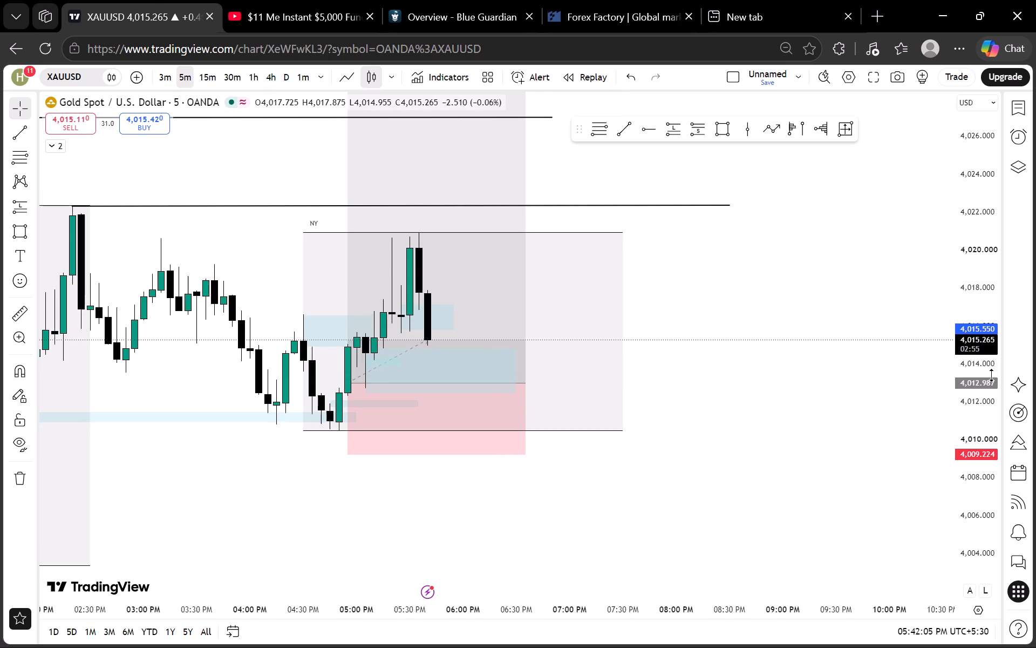
scroll(978, 371, "down", 6)
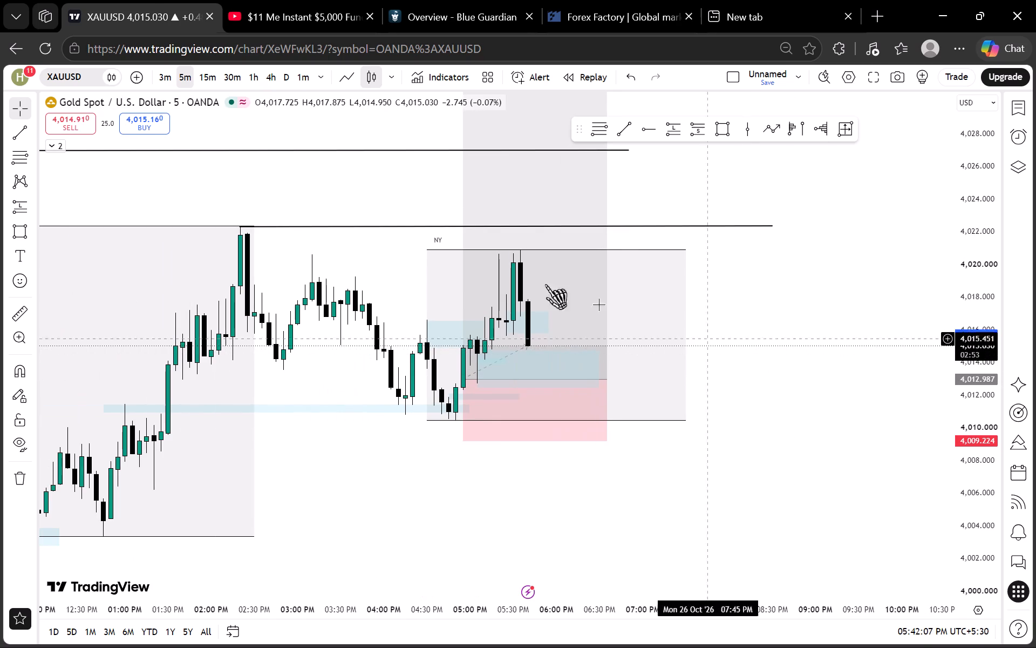
left_click(170, 72)
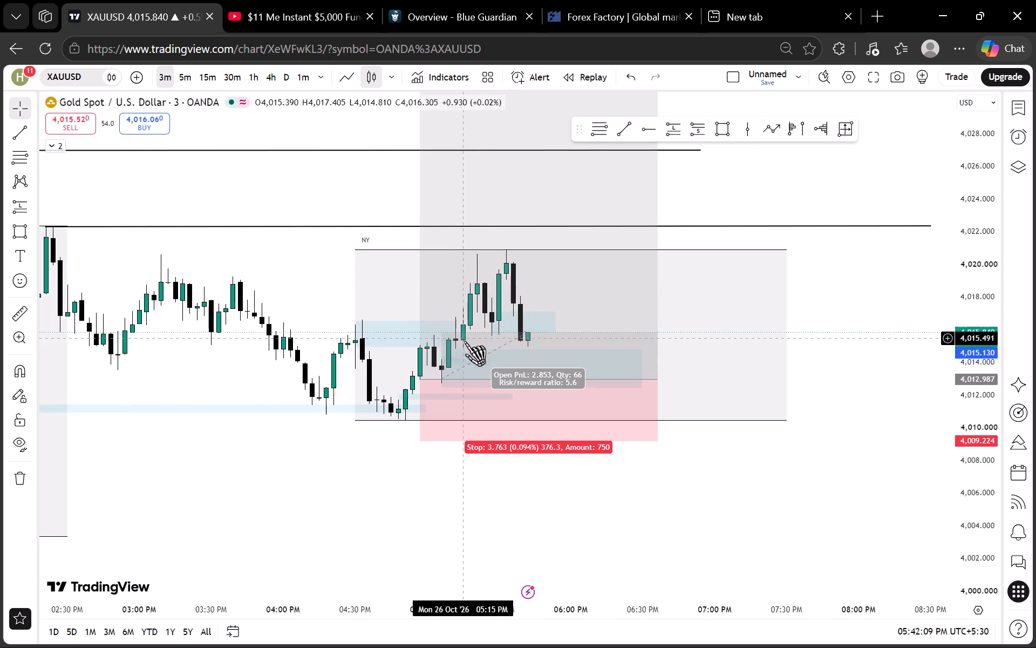
scroll(984, 354, "up", 3)
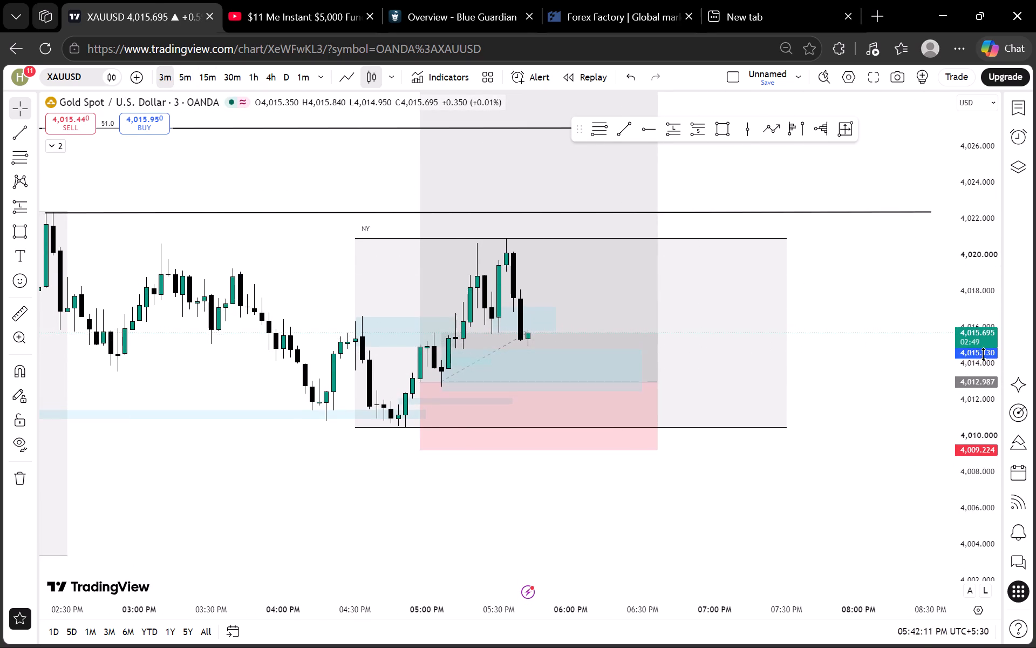
Delete the narrowed blue zone at the latest candles, just above the larger blue zone at the long entry.
scroll(1001, 360, "up", 4)
left_click(542, 307)
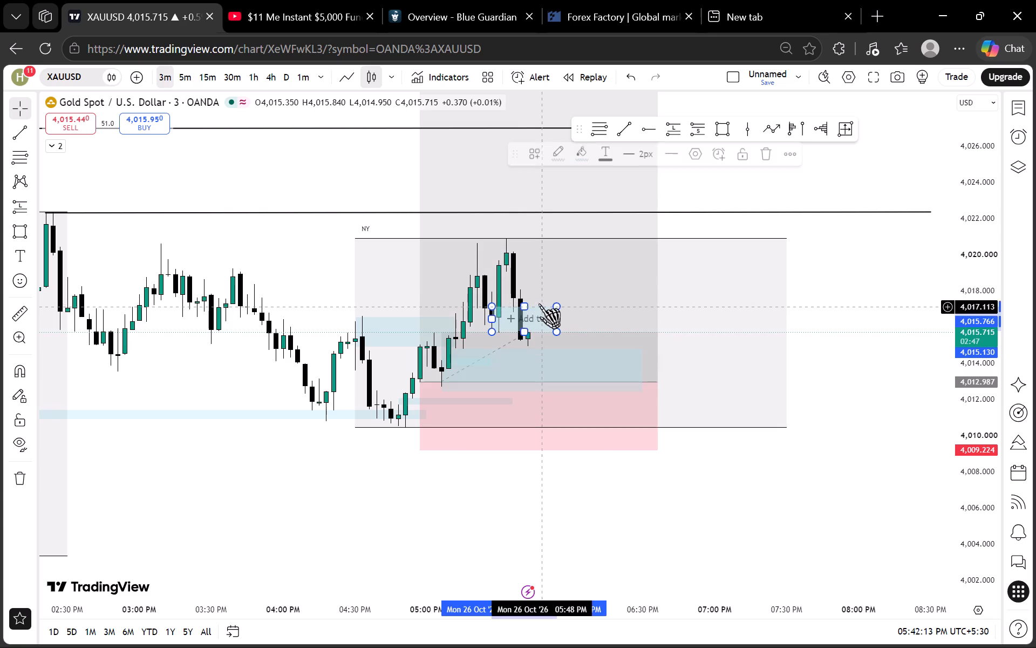
left_click(775, 150)
Examine gold on the 3-minute timeframe for the pullback within the NY range toward the blue zone and long entry.
scroll(842, 294, "down", 1)
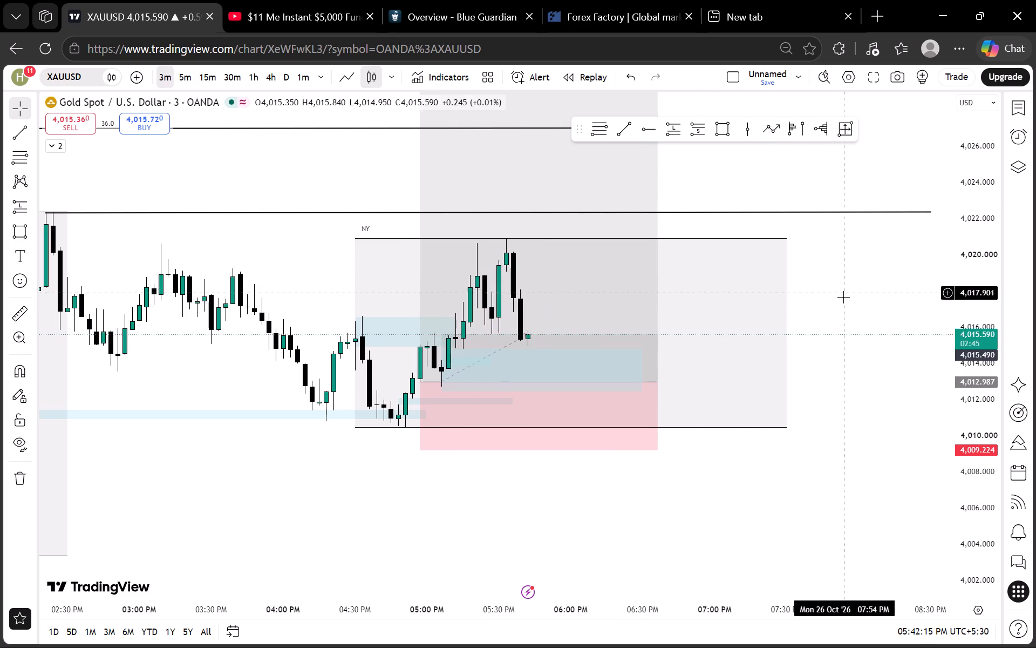
scroll(980, 289, "down", 4)
scroll(980, 300, "up", 7)
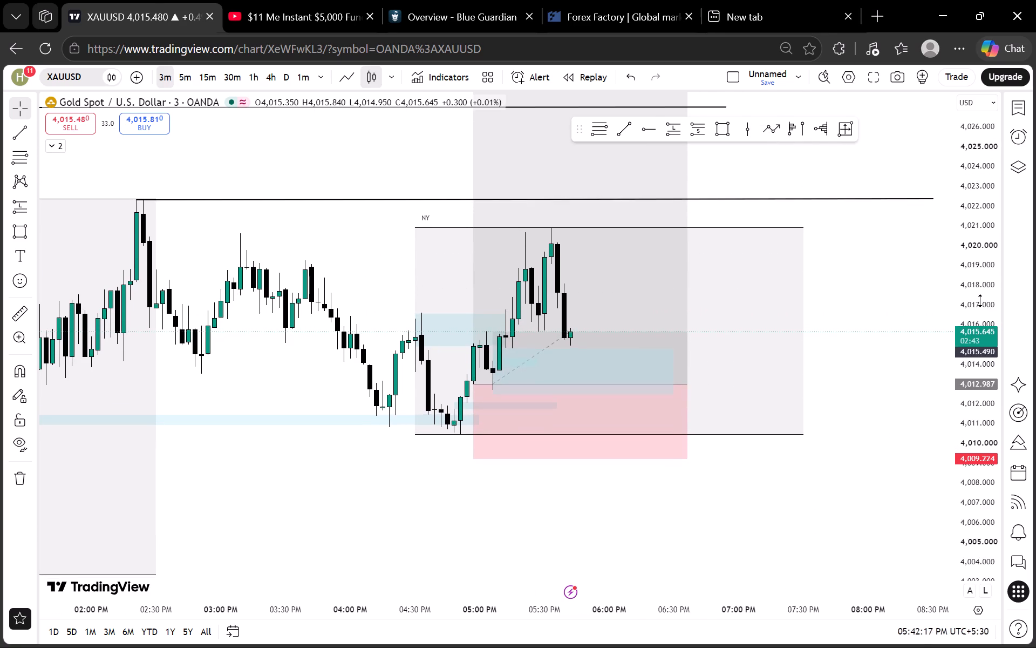
scroll(980, 301, "up", 2)
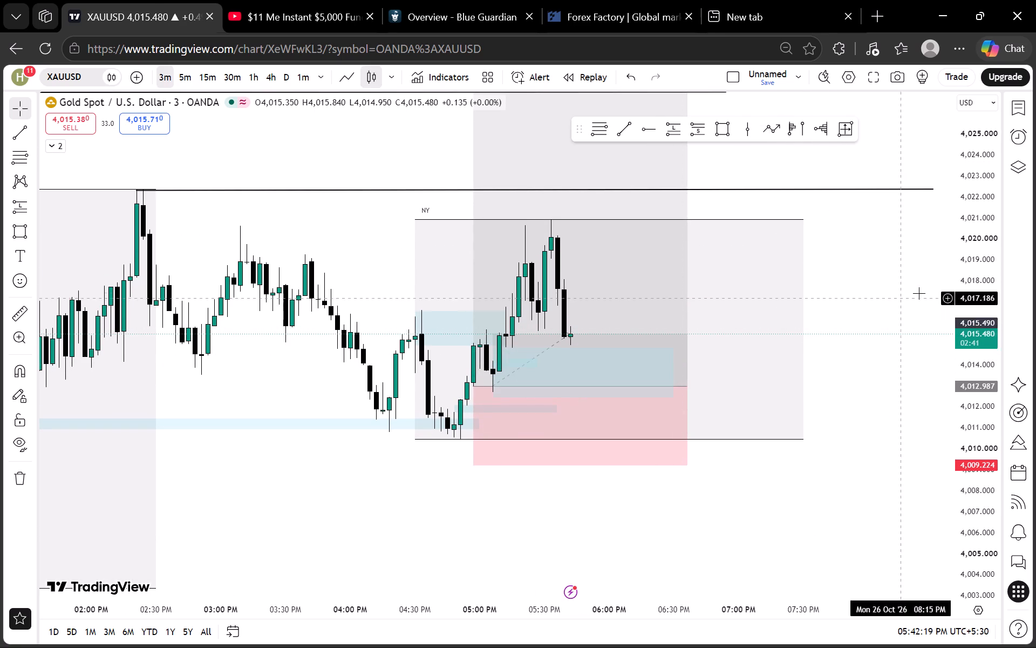
scroll(965, 276, "down", 2)
scroll(968, 286, "up", 11)
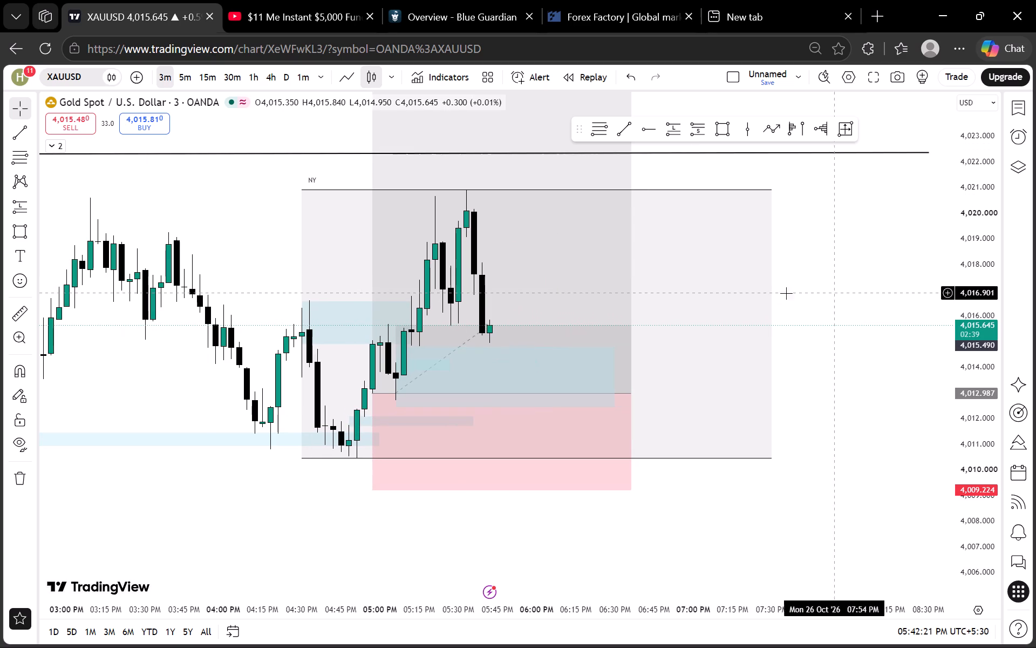
left_click_drag(569, 249, 631, 257)
scroll(632, 259, "up", 1)
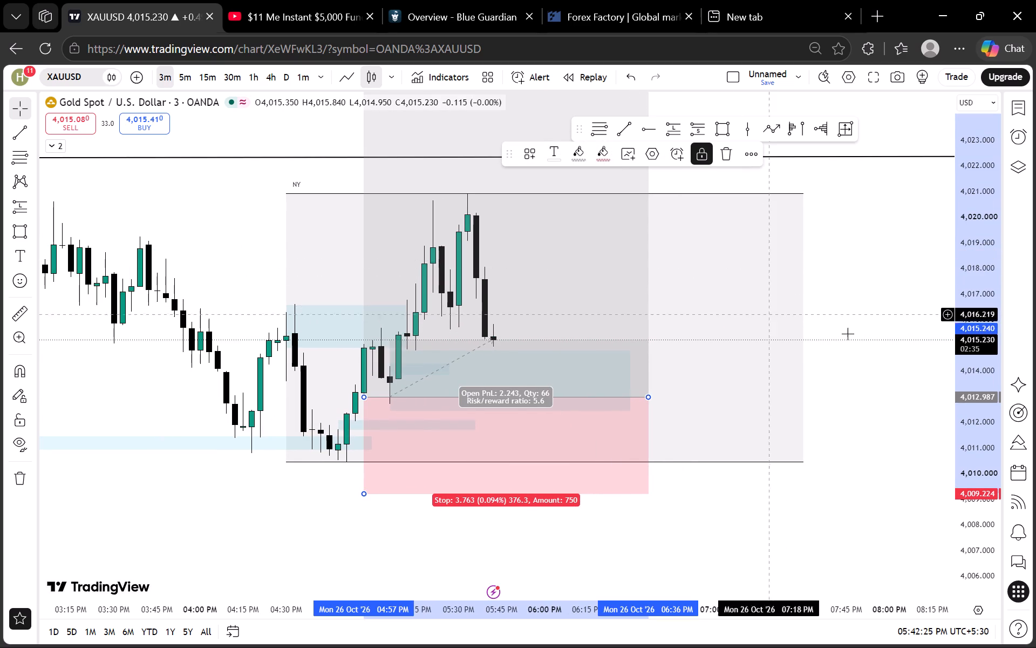
scroll(964, 323, "up", 8)
scroll(967, 325, "down", 13)
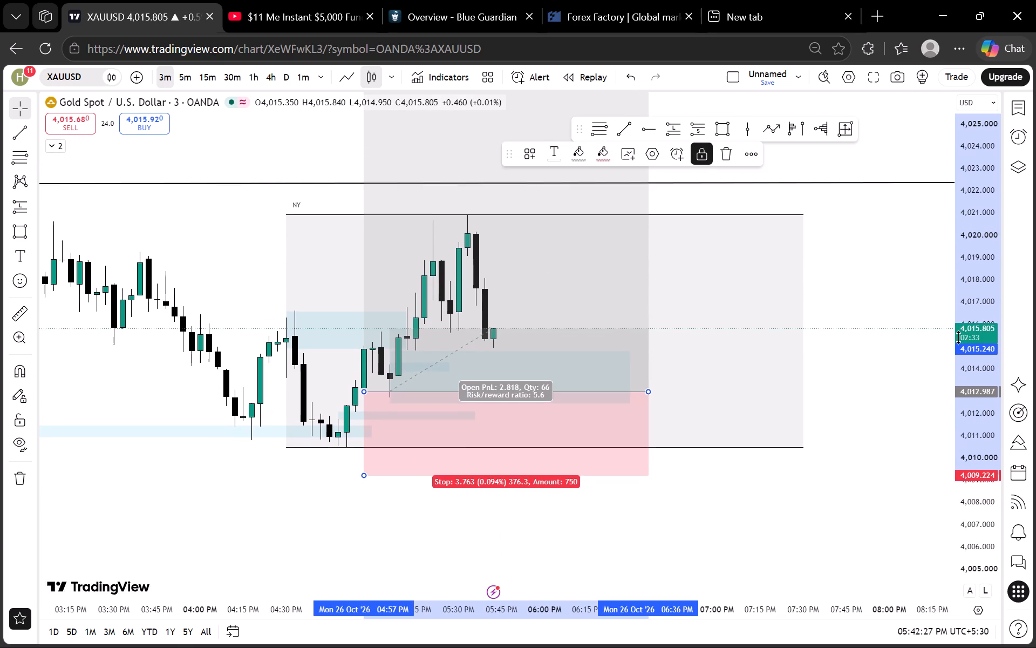
scroll(732, 300, "down", 1)
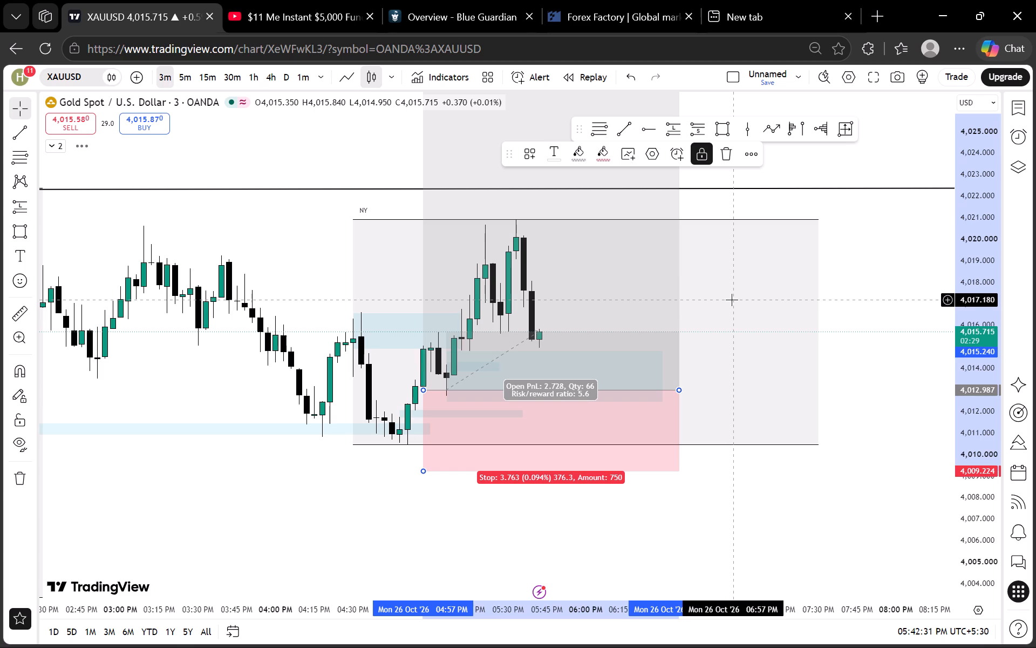
left_click_drag(625, 269, 603, 300)
scroll(603, 301, "up", 1)
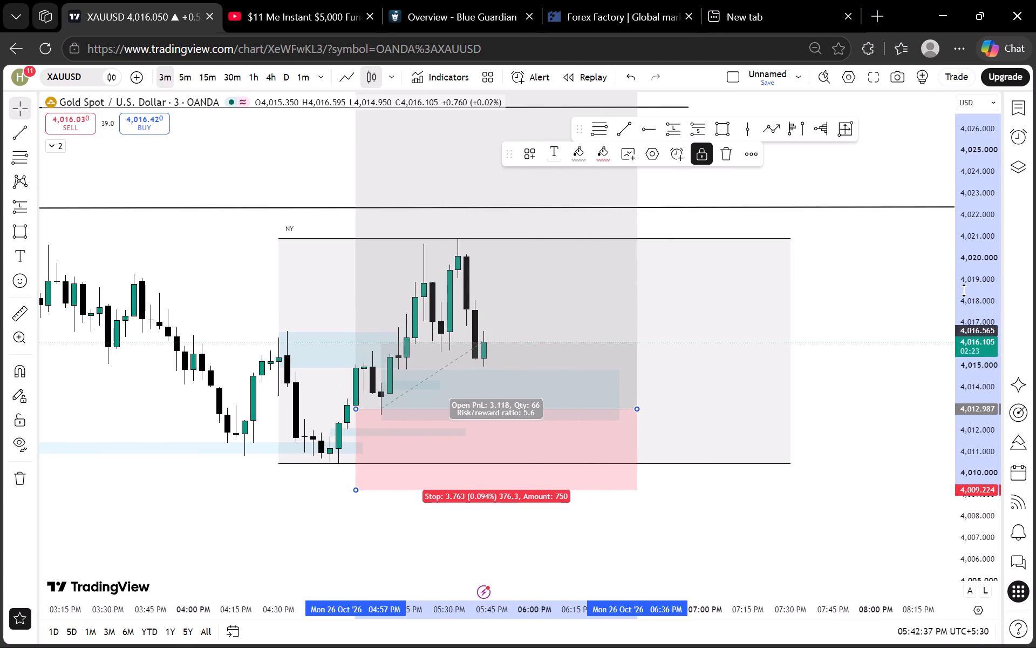
scroll(856, 314, "down", 2)
left_click_drag(884, 300, 785, 338)
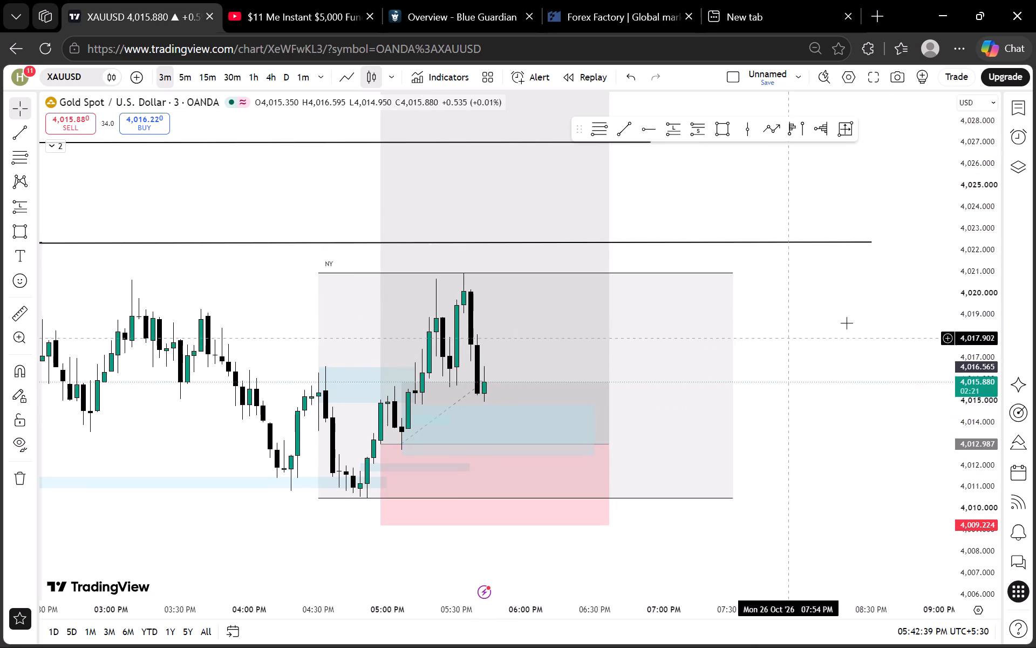
scroll(969, 356, "up", 7)
left_click_drag(565, 361, 690, 360)
left_click_drag(582, 360, 681, 360)
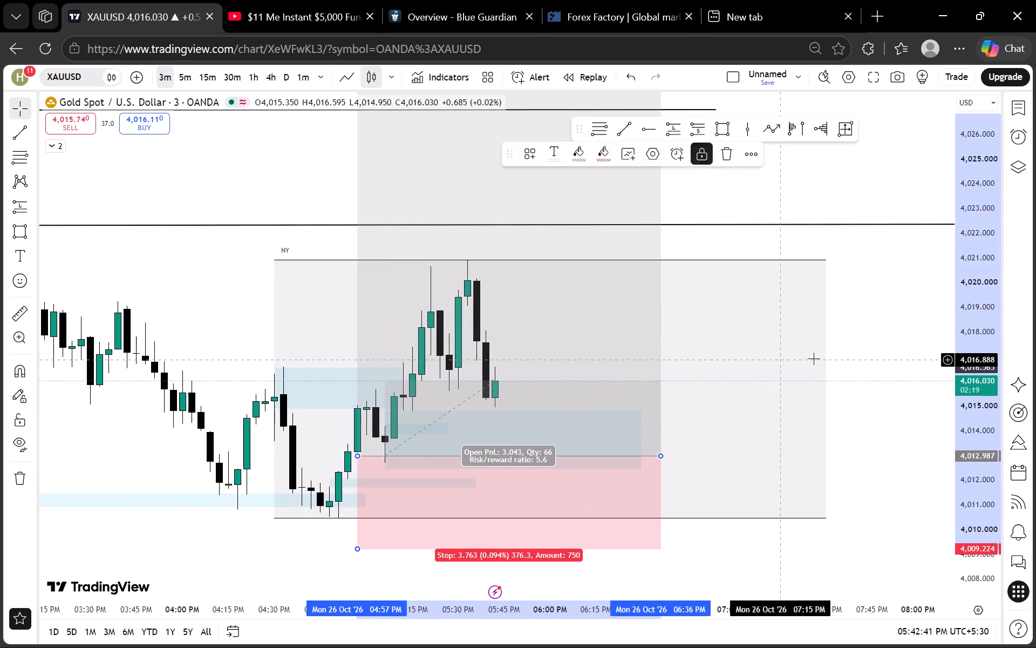
scroll(965, 314, "down", 5)
left_click(786, 341)
scroll(964, 340, "up", 3)
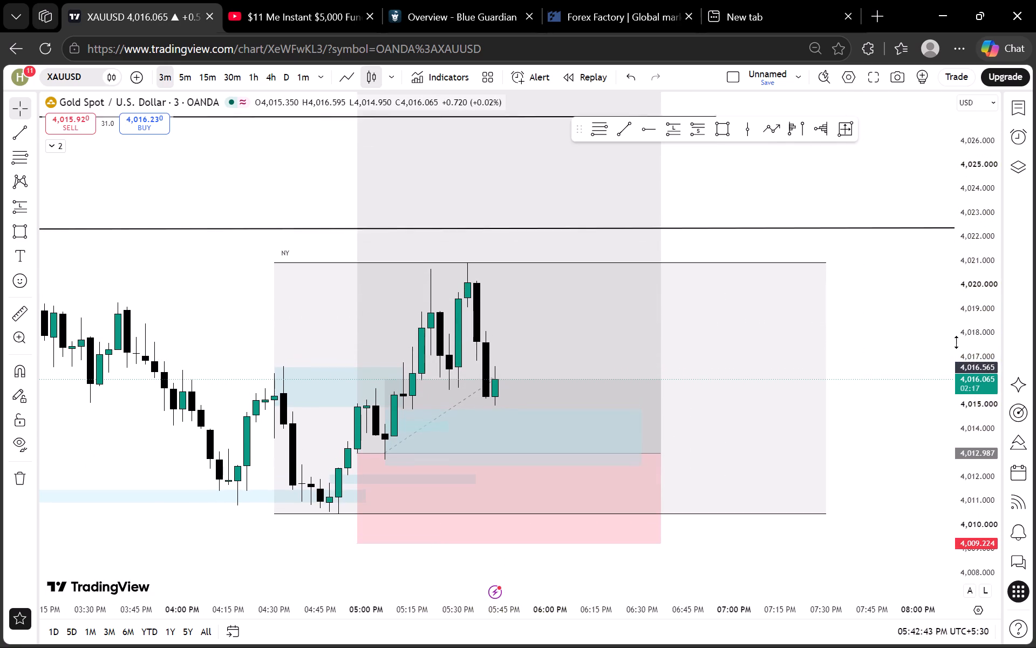
scroll(957, 342, "up", 5)
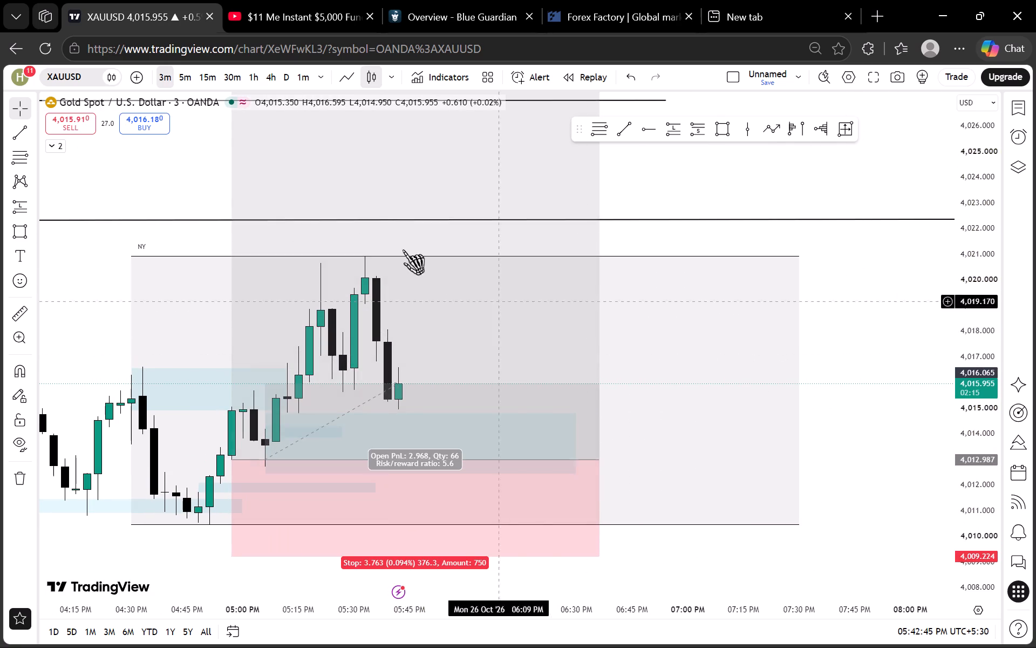
Review gold on timeframes from 5 minutes up to 4 hours, comparing price with the PDH, session highs and long target.
left_click(182, 73)
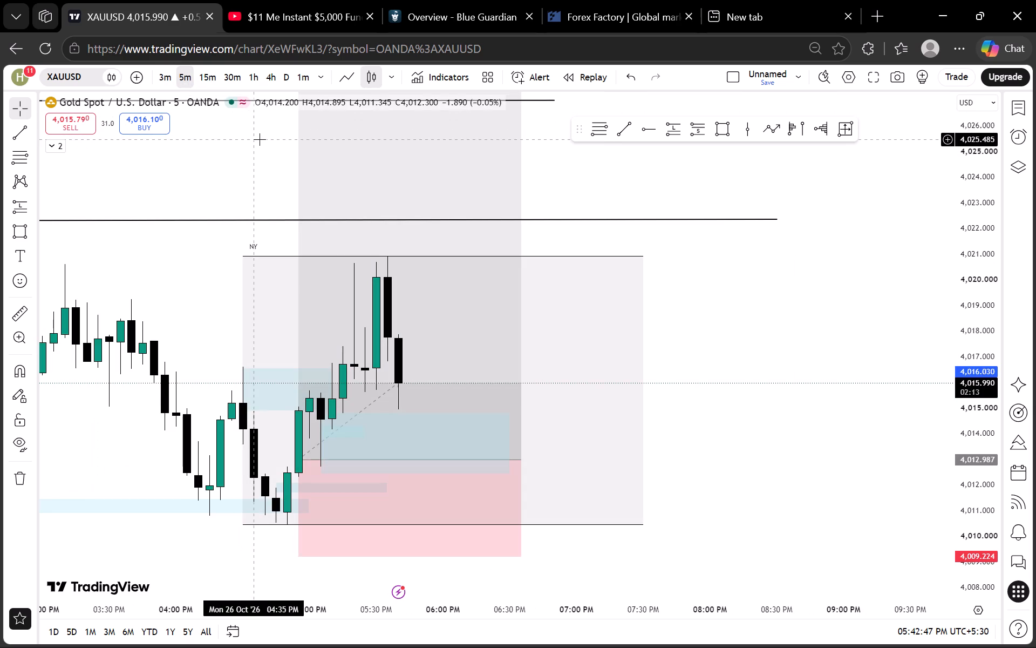
left_click(199, 72)
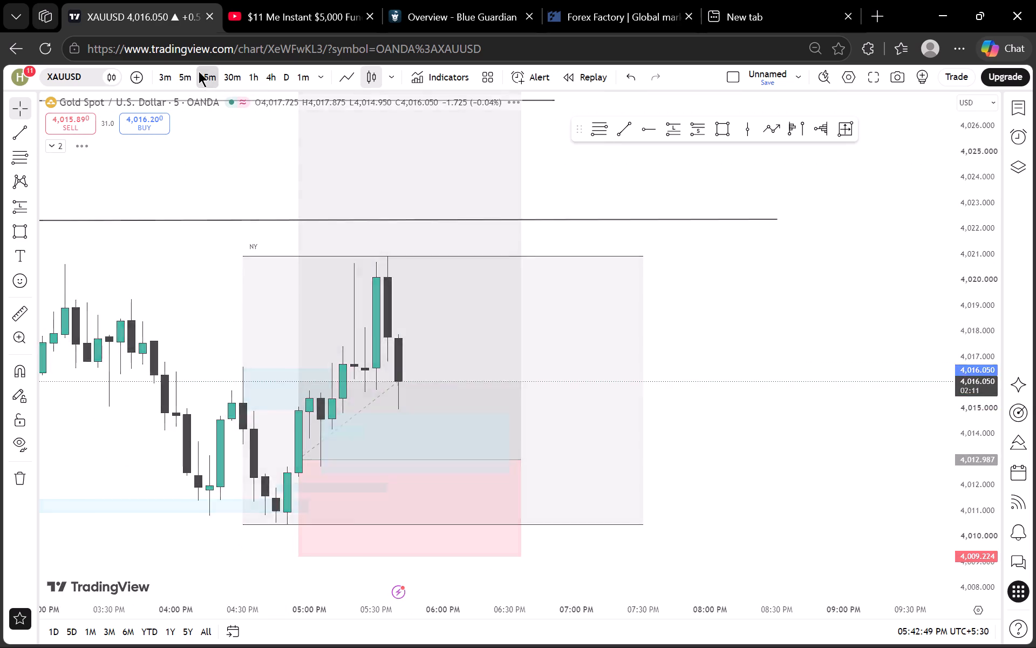
left_click(235, 71)
left_click(256, 85)
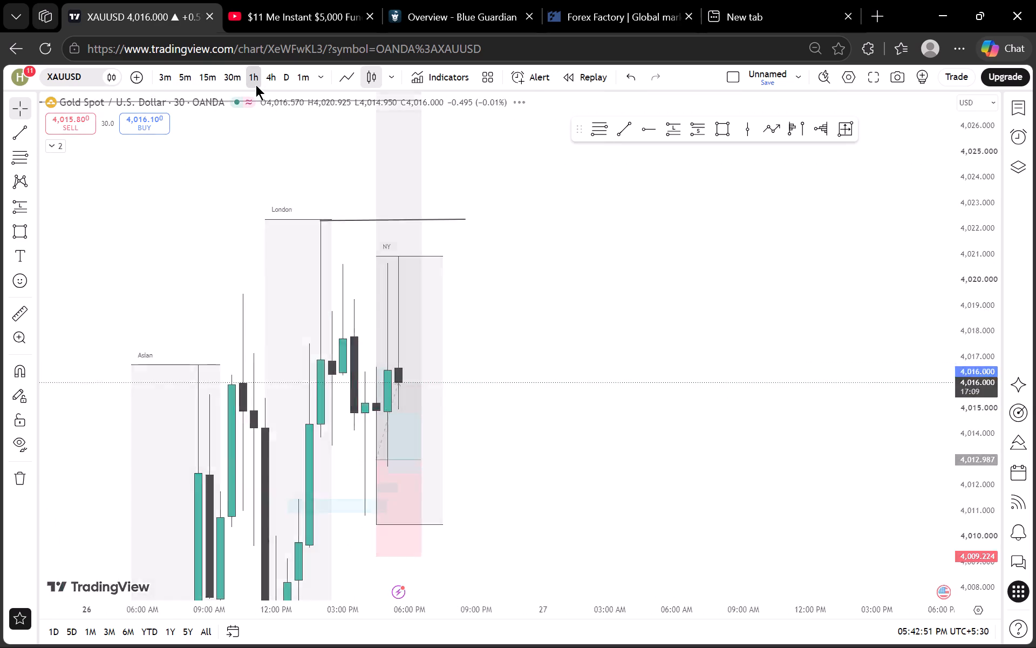
left_click(273, 78)
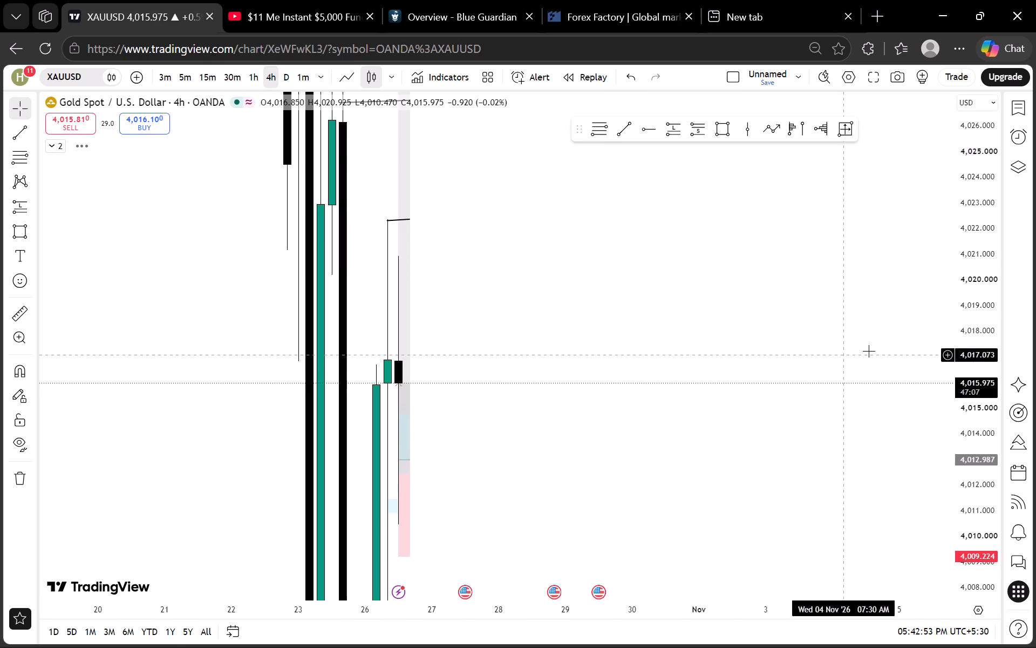
scroll(962, 307, "down", 20)
scroll(962, 307, "down", 8)
scroll(731, 384, "up", 2)
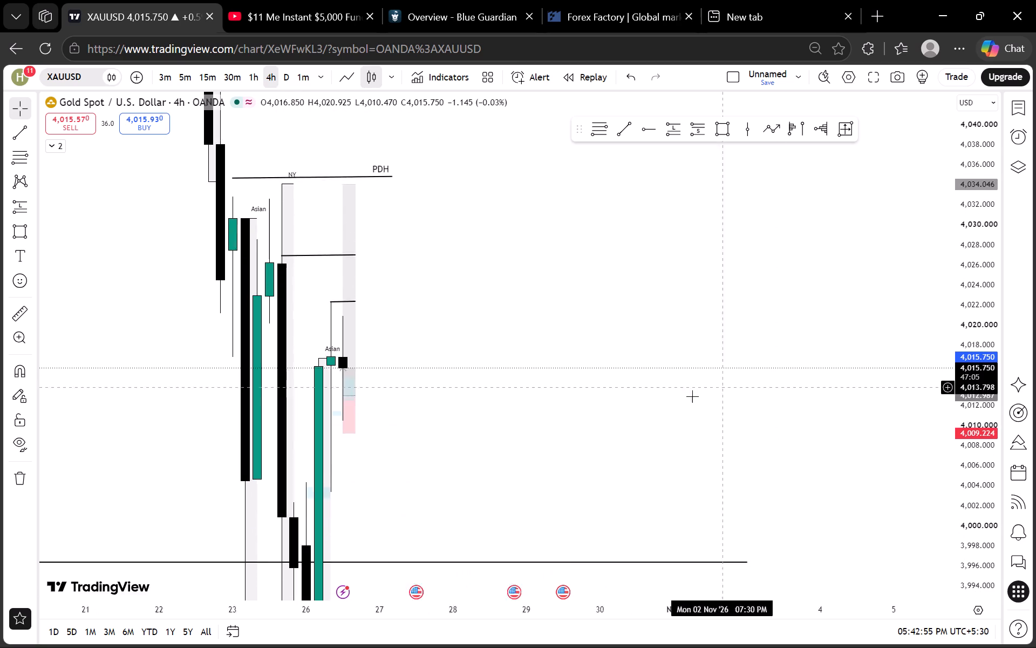
scroll(691, 397, "up", 5)
left_click_drag(442, 436, 635, 409)
scroll(496, 418, "up", 1)
left_click_drag(495, 418, 760, 399)
scroll(971, 343, "down", 11)
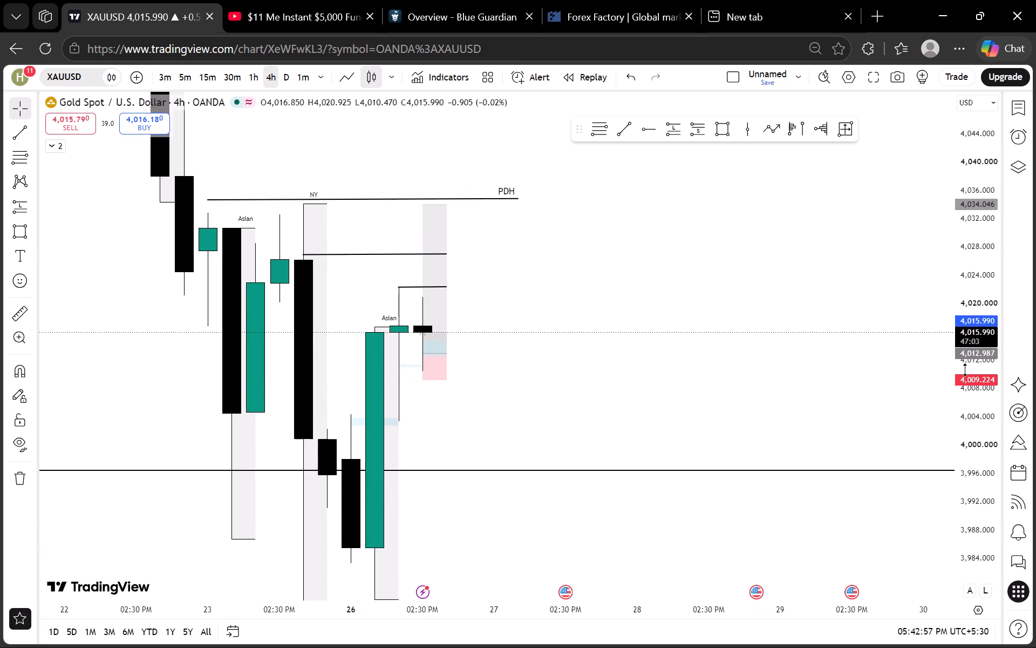
scroll(963, 370, "down", 5)
left_click_drag(844, 261, 729, 342)
Compare gold on the 15-, 5- and 3-minute timeframes with the London and NY ranges and the long entry.
left_click(252, 71)
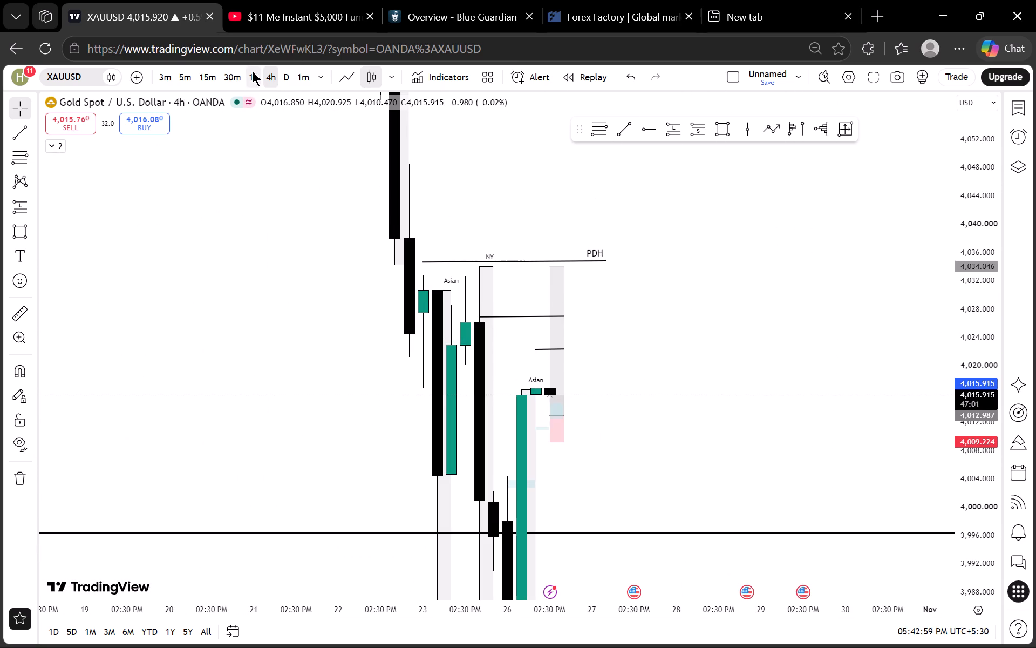
left_click(216, 73)
scroll(257, 120, "down", 5)
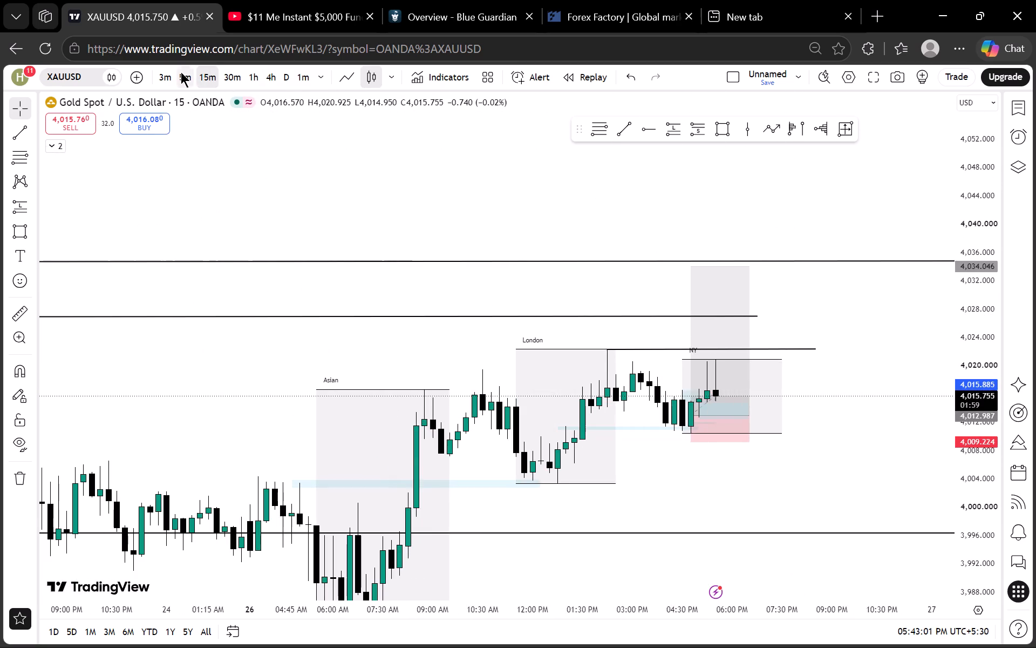
left_click(180, 72)
scroll(346, 174, "down", 4)
left_click_drag(570, 209, 233, 205)
scroll(971, 397, "up", 2)
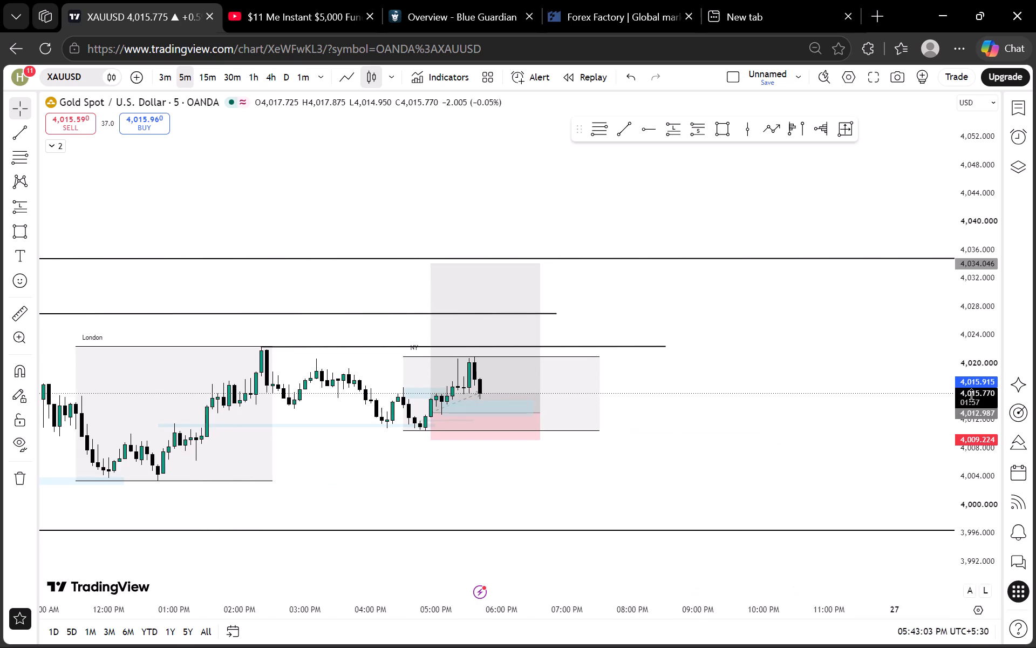
scroll(972, 395, "up", 18)
left_click_drag(663, 386, 694, 326)
left_click_drag(635, 406, 662, 368)
left_click_drag(637, 409, 647, 382)
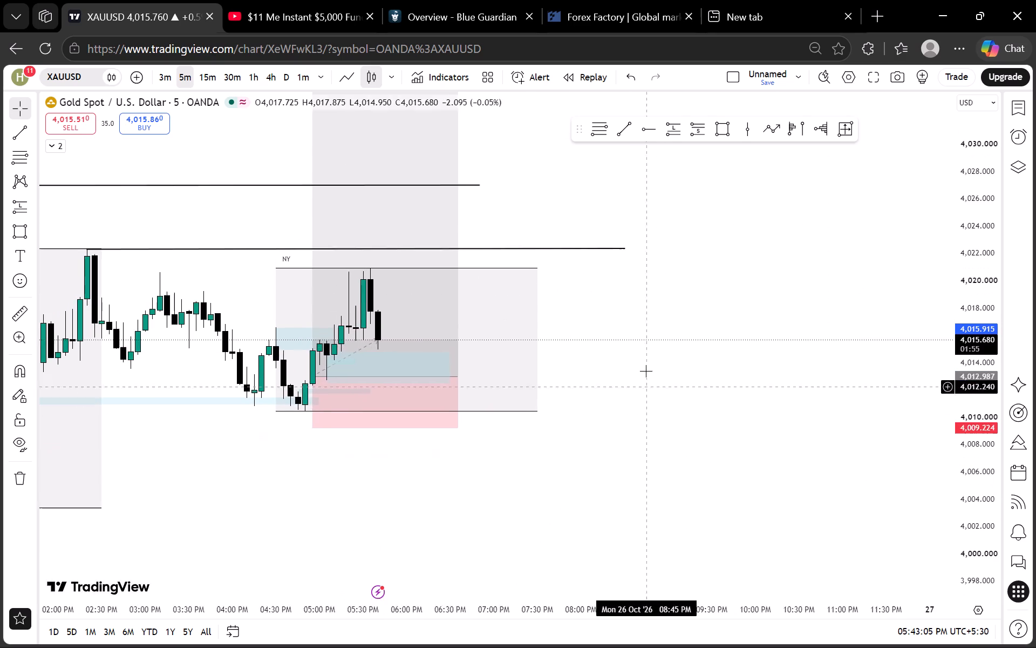
left_click(174, 69)
scroll(371, 210, "down", 3)
left_click_drag(865, 309, 801, 325)
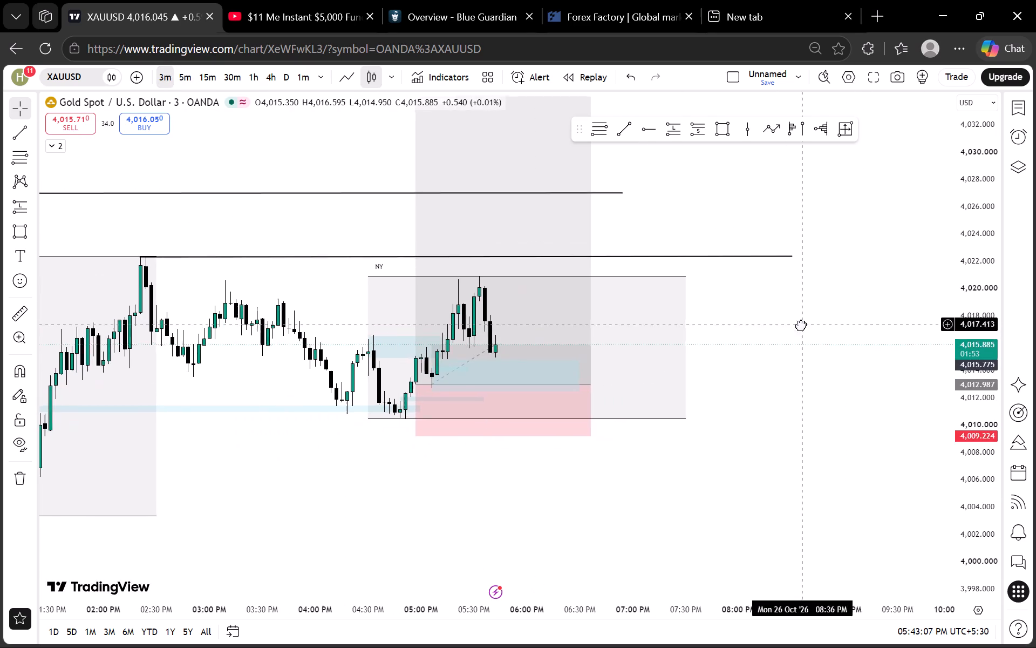
left_click_drag(801, 325, 801, 326)
Delete the small thin blue zone nested inside the larger blue zone at the long entry.
scroll(986, 373, "up", 17)
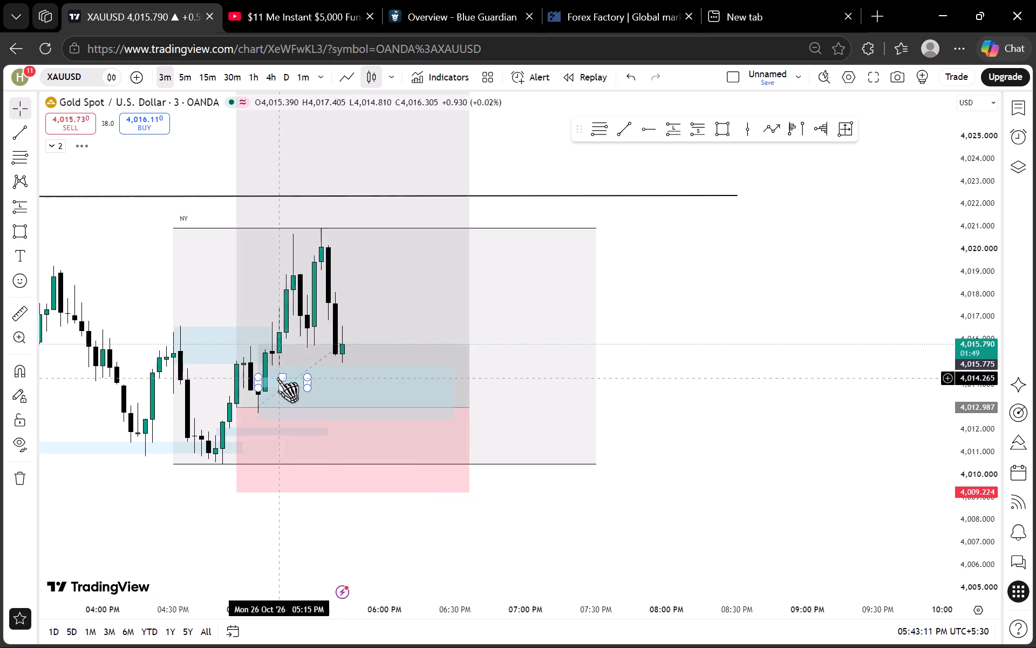
left_click(283, 374)
left_click(768, 147)
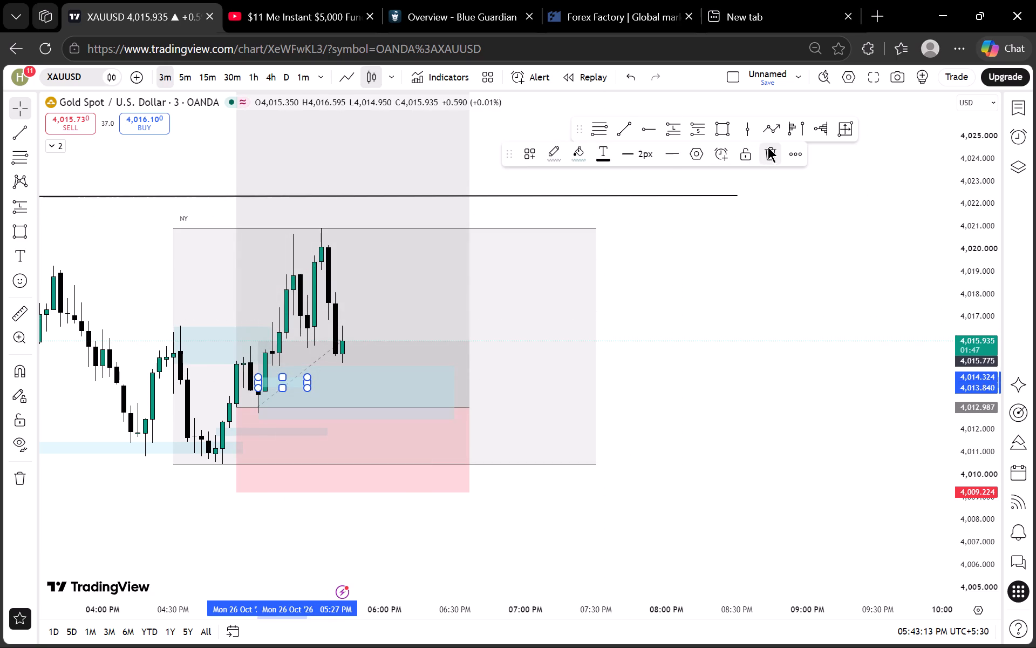
Examine gold on the 3-minute timeframe for the reaction above the remaining entry zone and the room up to the London high.
left_click_drag(403, 301, 522, 326)
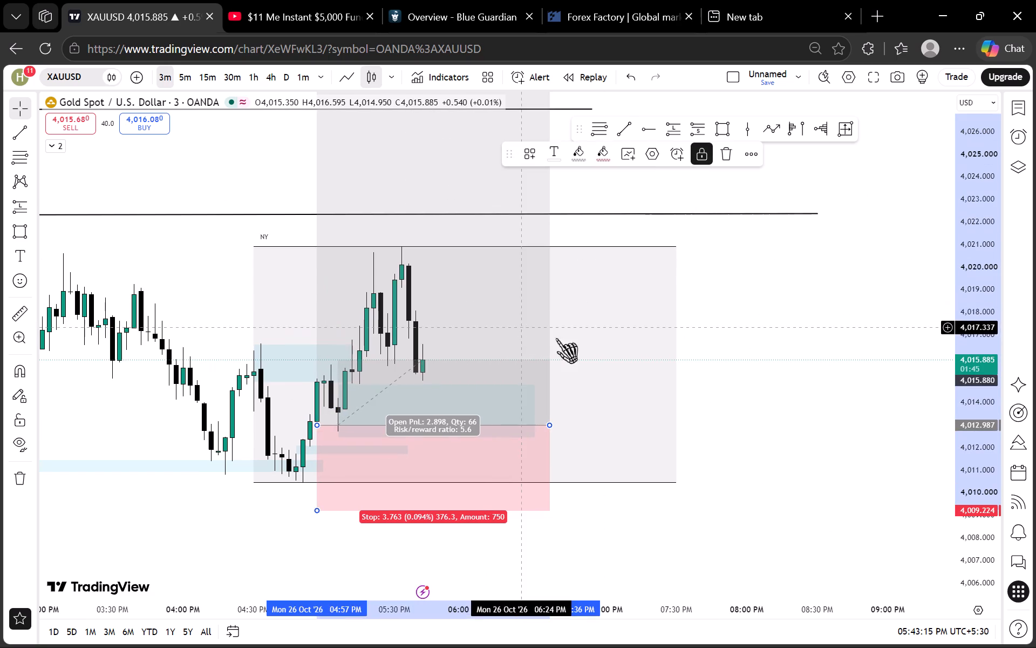
left_click(858, 367)
scroll(990, 310, "up", 8)
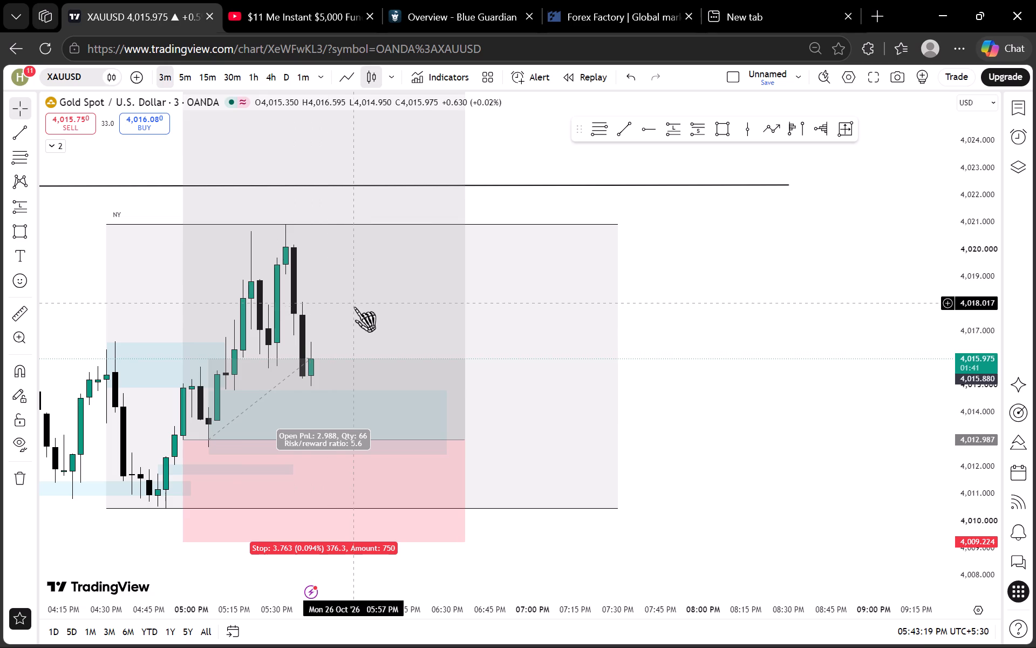
left_click_drag(358, 303, 603, 318)
scroll(610, 319, "up", 3)
scroll(981, 313, "down", 9)
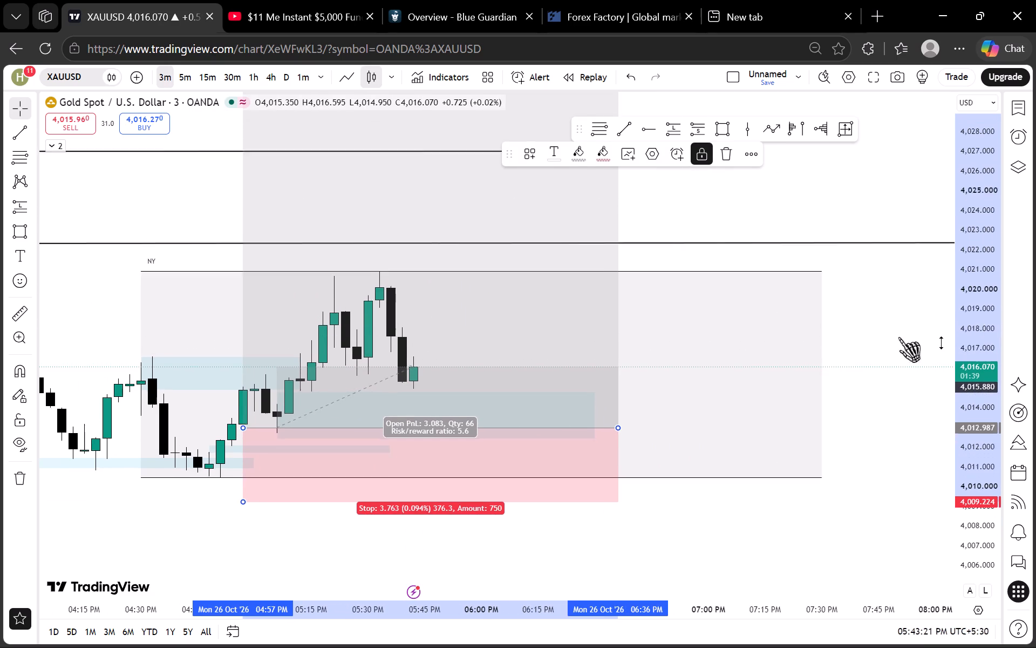
scroll(898, 337, "down", 5)
left_click(800, 225)
left_click_drag(805, 211, 714, 247)
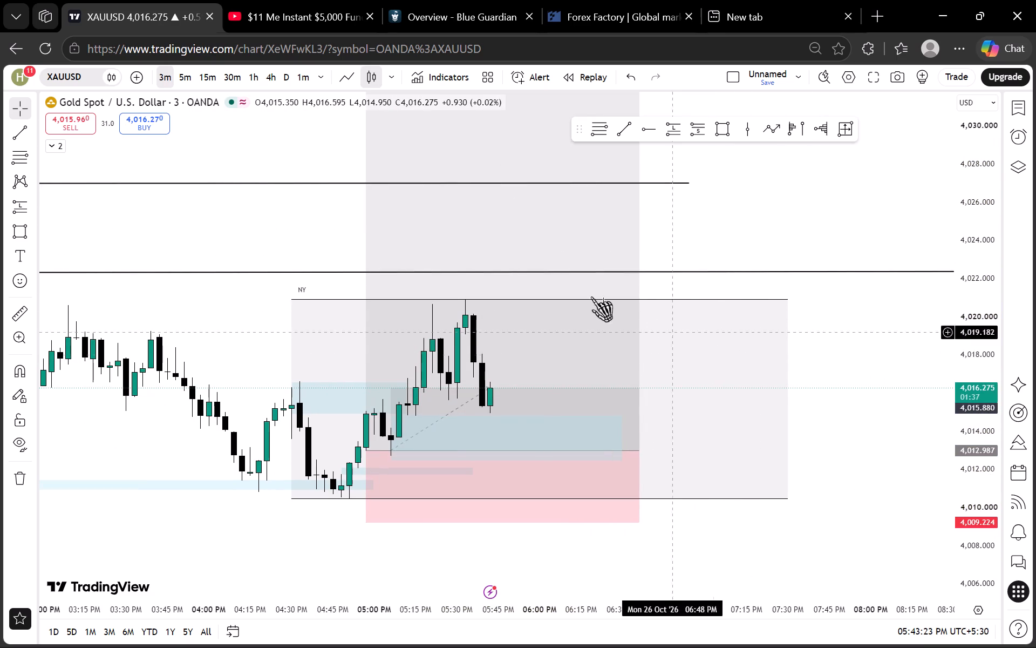
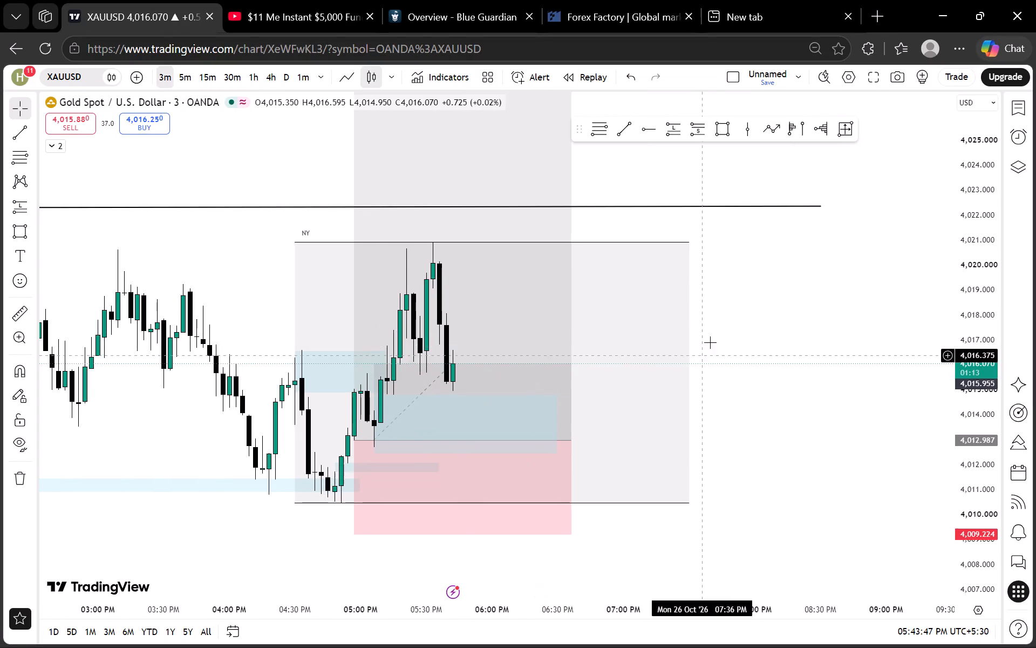
Examine gold's pullback toward the long entry zone on the 3-minute and 1-minute timeframes within the NY range.
scroll(700, 338, "up", 4)
left_click_drag(567, 323, 709, 323)
scroll(597, 337, "down", 3)
left_click_drag(861, 333, 759, 333)
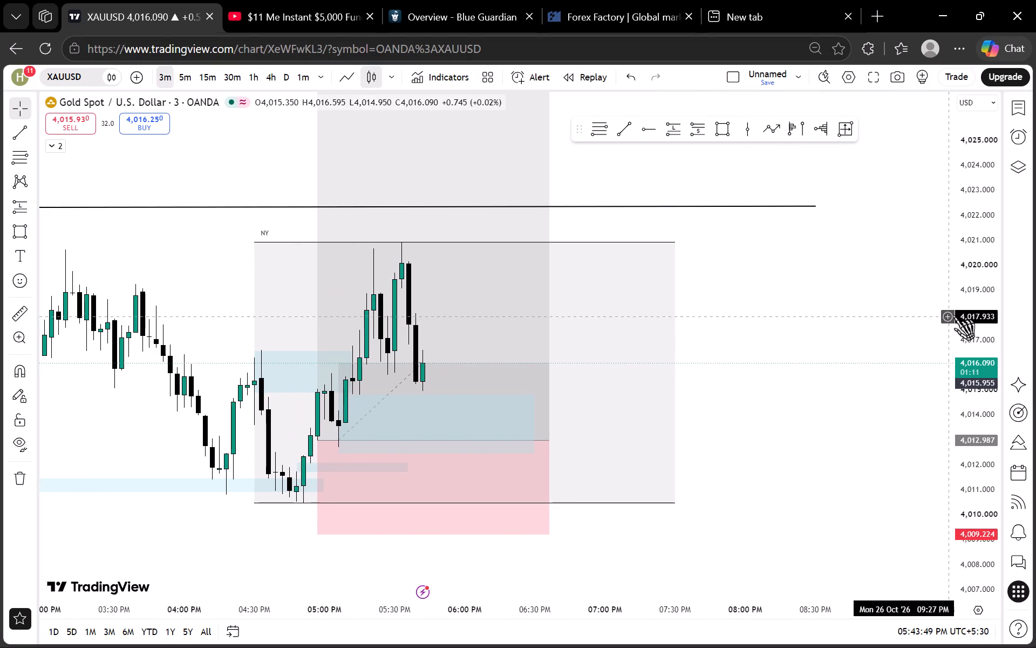
scroll(964, 309, "down", 6)
scroll(706, 320, "down", 3)
scroll(706, 320, "up", 3)
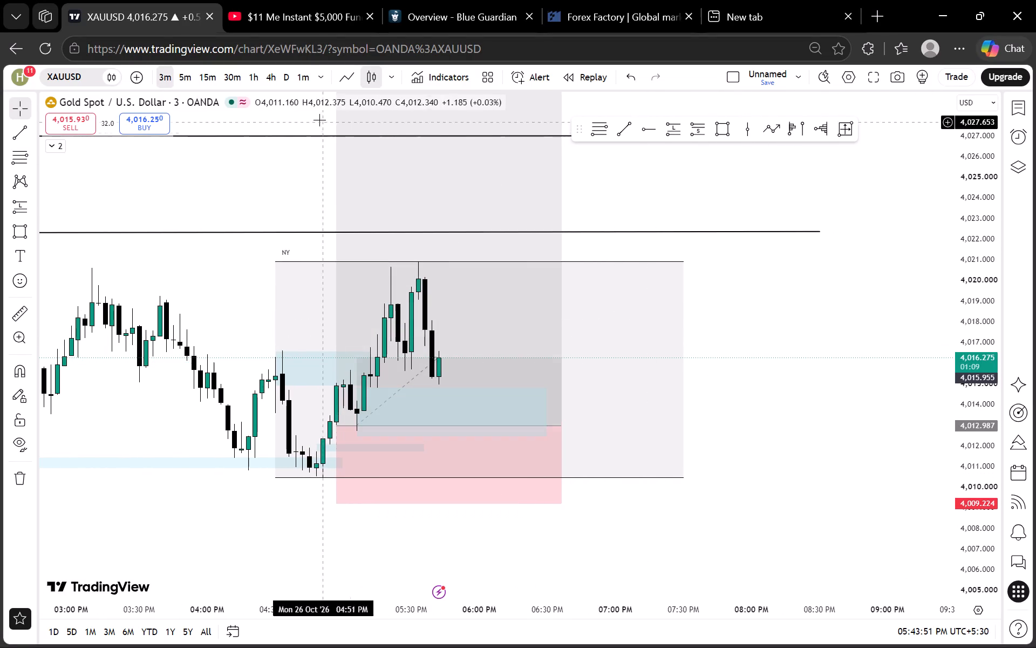
left_click(295, 71)
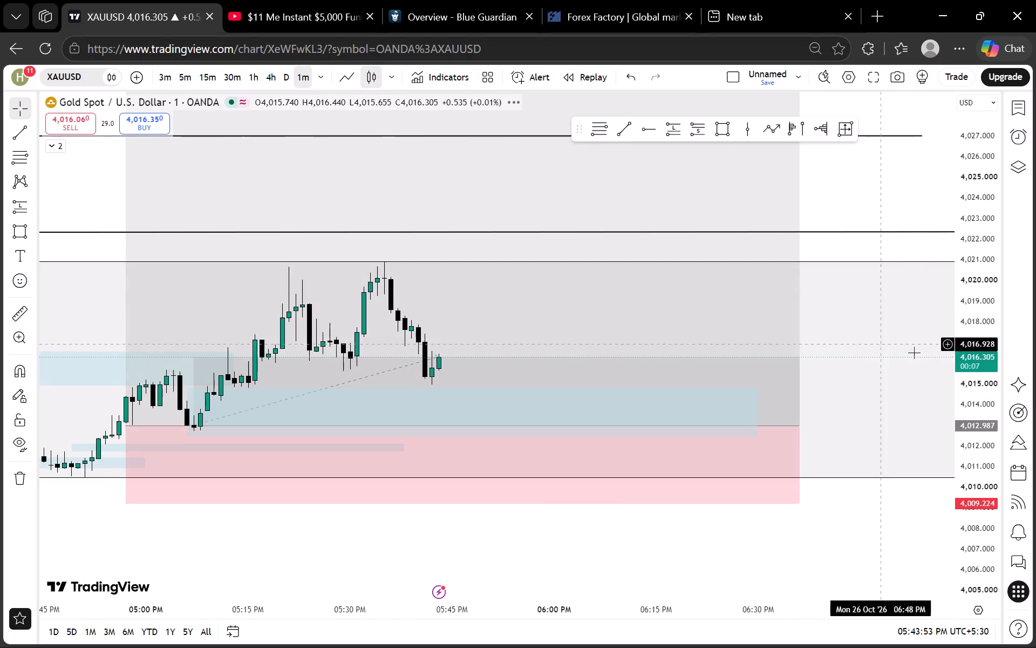
scroll(980, 345, "up", 8)
scroll(850, 320, "down", 2)
scroll(804, 321, "up", 2)
left_click_drag(719, 275, 706, 310)
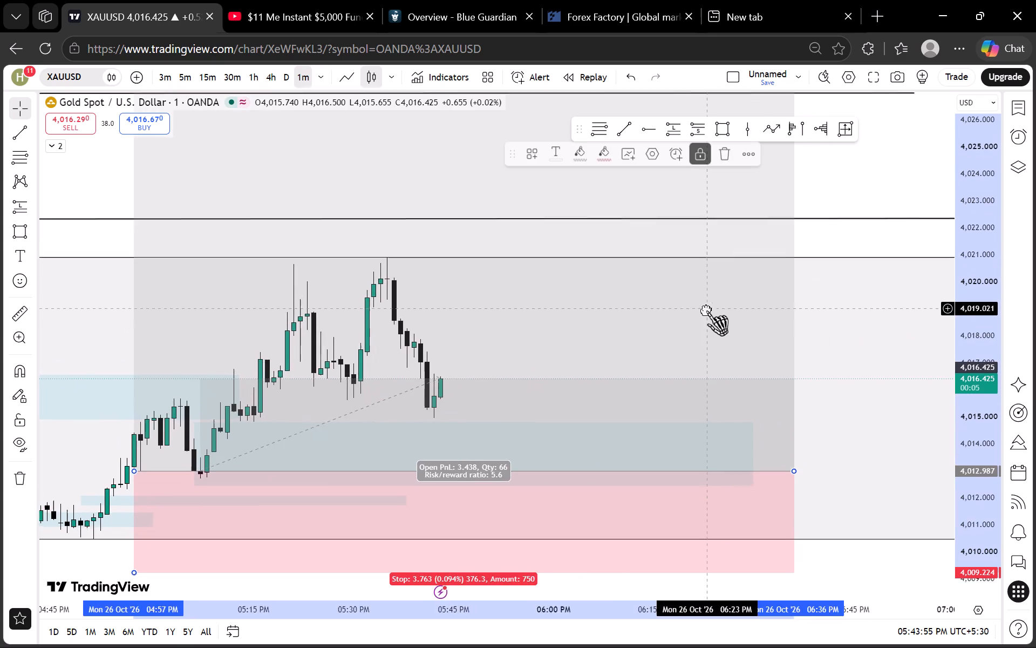
scroll(702, 309, "down", 1)
left_click(699, 318)
scroll(956, 309, "down", 7)
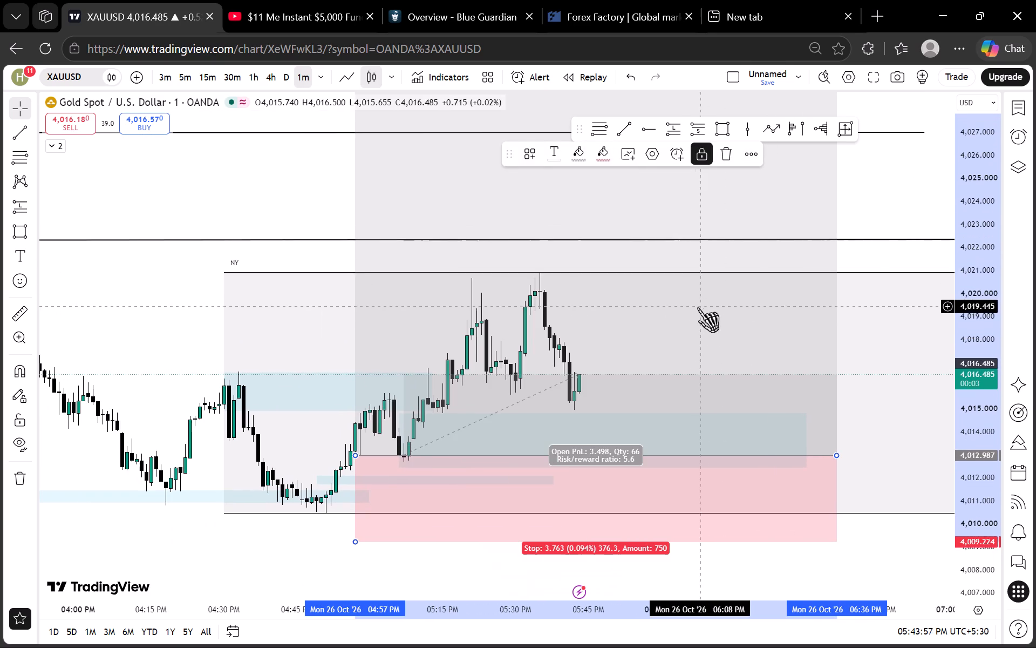
left_click(697, 307)
left_click_drag(711, 321, 708, 291)
Compare gold on the 5- and 15-minute timeframes with the London and NY ranges and the long position.
left_click(186, 79)
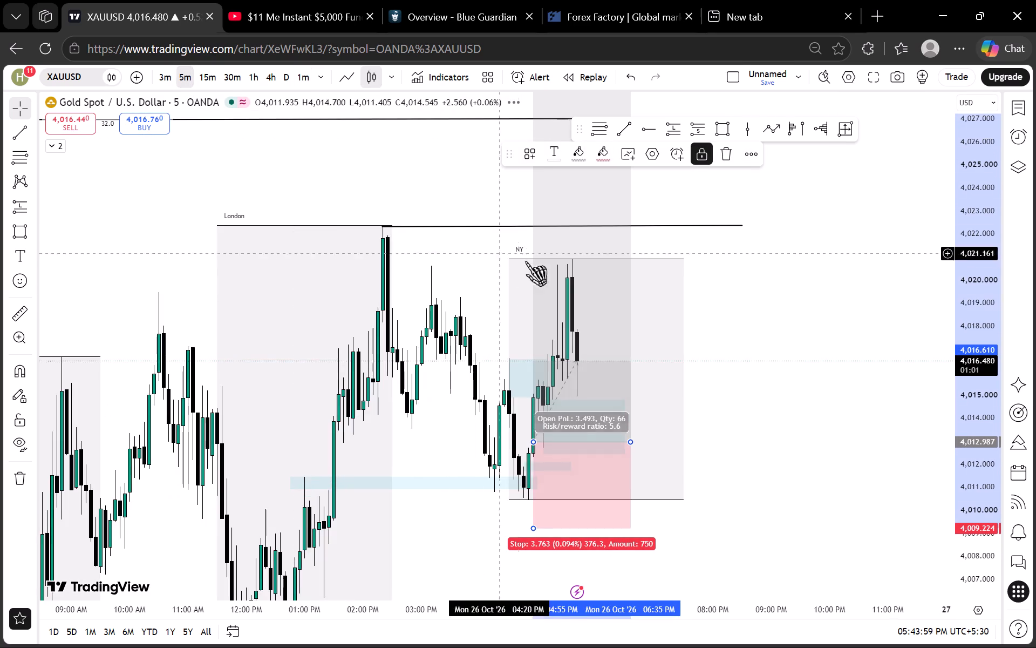
scroll(542, 271, "up", 2)
left_click(759, 354)
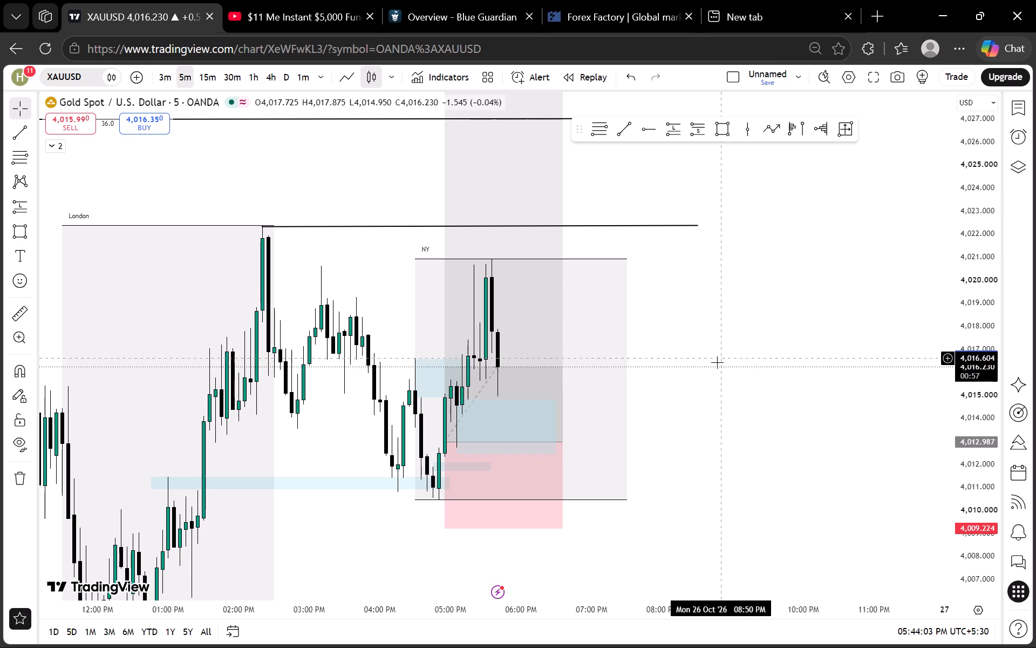
left_click_drag(723, 420, 738, 393)
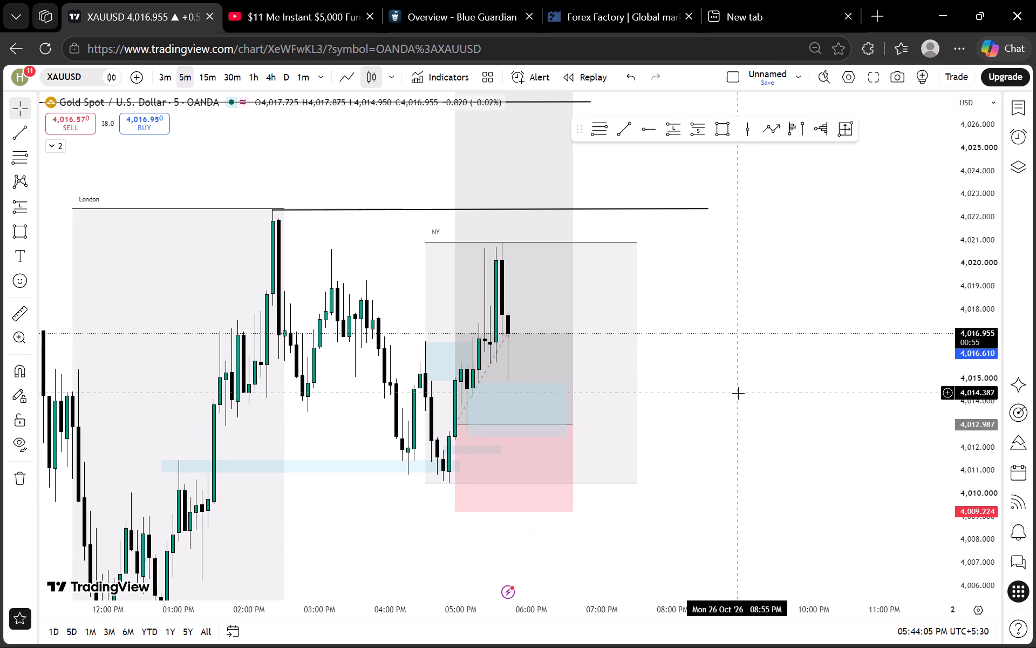
left_click(207, 76)
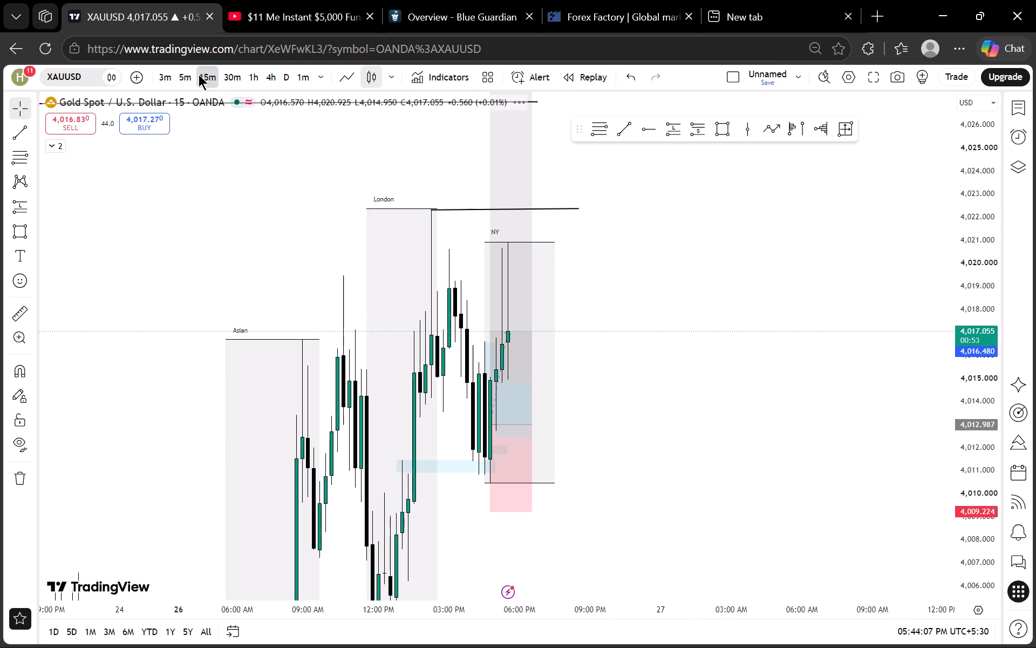
left_click(181, 68)
Examine gold on the 3-minute timeframe from the long's stop and entry zone up to the London high and target.
left_click(156, 75)
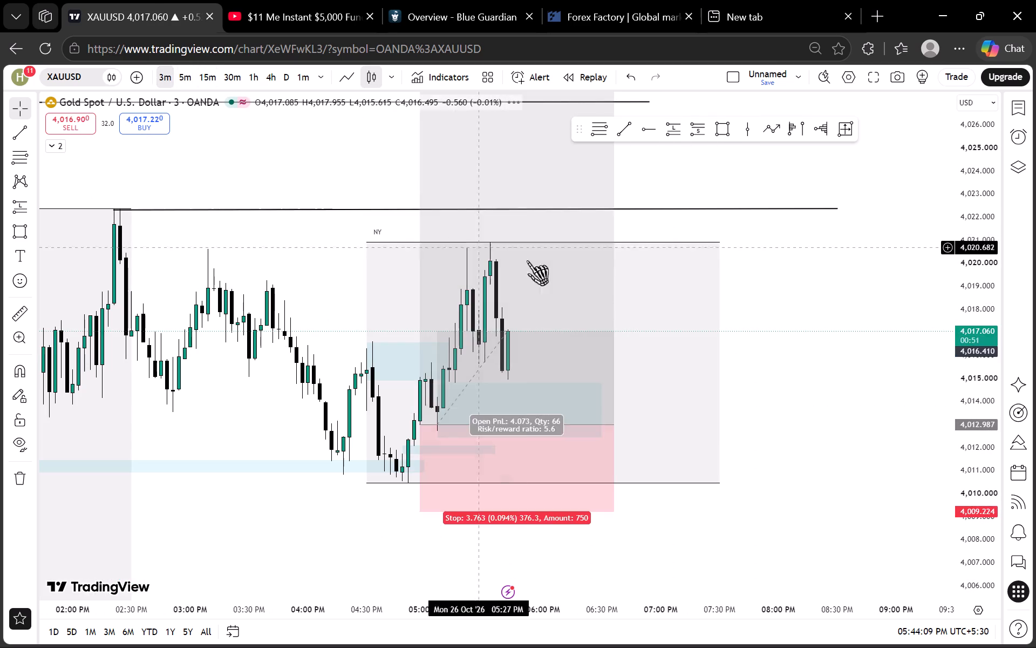
scroll(992, 322, "down", 10)
left_click_drag(880, 310, 842, 345)
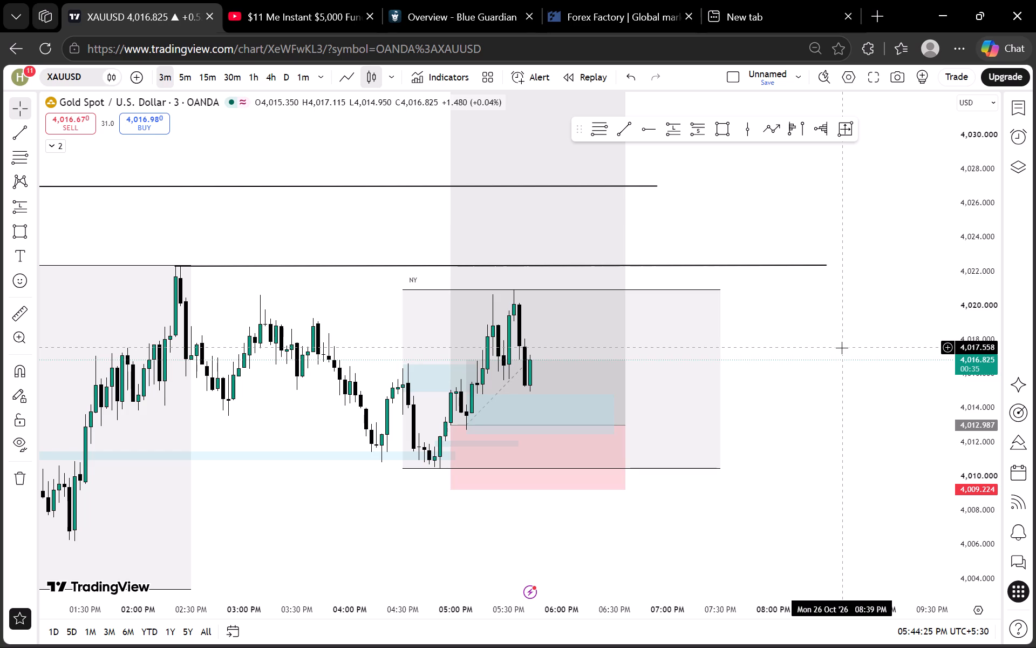
scroll(968, 254, "down", 3)
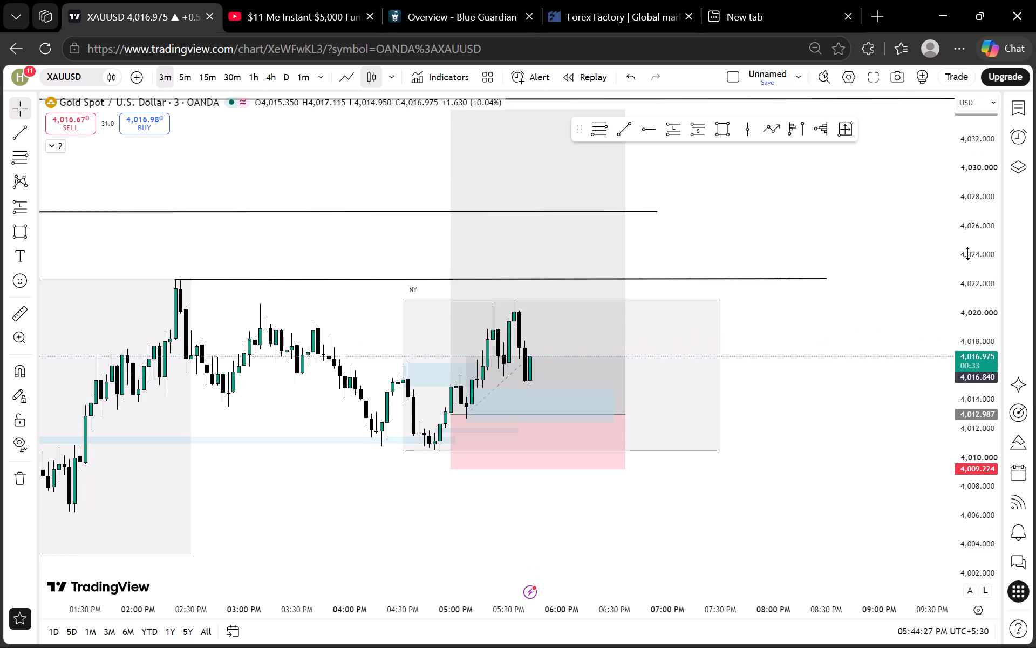
scroll(968, 254, "down", 8)
left_click_drag(847, 199, 853, 274)
scroll(962, 267, "up", 14)
left_click_drag(881, 232, 871, 276)
scroll(868, 276, "up", 1)
left_click_drag(819, 260, 843, 257)
scroll(949, 243, "down", 9)
scroll(966, 268, "up", 6)
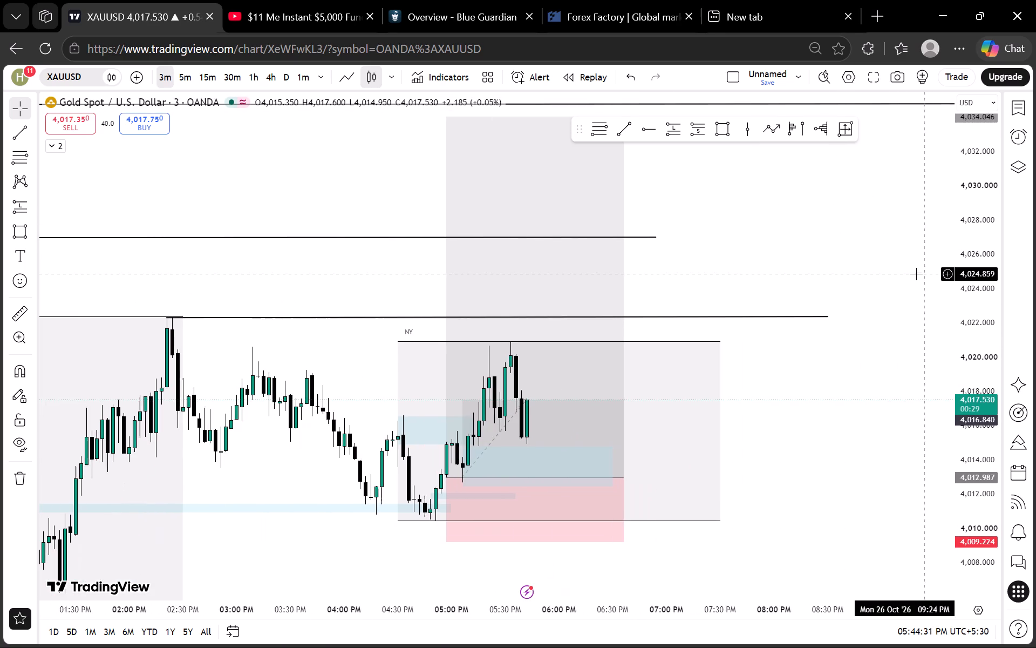
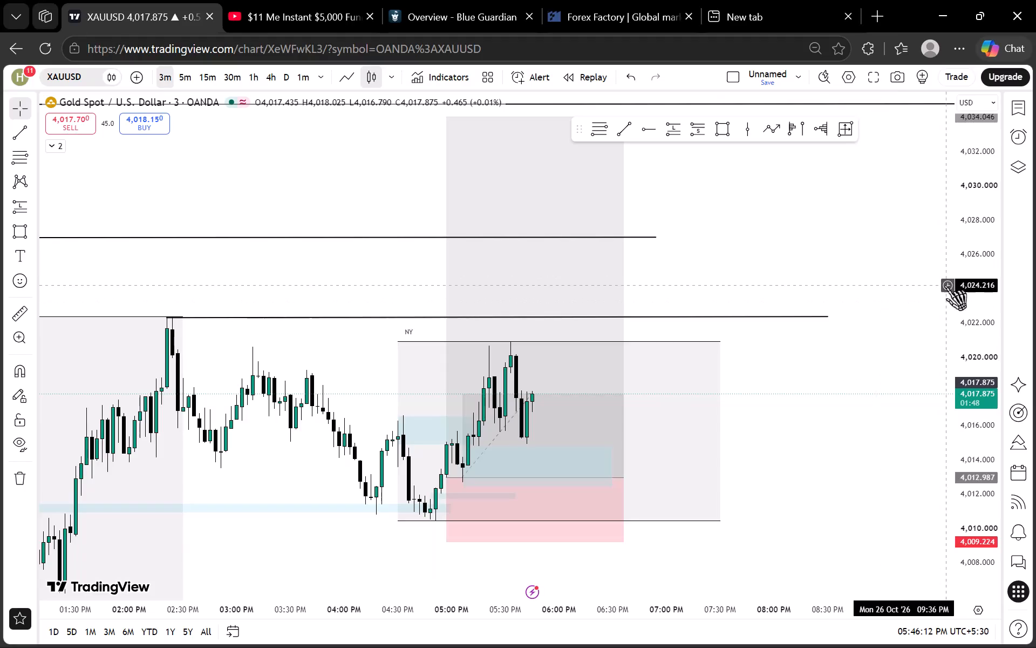
Examine XAUUSD price action on the 3-minute chart around the NY session box and the long position drawing.
scroll(965, 259, "down", 6)
scroll(923, 275, "up", 5)
scroll(884, 259, "down", 4)
scroll(974, 308, "up", 4)
scroll(974, 307, "down", 4)
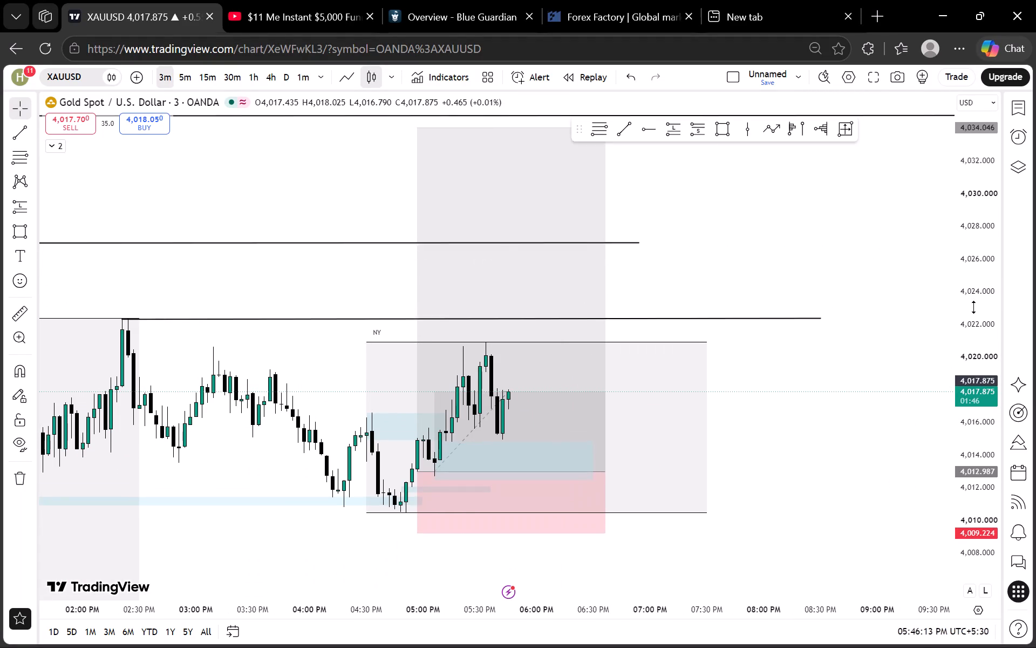
scroll(974, 307, "down", 2)
scroll(864, 282, "down", 3)
left_click_drag(868, 248, 807, 258)
scroll(1013, 295, "up", 15)
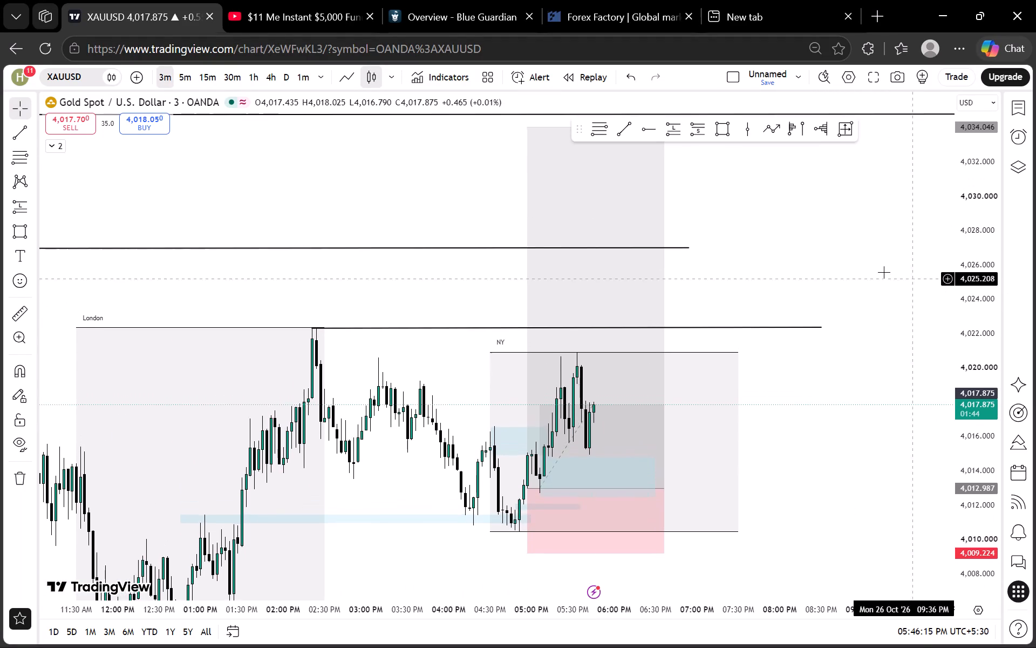
scroll(868, 267, "up", 1)
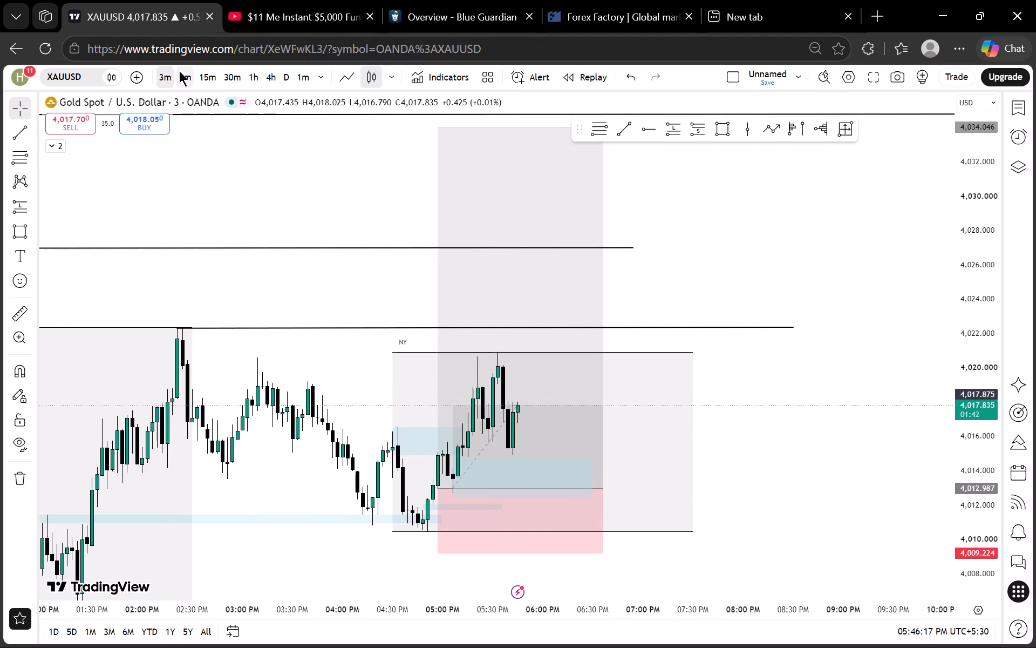
Review the XAUUSD chart on the 5-minute and 15-minute timeframes, covering the Asian, London and NY sessions.
left_click(180, 71)
scroll(681, 275, "up", 2)
scroll(949, 321, "down", 6)
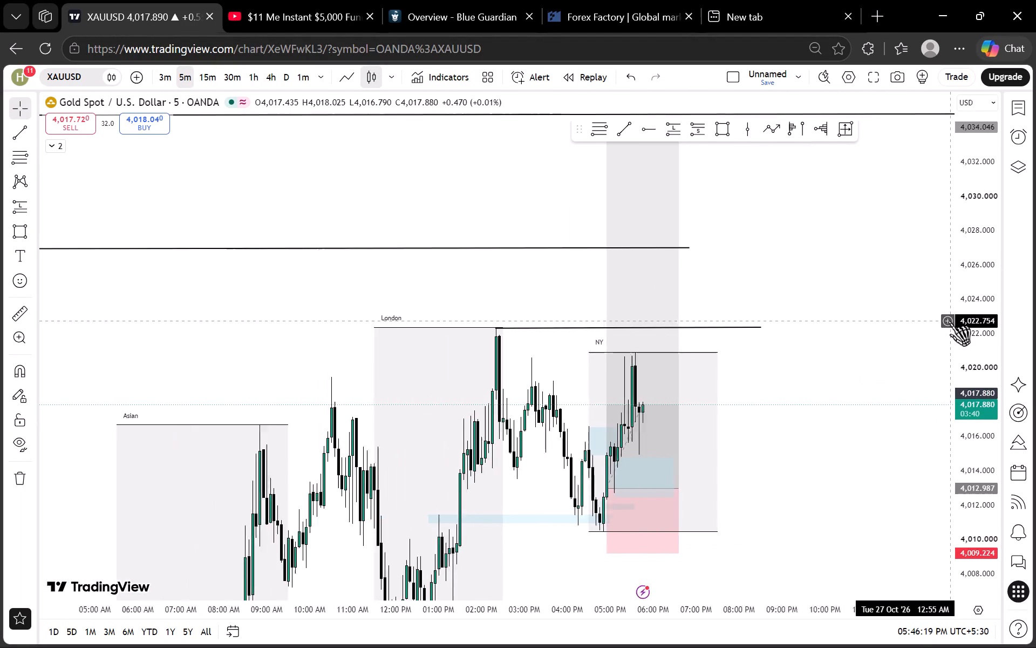
scroll(970, 312, "down", 4)
scroll(901, 342, "up", 4)
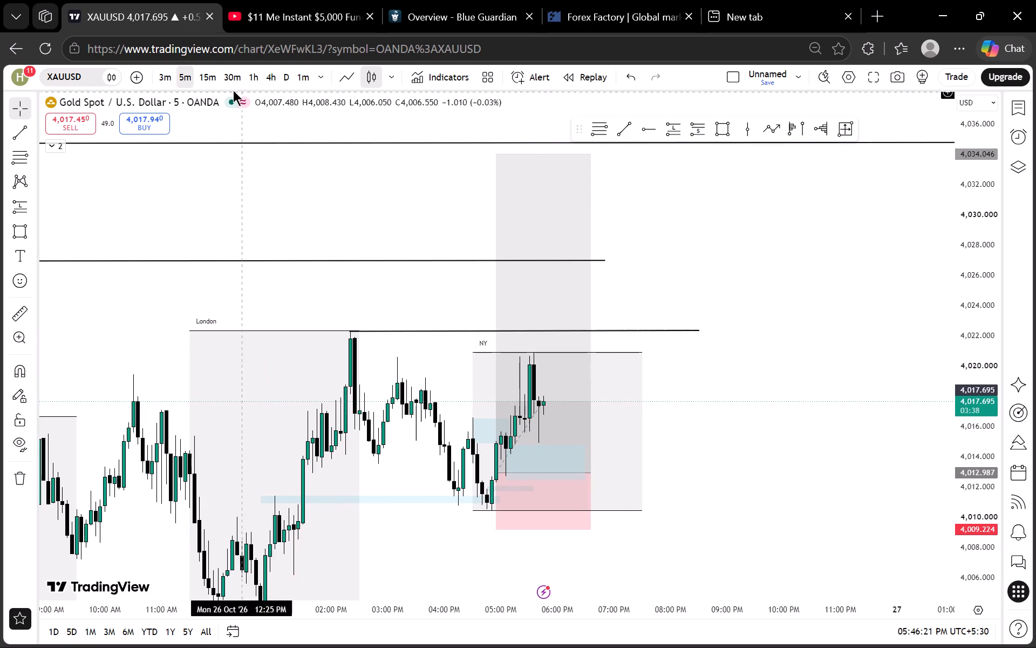
left_click(210, 74)
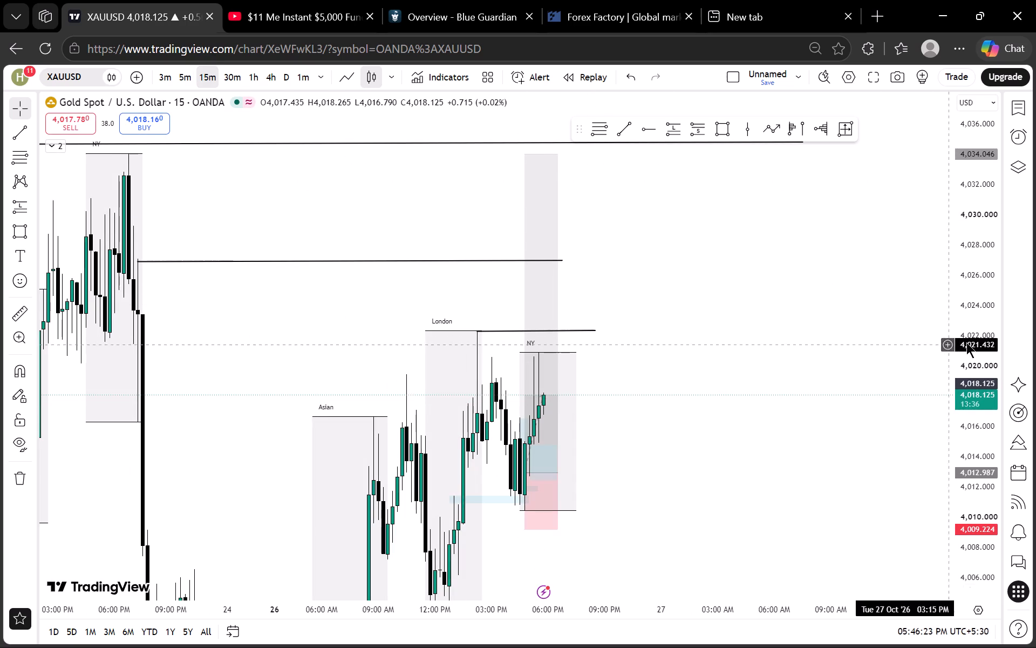
scroll(981, 336, "down", 4)
scroll(865, 352, "up", 4)
scroll(676, 334, "down", 2)
left_click_drag(671, 357, 689, 327)
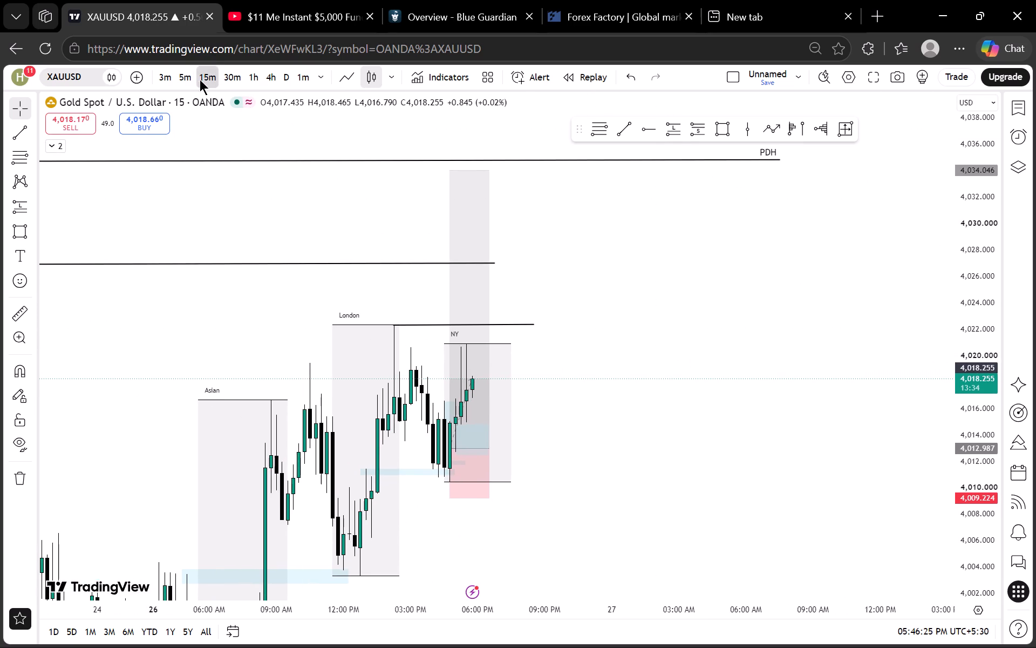
Return through the 5-minute to the 3-minute timeframe and examine the NY session candles against the marked levels above.
left_click(195, 77)
left_click(179, 73)
scroll(470, 227, "down", 3)
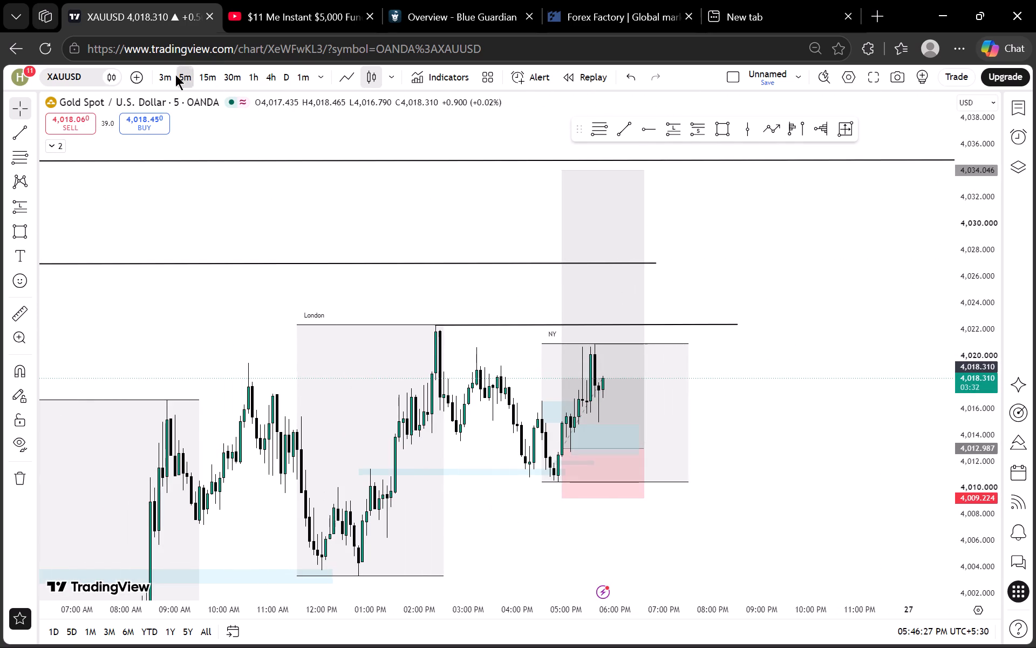
left_click(160, 74)
scroll(519, 215, "down", 3)
left_click_drag(828, 281, 731, 277)
scroll(971, 360, "up", 6)
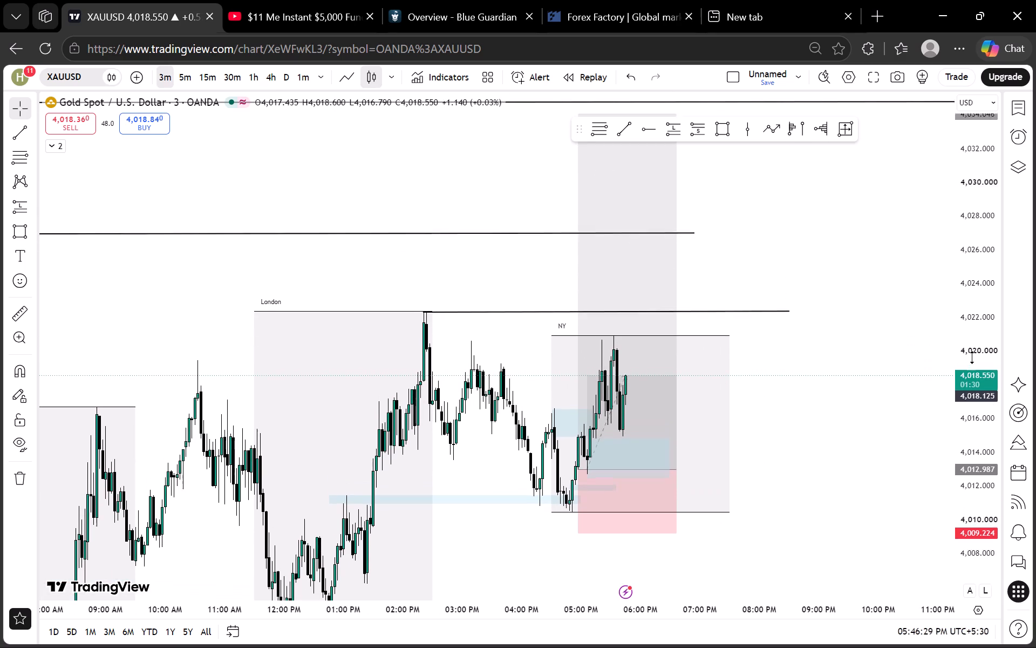
scroll(972, 357, "up", 6)
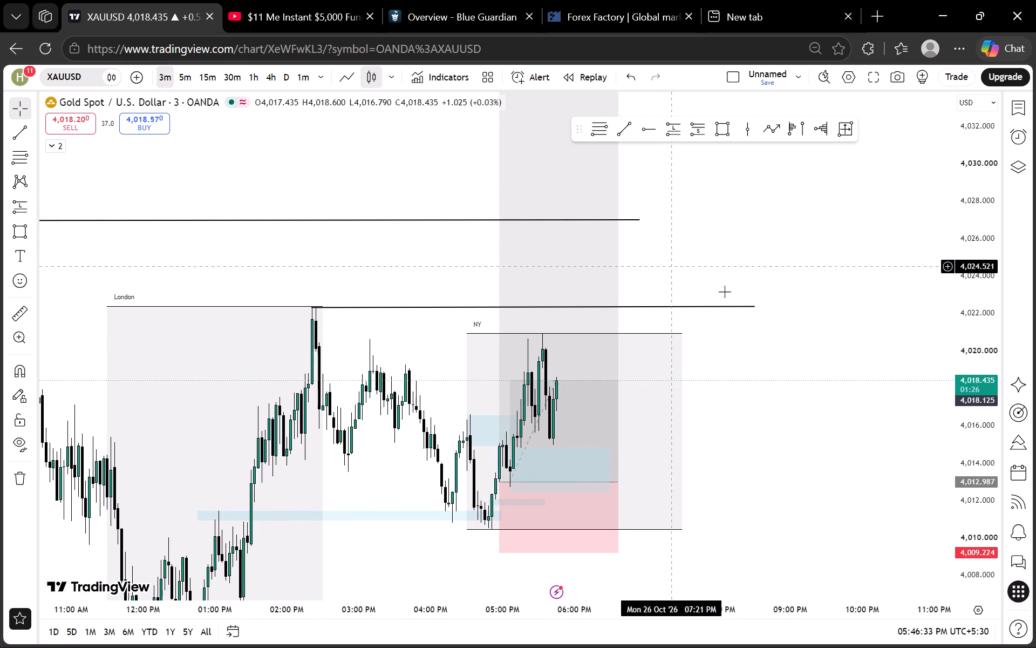
scroll(982, 354, "up", 10)
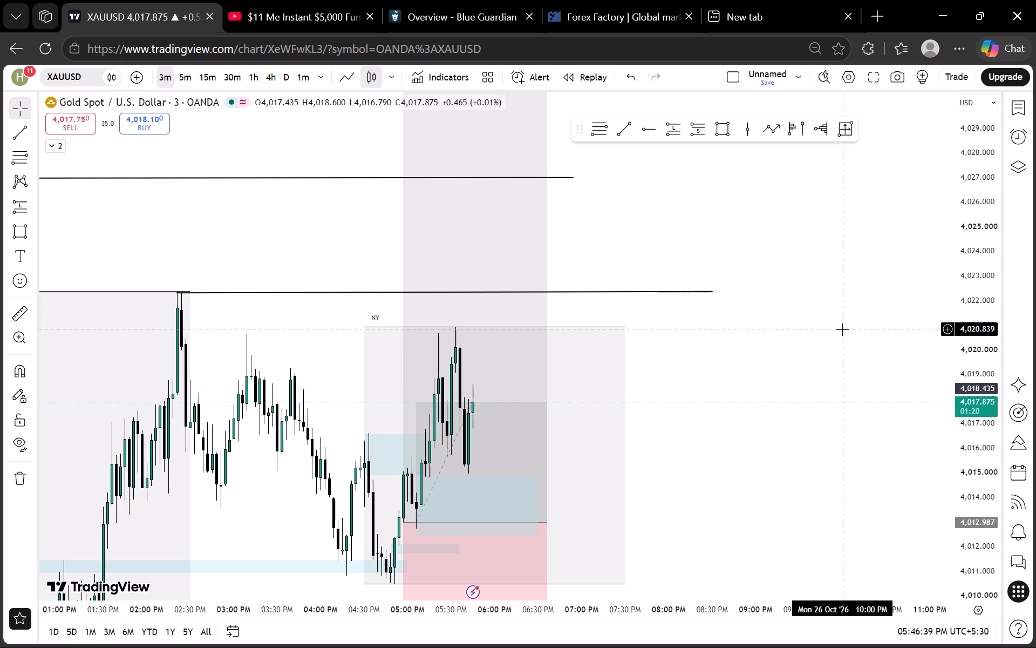
left_click_drag(796, 383, 809, 329)
scroll(958, 306, "down", 6)
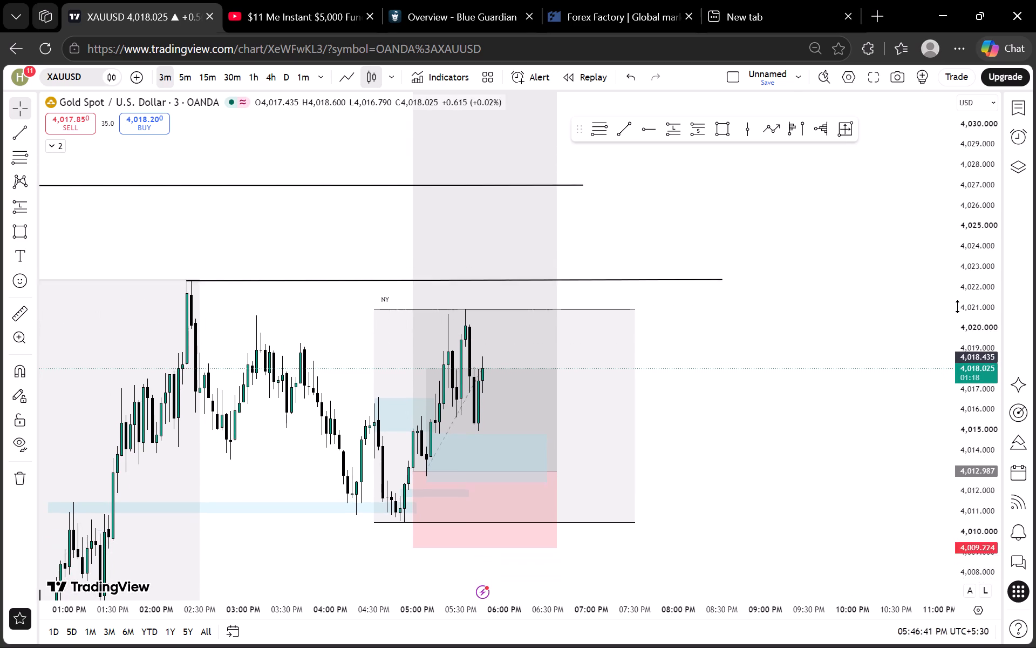
scroll(958, 307, "down", 9)
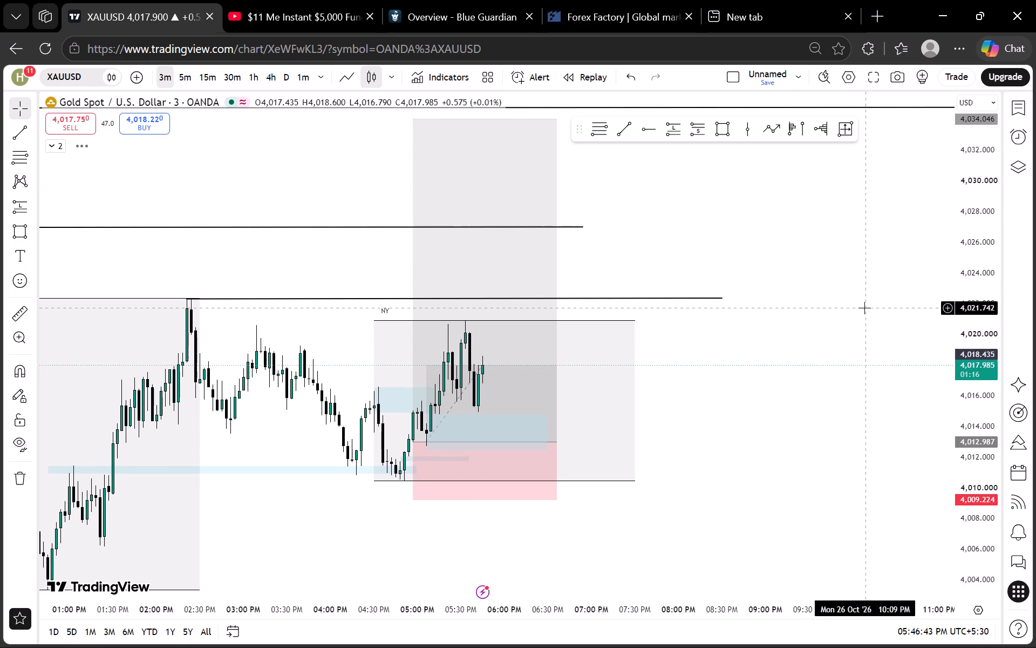
left_click(190, 74)
left_click(162, 74)
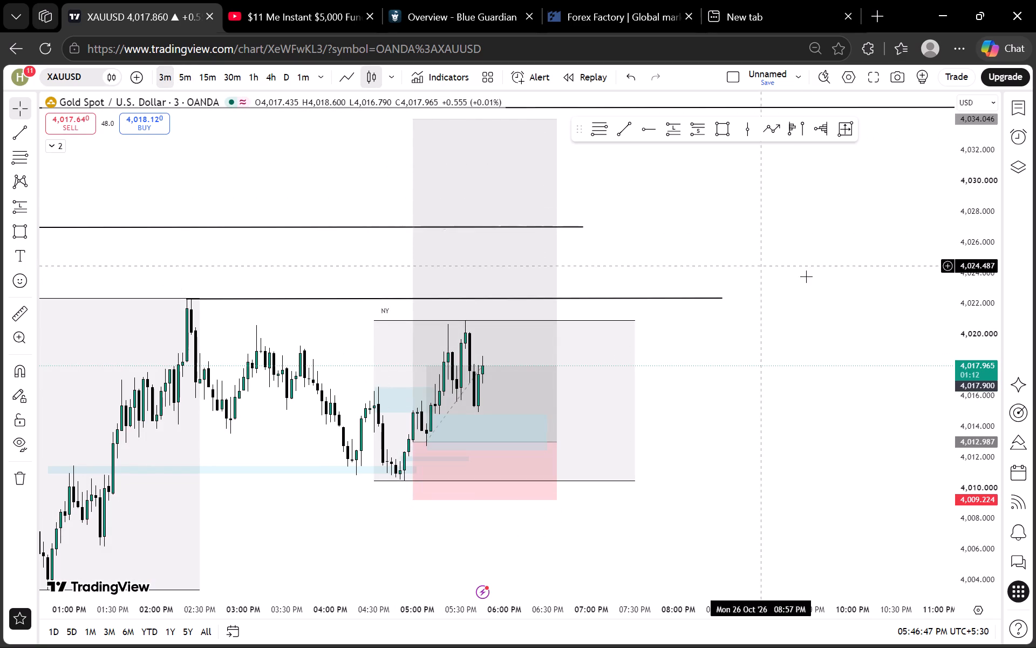
scroll(973, 331, "up", 11)
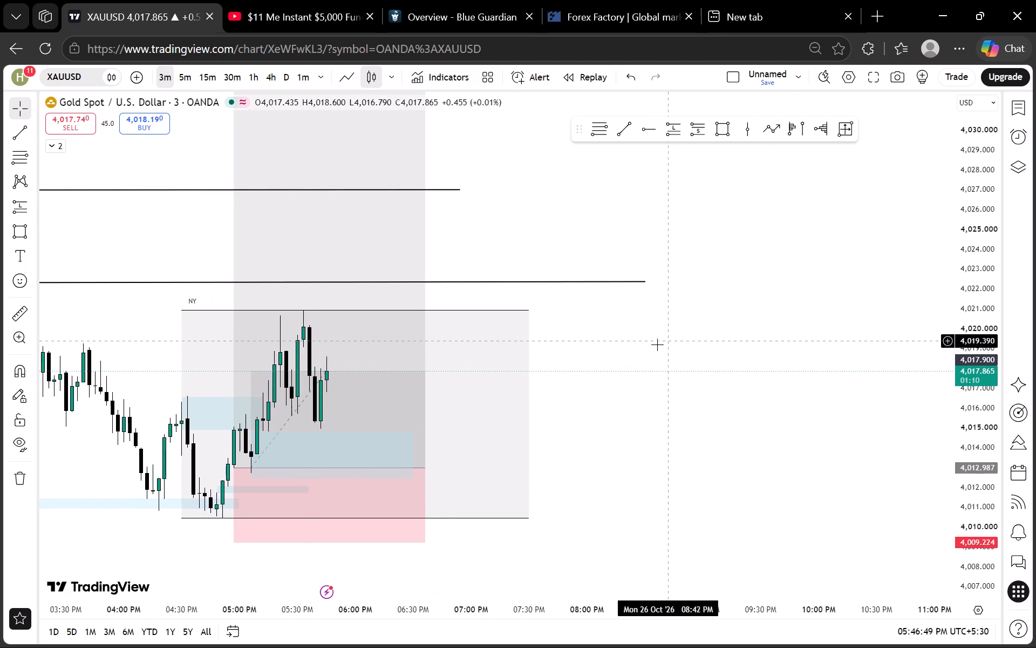
left_click_drag(627, 355, 655, 345)
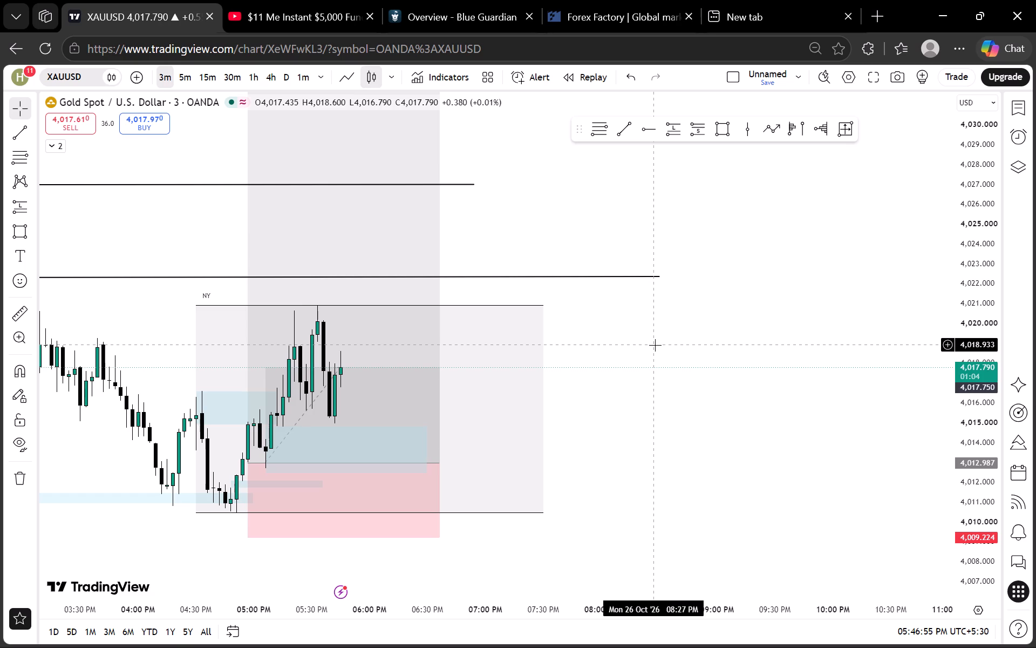
Compare XAUUSD across the 5-minute, 15-minute, 30-minute and 1-hour timeframes.
left_click(187, 75)
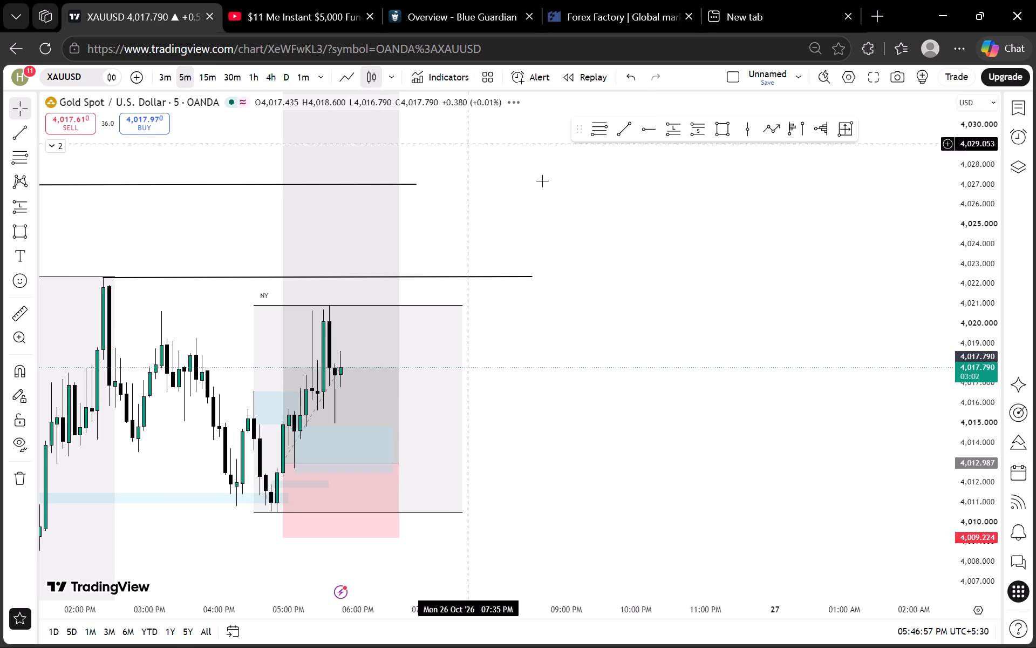
left_click(199, 73)
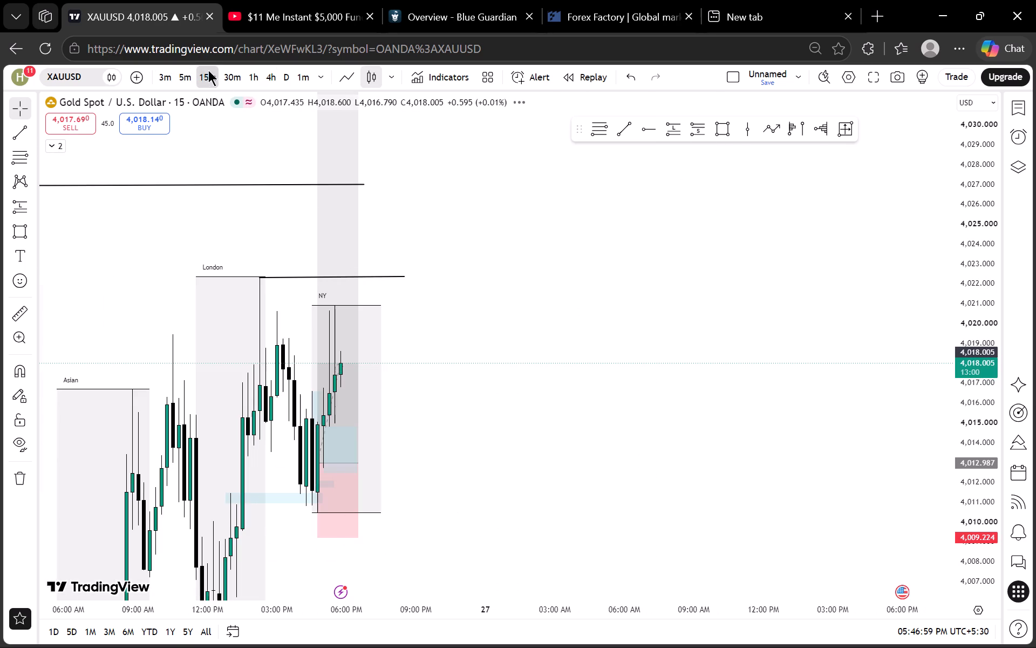
left_click(250, 68)
left_click(236, 73)
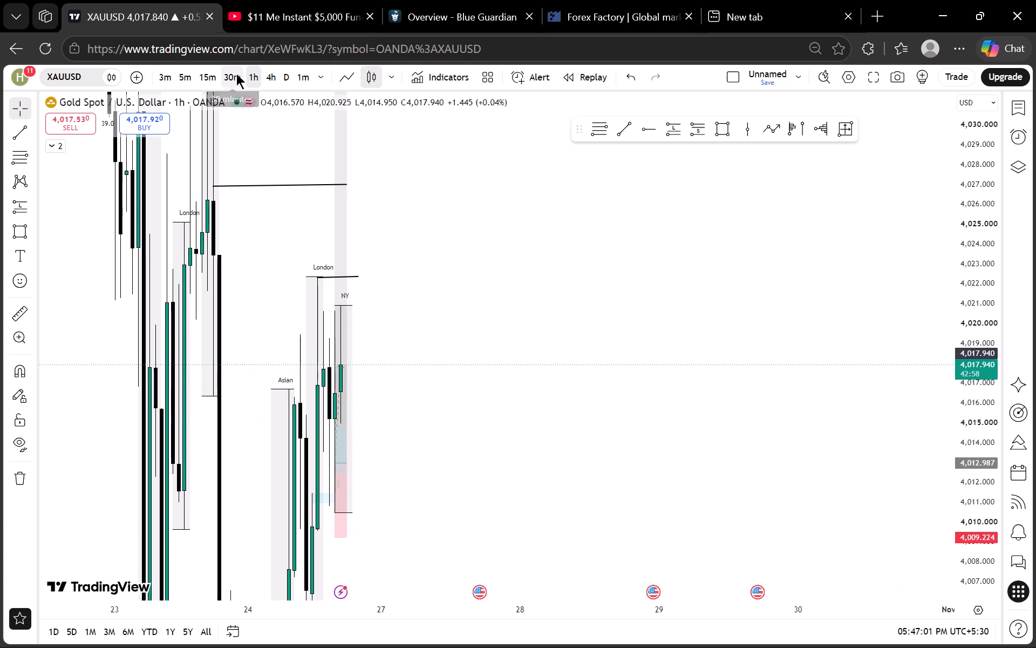
left_click(192, 74)
left_click(211, 71)
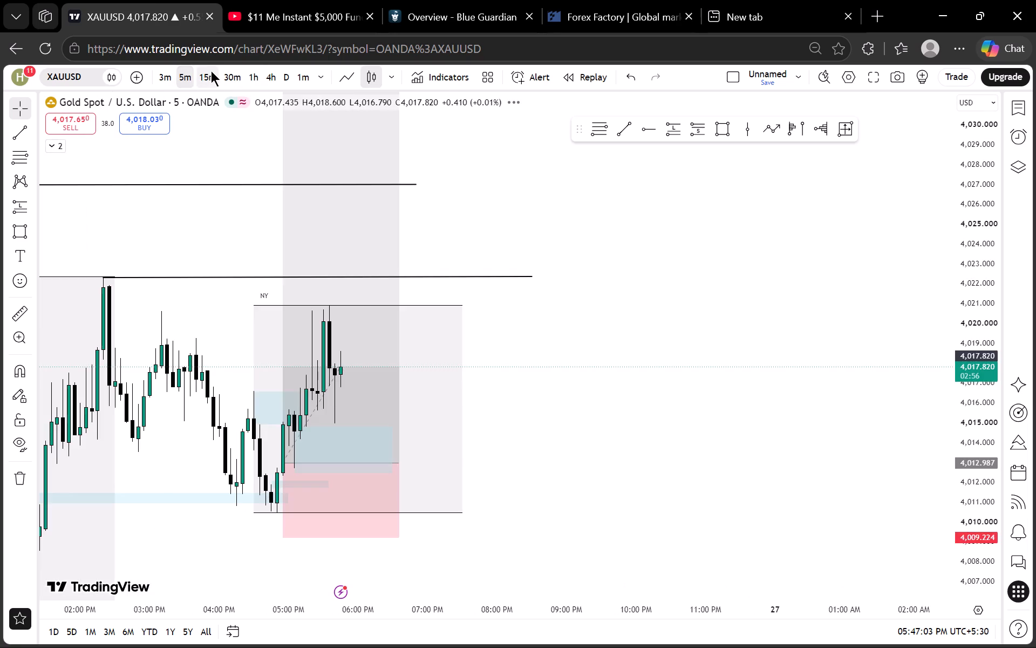
left_click(245, 73)
left_click(235, 77)
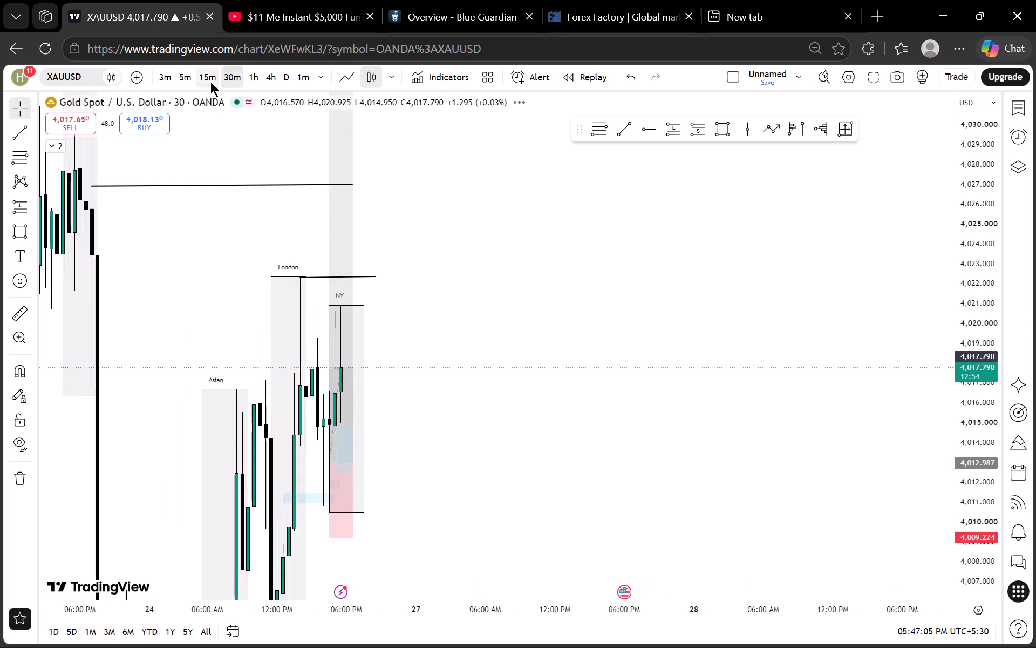
left_click(207, 82)
left_click(181, 81)
Switch the chart to the 3-minute timeframe and inspect the latest candles inside the long position's target zone.
left_click(163, 83)
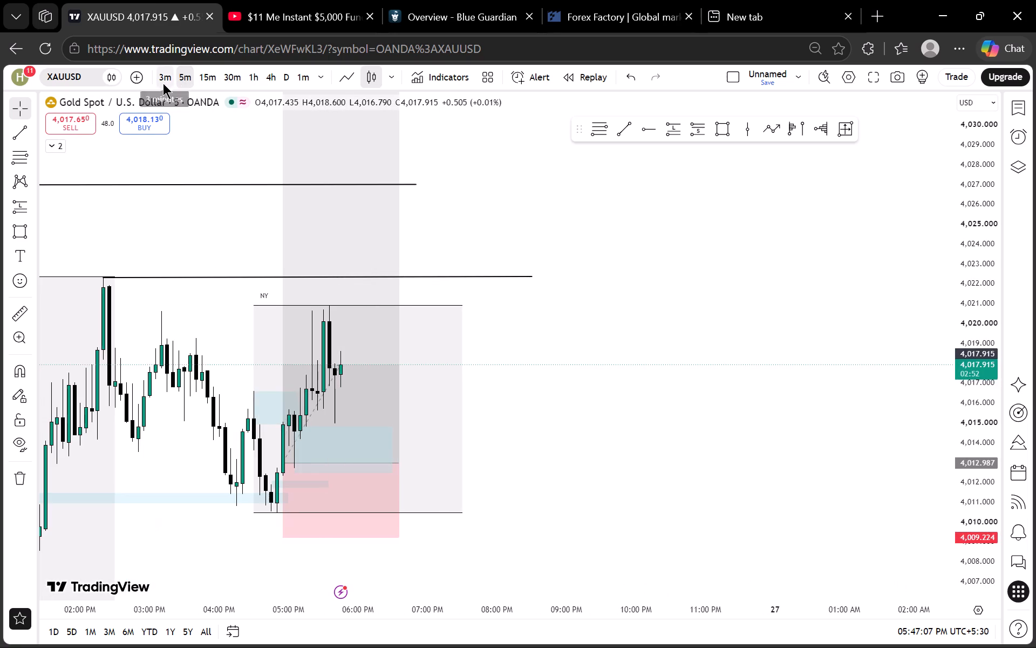
scroll(966, 352, "up", 14)
left_click_drag(592, 321, 738, 290)
scroll(547, 315, "up", 1)
left_click_drag(541, 311, 693, 317)
scroll(980, 348, "down", 5)
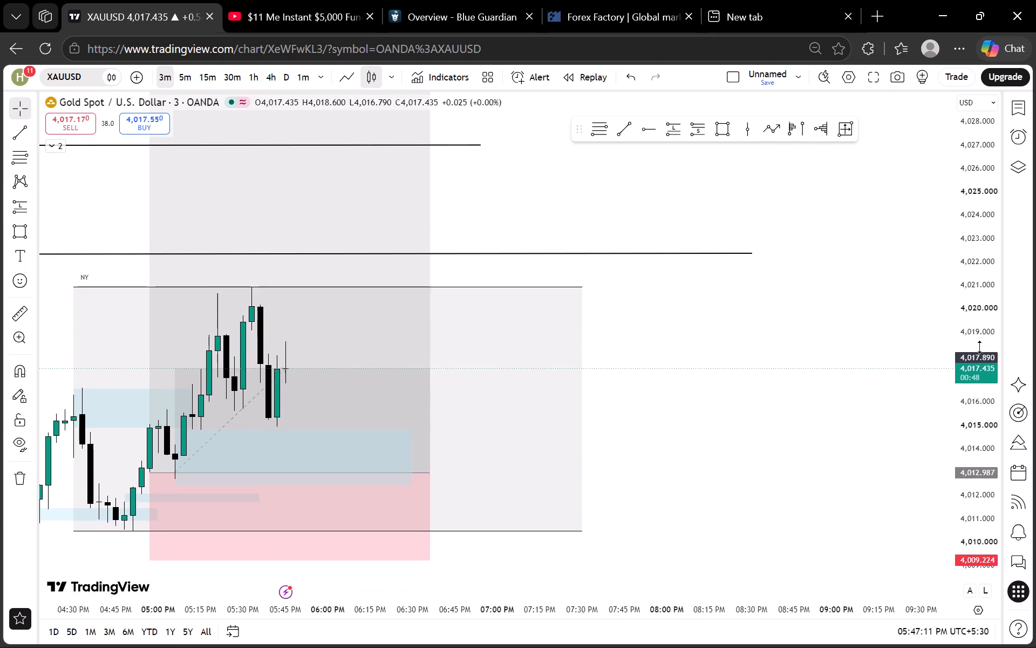
scroll(980, 347, "down", 5)
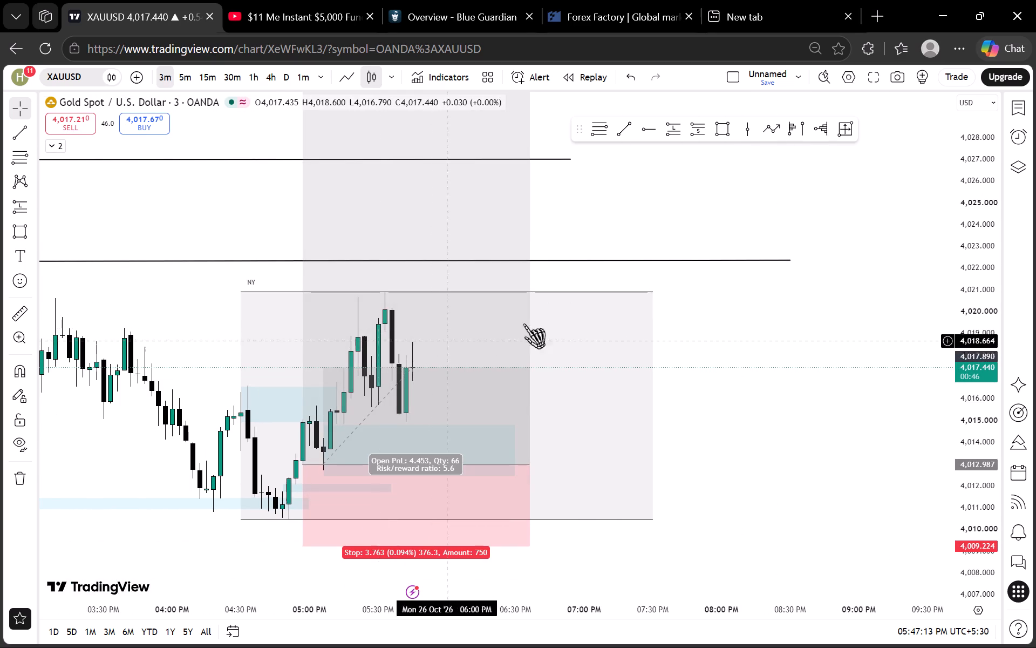
Switch to the 1-minute timeframe and examine the recent price swings inside the NY session.
left_click(302, 79)
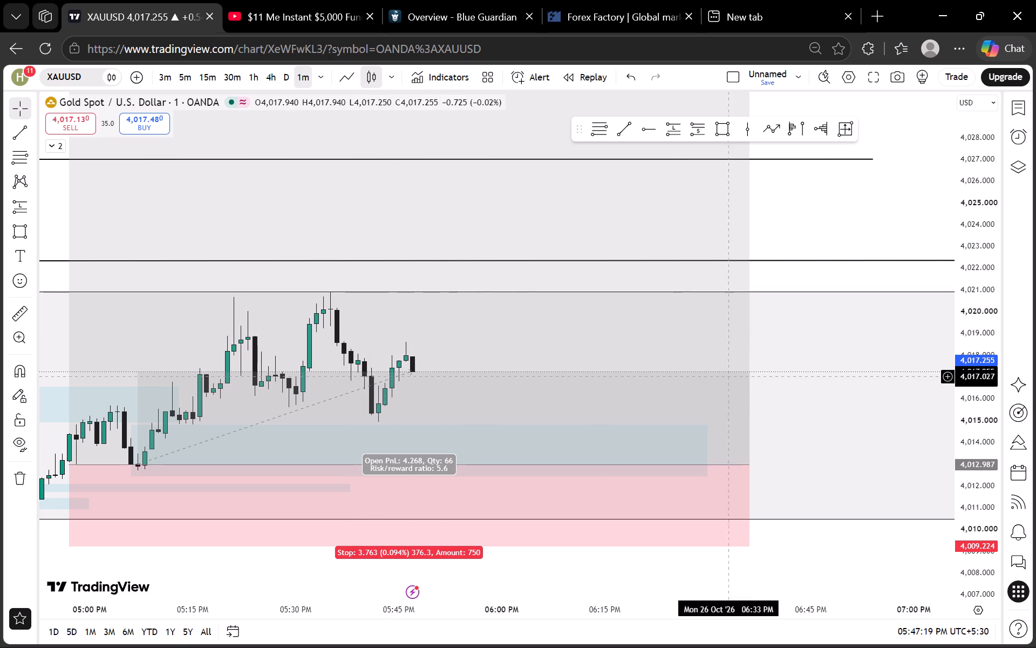
scroll(955, 372, "up", 15)
scroll(955, 369, "down", 11)
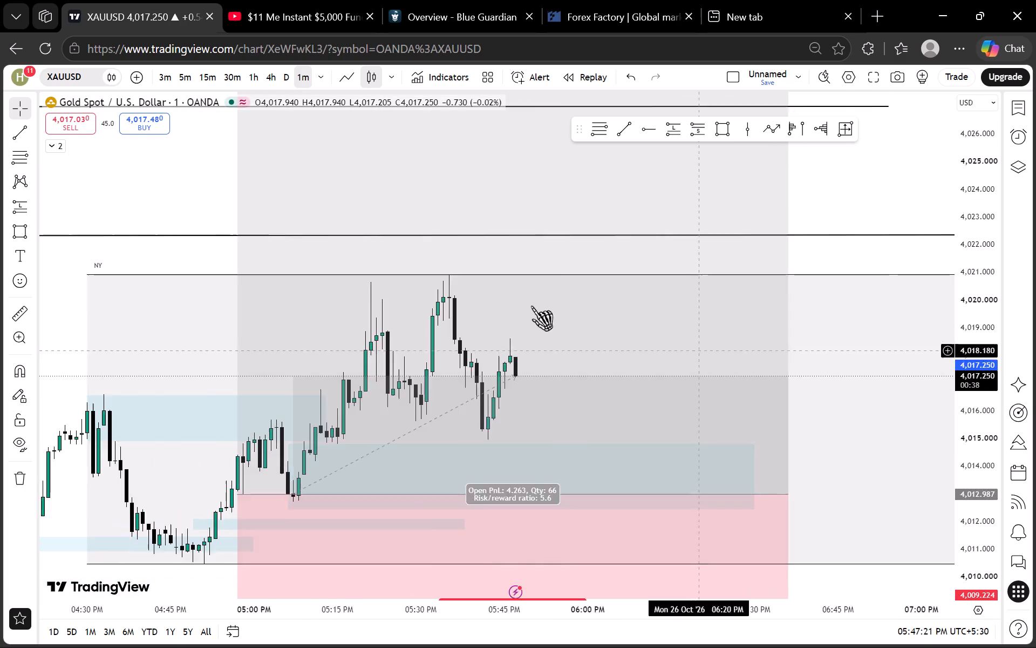
scroll(531, 306, "down", 3)
left_click_drag(701, 322, 609, 298)
left_click_drag(605, 295, 562, 301)
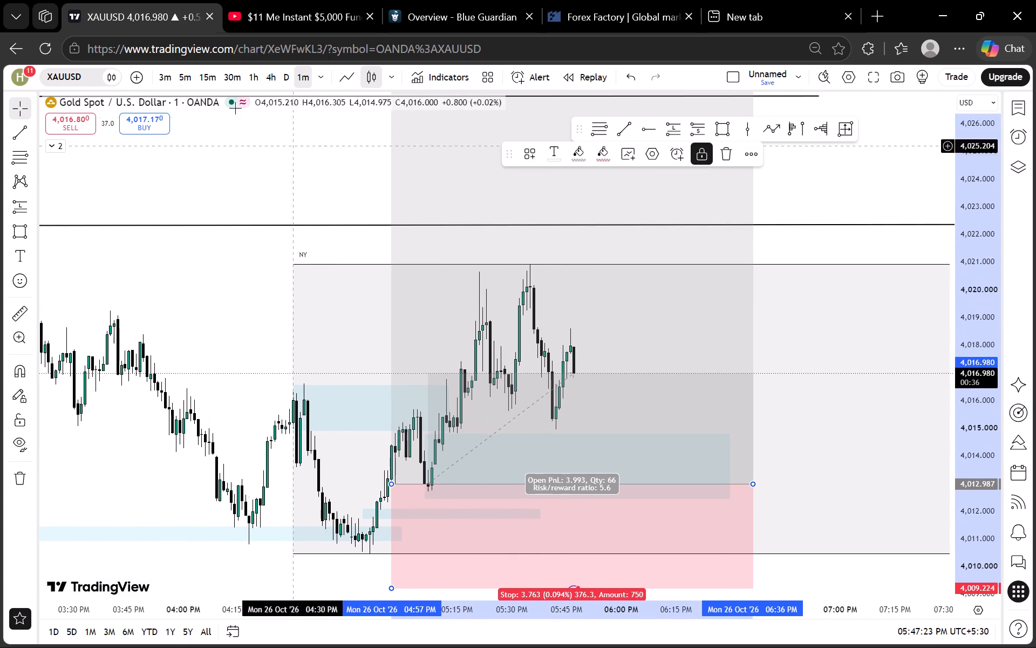
Switch to the 5-minute timeframe and examine the latest candles relative to the London session high.
left_click(188, 73)
scroll(707, 314, "up", 2)
left_click(707, 313)
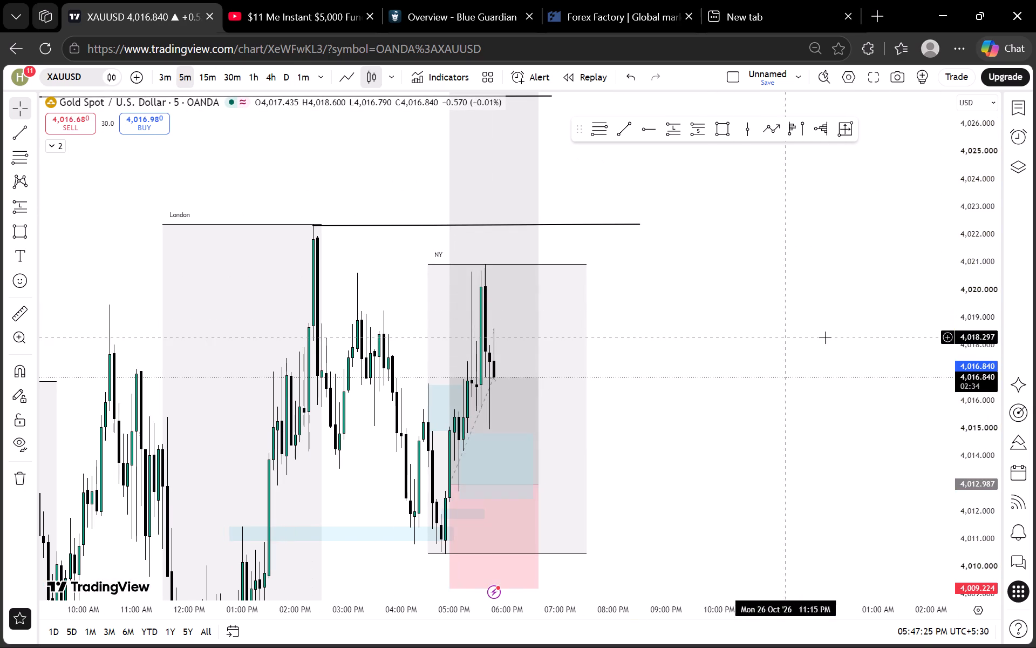
scroll(902, 336, "up", 3)
left_click_drag(688, 339, 787, 327)
scroll(963, 332, "down", 6)
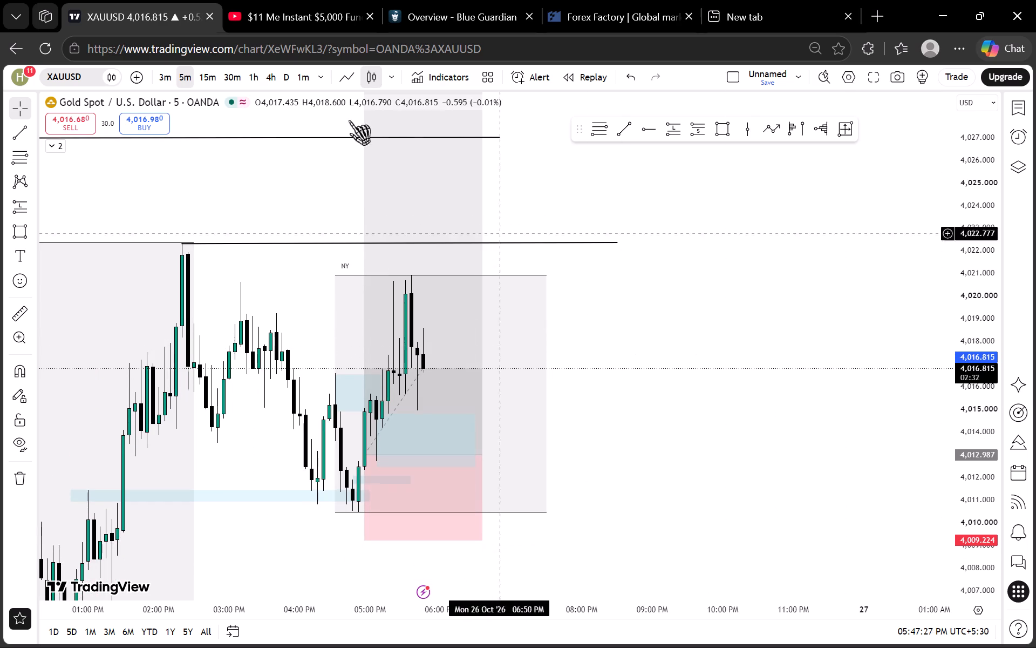
Set the chart back to the 3-minute timeframe and inspect the current candles within the NY session range.
left_click(168, 69)
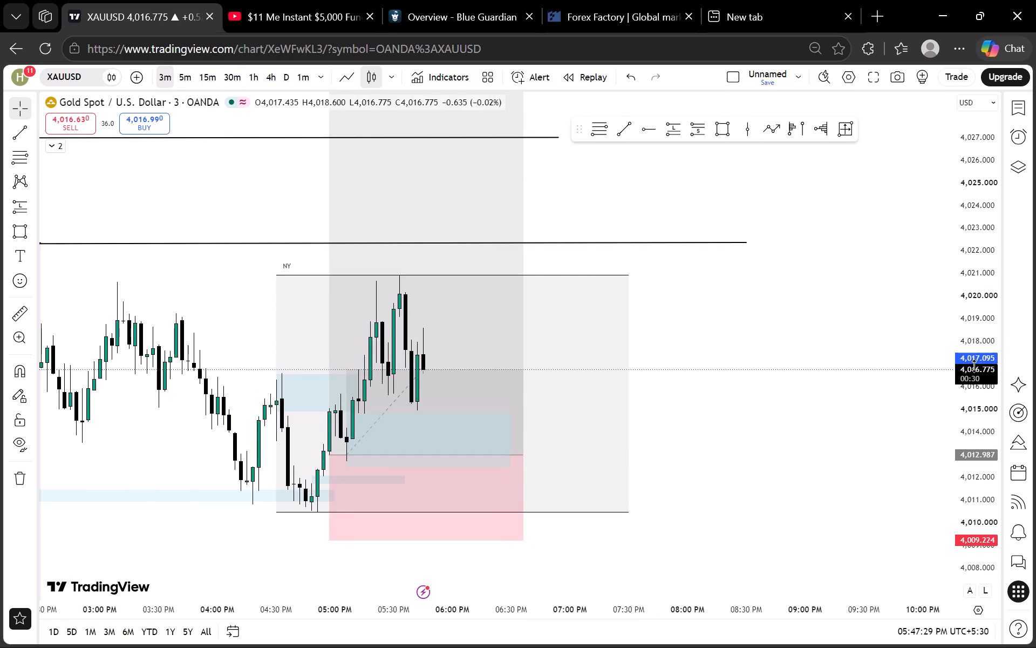
scroll(976, 364, "up", 10)
left_click_drag(465, 302, 611, 303)
scroll(598, 308, "up", 2)
left_click_drag(551, 309, 592, 303)
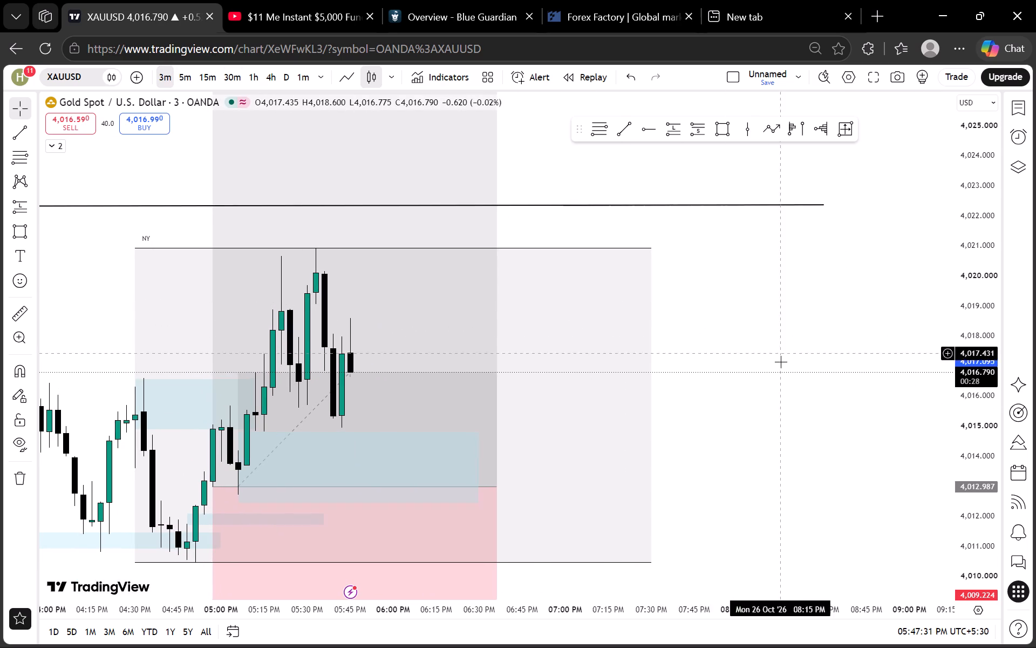
scroll(976, 293, "down", 12)
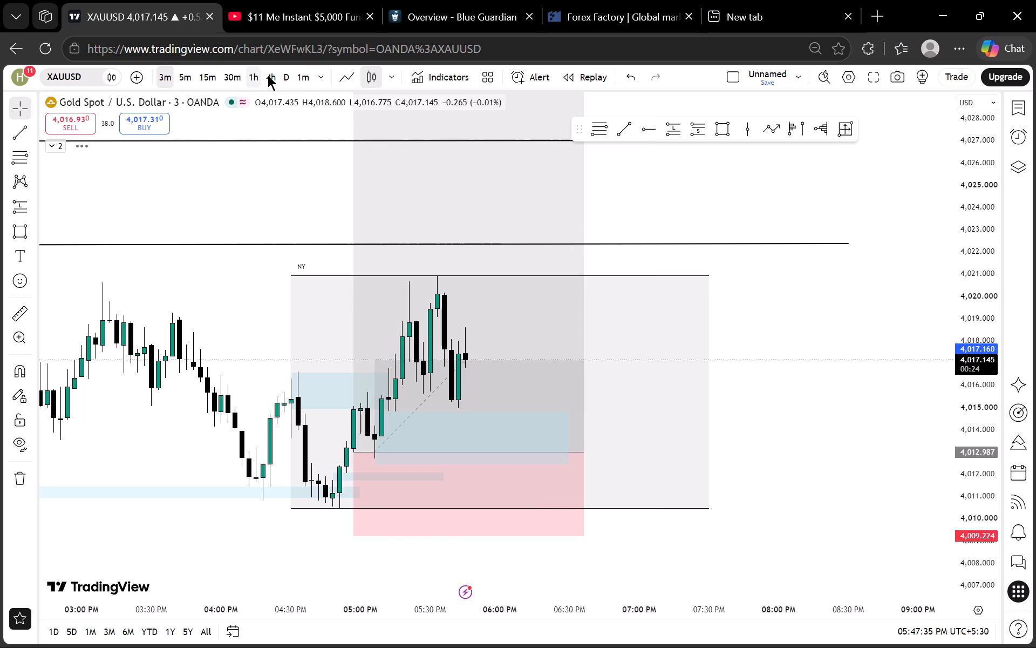
Switch to the 1-minute timeframe and review the NY session price action since the long position's entry.
left_click(303, 72)
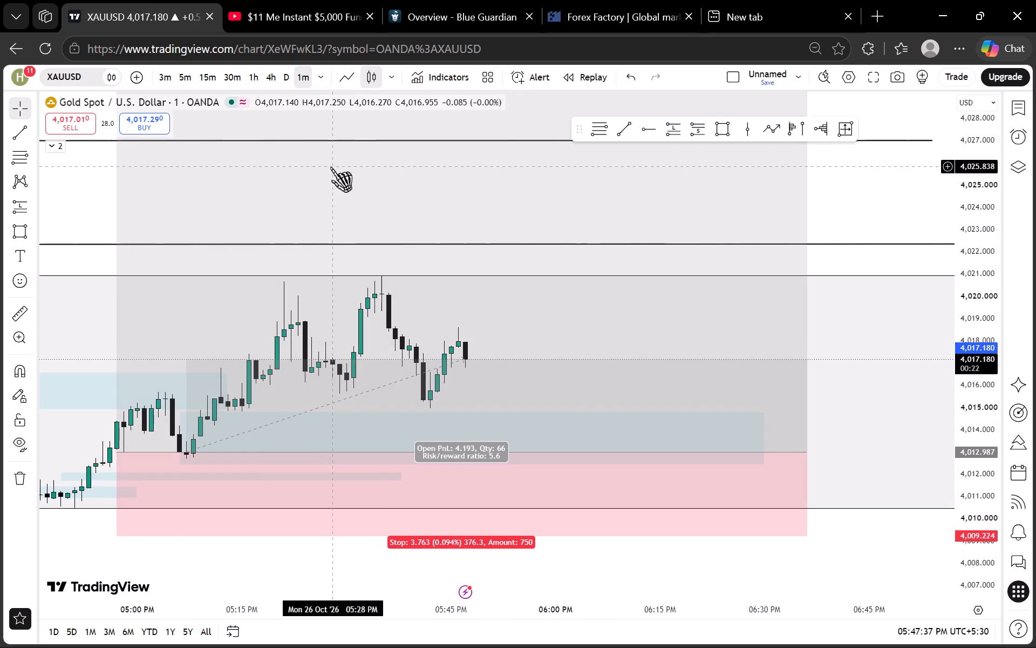
scroll(343, 180, "down", 2)
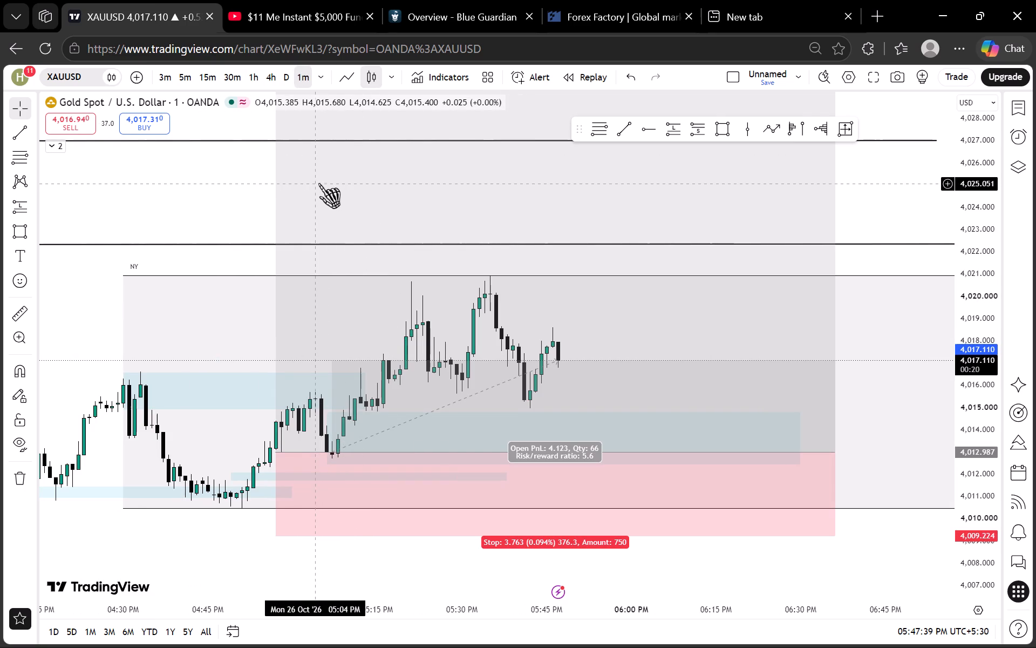
scroll(522, 245, "down", 2)
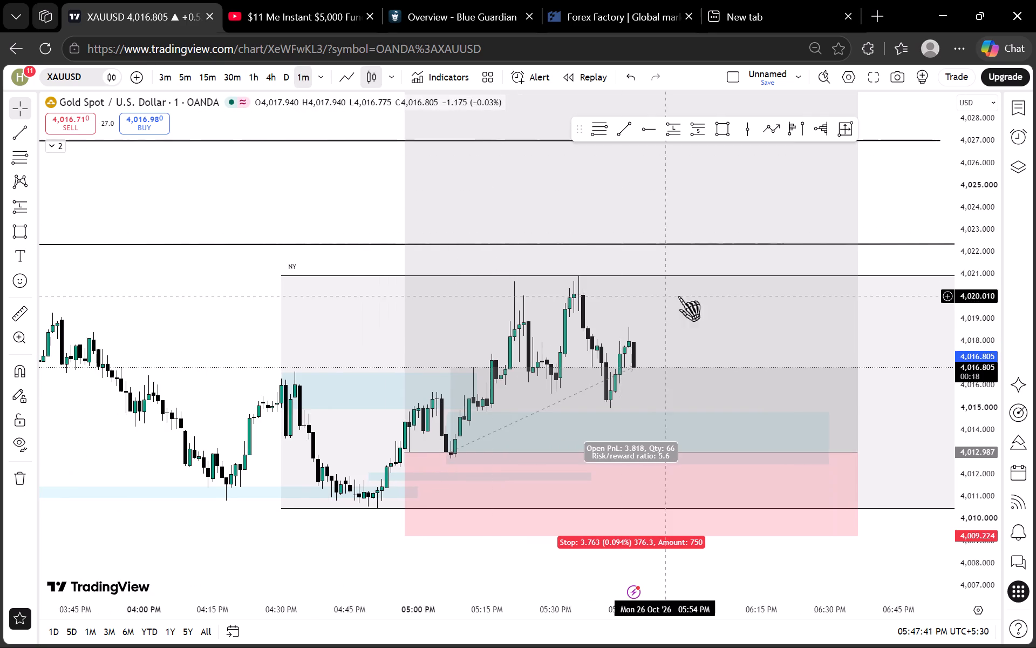
Inspect the candles around the long position on the 1-minute chart, and again on the 5-minute timeframe.
left_click_drag(678, 296, 499, 265)
scroll(967, 331, "up", 9)
left_click_drag(495, 240, 490, 274)
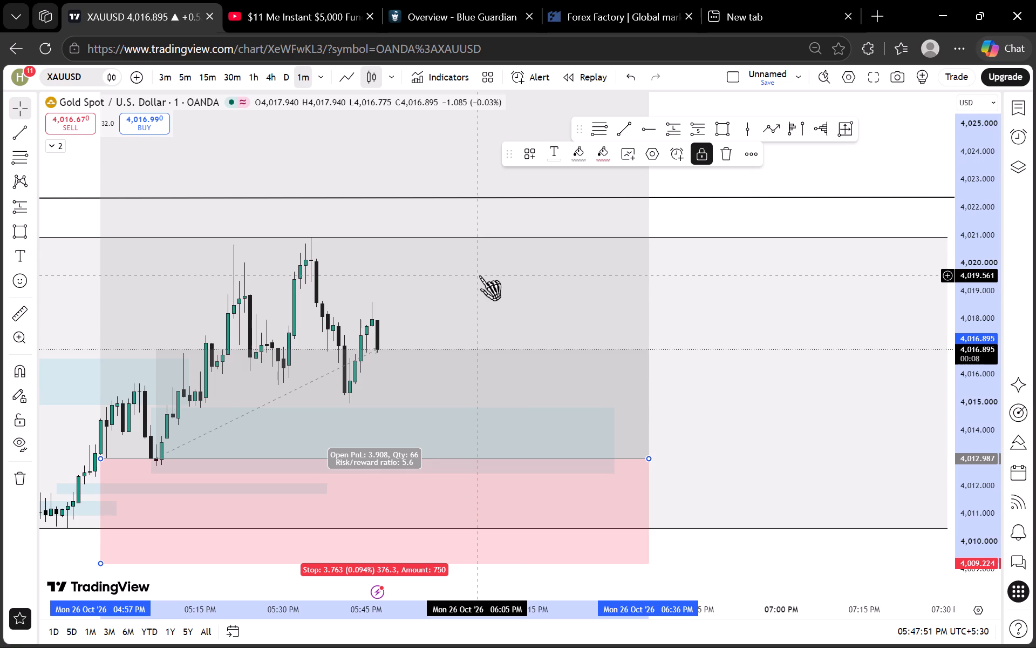
left_click(179, 73)
scroll(961, 321, "up", 4)
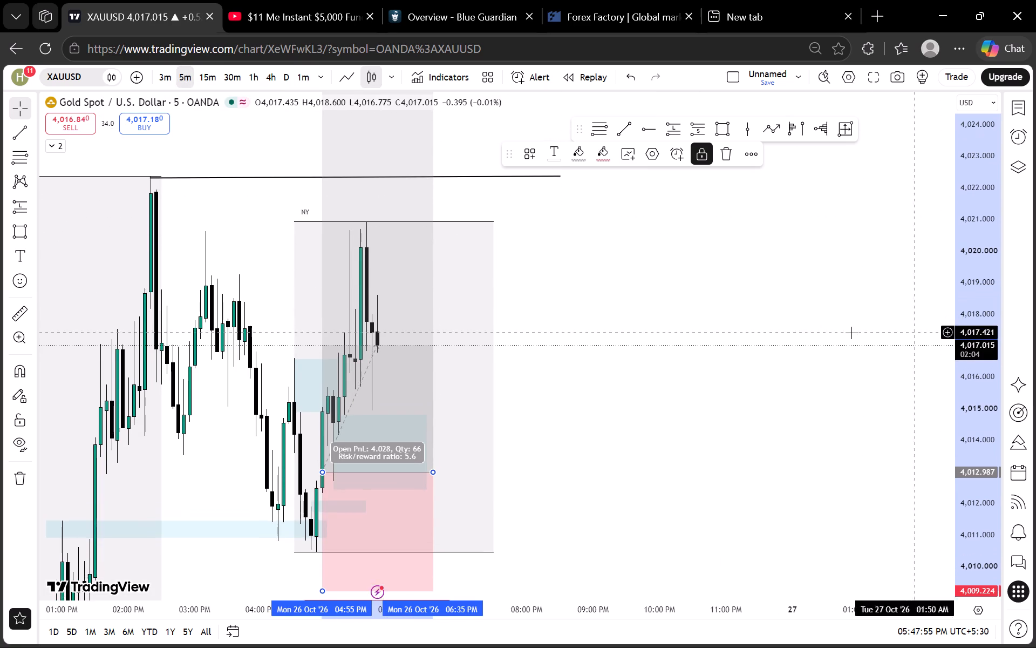
scroll(851, 333, "up", 2)
Switch to the 1-hour timeframe and examine the Asian, London and NY session ranges relative to the PDH line.
left_click(251, 71)
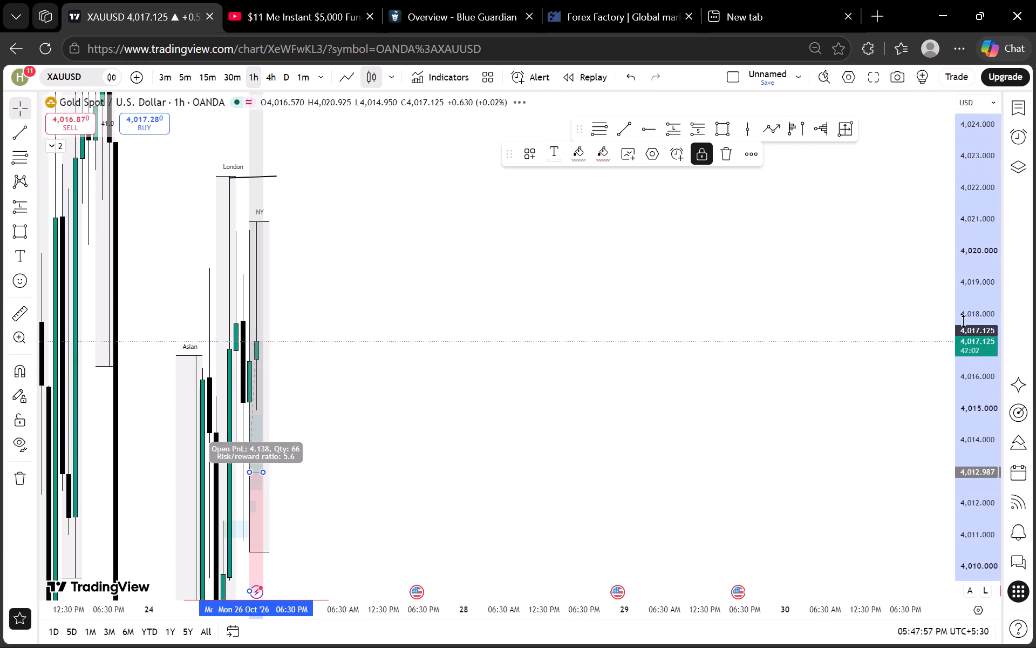
scroll(968, 315, "down", 20)
scroll(968, 315, "down", 20)
scroll(968, 315, "down", 4)
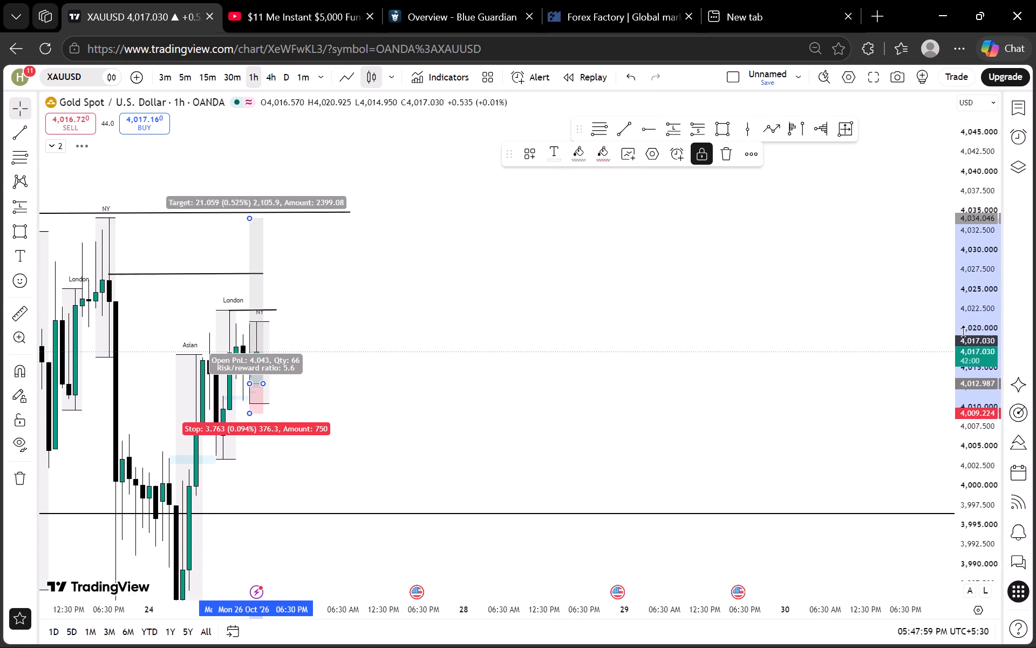
scroll(964, 332, "down", 4)
scroll(559, 317, "up", 3)
left_click_drag(402, 301, 663, 301)
scroll(631, 311, "up", 2)
left_click_drag(539, 306, 706, 320)
scroll(483, 278, "down", 2)
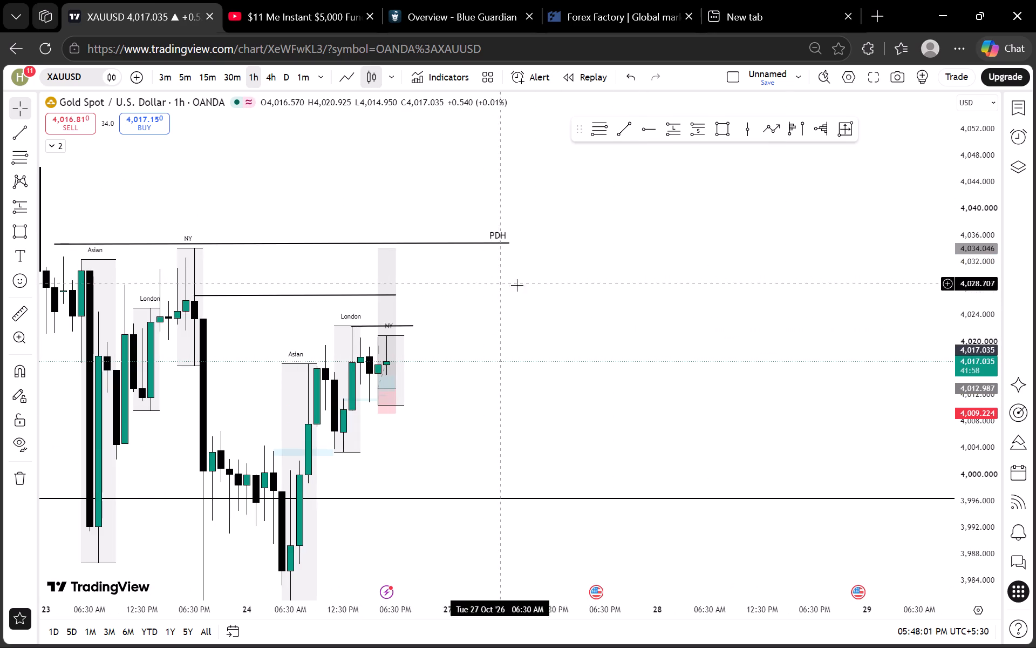
Check the current price structure on the 4-hour, 1-hour and 30-minute timeframes.
left_click(265, 69)
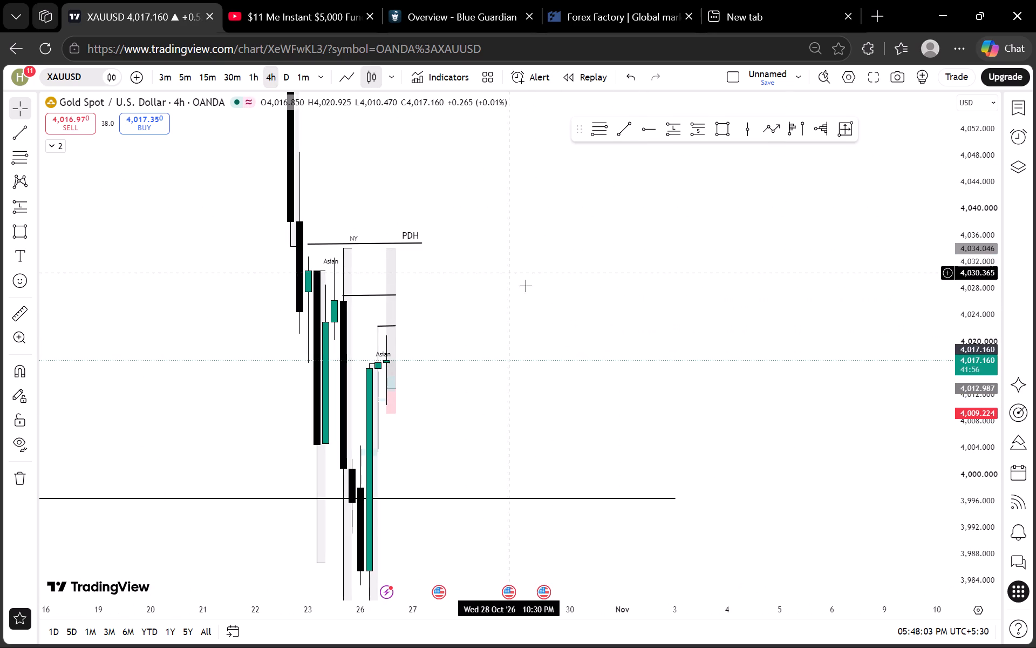
left_click(253, 78)
left_click(231, 73)
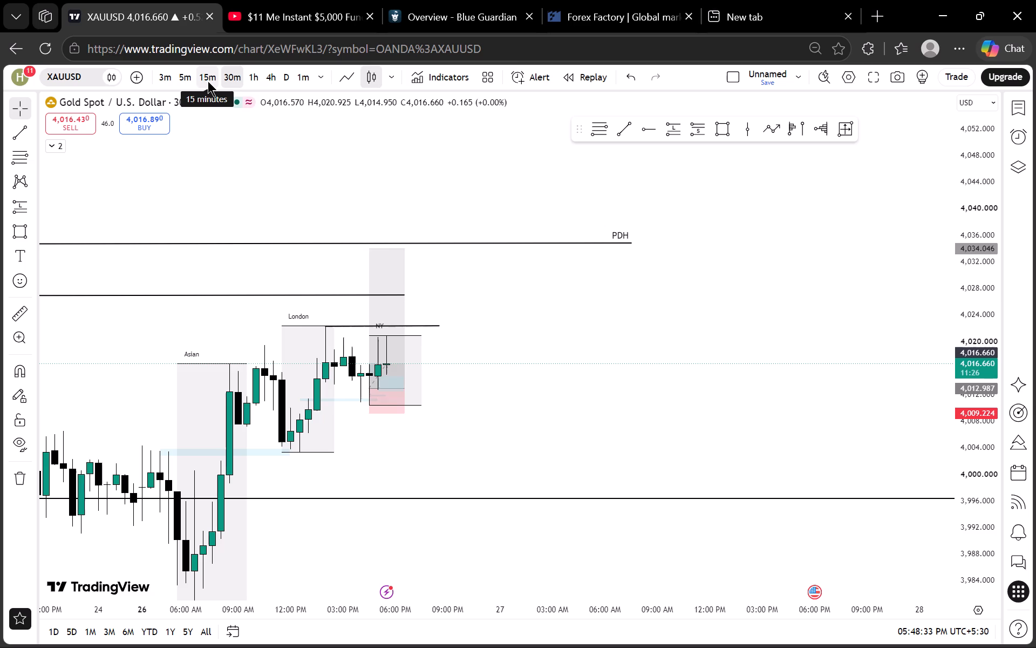
Switch to the 15-minute timeframe and inspect the NY session candles relative to the London high and PDH line.
left_click(202, 70)
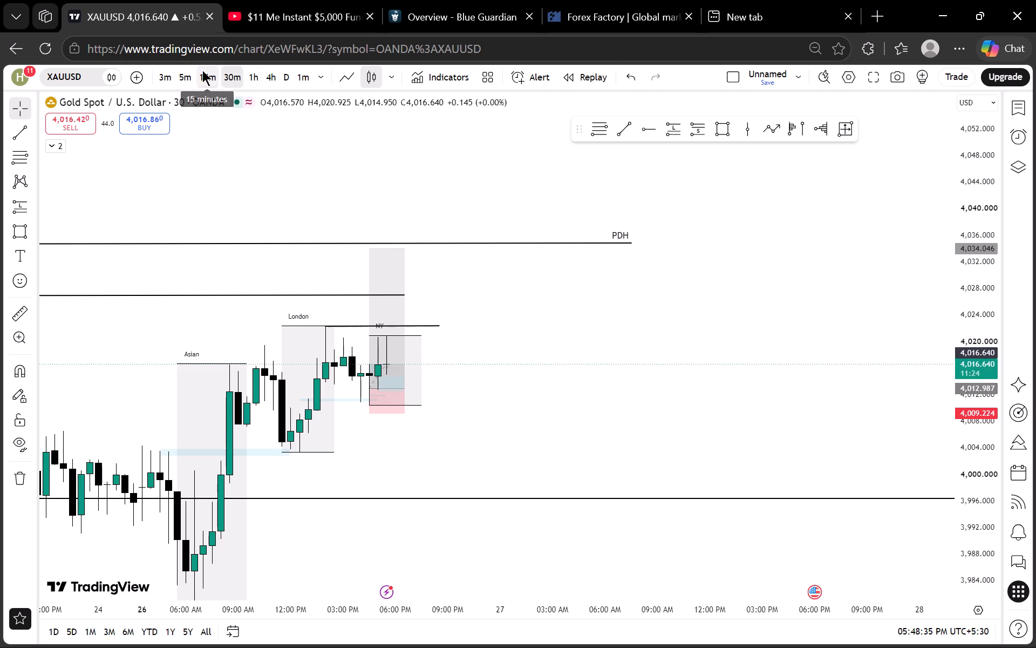
scroll(401, 243, "down", 4)
left_click_drag(723, 317, 625, 300)
scroll(983, 355, "up", 17)
left_click_drag(818, 250, 541, 279)
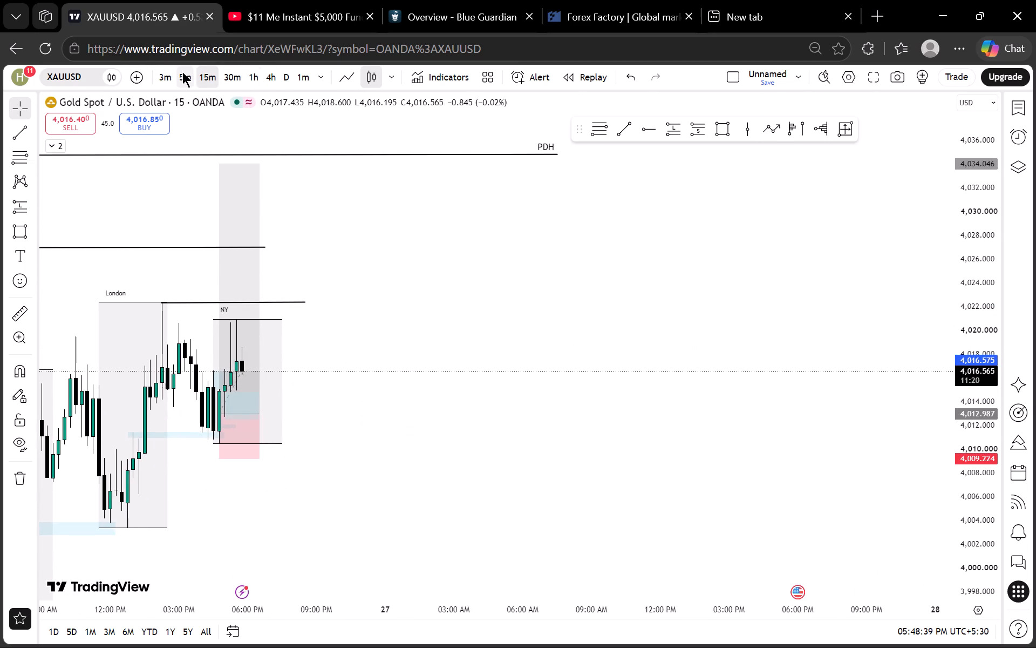
Step down through the 5-minute timeframe to the 3-minute one and examine the candles inside the NY session range.
left_click(185, 72)
scroll(283, 194, "down", 3)
left_click(165, 77)
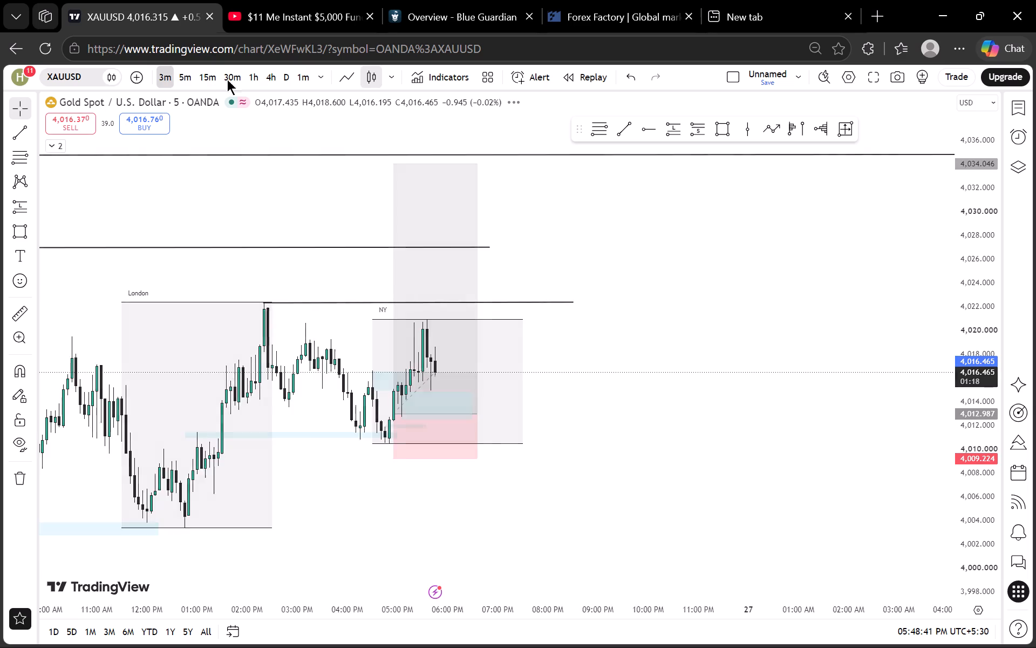
left_click_drag(696, 235, 626, 234)
scroll(966, 329, "up", 8)
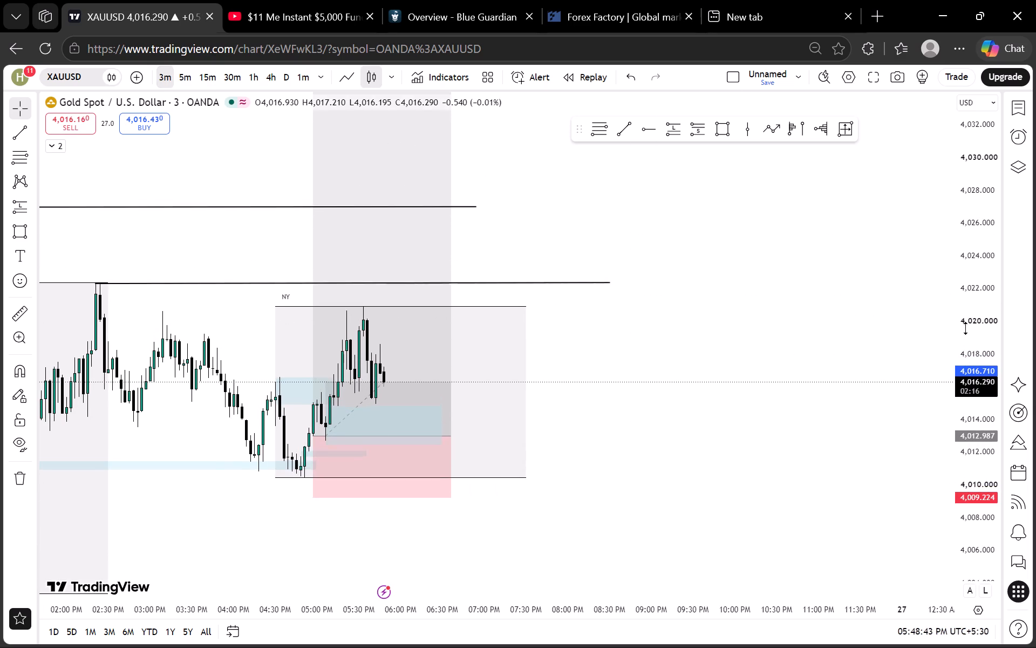
scroll(966, 328, "up", 4)
left_click_drag(664, 343, 706, 313)
Switch to the 1-minute timeframe and review price action from the London session high to the latest NY session candles.
left_click(308, 67)
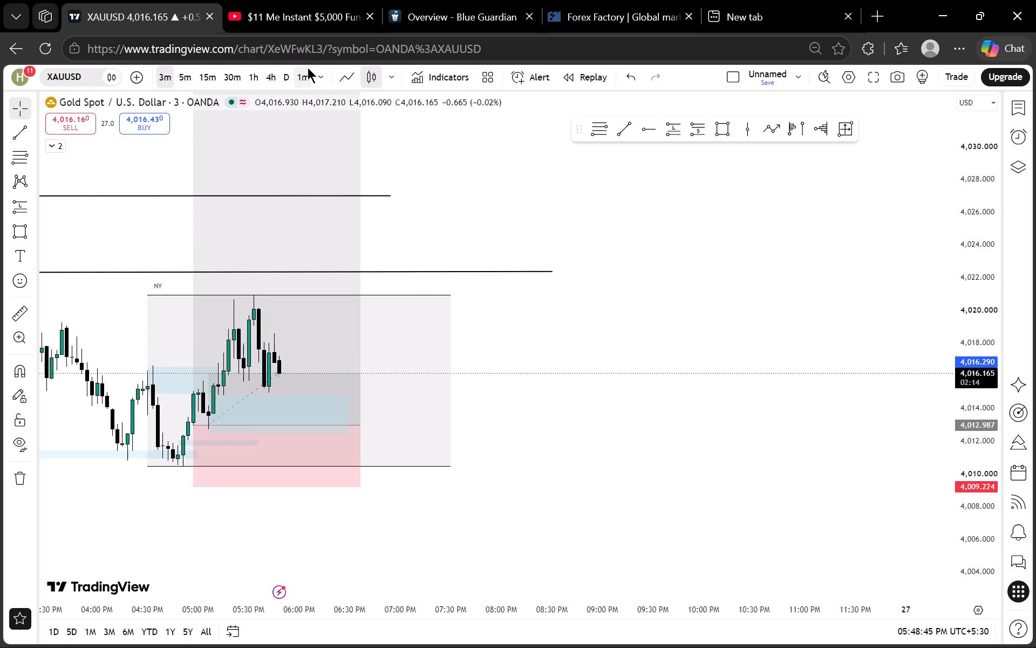
scroll(393, 254, "down", 1)
scroll(964, 347, "up", 6)
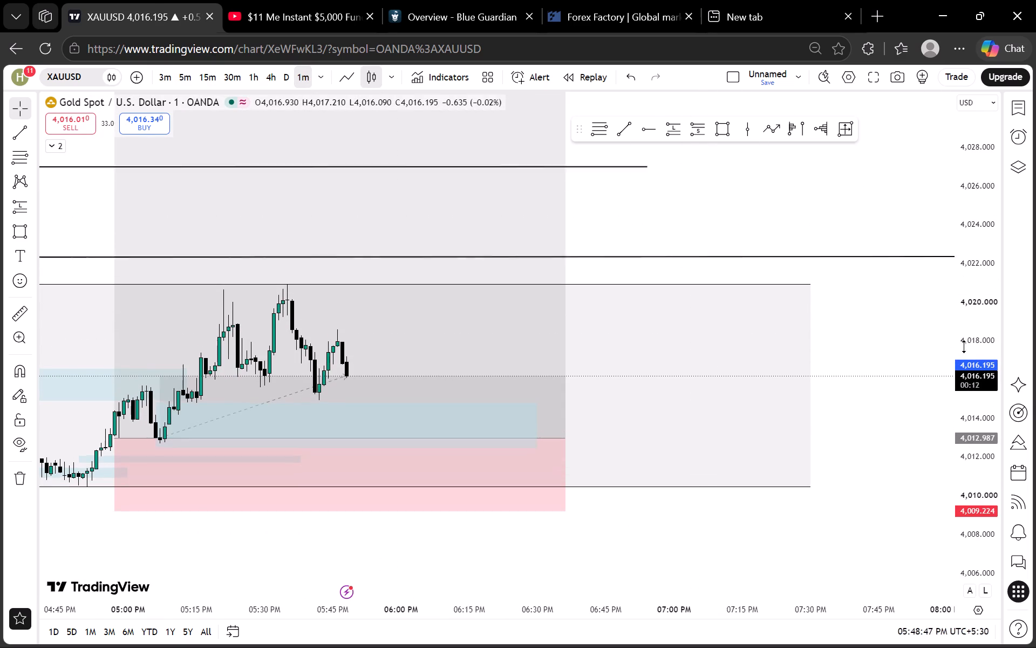
scroll(862, 319, "down", 4)
left_click_drag(776, 175, 754, 201)
scroll(958, 309, "up", 2)
scroll(958, 309, "down", 4)
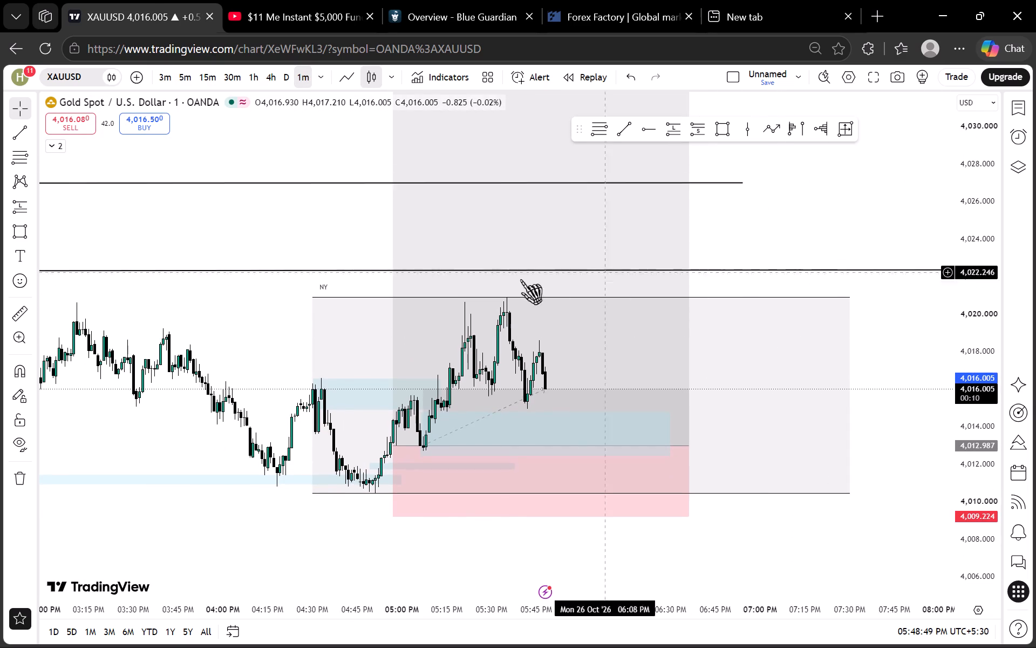
scroll(520, 279, "down", 5)
scroll(370, 297, "up", 3)
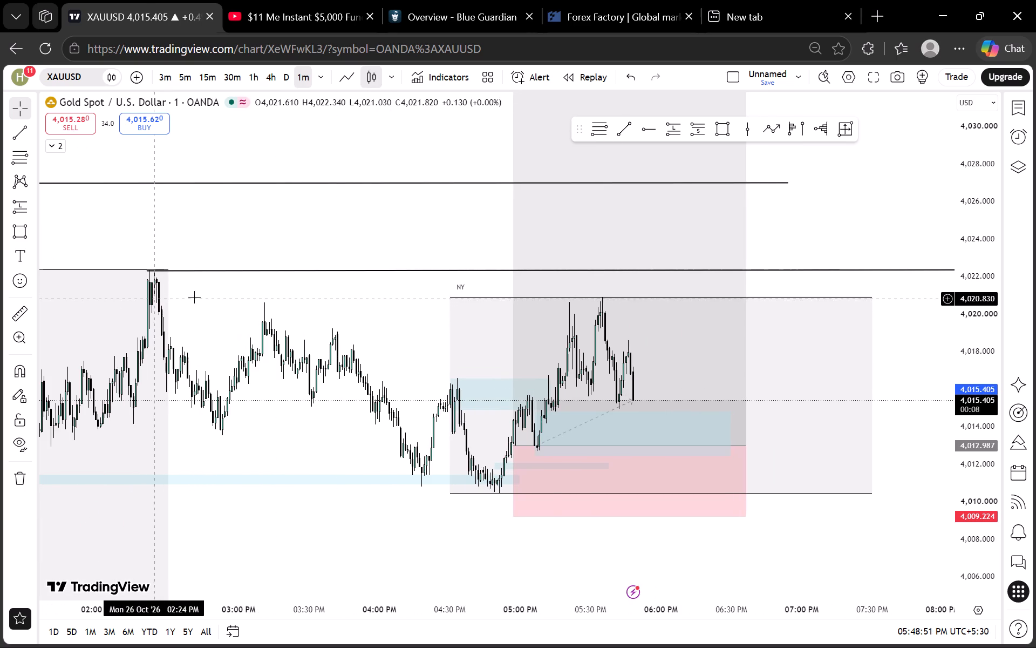
scroll(288, 297, "up", 3)
scroll(386, 322, "up", 2)
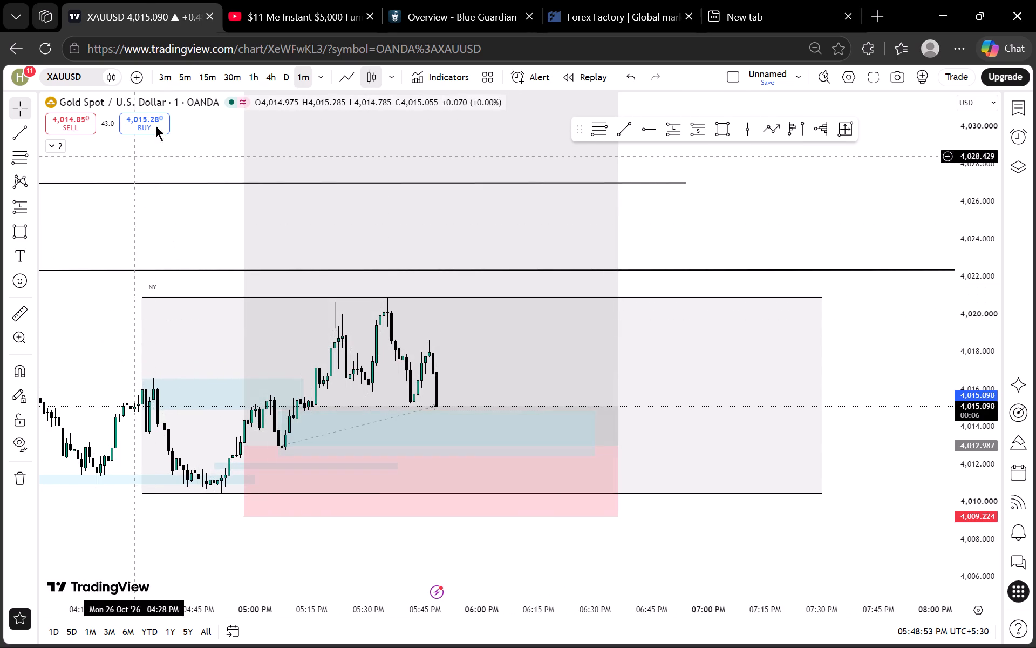
Switch to the 5-minute timeframe and examine the latest candles within the London and NY session ranges.
left_click(188, 66)
scroll(512, 303, "up", 1)
left_click_drag(546, 373, 569, 367)
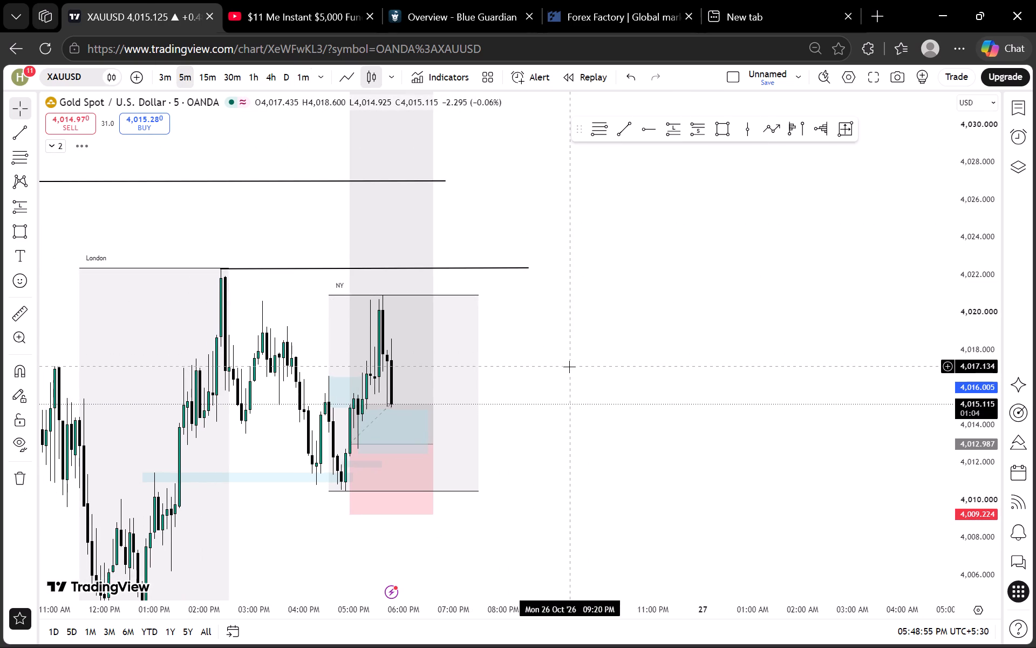
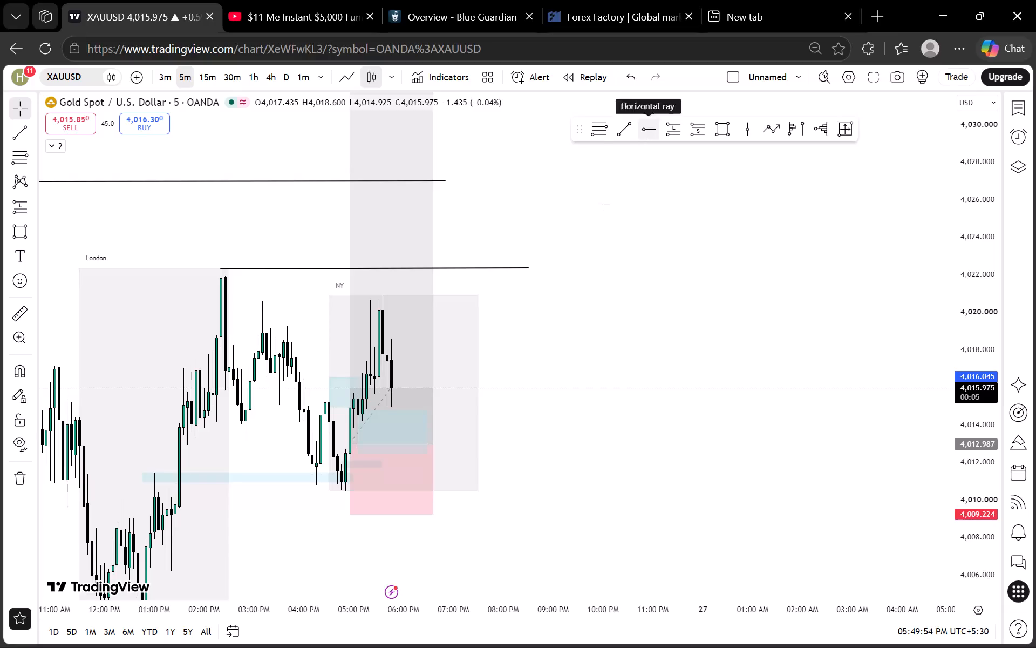
Check the latest NY session candles on the 5-minute timeframe and switch to the 3-minute one to compare them.
scroll(562, 570, "up", 3)
scroll(435, 460, "up", 1)
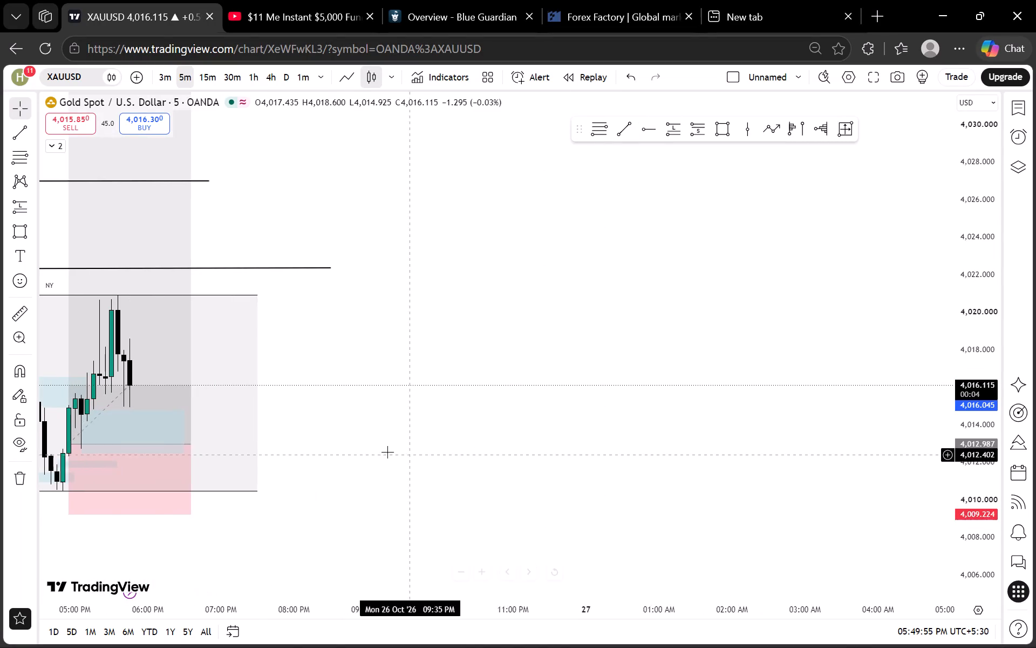
left_click_drag(396, 448, 592, 423)
left_click(154, 79)
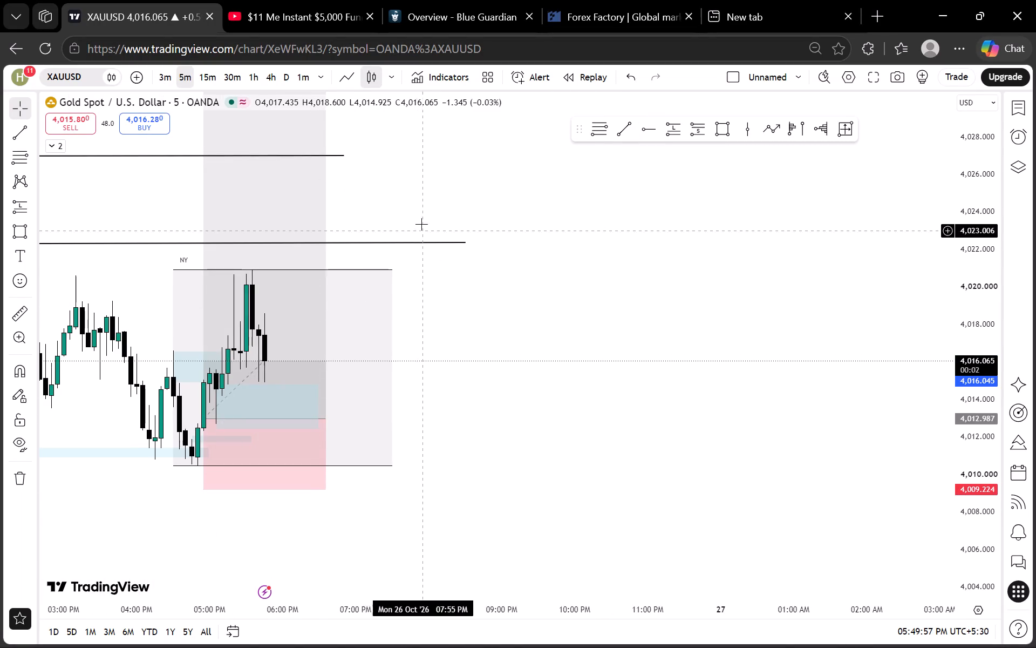
left_click(164, 77)
scroll(457, 258, "down", 4)
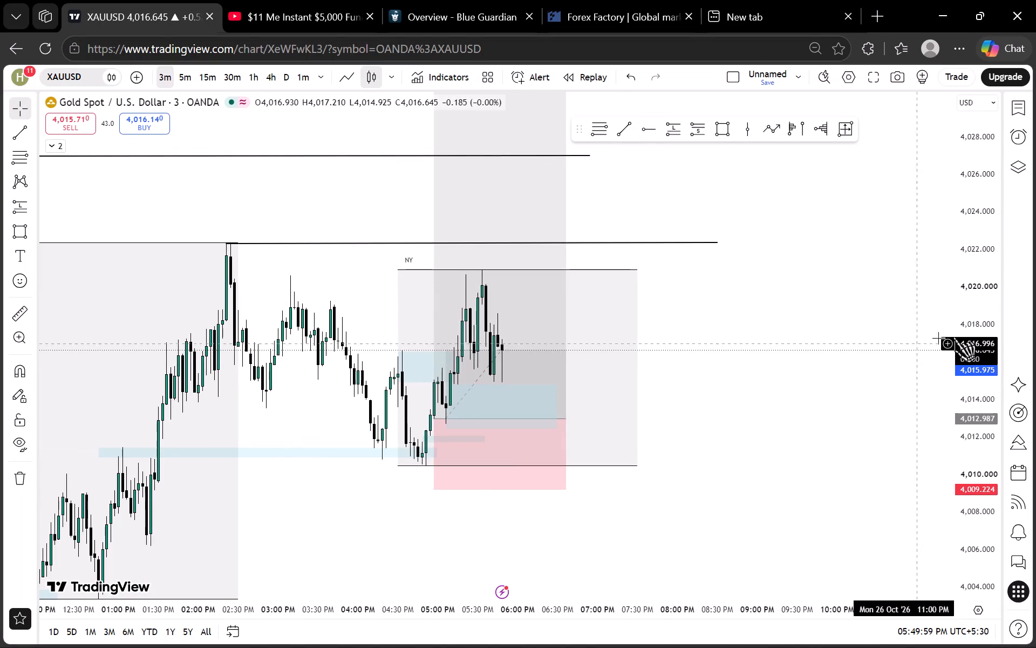
scroll(1007, 340, "up", 10)
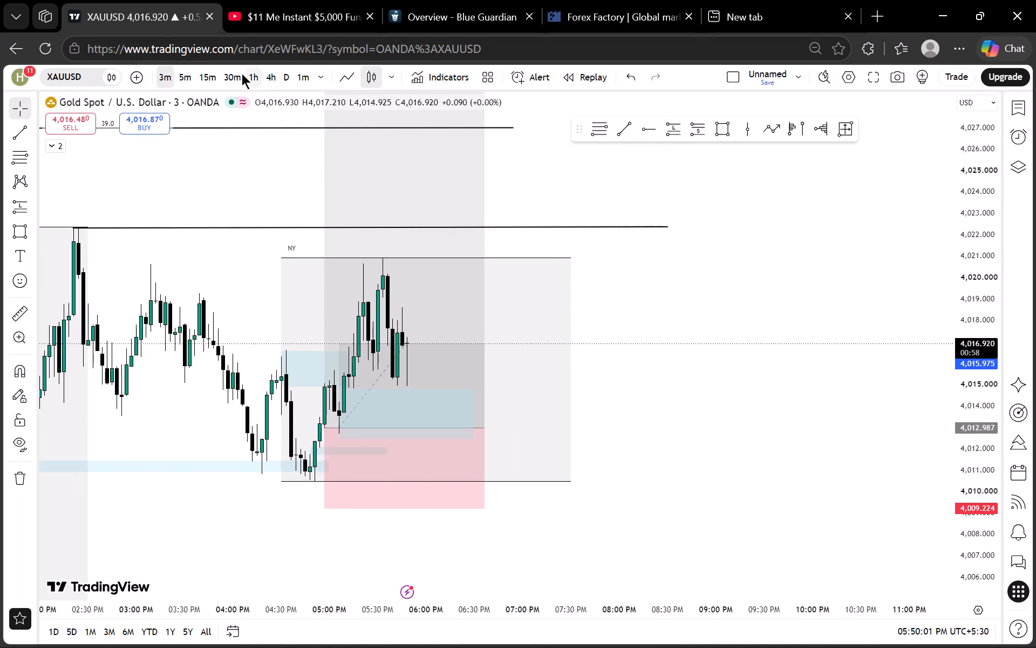
Switch to the 1-minute timeframe and examine the NY session candles around the long position's entry and session high.
left_click(295, 72)
scroll(540, 239, "down", 2)
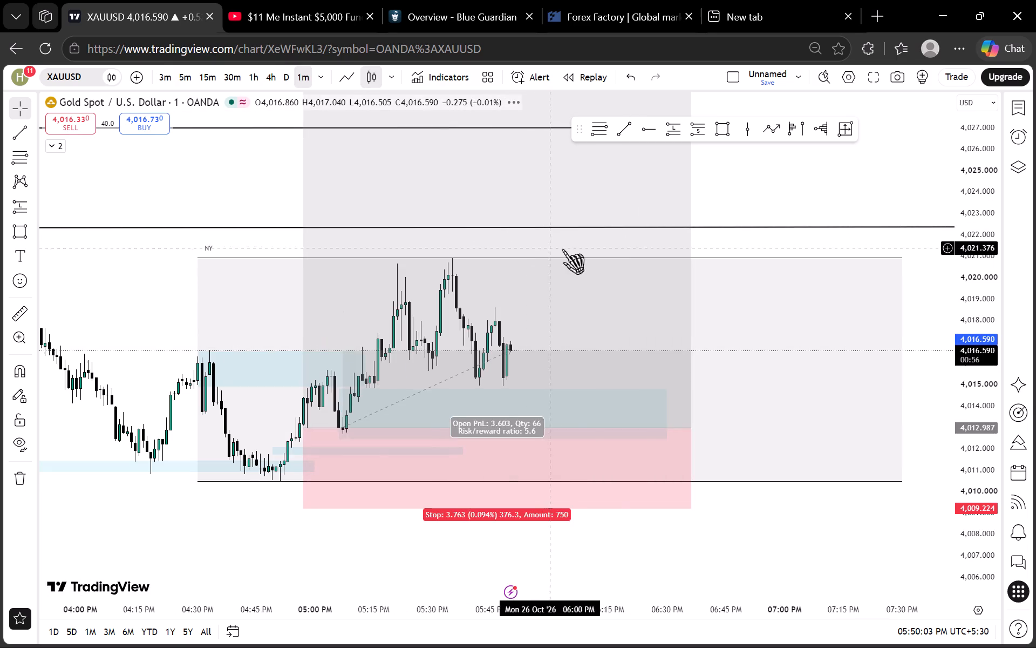
left_click_drag(781, 188, 733, 194)
scroll(960, 291, "up", 10)
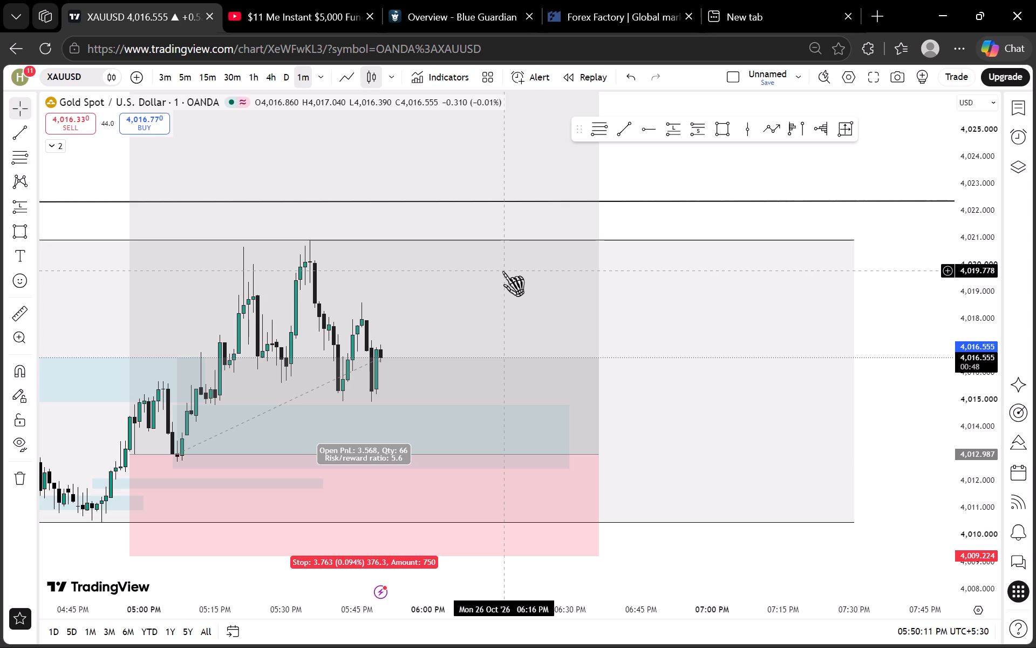
scroll(460, 295, "down", 1)
left_click_drag(485, 289, 666, 272)
scroll(666, 272, "up", 3)
scroll(635, 272, "down", 2)
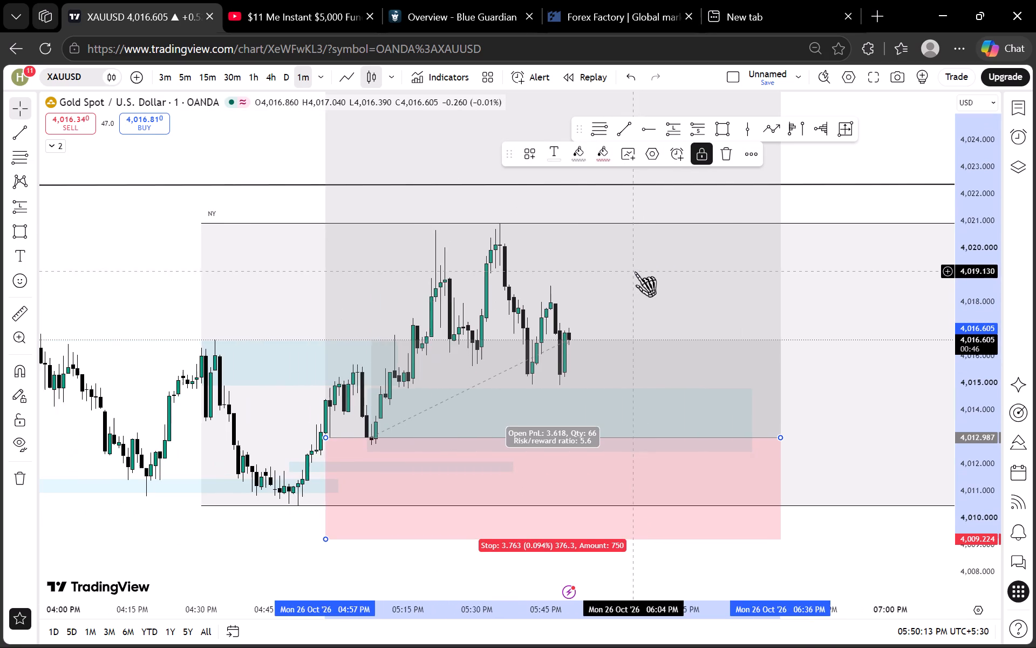
left_click_drag(635, 269, 618, 283)
left_click_drag(638, 270, 605, 300)
left_click(182, 165)
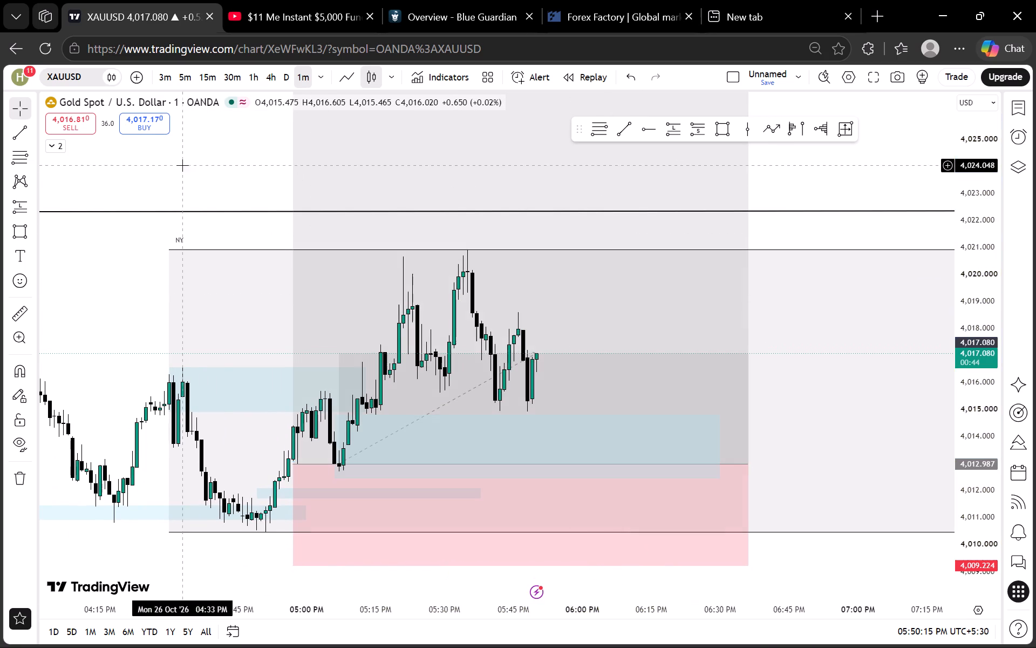
Measure the price move from the pullback low near the long entry up to the NY session high.
left_click(8, 316)
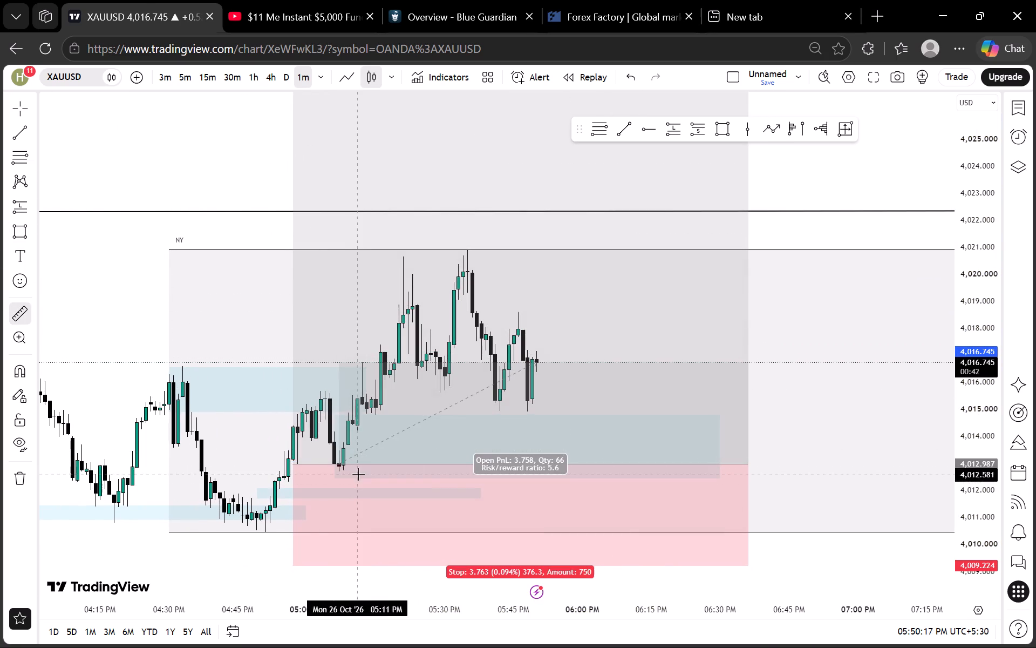
left_click(355, 468)
left_click(472, 249)
left_click(139, 152)
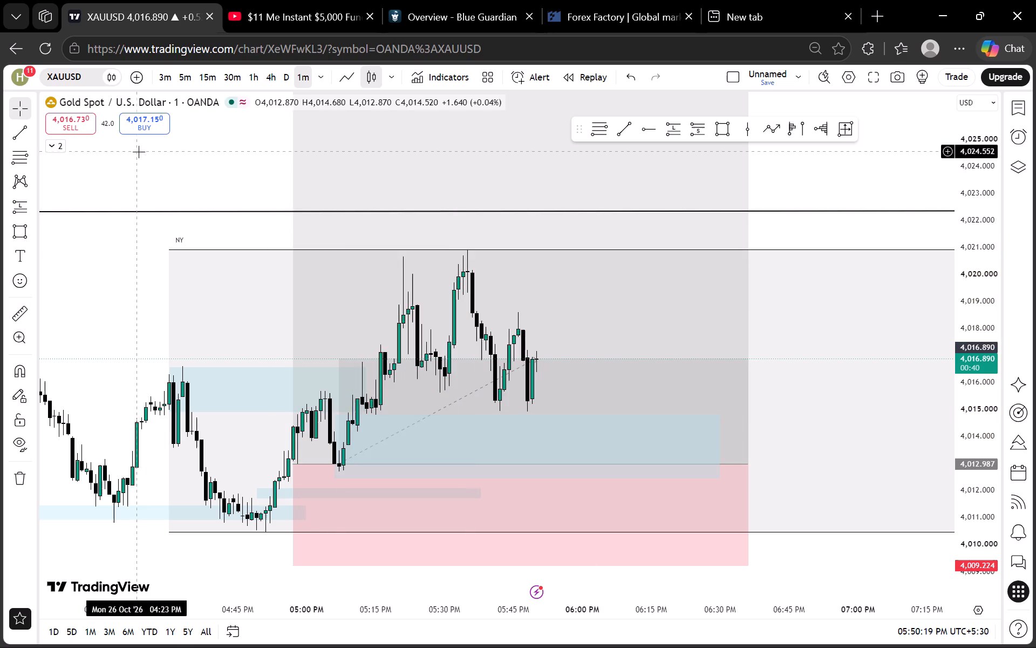
Examine the latest 1-minute candles inside the long position relative to the NY session high.
scroll(989, 322, "up", 10)
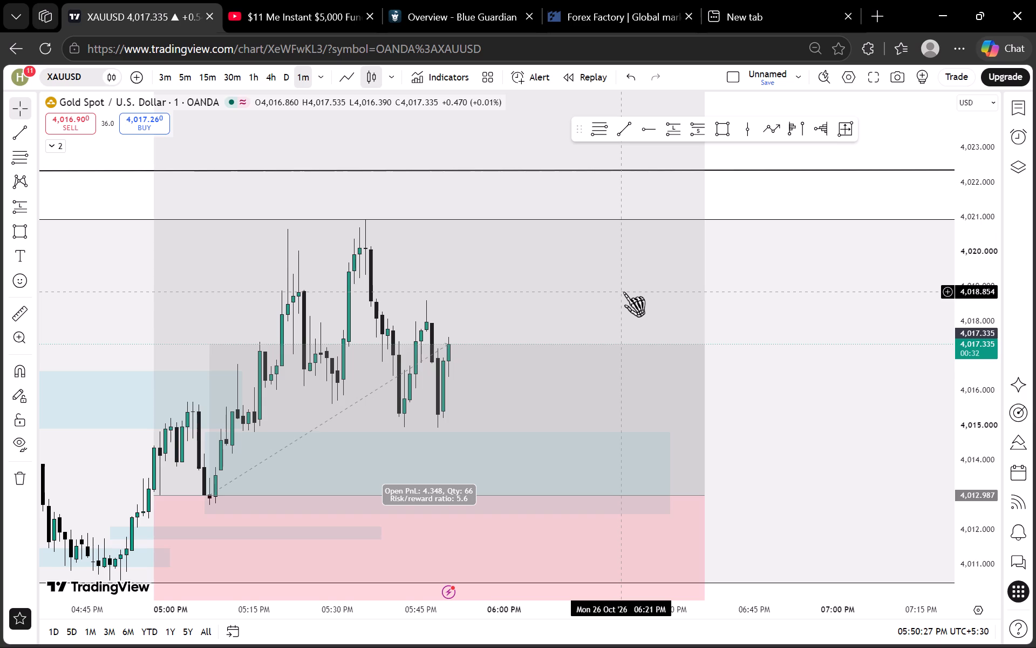
scroll(621, 291, "up", 1)
left_click_drag(504, 298, 541, 288)
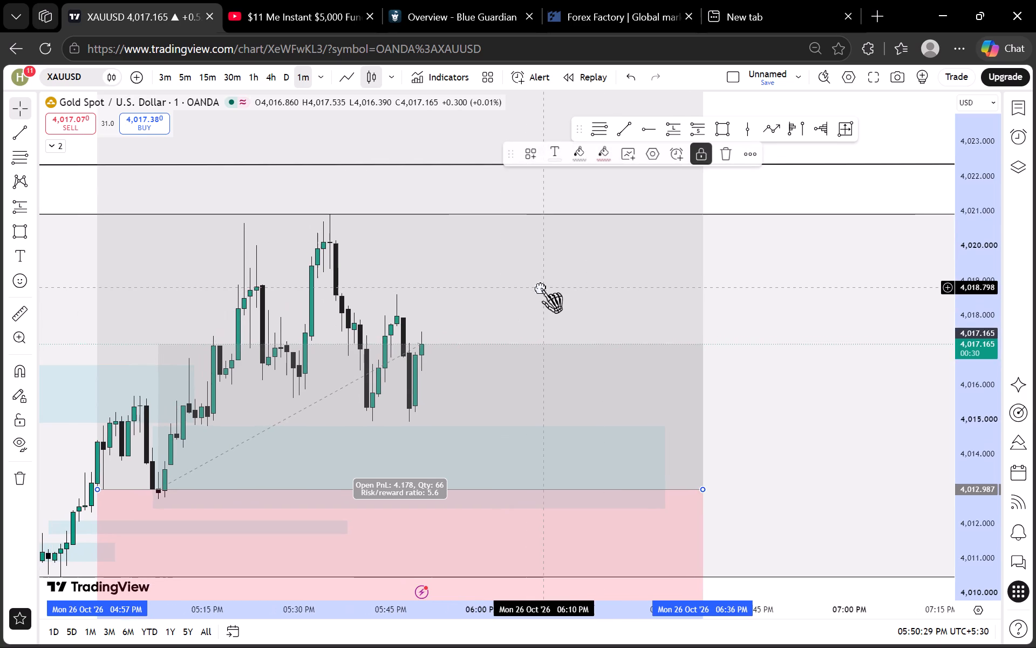
left_click(541, 288)
left_click(634, 309)
left_click(806, 334)
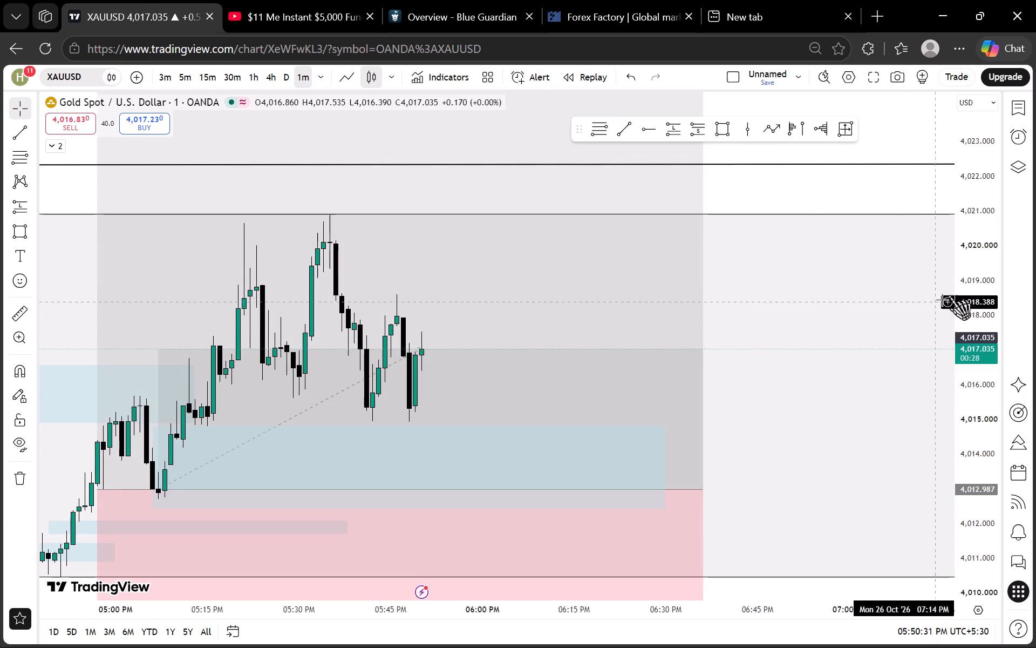
scroll(966, 287, "down", 8)
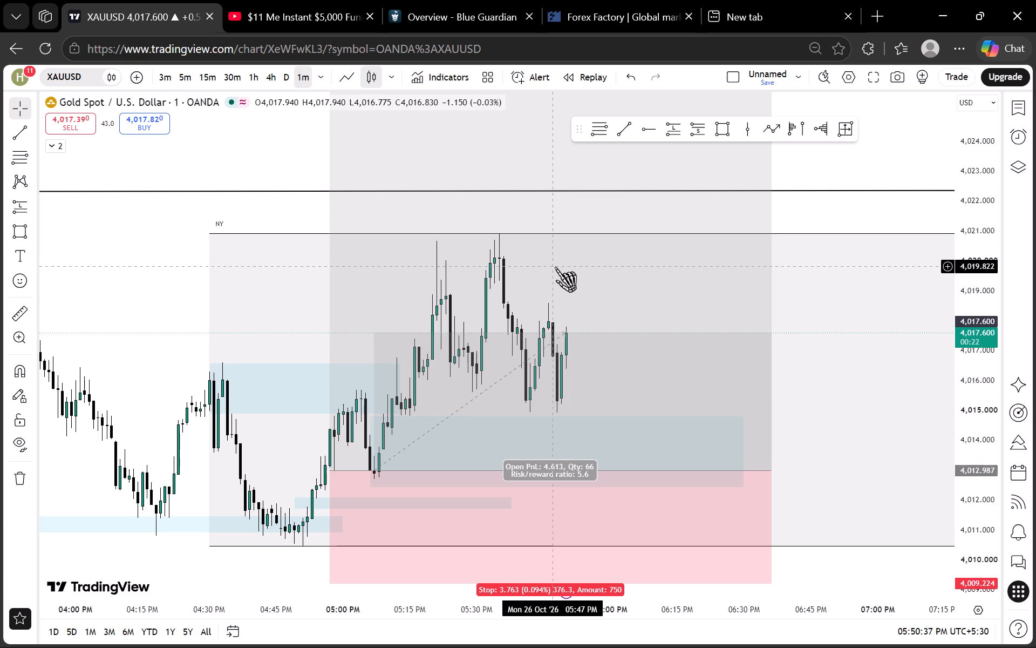
scroll(555, 267, "up", 2)
left_click_drag(529, 251, 523, 268)
left_click(519, 265)
left_click(561, 240)
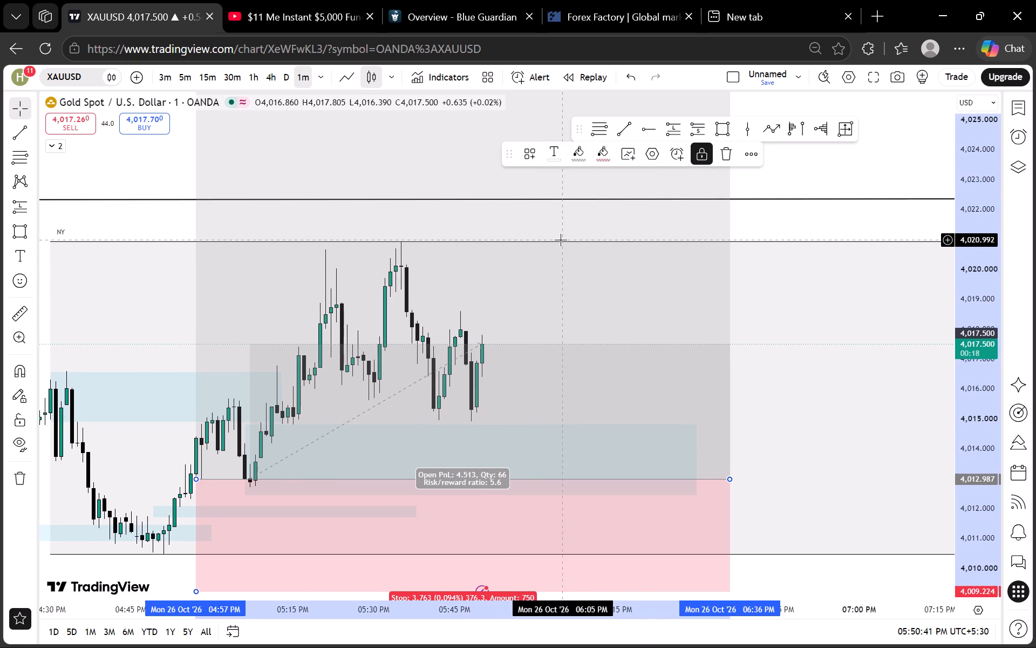
left_click(735, 246)
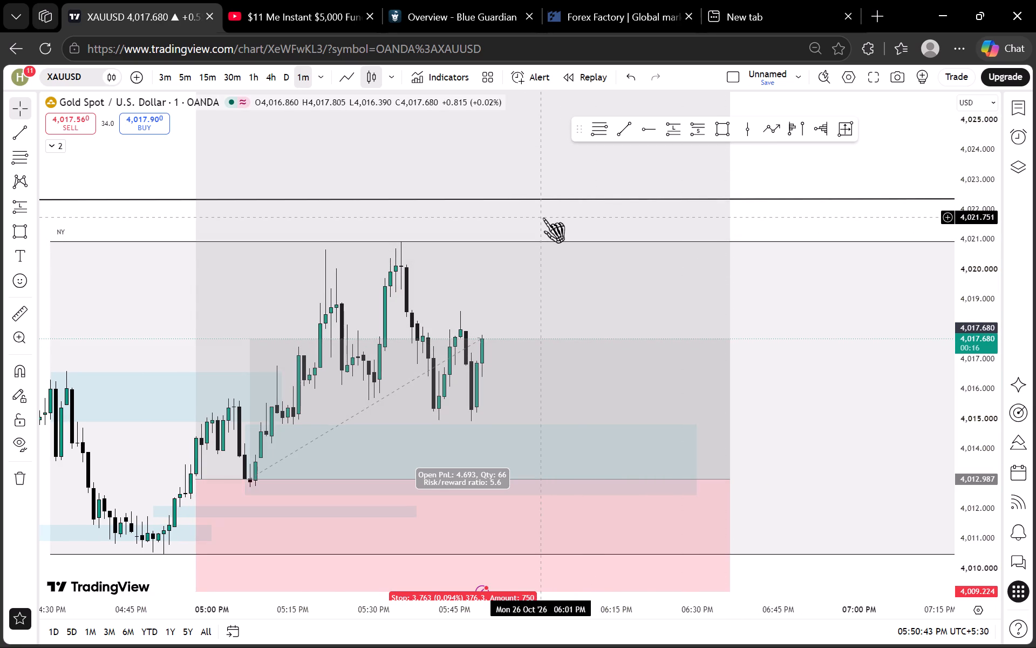
scroll(543, 218, "up", 1)
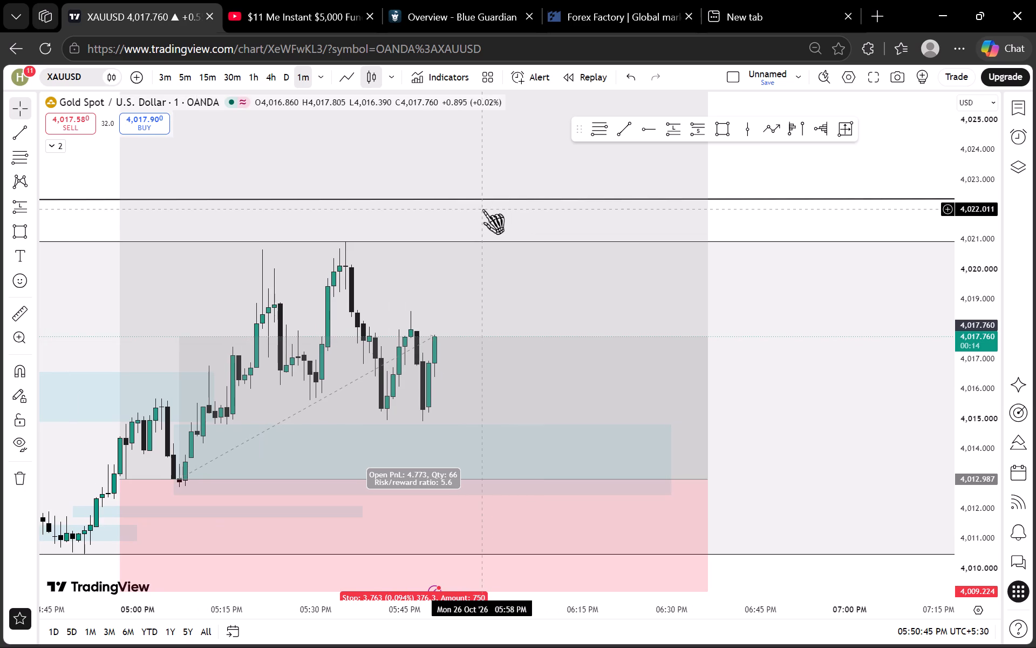
left_click_drag(482, 208, 496, 230)
left_click(772, 228)
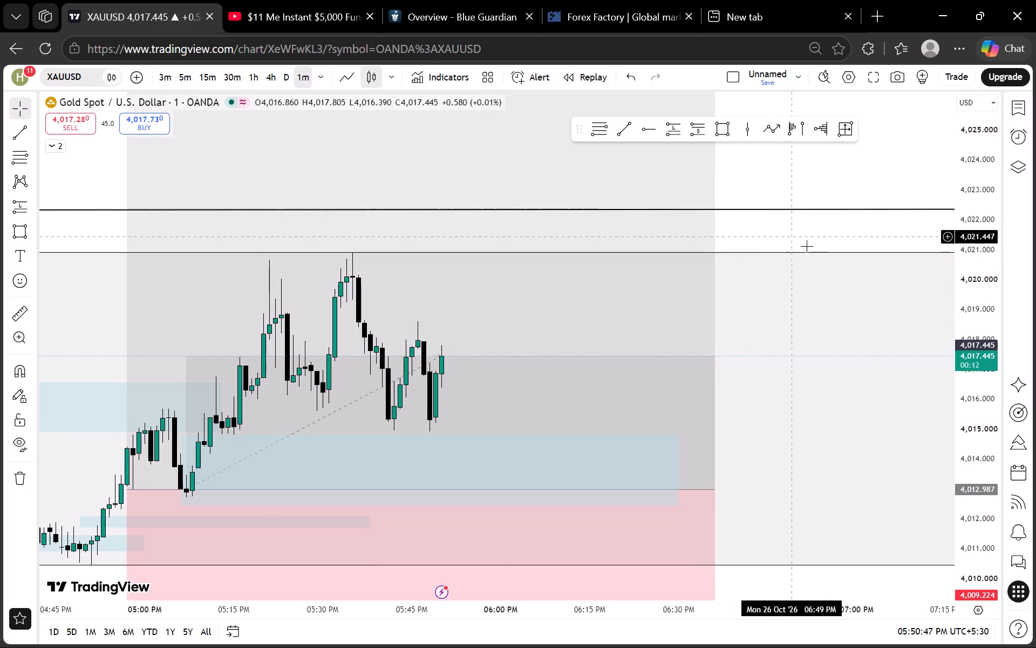
Review the developing 1-minute candles between the blue zone at the long entry and the London high line.
scroll(964, 279, "up", 1)
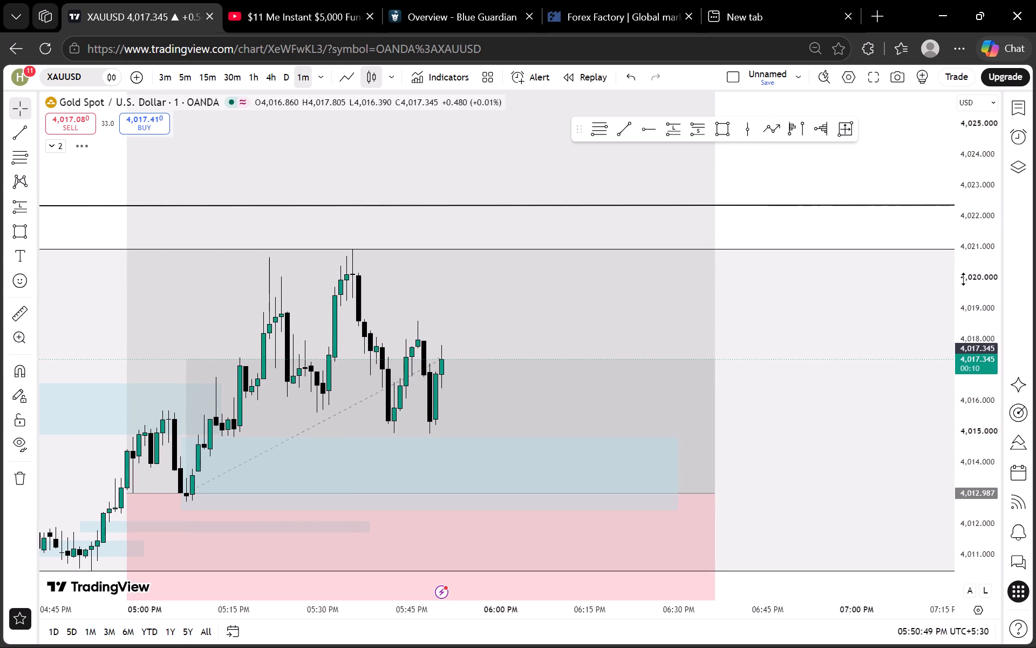
scroll(867, 312, "down", 2)
scroll(960, 312, "up", 2)
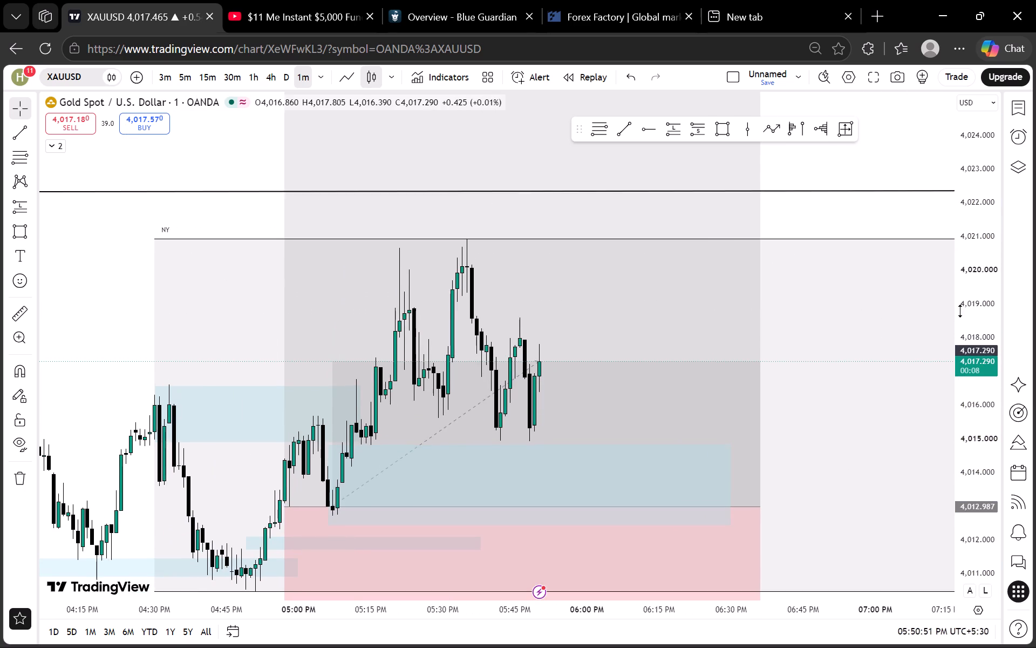
scroll(960, 311, "up", 3)
scroll(703, 301, "up", 2)
left_click_drag(544, 292, 603, 292)
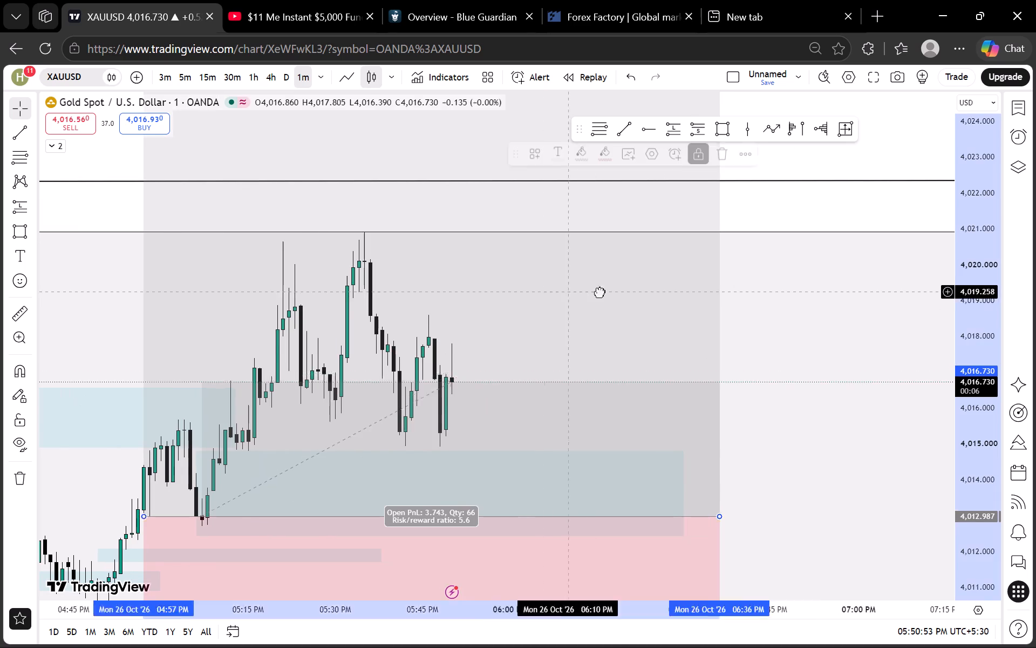
left_click_drag(603, 292, 616, 292)
scroll(980, 301, "down", 4)
scroll(677, 320, "up", 1)
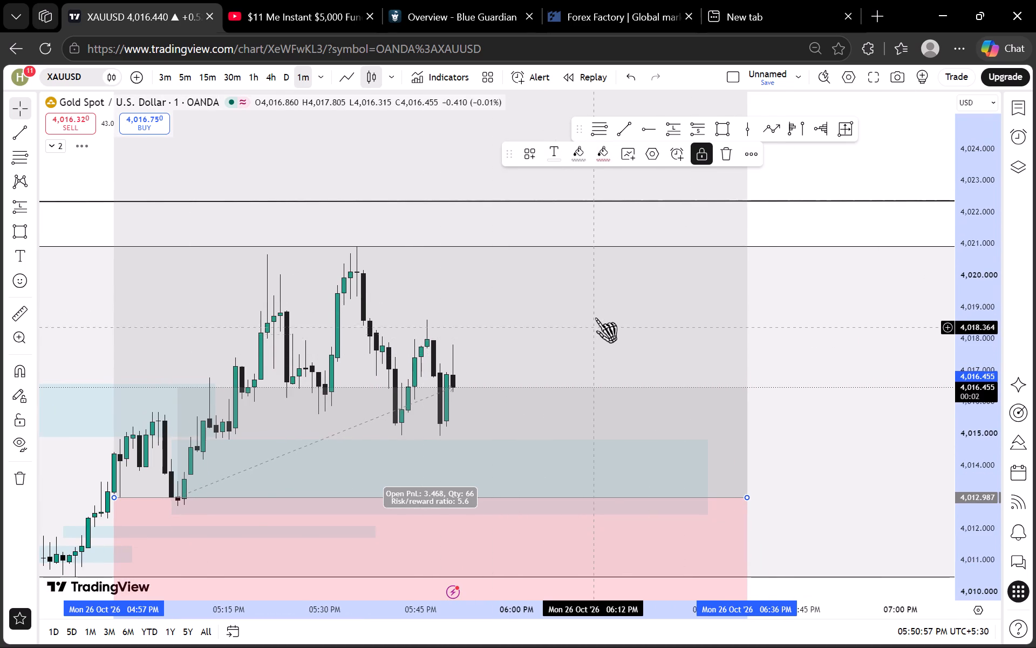
scroll(595, 318, "down", 2)
left_click_drag(686, 323, 618, 351)
scroll(952, 301, "down", 10)
scroll(933, 328, "up", 5)
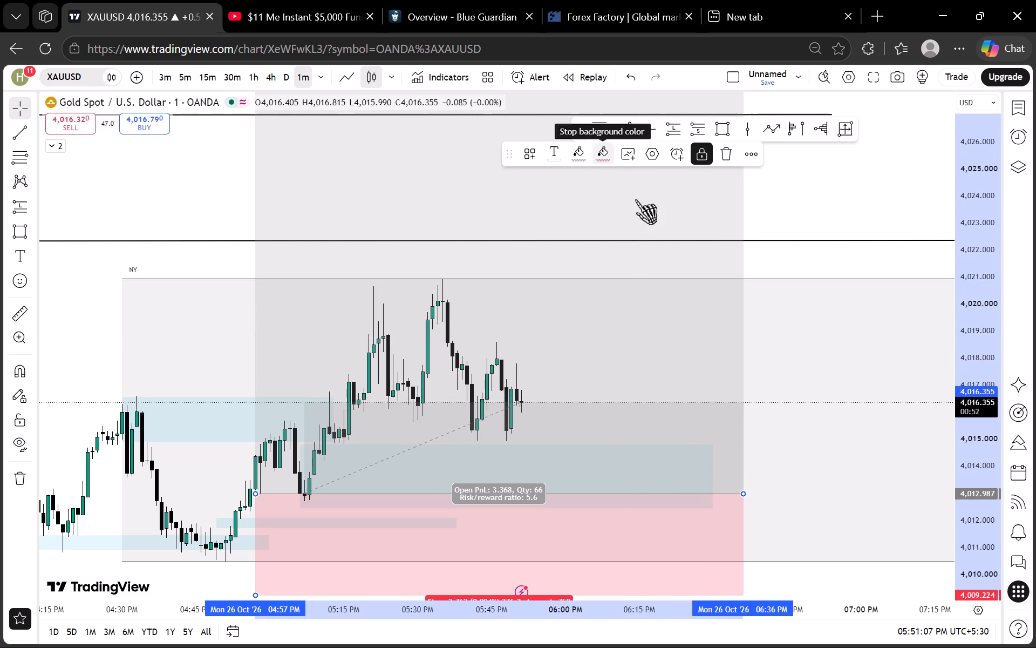
scroll(624, 282, "up", 3)
left_click_drag(487, 298, 535, 287)
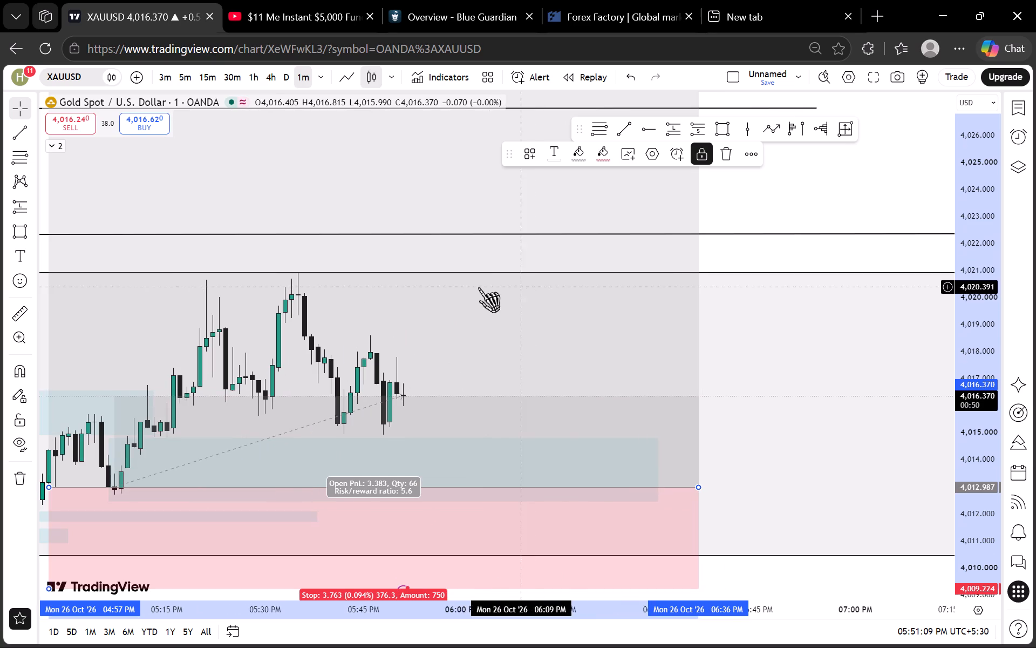
left_click_drag(282, 148, 346, 145)
scroll(353, 155, "up", 1)
scroll(448, 261, "down", 2)
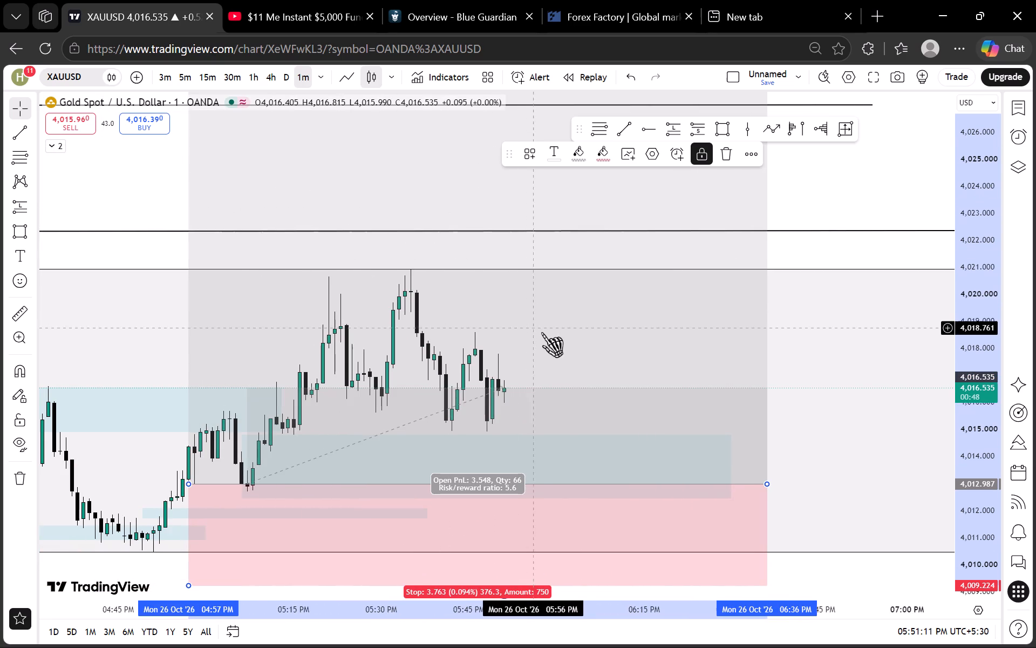
left_click_drag(556, 336, 556, 325)
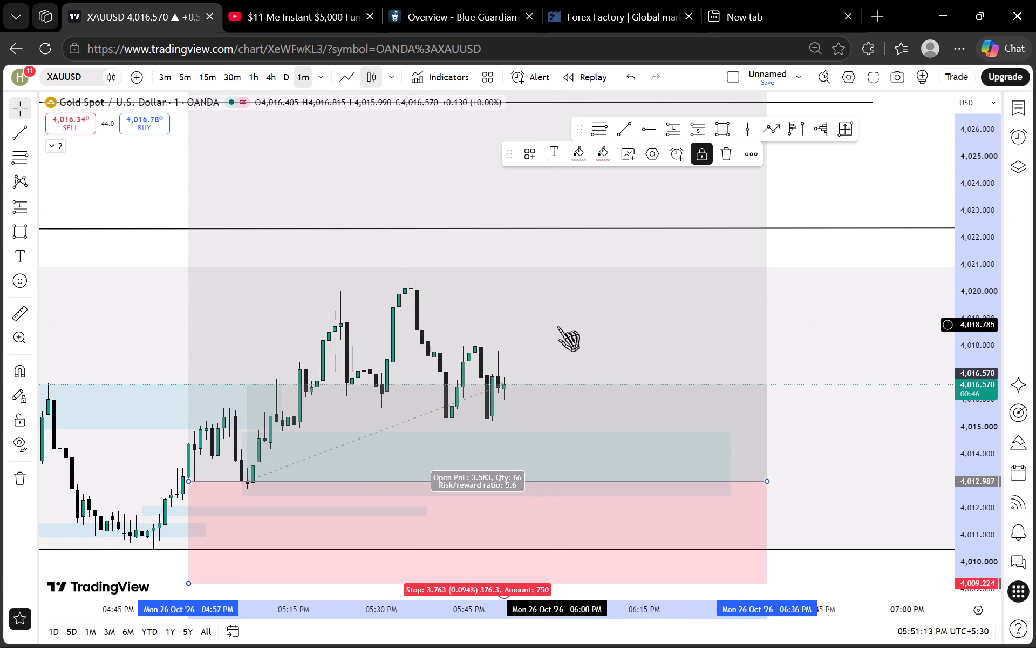
scroll(563, 321, "up", 1)
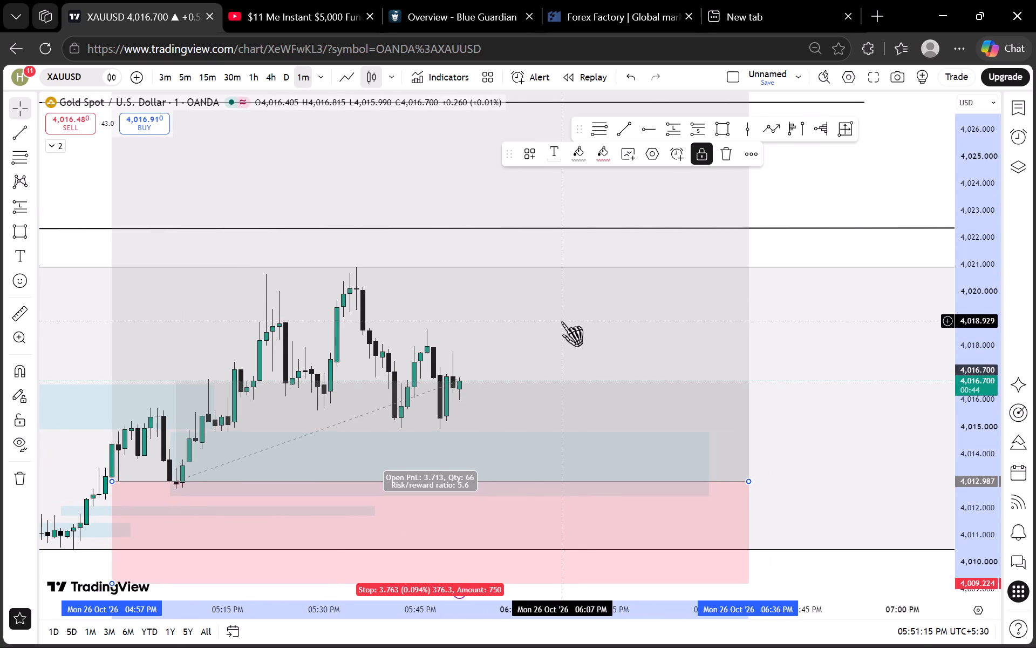
Step up through the 3-minute timeframe to the 5-minute one and inspect the latest NY session candles.
left_click(161, 70)
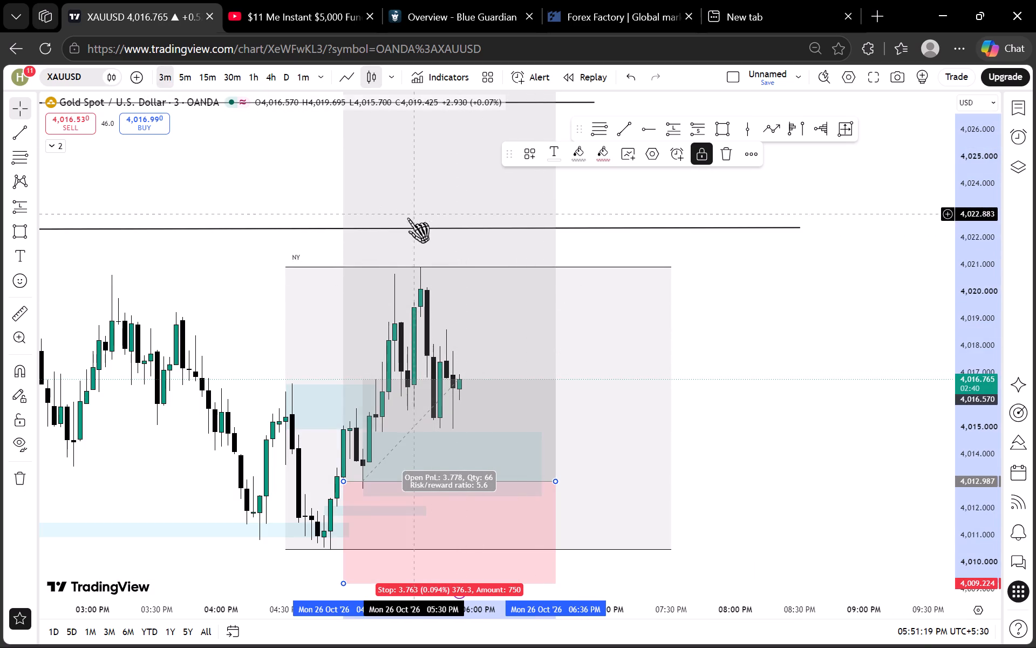
left_click(187, 76)
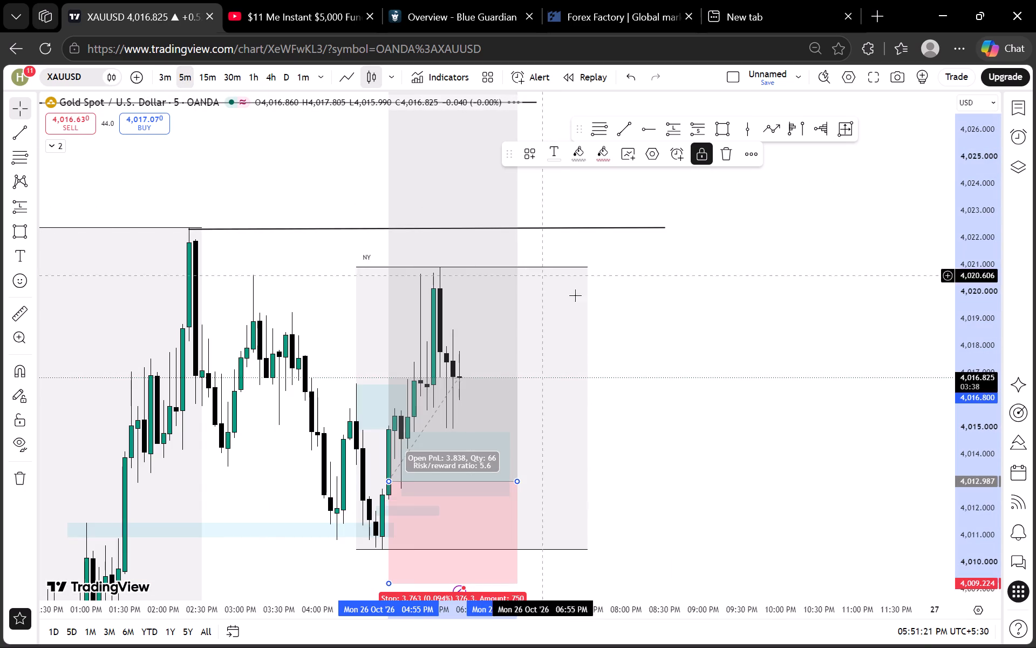
scroll(976, 301, "down", 5)
scroll(886, 333, "up", 2)
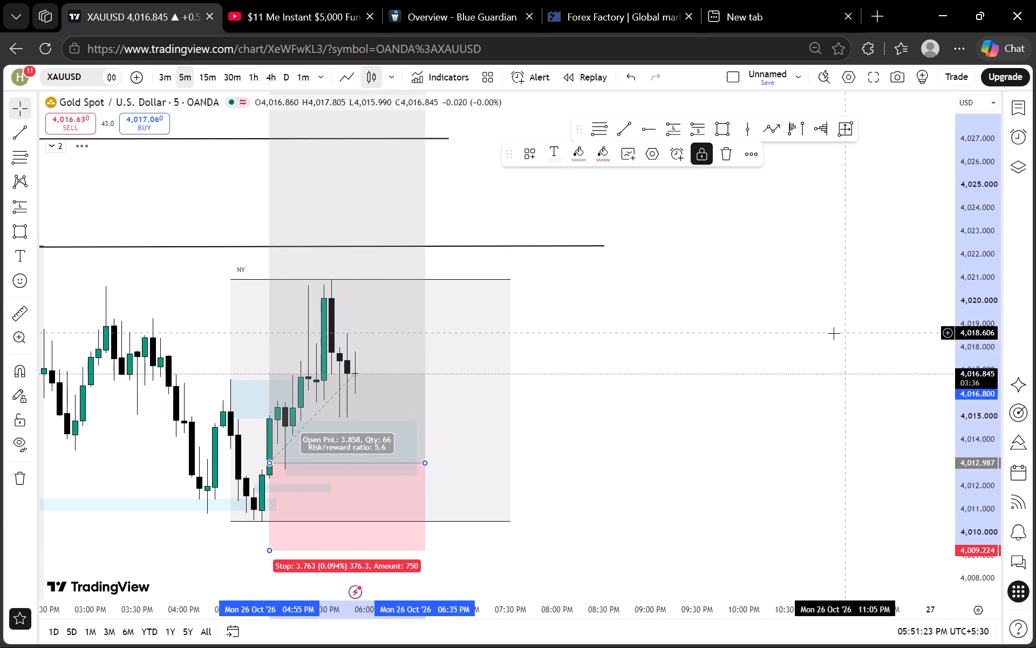
scroll(974, 319, "down", 4)
scroll(757, 340, "up", 2)
left_click_drag(598, 343, 764, 349)
scroll(986, 356, "up", 6)
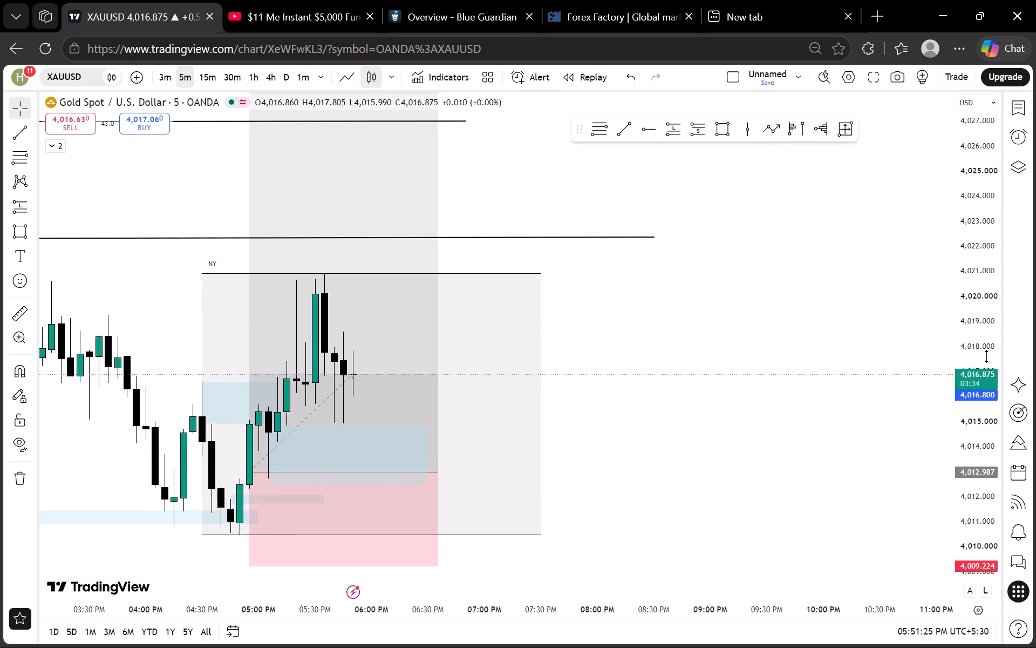
scroll(987, 356, "up", 9)
left_click_drag(625, 346, 728, 346)
scroll(578, 295, "down", 2)
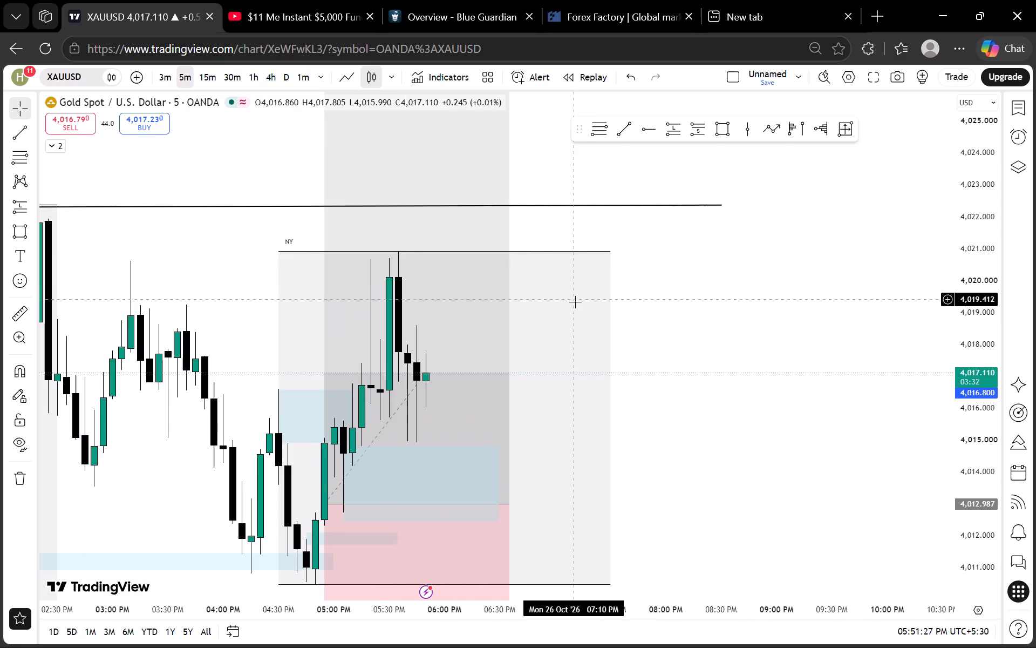
Step down through the 3-minute timeframe to the 1-minute one and examine the newest candles within the long position.
left_click(164, 75)
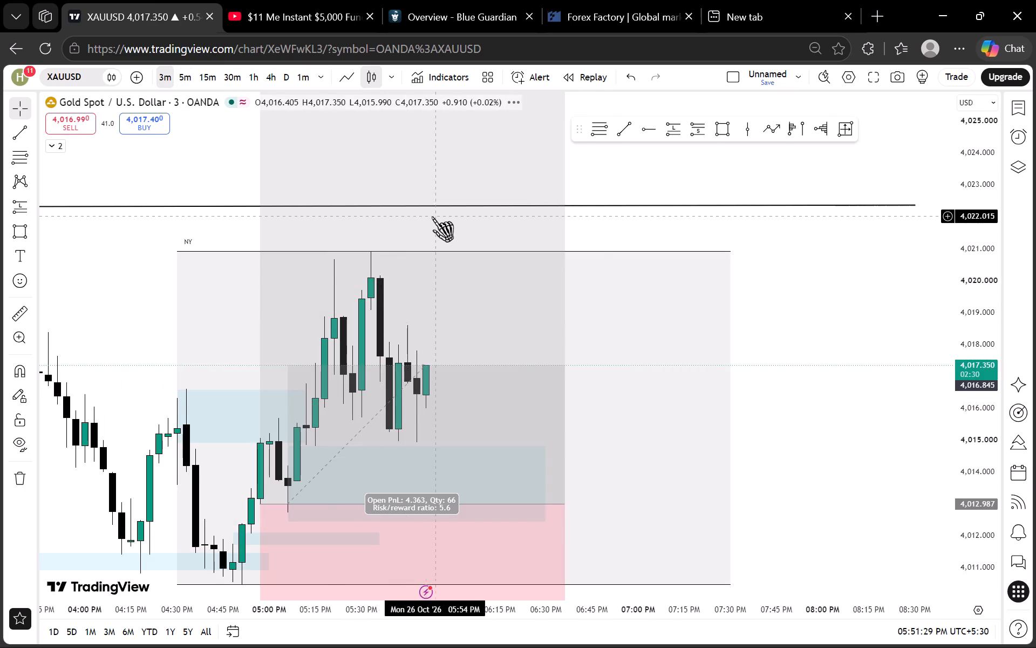
scroll(432, 217, "down", 1)
left_click(298, 72)
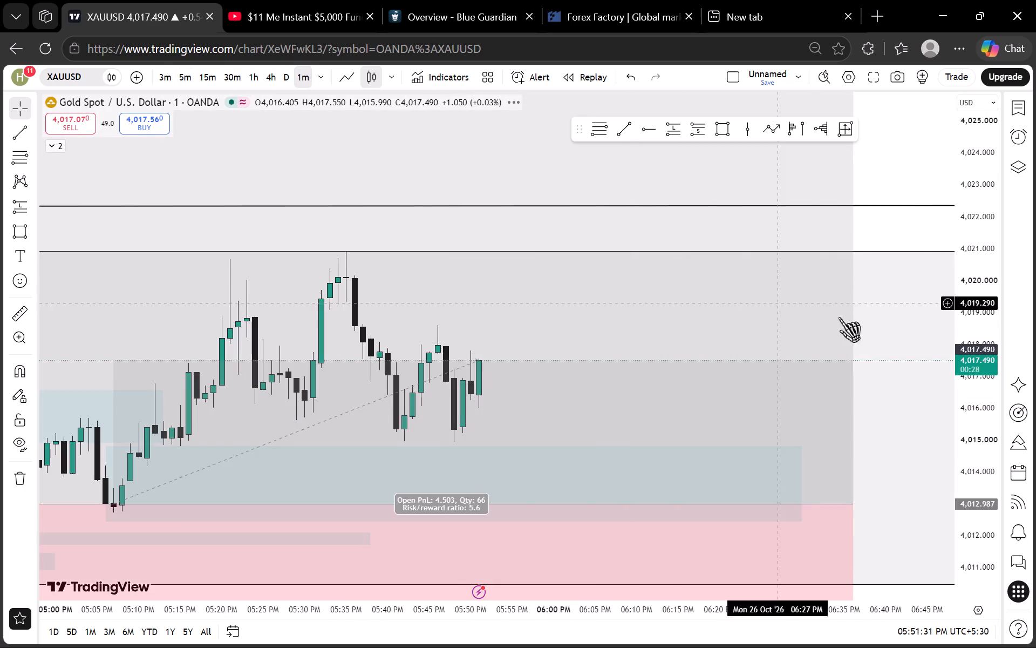
scroll(957, 342, "up", 5)
scroll(888, 307, "down", 3)
scroll(971, 318, "down", 5)
scroll(819, 350, "up", 2)
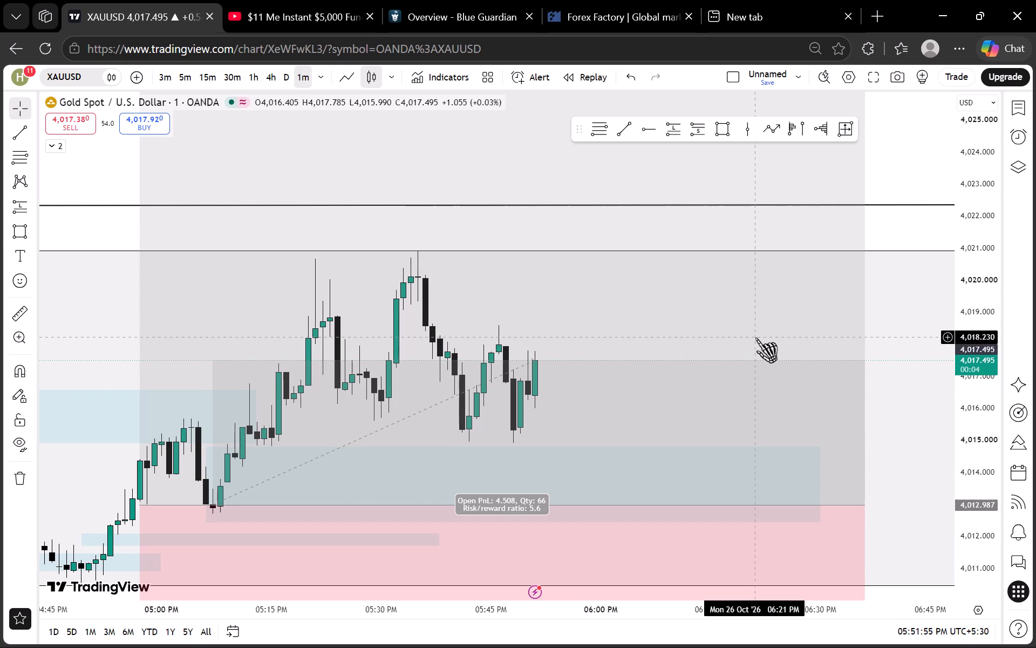
Review the 1-minute candles around the long position and switch to the 3-minute timeframe to examine the NY session structure.
scroll(731, 304, "up", 3)
scroll(959, 314, "down", 7)
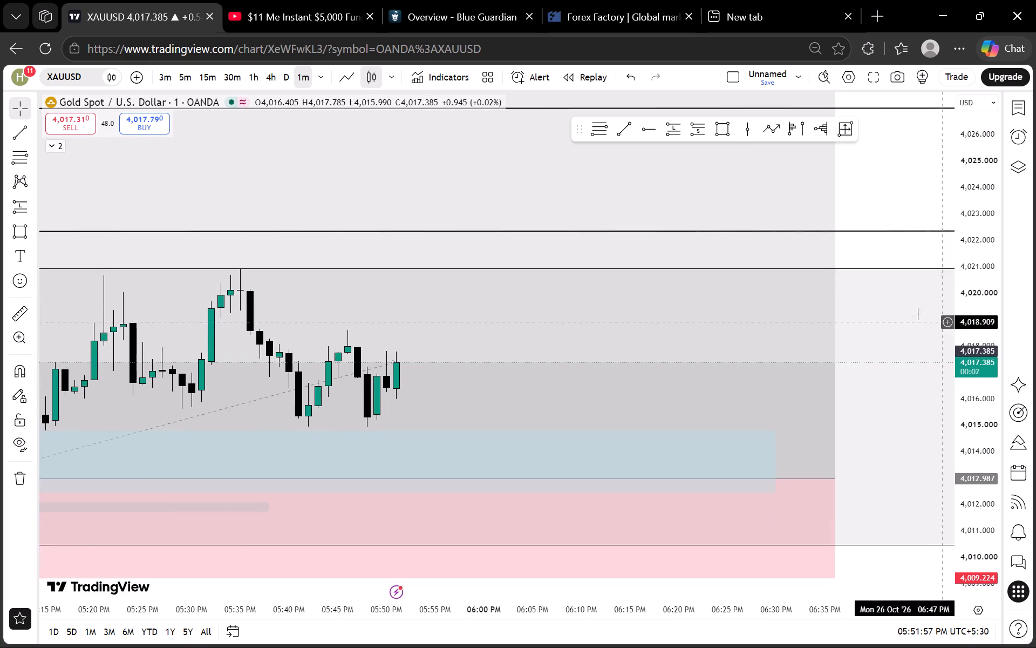
scroll(829, 331, "down", 7)
left_click_drag(771, 317, 655, 300)
left_click_drag(627, 278, 599, 323)
scroll(588, 322, "up", 1)
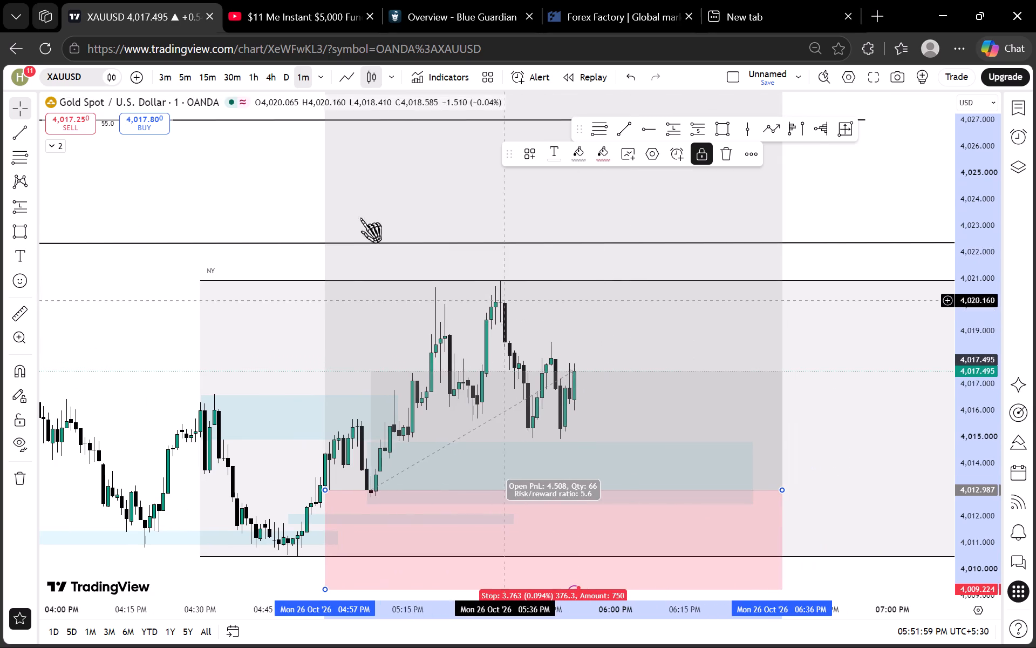
left_click(154, 71)
left_click(166, 63)
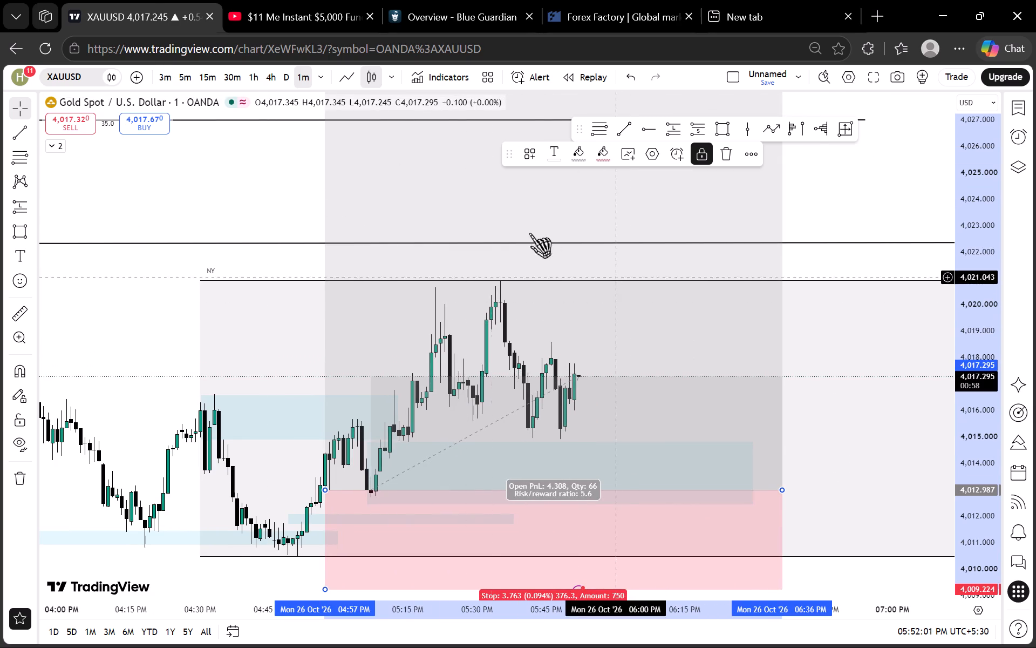
left_click(160, 78)
scroll(952, 341, "up", 7)
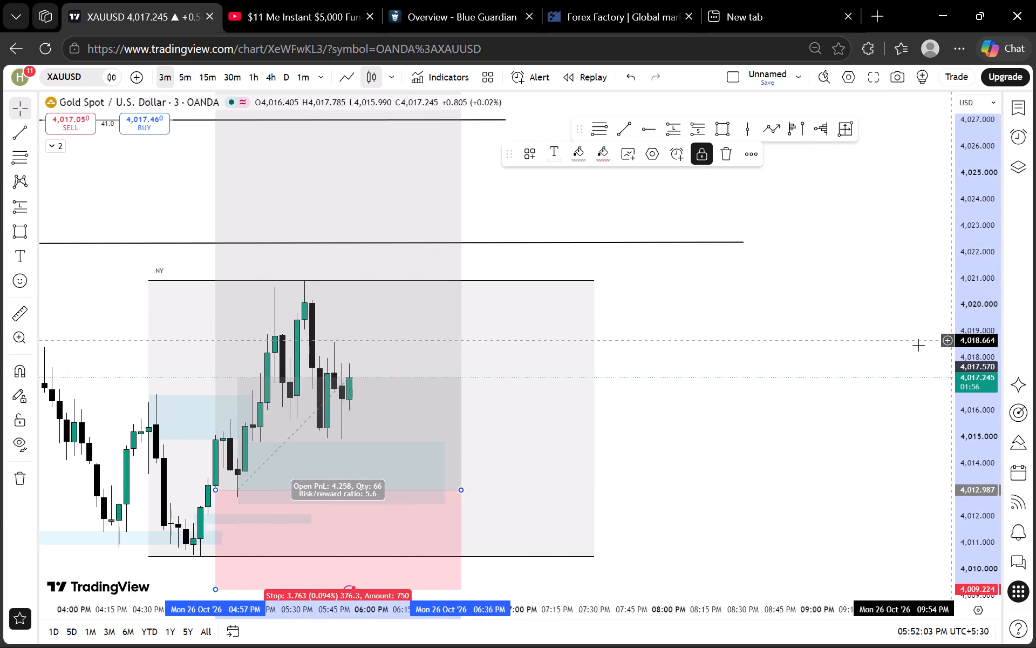
scroll(972, 366, "up", 5)
scroll(838, 335, "down", 4)
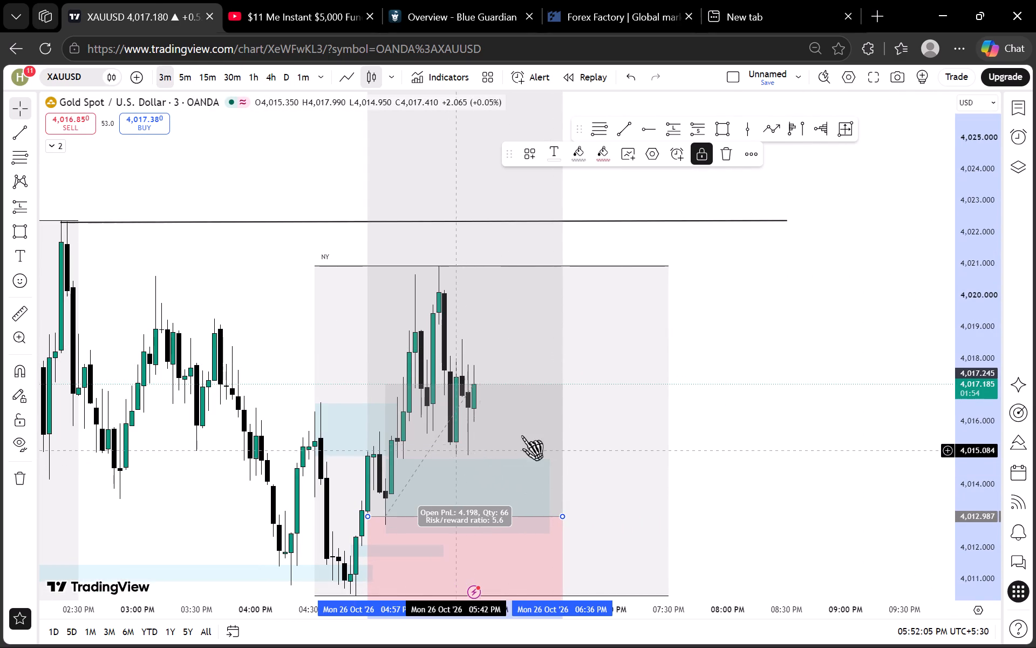
scroll(969, 329, "down", 6)
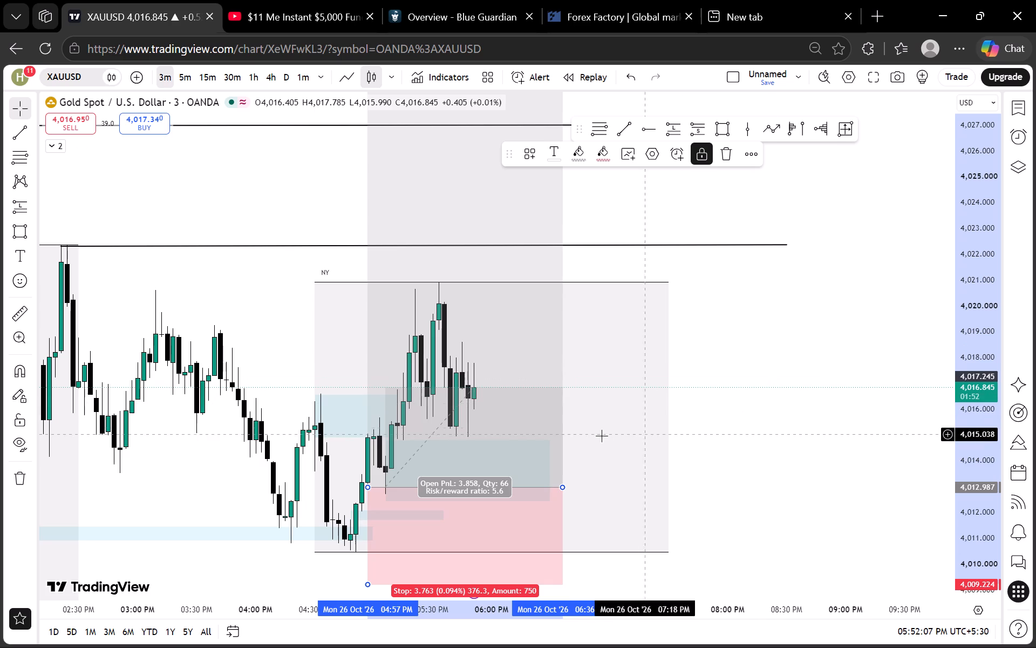
Extend the blue zone at the long entry forward in time to 06:48 PM, past the long position's end.
left_click_drag(549, 467, 584, 463)
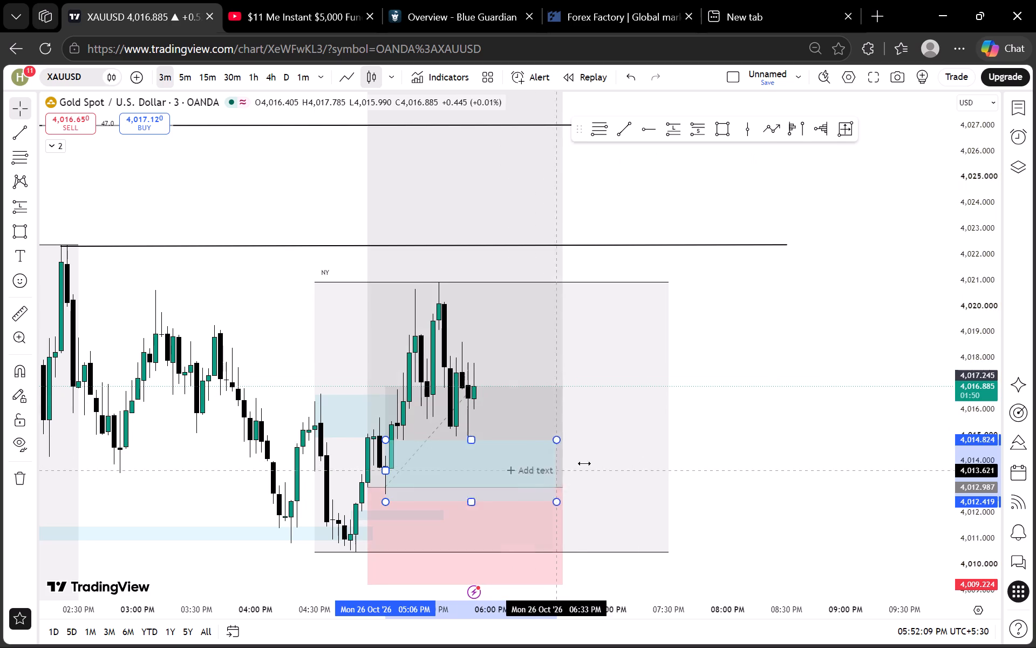
left_click_drag(584, 463, 588, 463)
Lower the upper edge of the blue zone at the long entry to about 4,014.74.
scroll(960, 411, "up", 16)
left_click_drag(427, 376, 658, 327)
scroll(641, 330, "up", 3)
left_click_drag(468, 329, 719, 329)
scroll(474, 316, "down", 2)
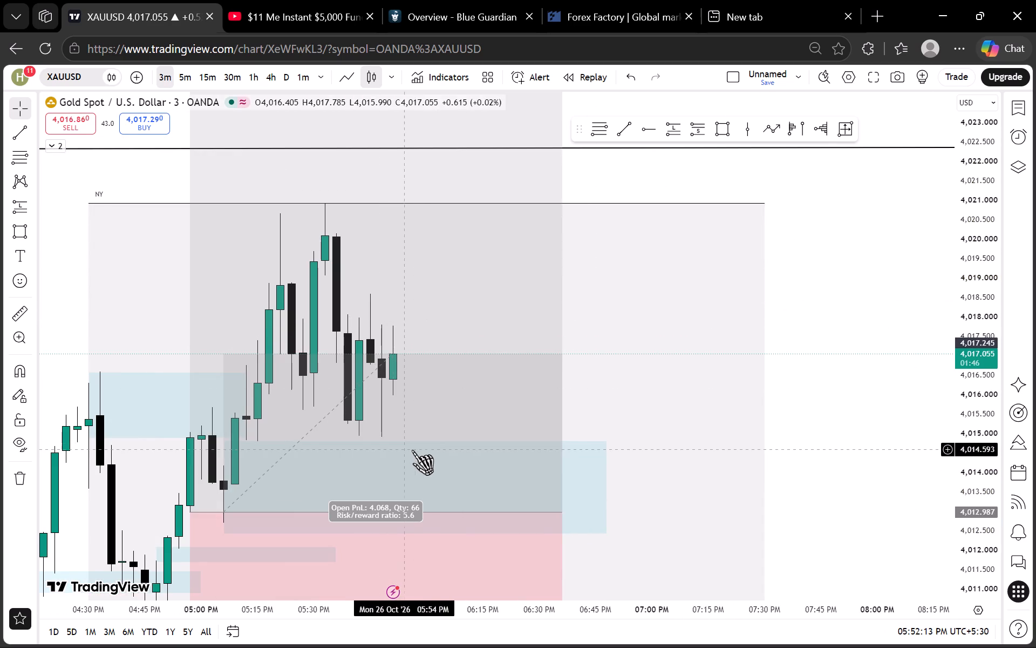
left_click(418, 441)
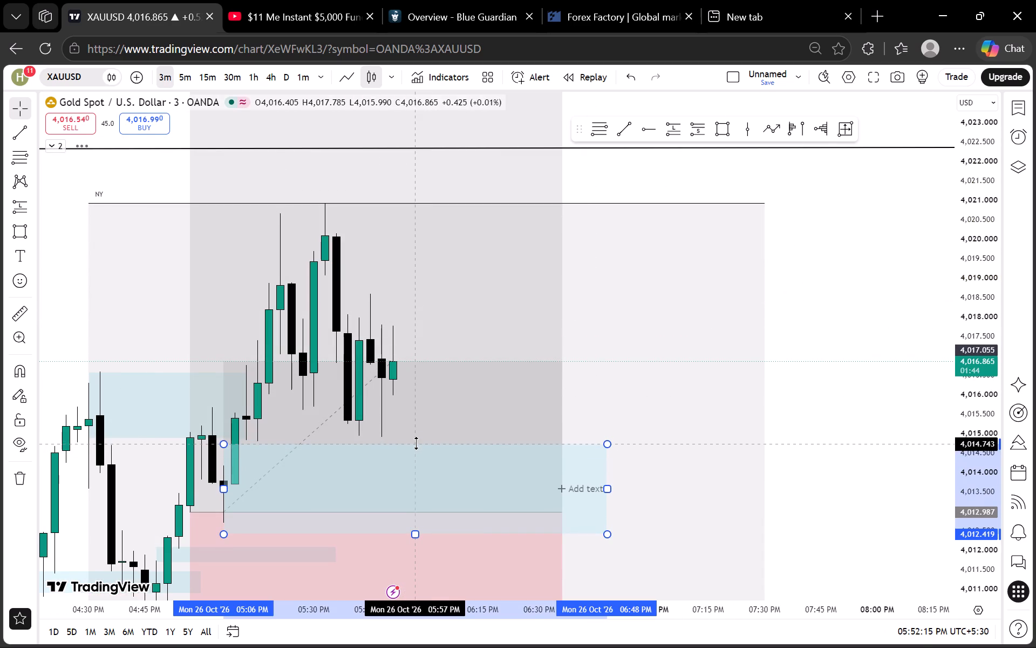
left_click(465, 369)
Switch to the 5-minute timeframe and examine the NY session candles against the London high line and the long position.
scroll(970, 332, "down", 7)
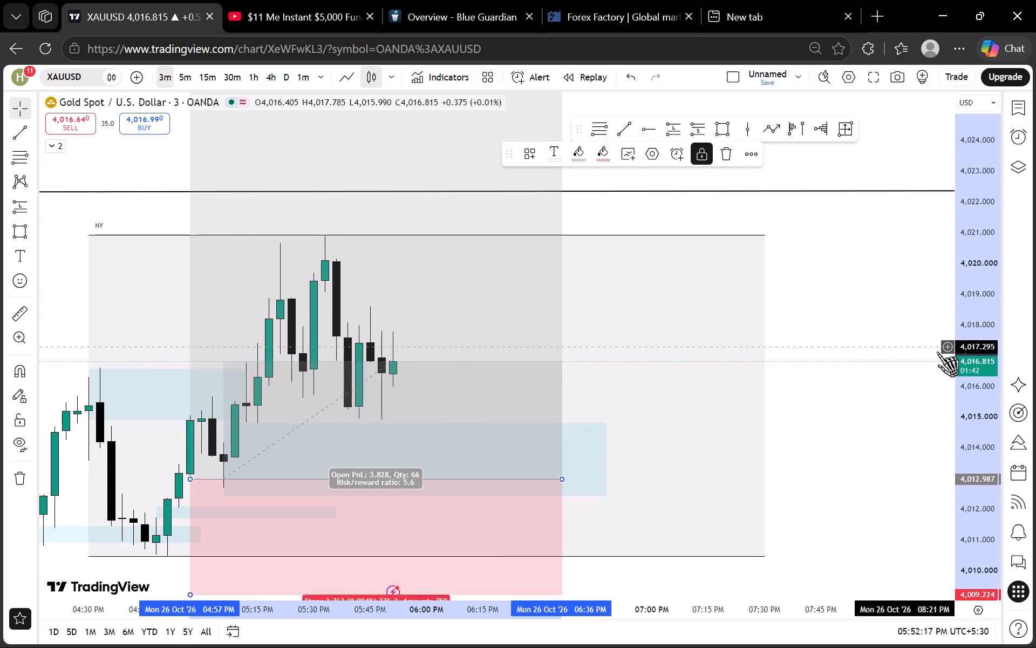
scroll(937, 352, "down", 3)
left_click(190, 72)
scroll(590, 311, "up", 2)
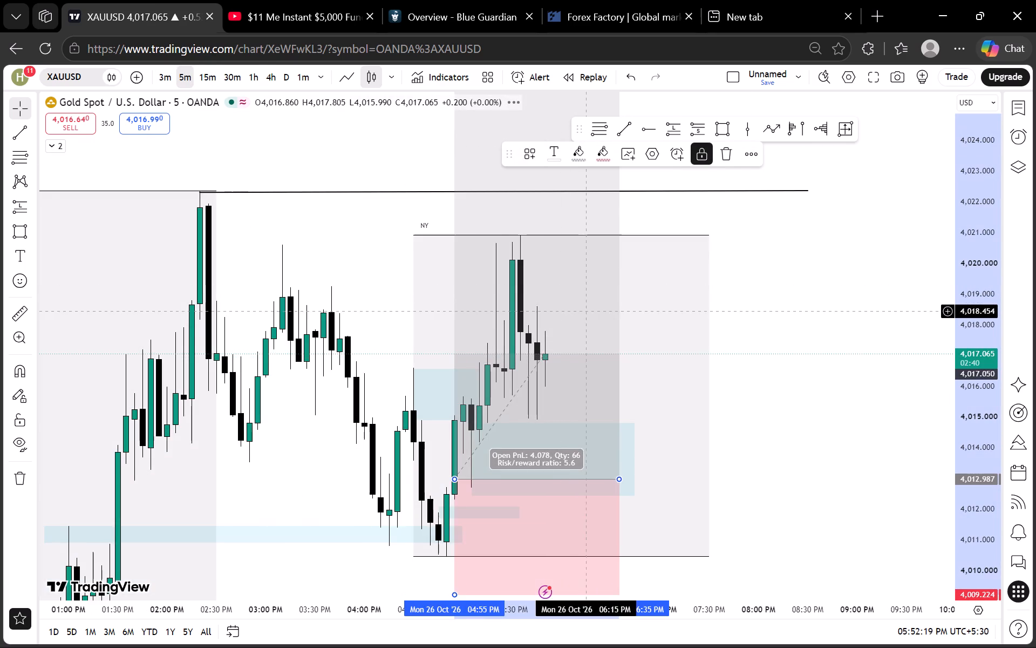
left_click_drag(806, 440, 799, 377)
scroll(962, 352, "down", 10)
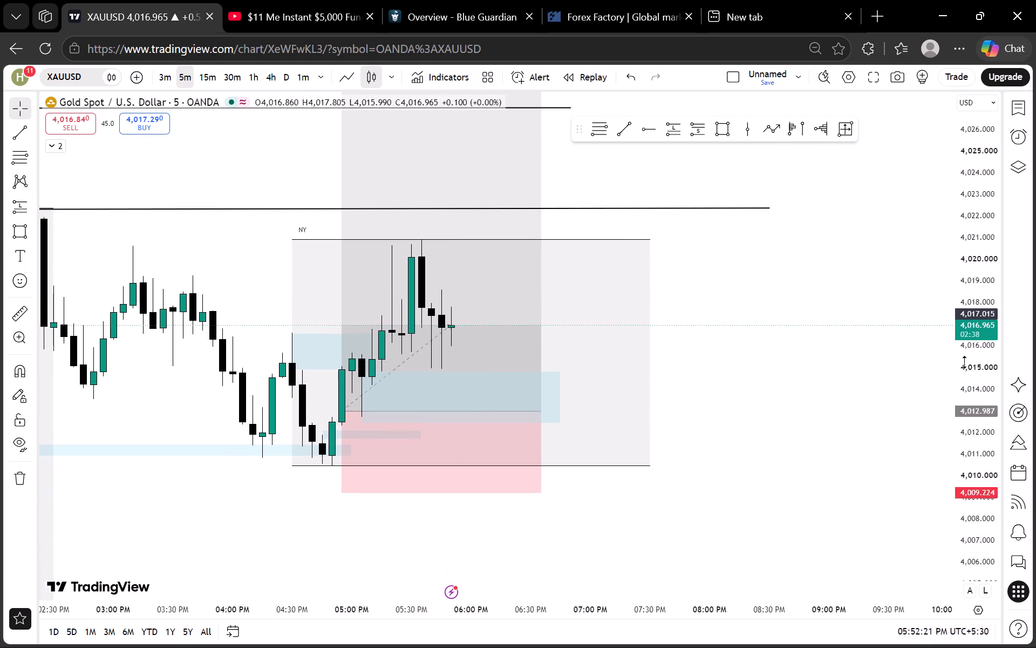
scroll(855, 362, "down", 2)
scroll(989, 349, "up", 5)
left_click_drag(909, 294, 881, 386)
scroll(881, 386, "up", 1)
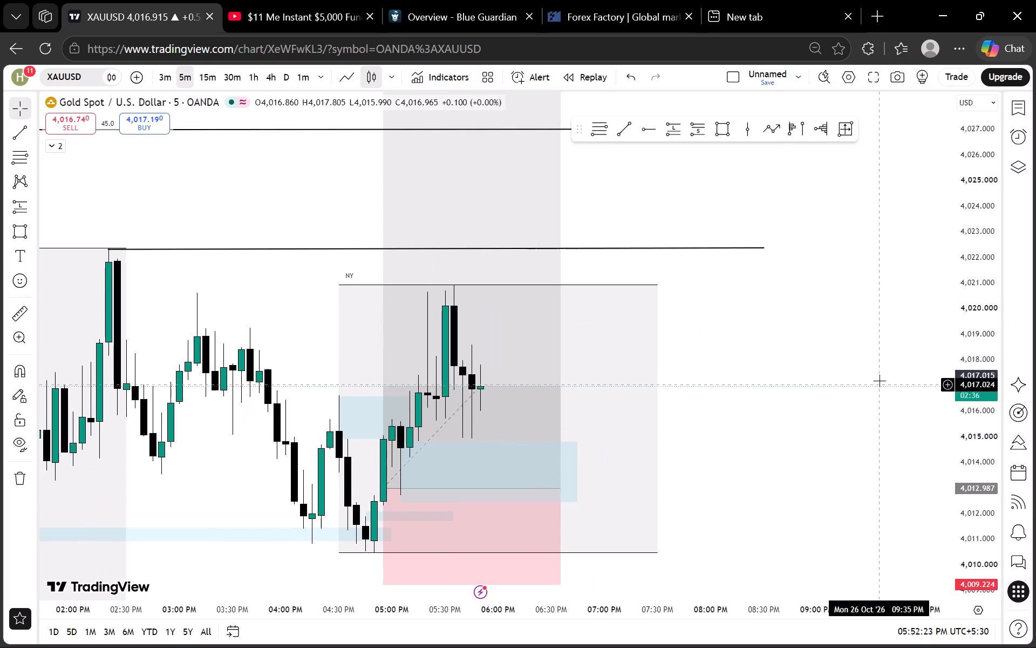
scroll(991, 360, "down", 8)
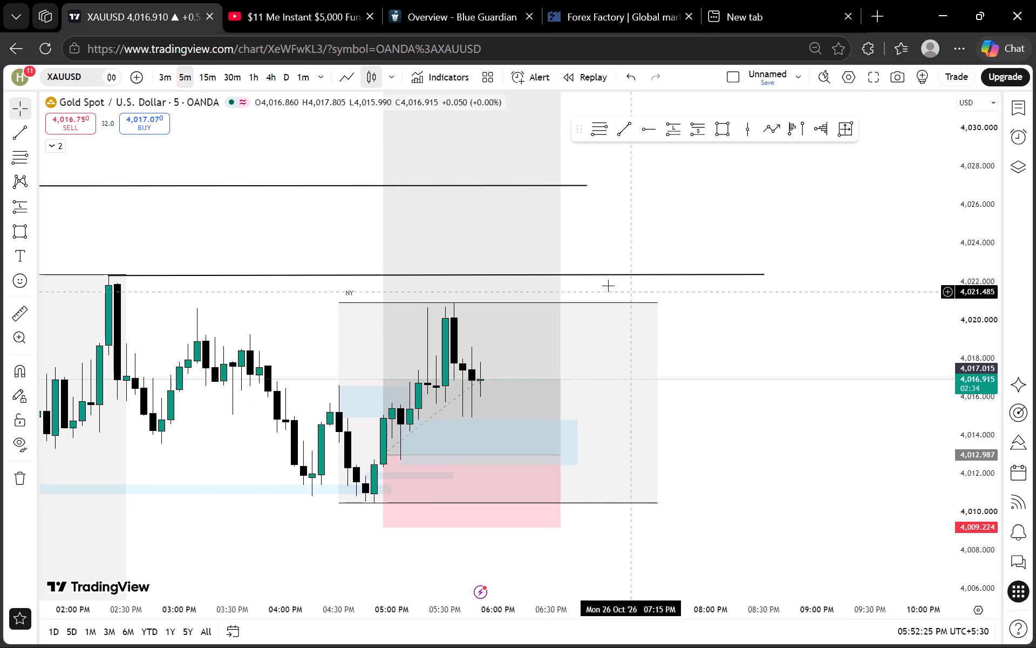
scroll(608, 286, "down", 1)
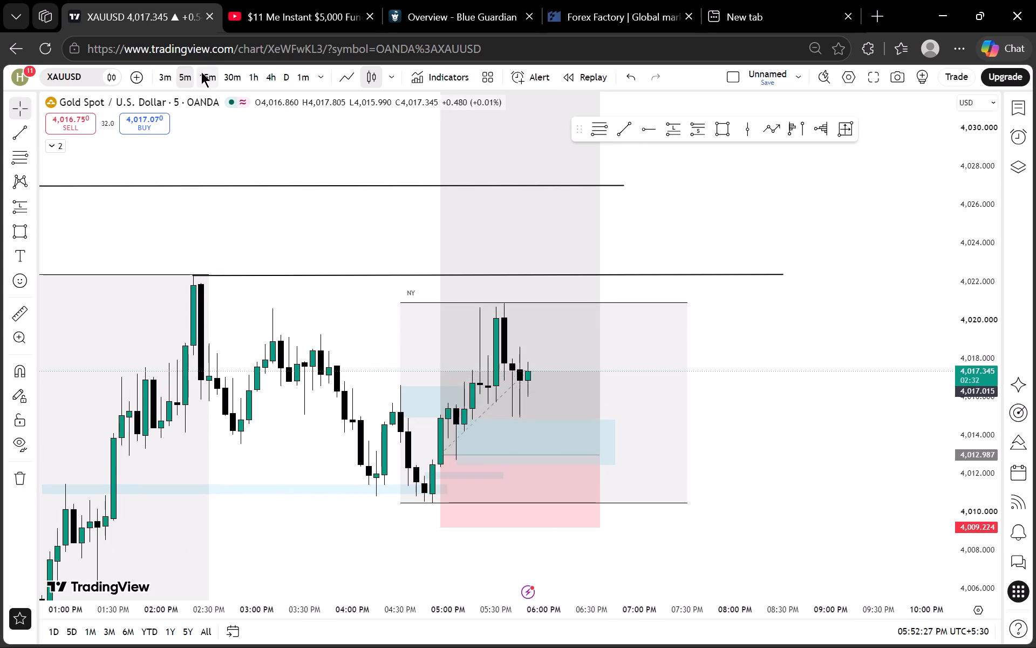
Step up through the 15-minute timeframe to the 30-minute one and inspect price across the Asian, London and NY sessions.
left_click(201, 72)
scroll(990, 303, "down", 6)
scroll(989, 314, "up", 4)
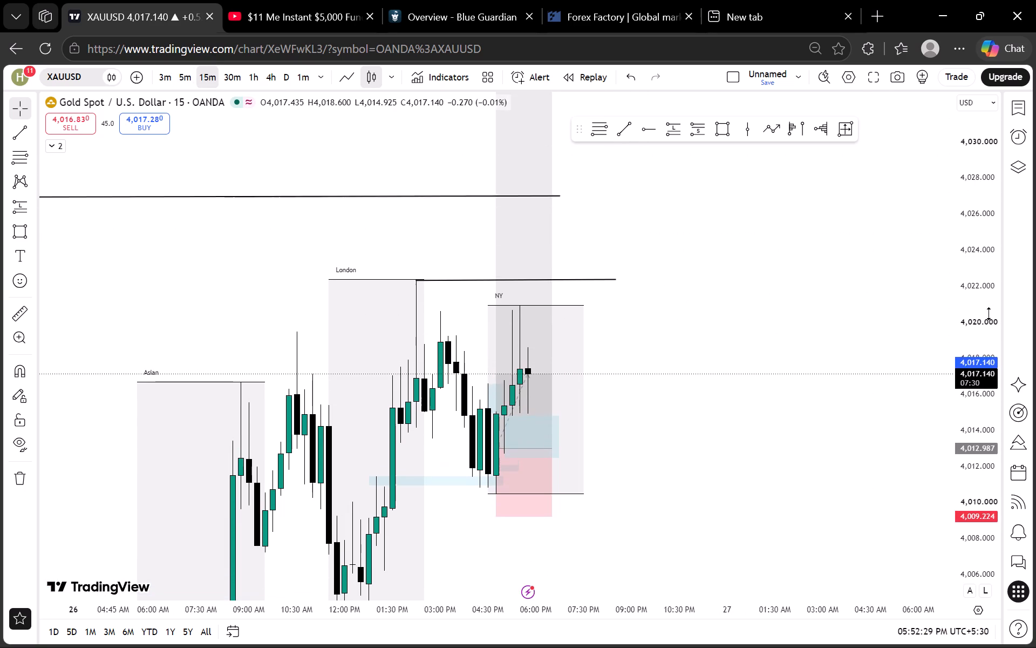
scroll(989, 314, "up", 3)
scroll(985, 312, "down", 5)
scroll(794, 337, "up", 4)
scroll(552, 293, "down", 1)
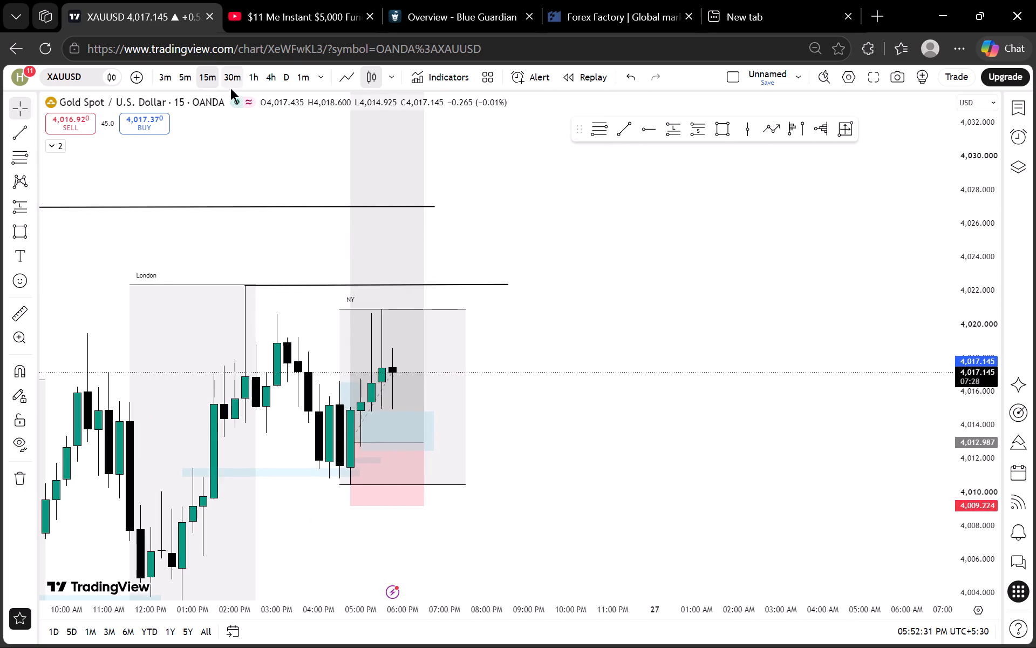
left_click(230, 81)
left_click_drag(658, 356, 663, 334)
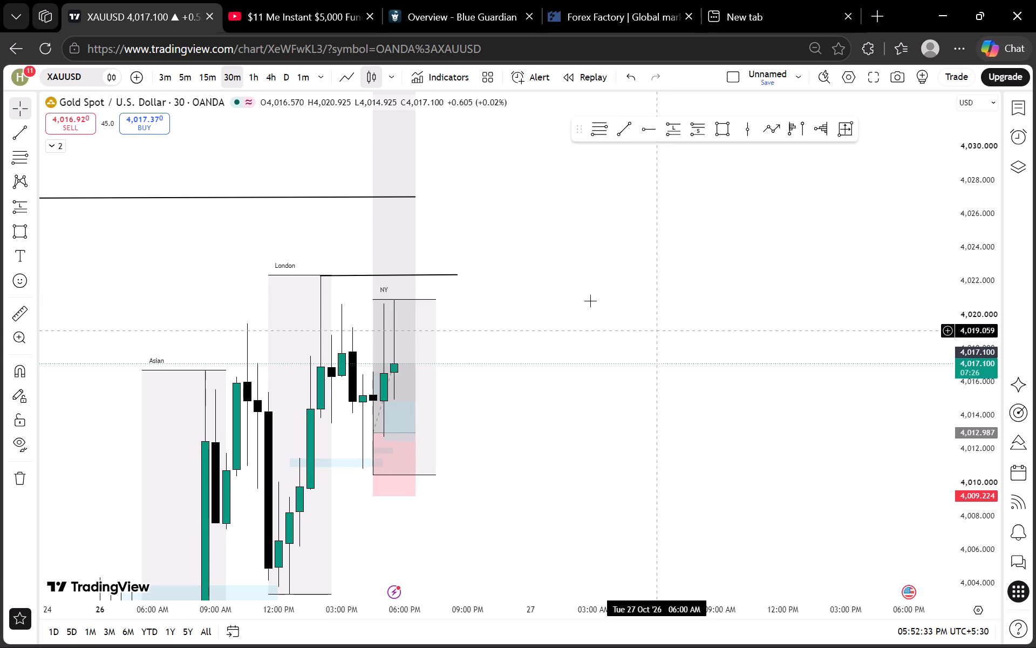
Step down through the 15-minute and 5-minute timeframes to the 3-minute one and review the NY session range.
left_click(206, 77)
left_click(177, 75)
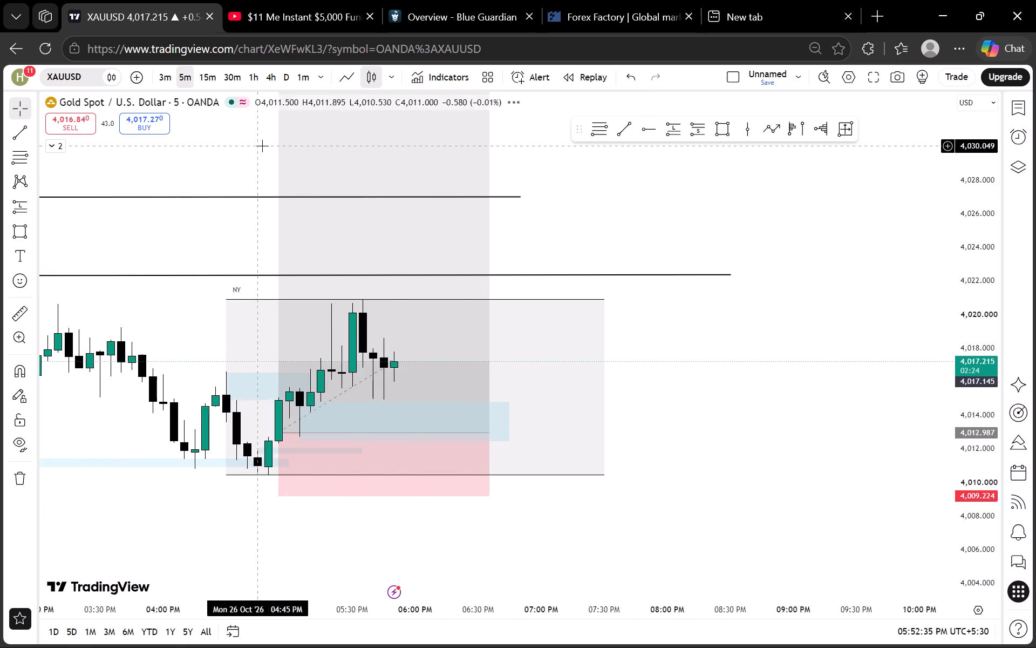
scroll(262, 147, "down", 4)
left_click(159, 78)
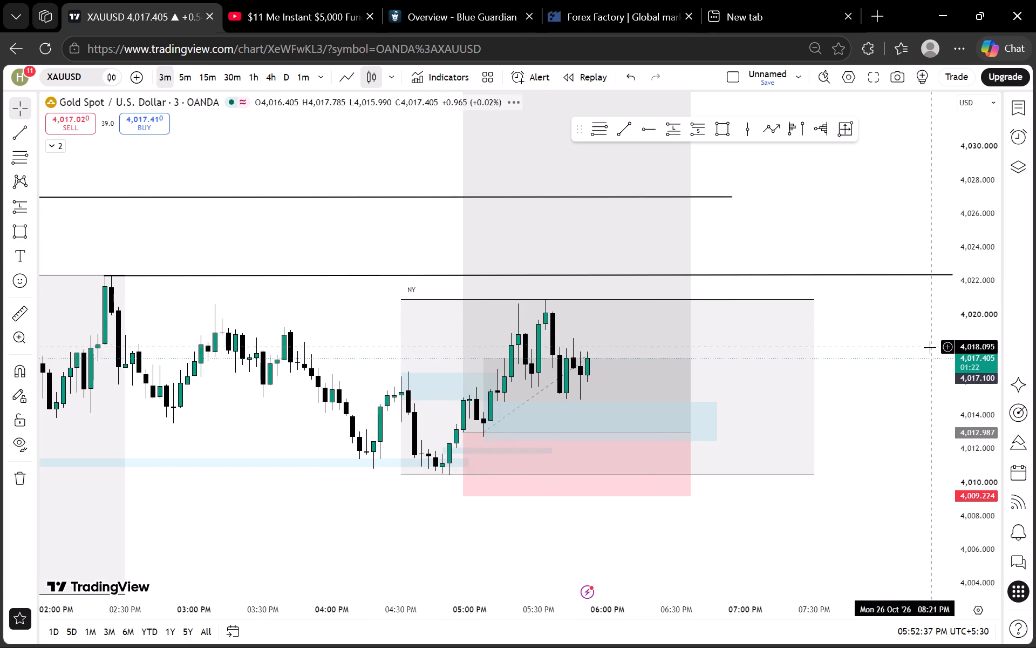
scroll(978, 350, "up", 11)
scroll(863, 293, "down", 3)
left_click_drag(890, 304, 793, 364)
scroll(793, 364, "up", 4)
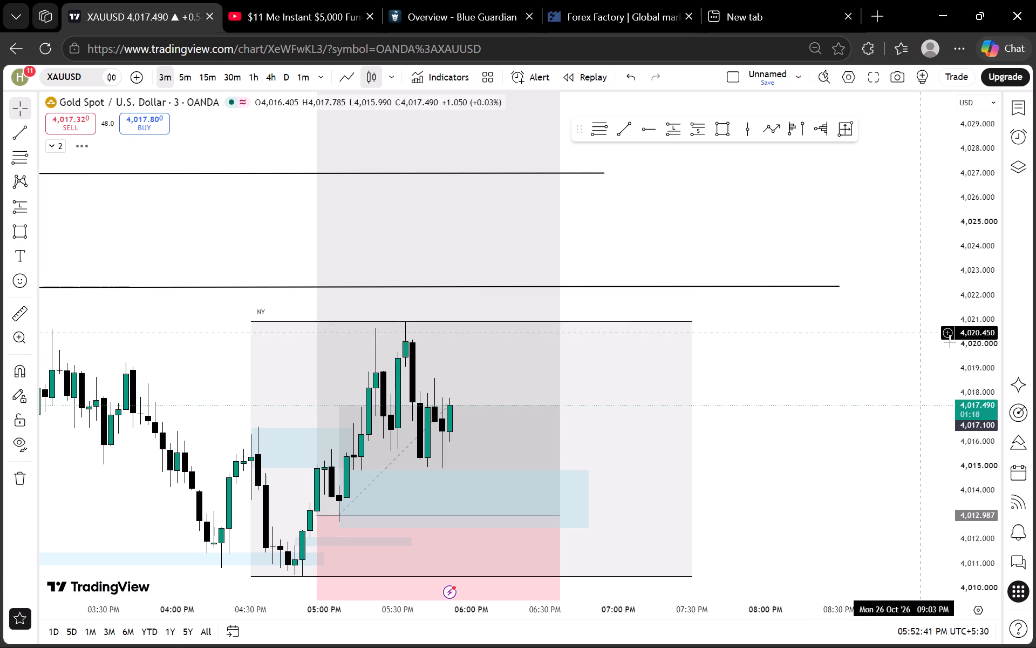
Examine the latest 3-minute candles in the long position between the blue zone and the NY session high.
scroll(995, 374, "up", 11)
left_click_drag(564, 381, 718, 339)
scroll(704, 341, "up", 2)
left_click_drag(556, 341, 636, 329)
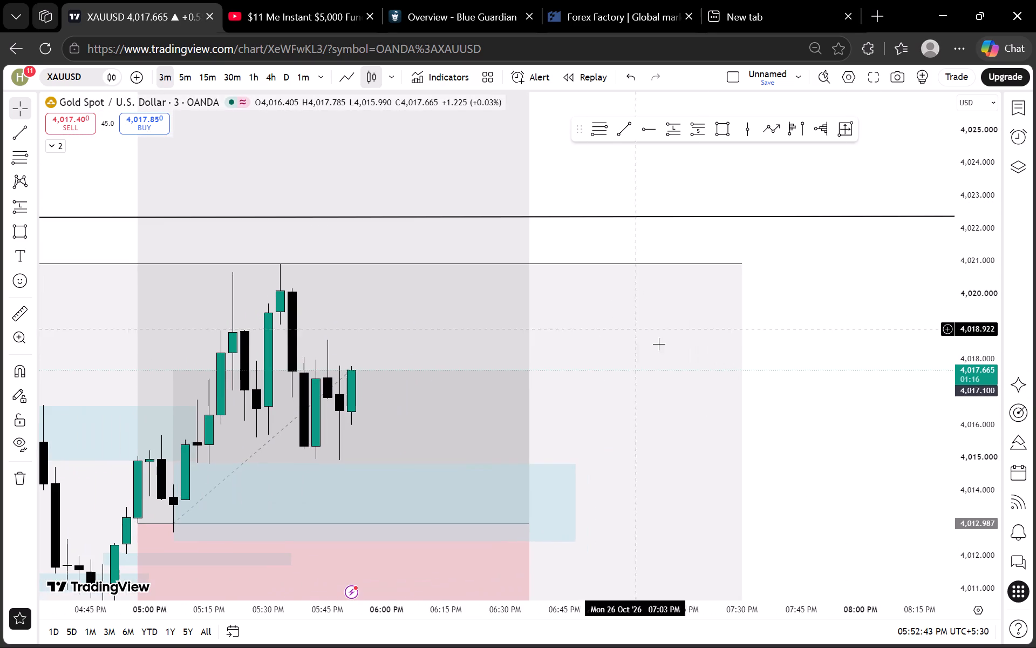
left_click_drag(344, 301, 410, 301)
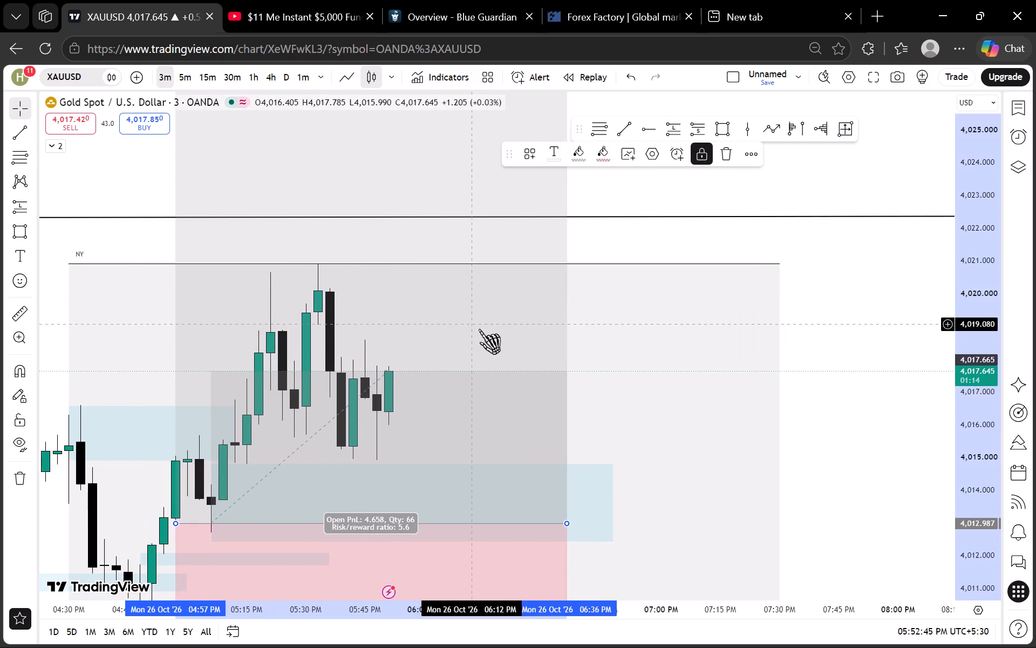
left_click_drag(578, 302, 674, 302)
left_click_drag(752, 322, 805, 316)
scroll(987, 309, "down", 10)
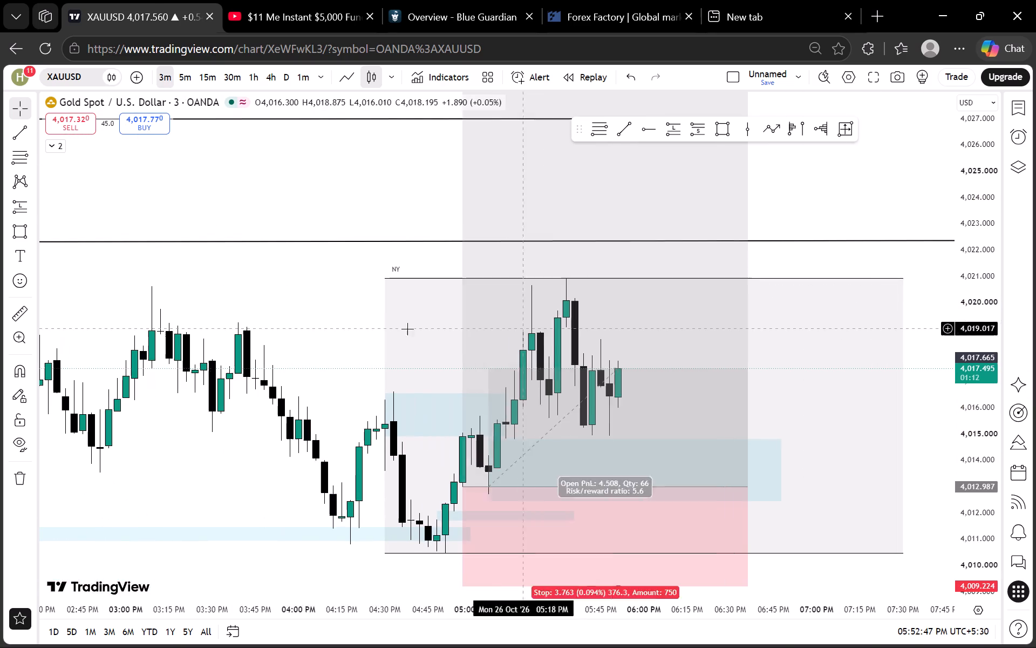
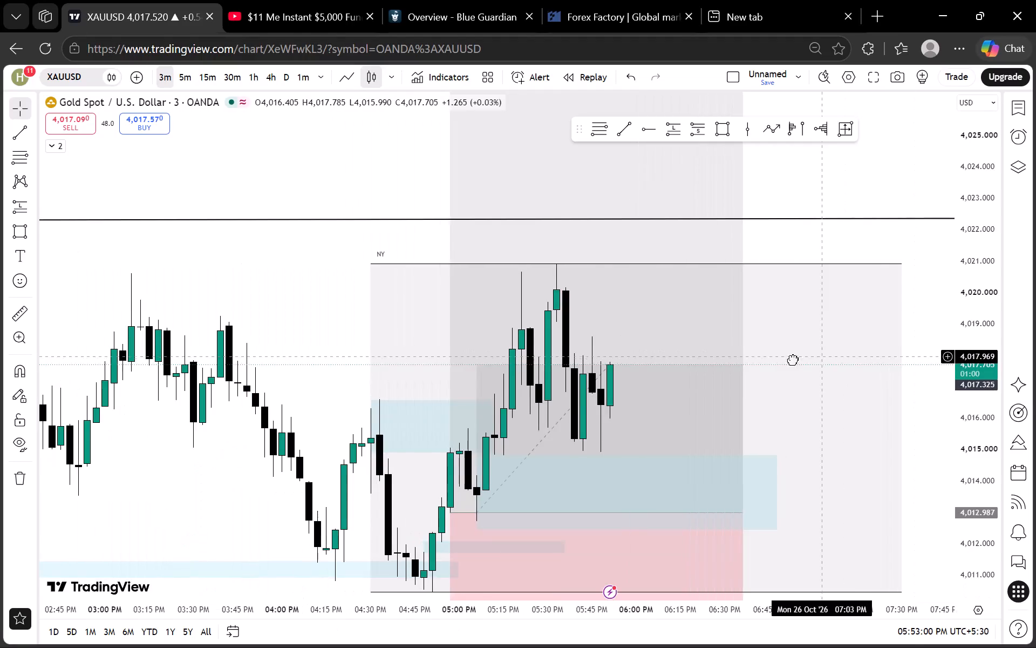
Switch to the 1-minute timeframe and examine the NY session candles inside the long position, up to the session high.
scroll(989, 334, "down", 9)
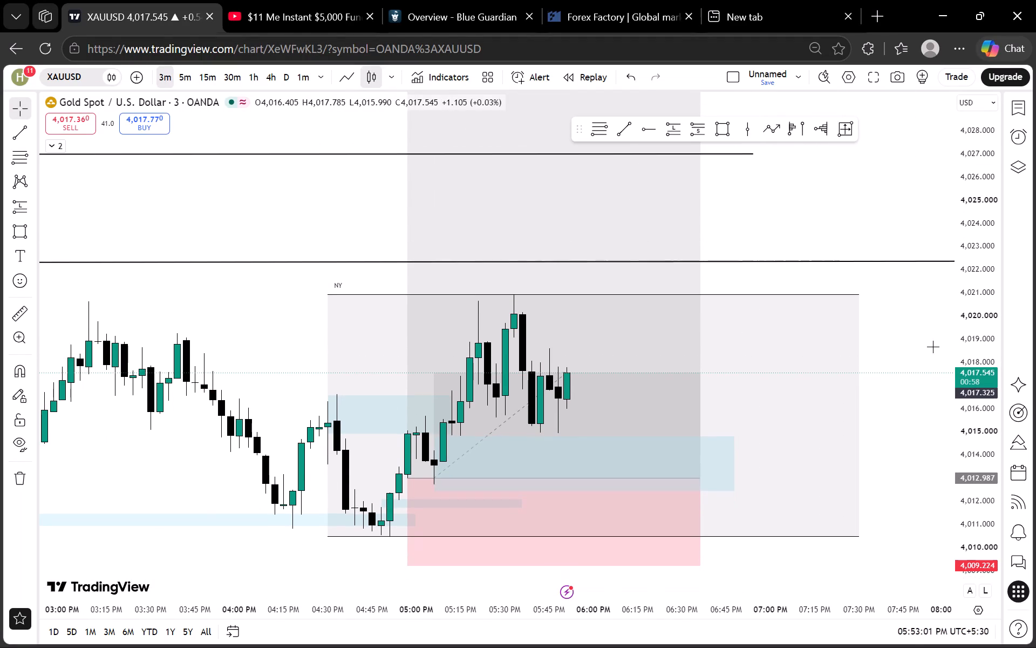
scroll(982, 375, "up", 9)
scroll(977, 372, "down", 5)
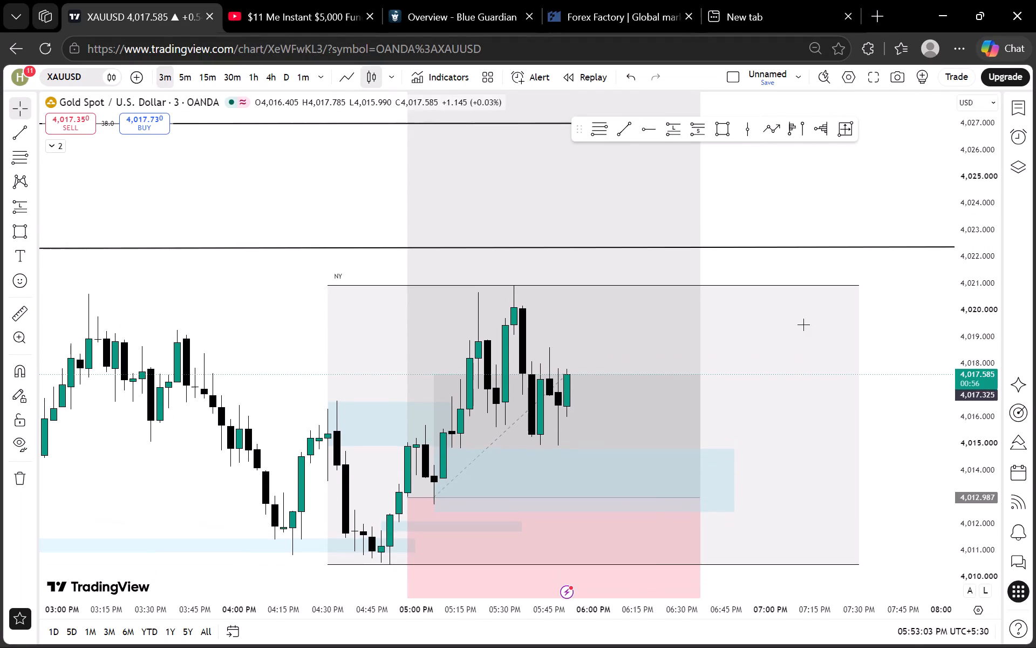
left_click_drag(343, 199, 333, 192)
left_click(303, 72)
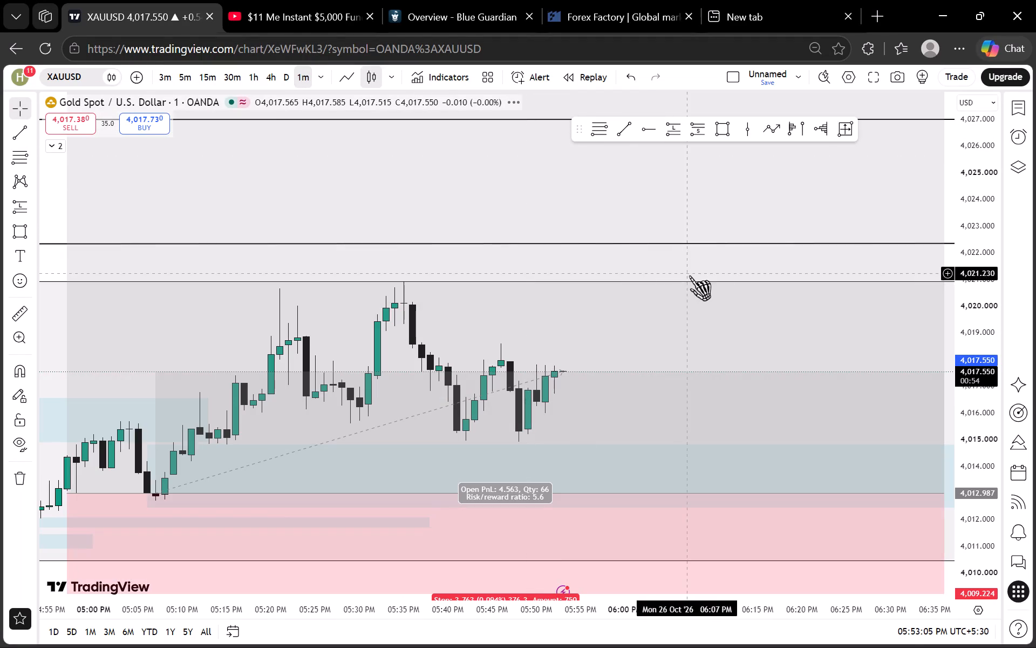
scroll(977, 337, "up", 10)
scroll(783, 286, "down", 3)
left_click_drag(824, 291, 699, 310)
scroll(785, 306, "down", 1)
scroll(969, 351, "up", 11)
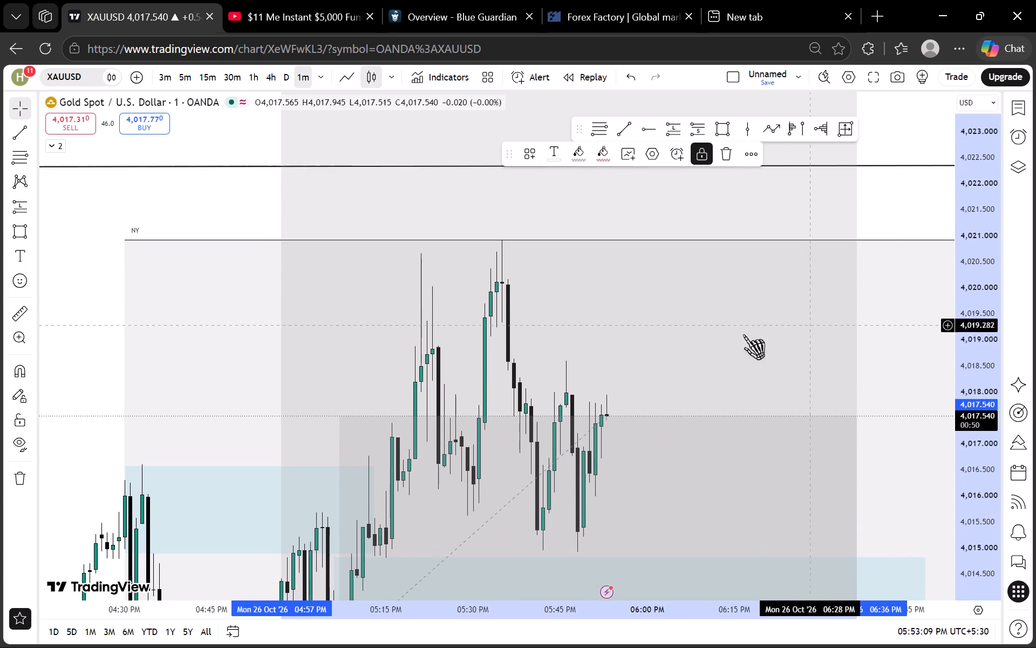
scroll(743, 334, "up", 1)
left_click_drag(590, 335, 614, 245)
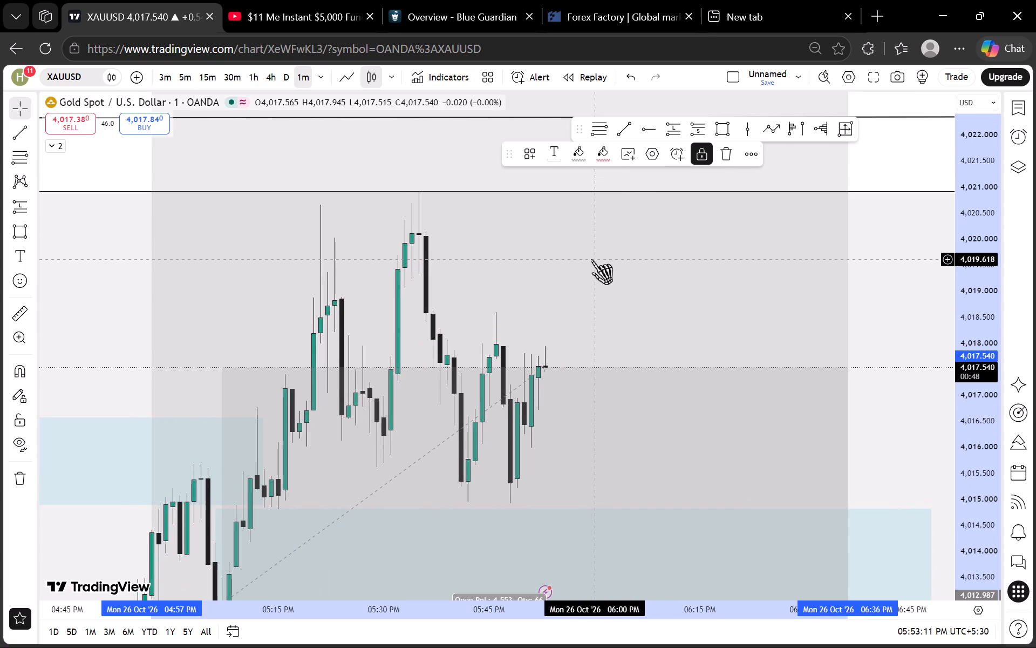
Examine the 1-minute swings between the NY session high and the blue zone at the long position's entry.
scroll(955, 296, "down", 6)
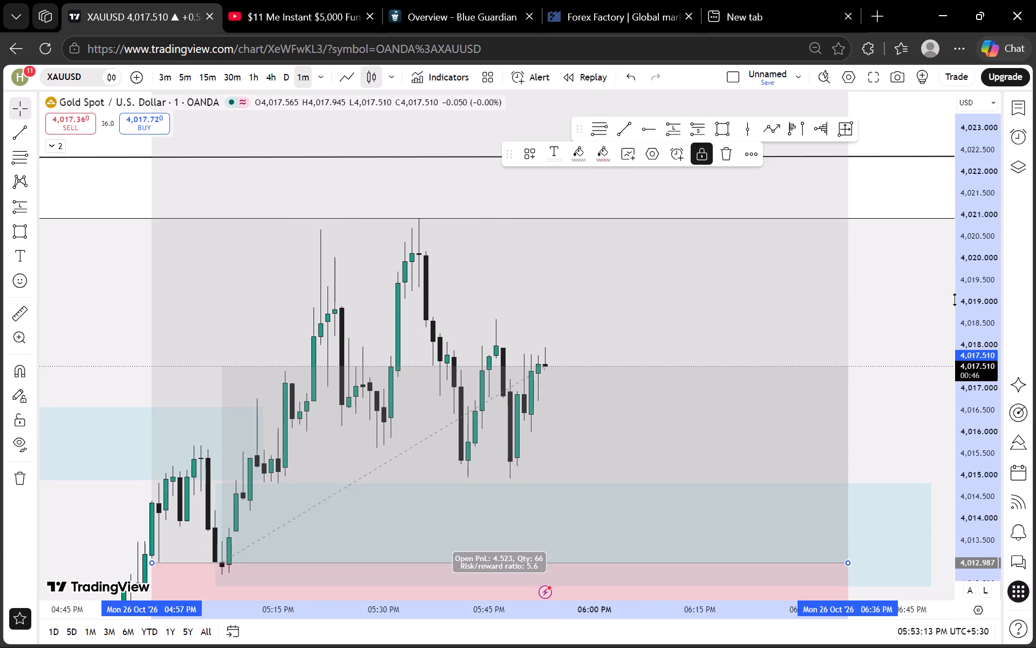
scroll(955, 300, "down", 7)
left_click_drag(677, 258, 574, 280)
scroll(574, 280, "up", 2)
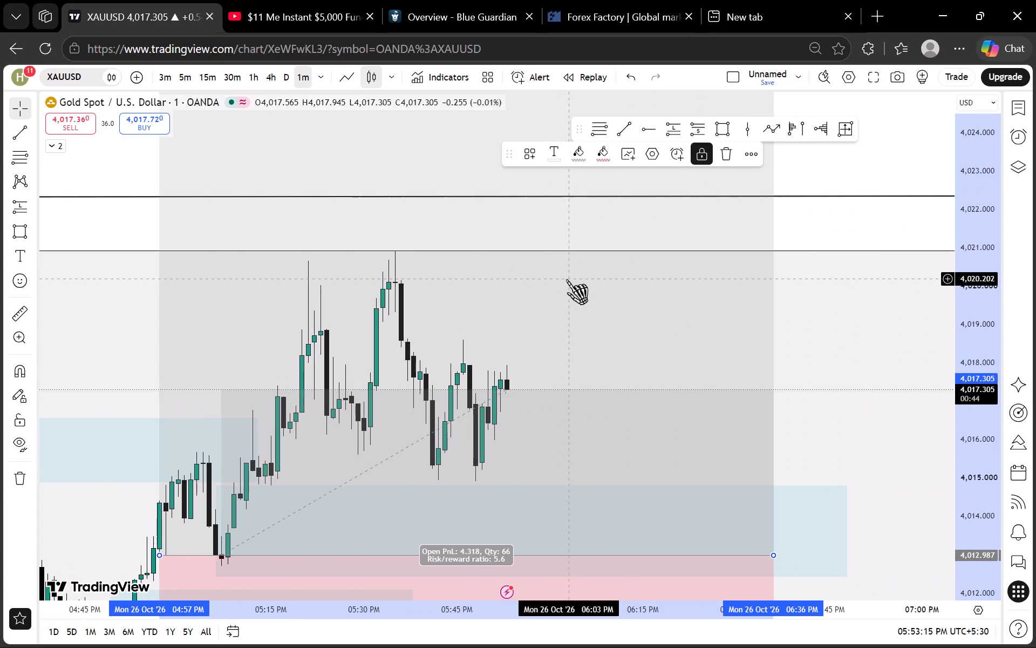
left_click_drag(567, 311, 569, 278)
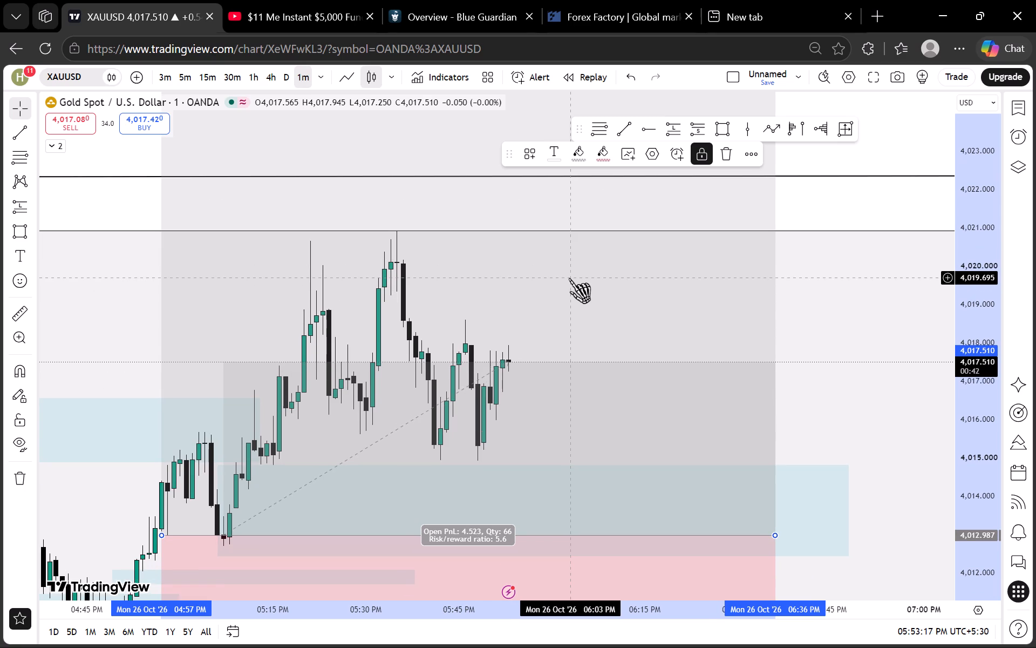
left_click_drag(566, 308, 600, 245)
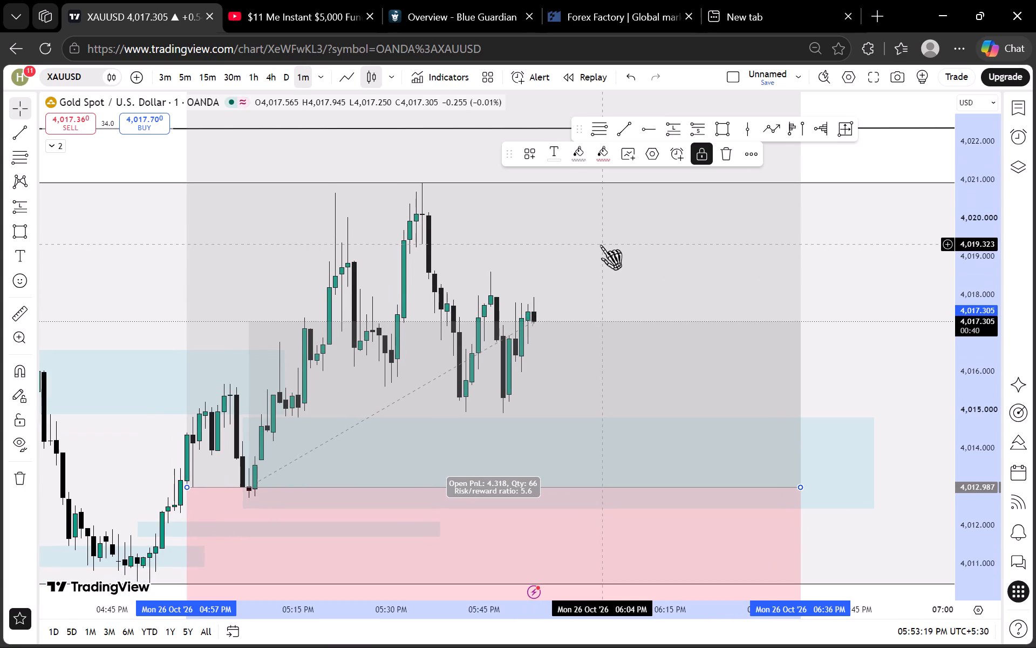
left_click_drag(600, 245, 600, 300)
scroll(956, 310, "down", 11)
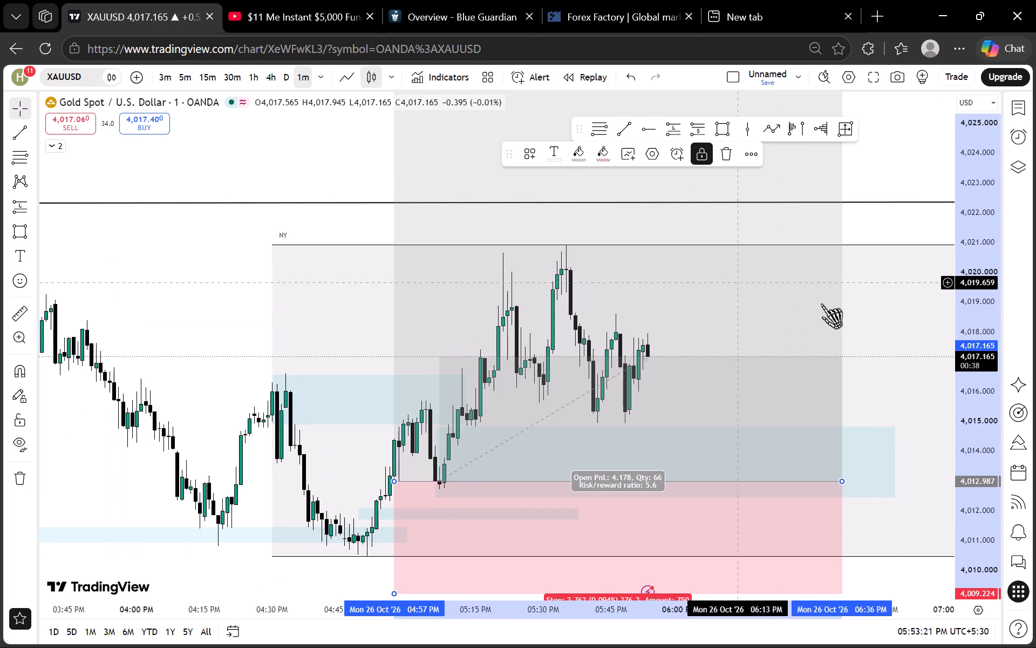
scroll(963, 341, "up", 11)
left_click_drag(637, 275, 619, 347)
scroll(619, 347, "up", 2)
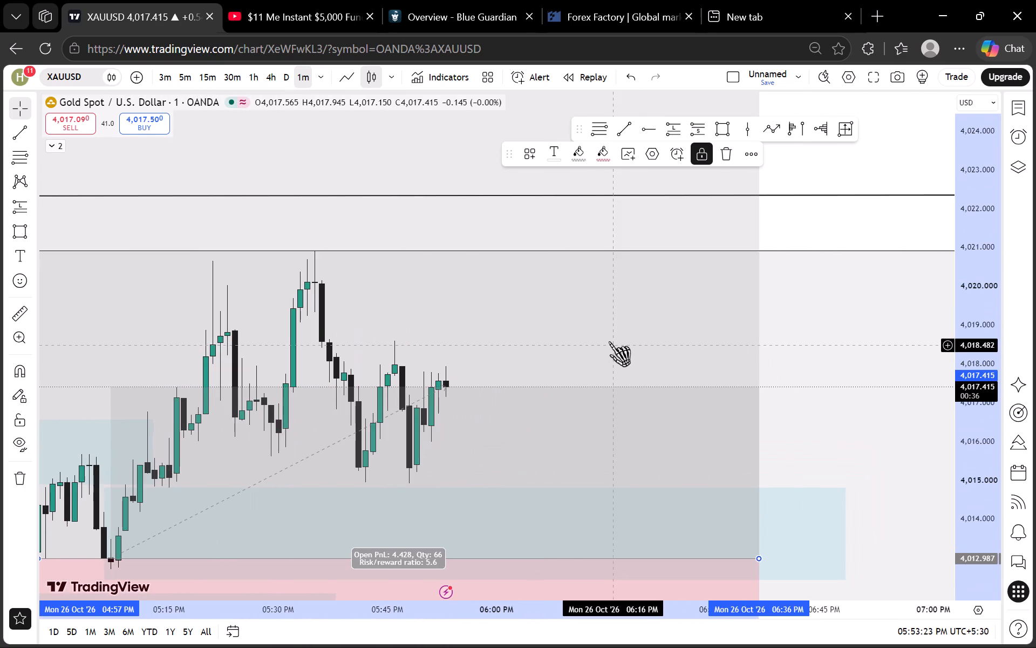
left_click_drag(554, 307, 605, 307)
scroll(957, 323, "down", 6)
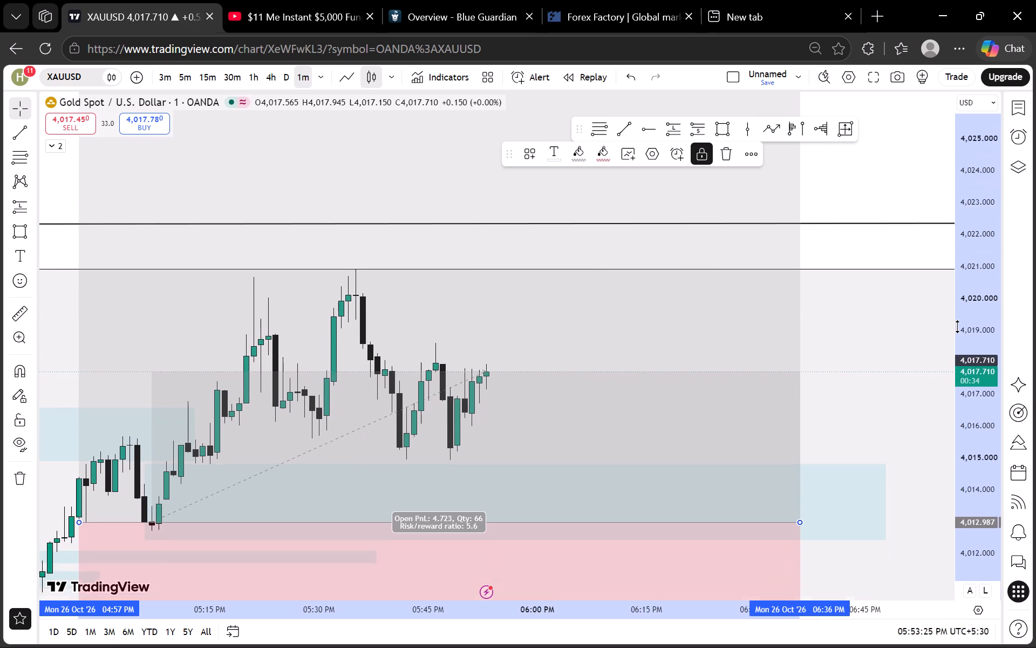
scroll(958, 327, "down", 6)
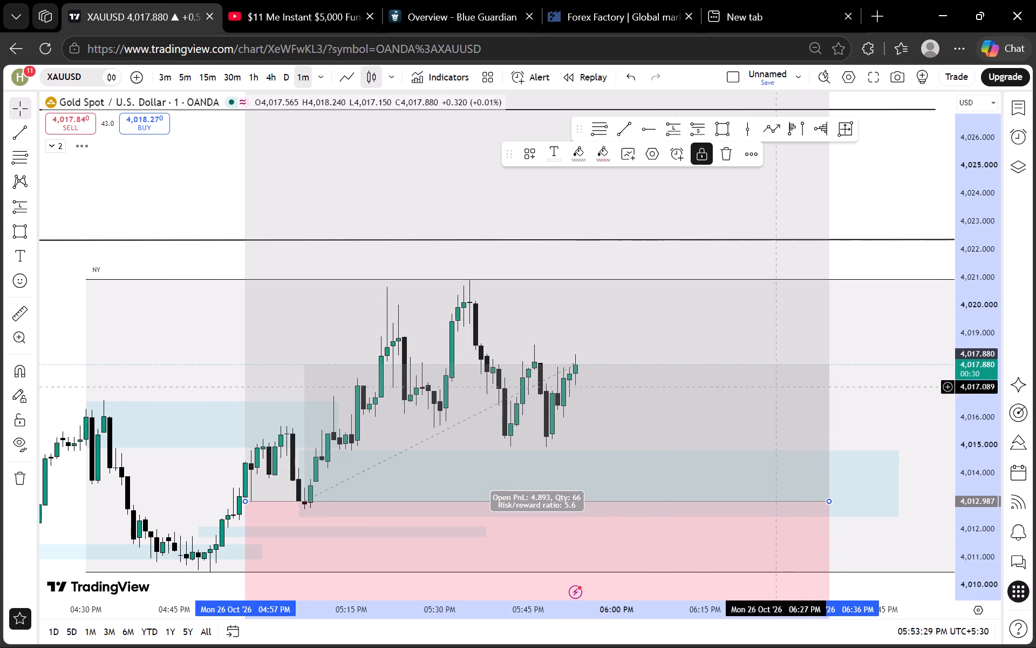
left_click(956, 637)
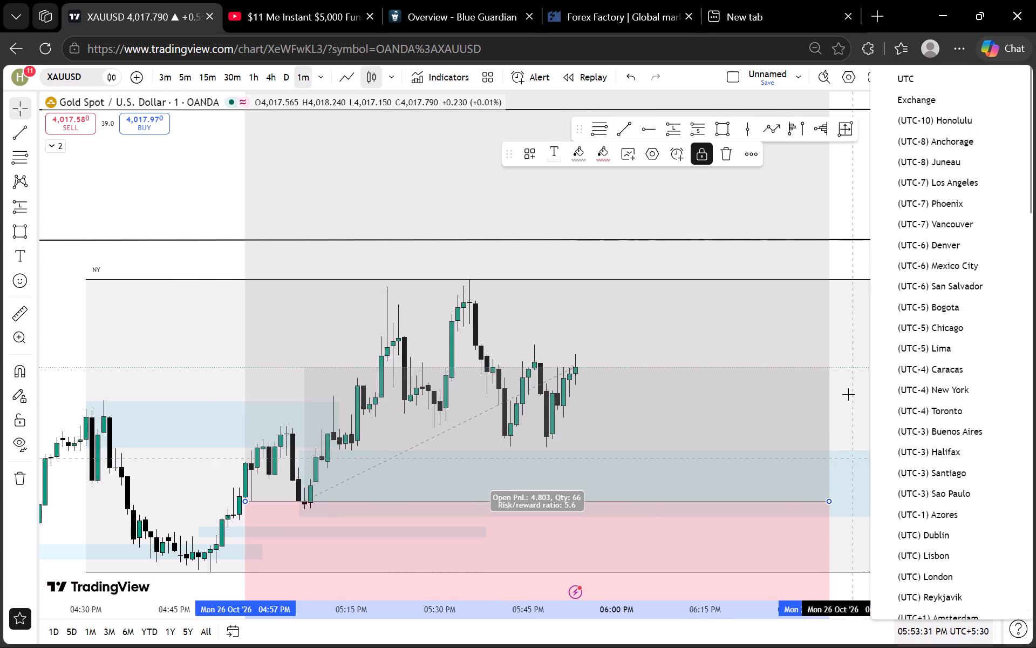
left_click(798, 392)
Review the wider 1-minute price action, from the candles before the NY session through the full NY range and the black levels above.
scroll(983, 342, "up", 4)
scroll(977, 343, "down", 2)
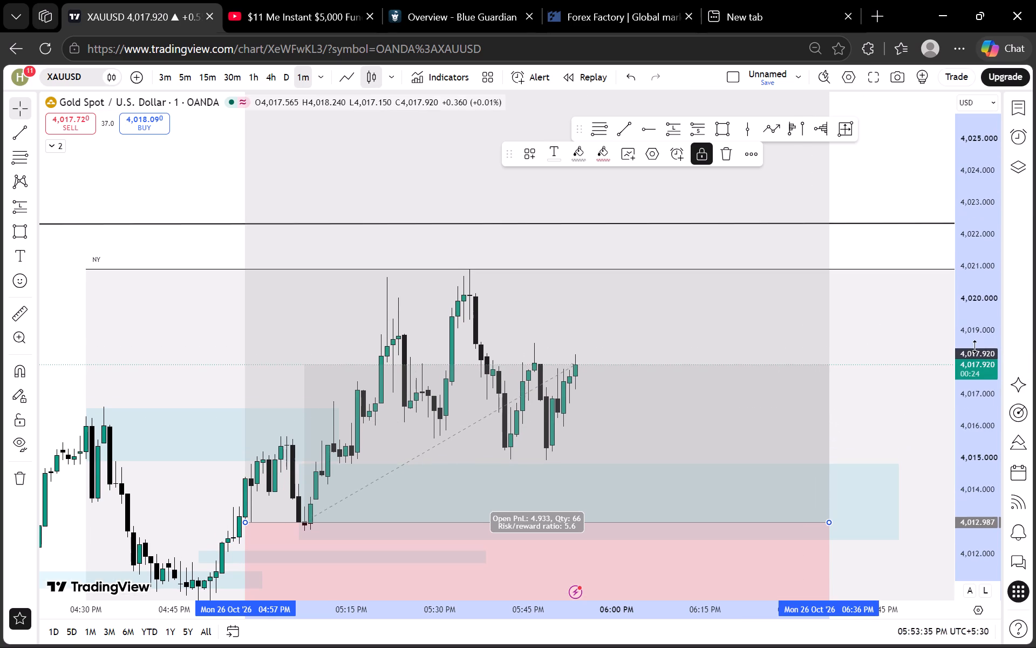
scroll(975, 347, "down", 10)
scroll(958, 369, "up", 7)
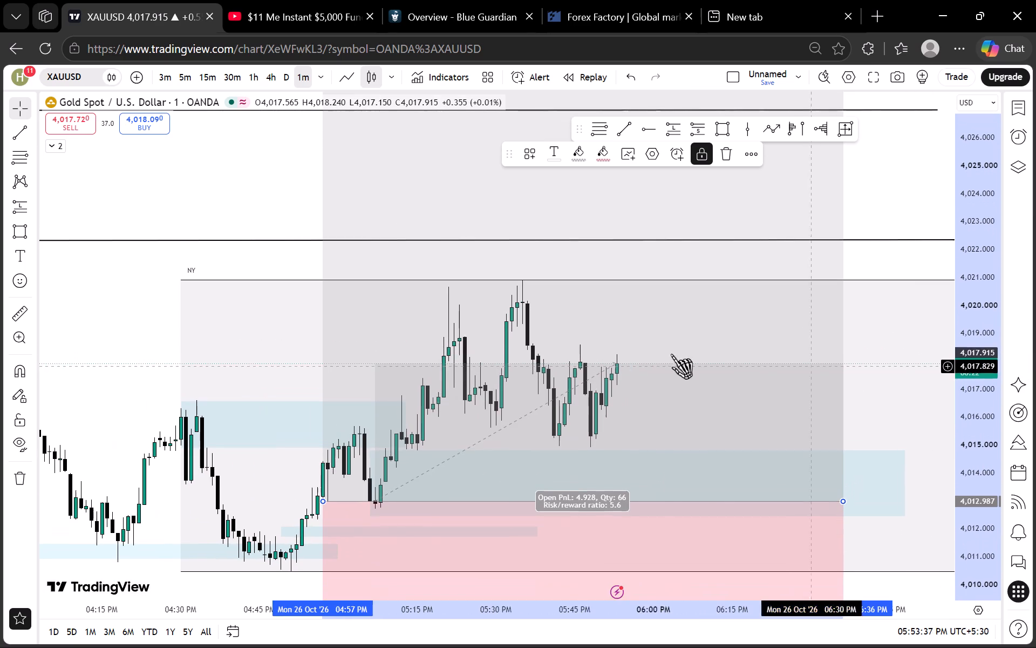
scroll(636, 349, "up", 2)
scroll(976, 323, "down", 11)
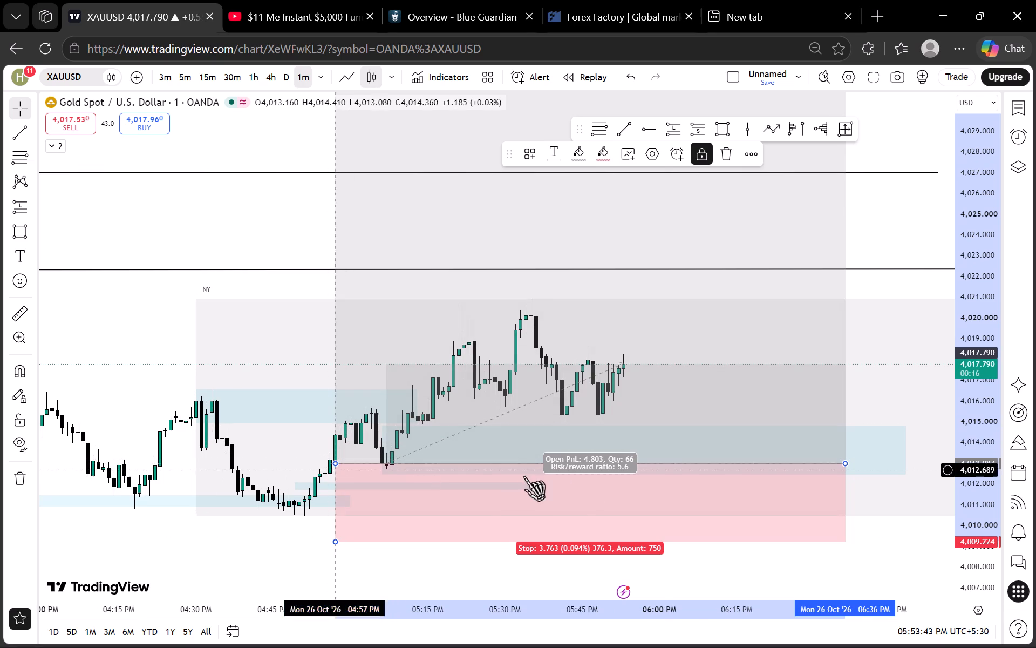
scroll(337, 404, "down", 3)
left_click_drag(328, 336, 318, 336)
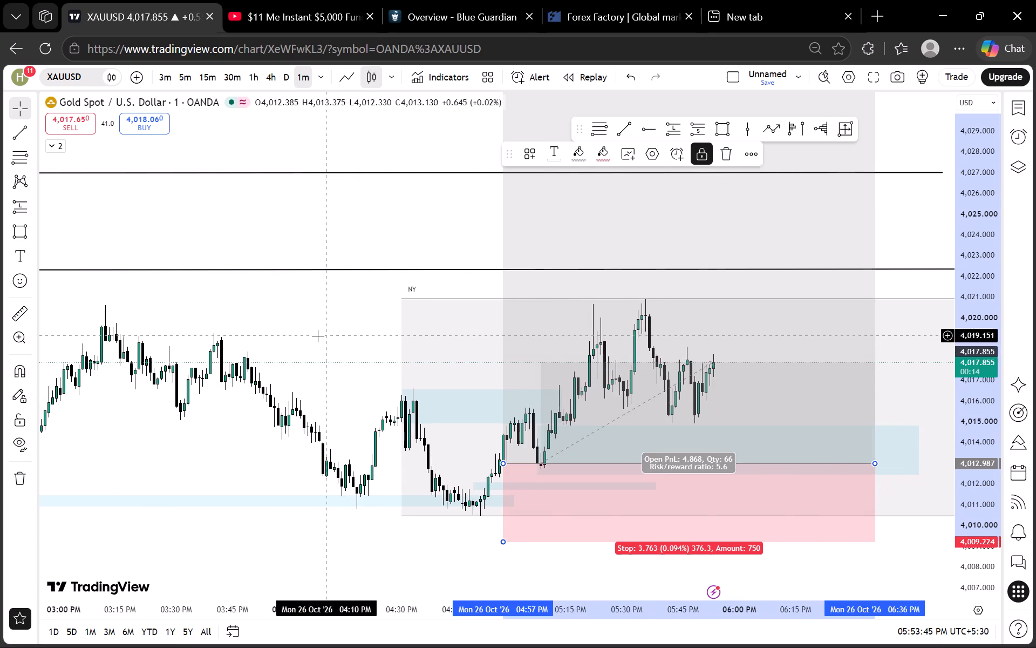
left_click_drag(318, 336, 258, 336)
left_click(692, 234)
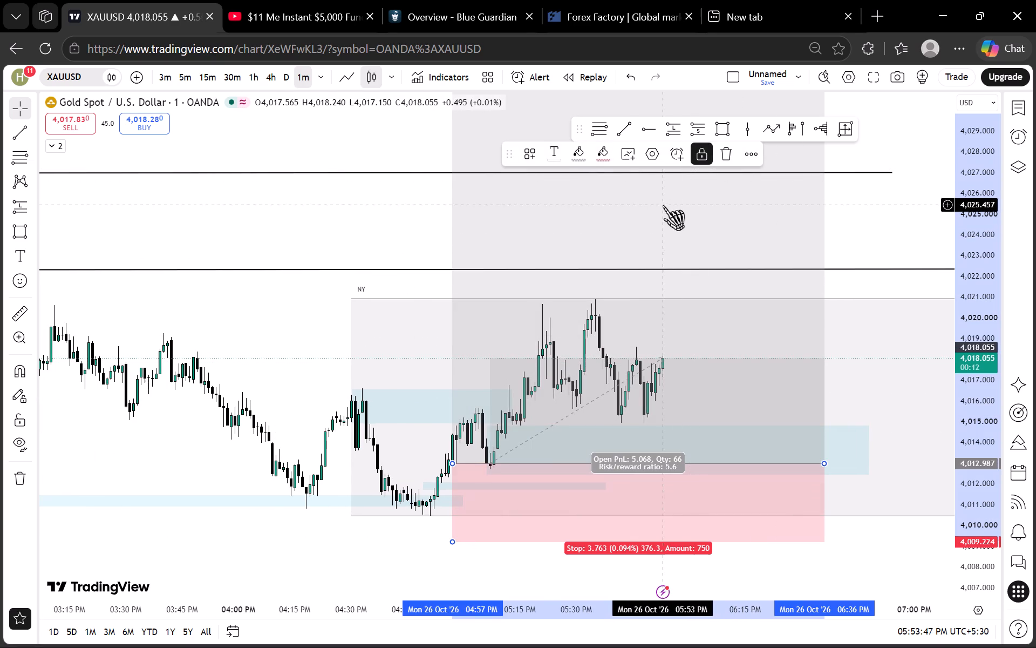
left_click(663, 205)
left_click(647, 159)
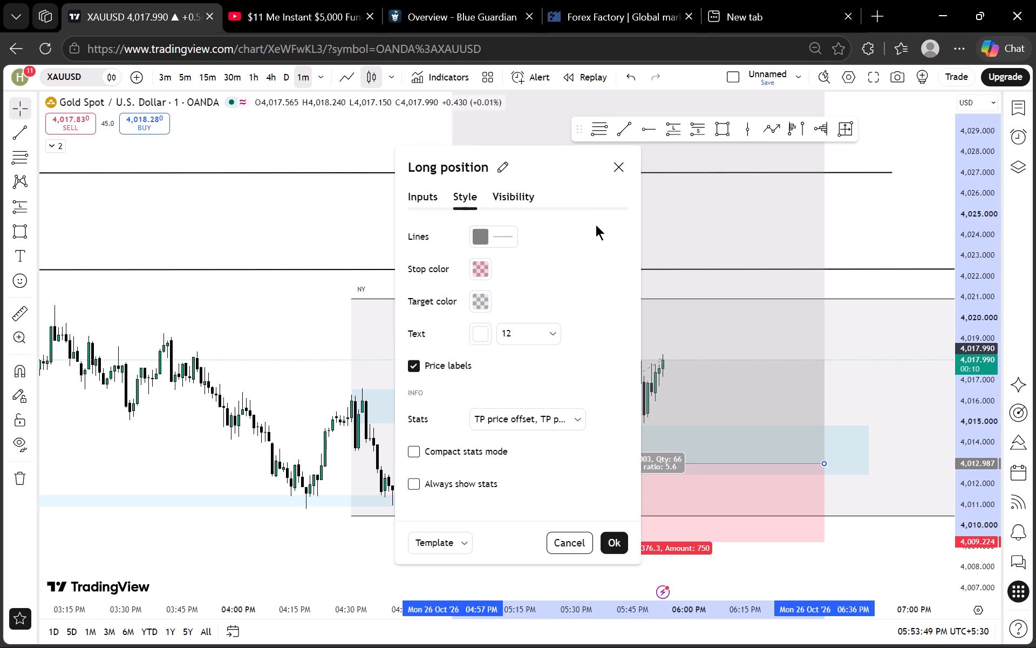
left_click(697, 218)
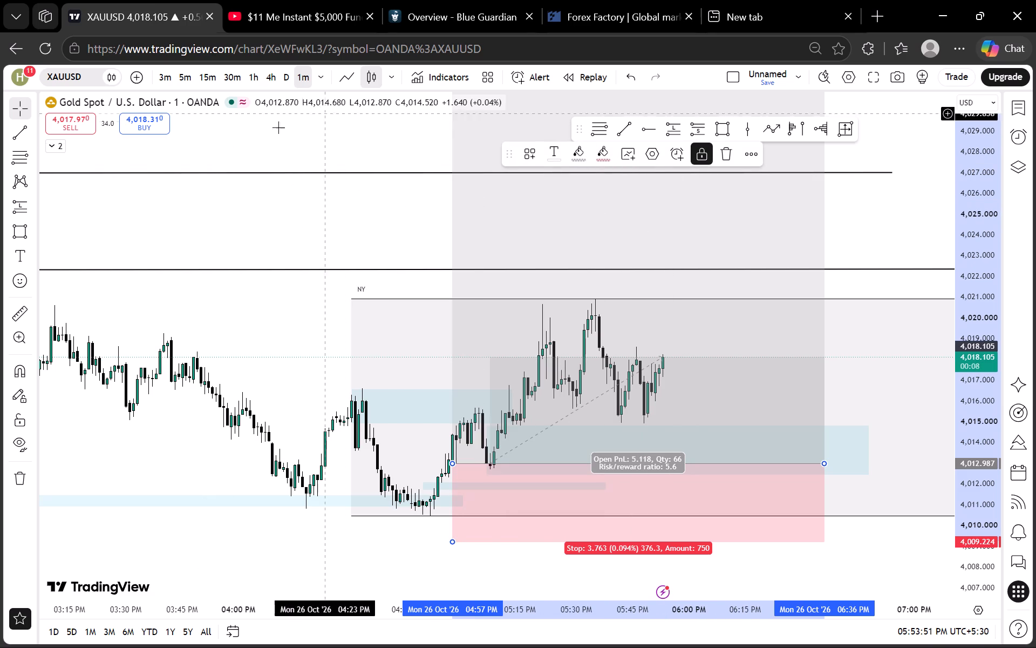
Expand the indicator legend and review the Sessions indicator's inputs for the Asian, London and NY session times.
left_click(47, 142)
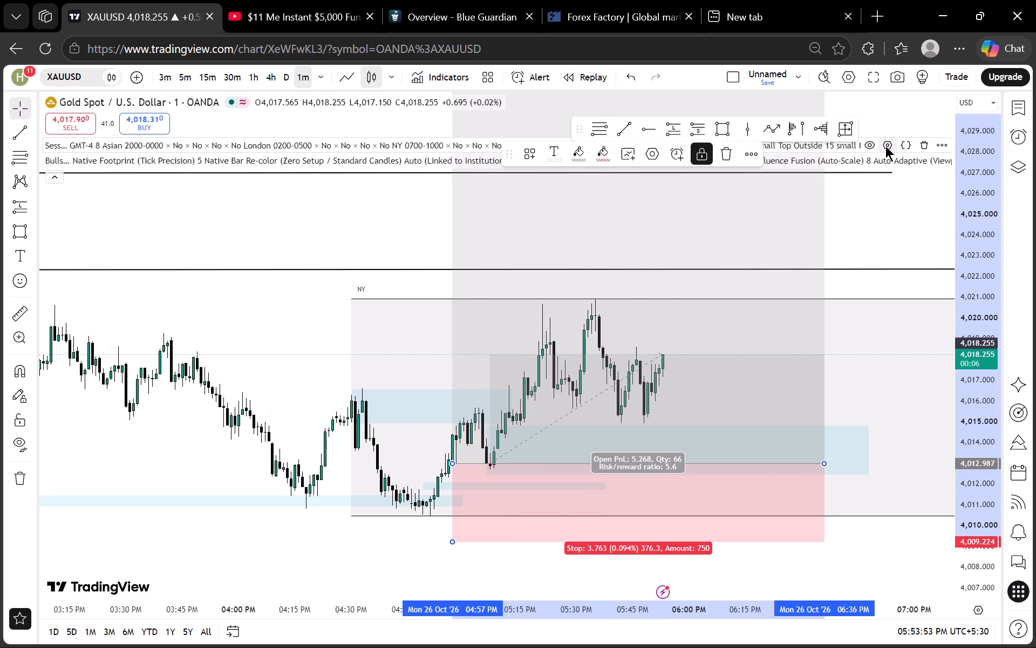
left_click(885, 145)
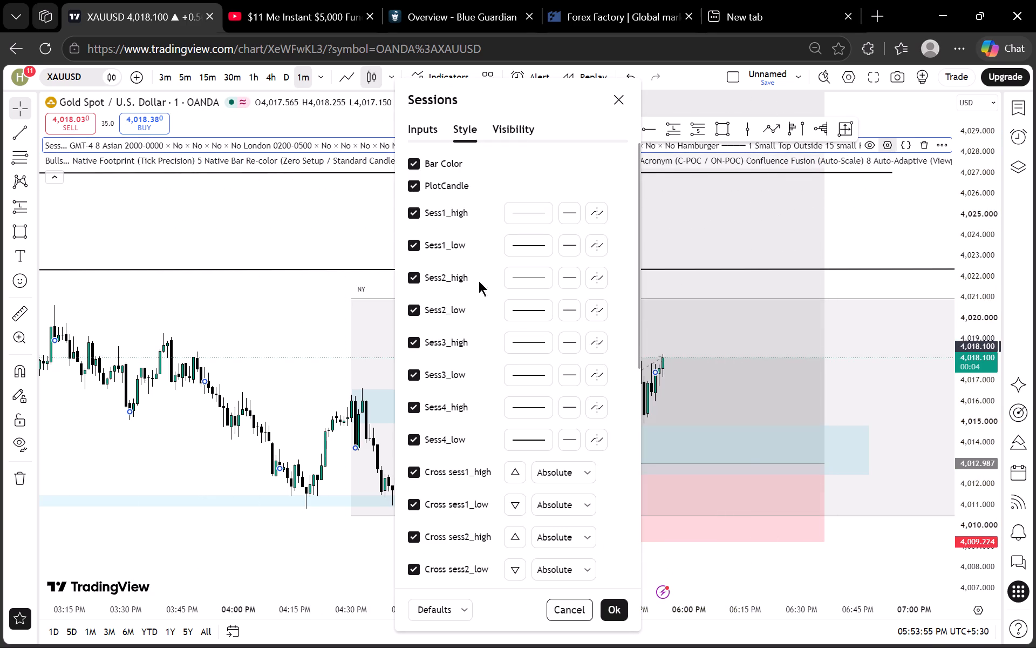
left_click(426, 124)
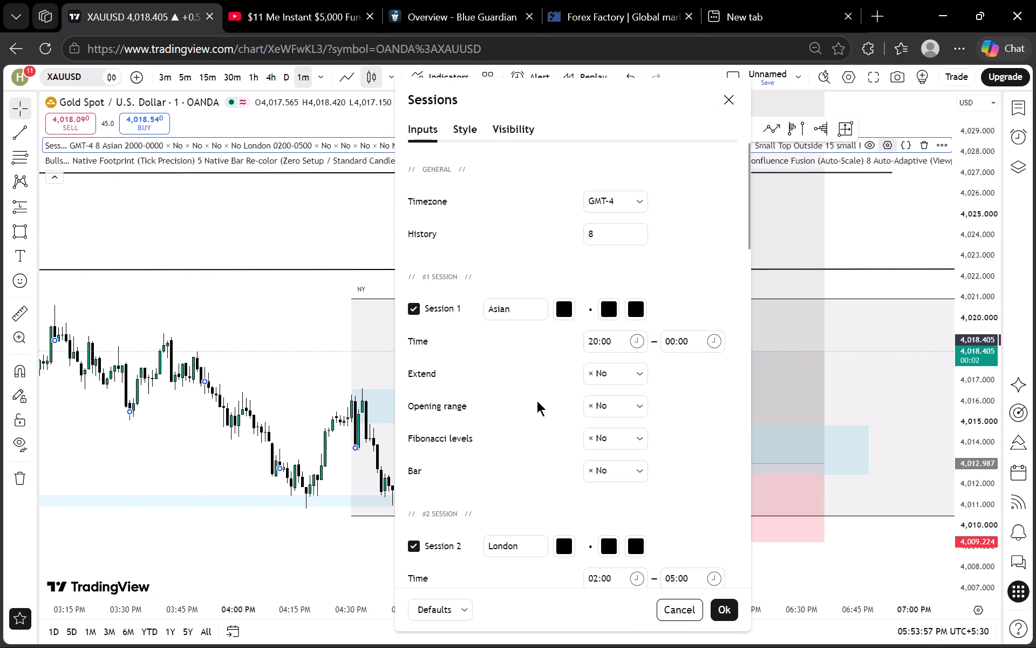
scroll(515, 379, "down", 5)
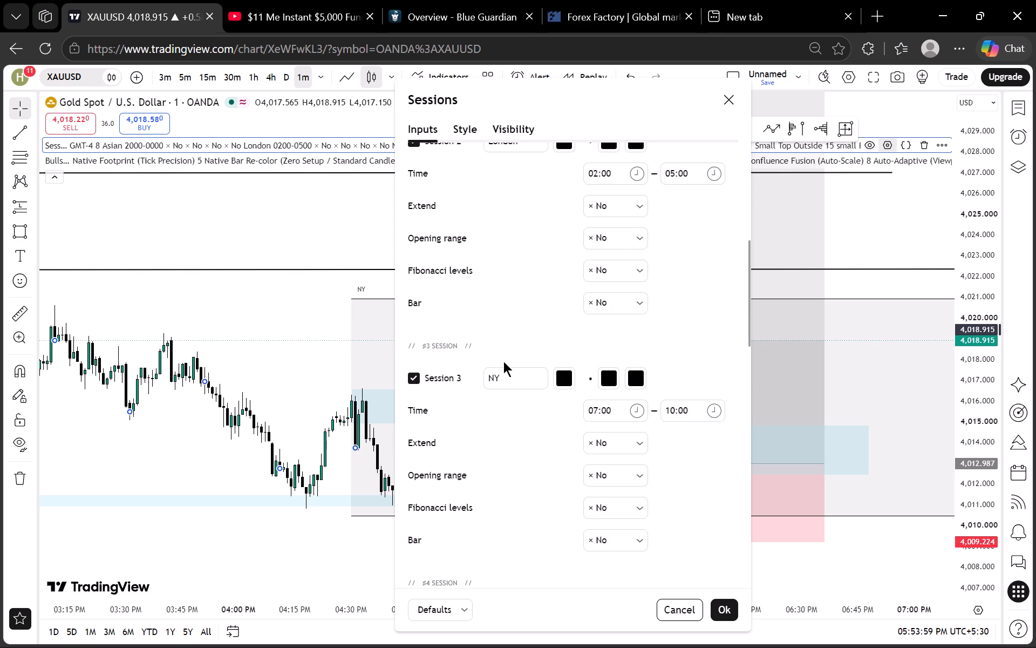
left_click(726, 99)
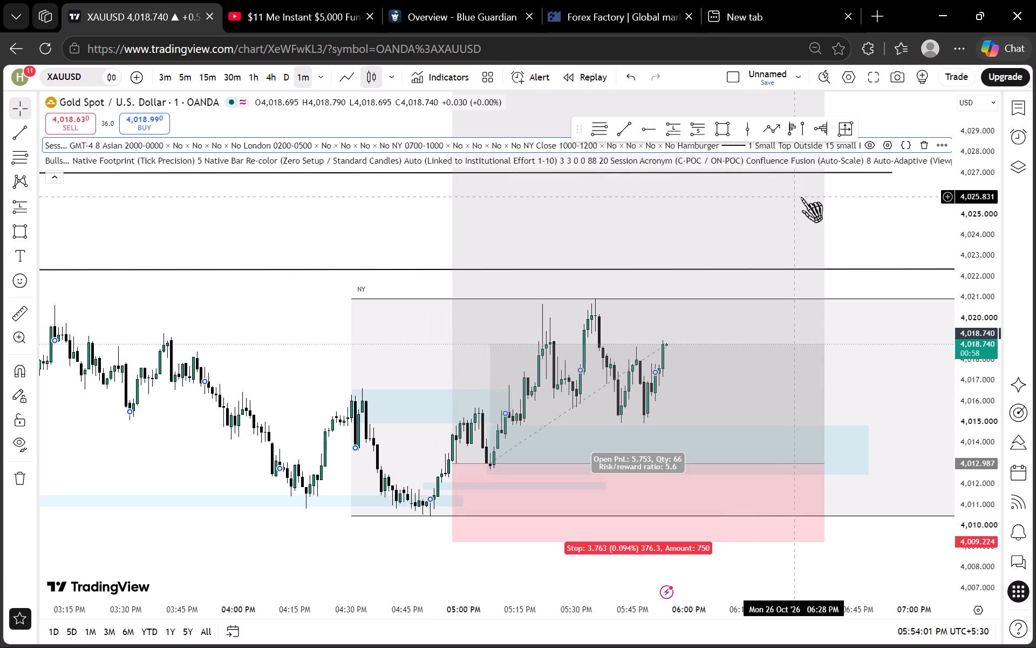
left_click(862, 189)
Draw a small rectangle zone at the latest 1-minute candles, spanning about 4,017.1 to 4,017.9.
scroll(987, 294, "up", 8)
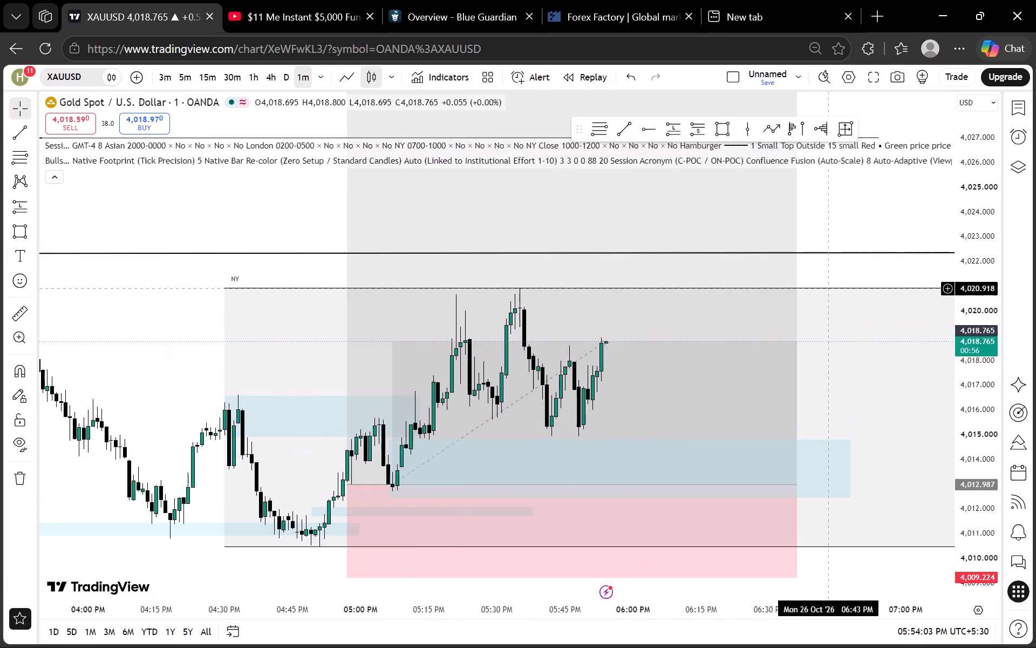
scroll(958, 289, "down", 3)
left_click(720, 127)
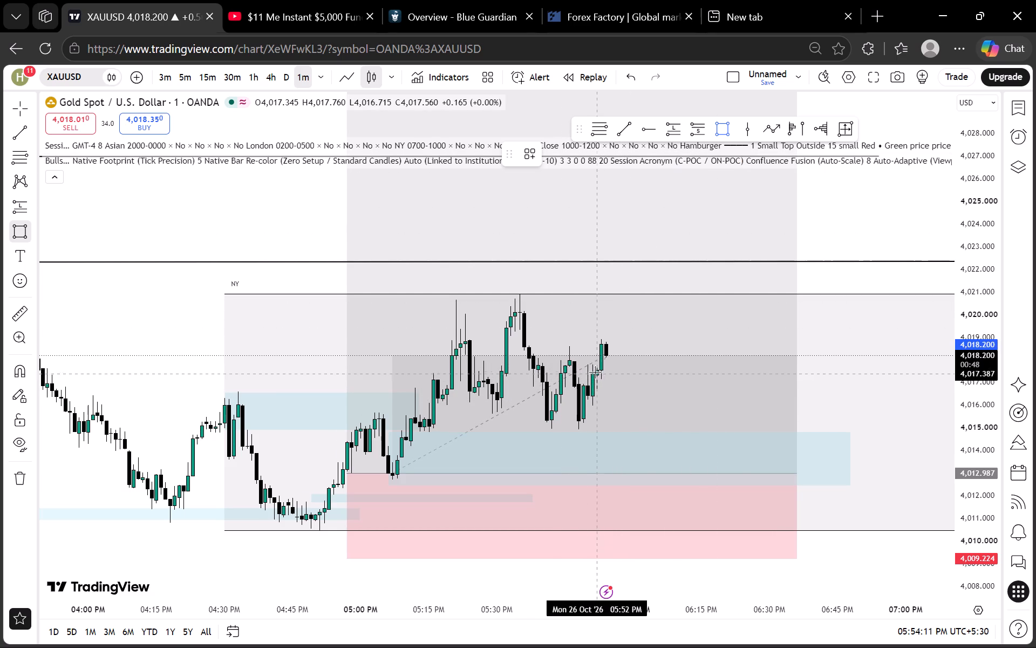
left_click(589, 362)
left_click(629, 381)
left_click(677, 338)
Check the new small blue zone on the 3-minute timeframe, then return to 1 minute and examine price around it.
scroll(967, 348, "up", 3)
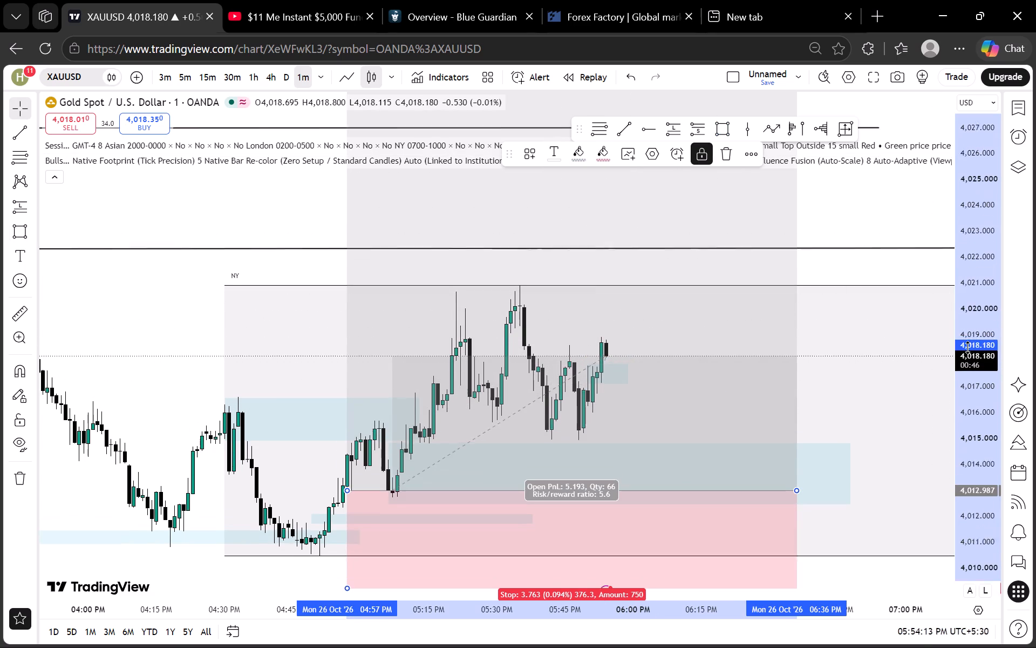
scroll(968, 348, "up", 7)
left_click(160, 71)
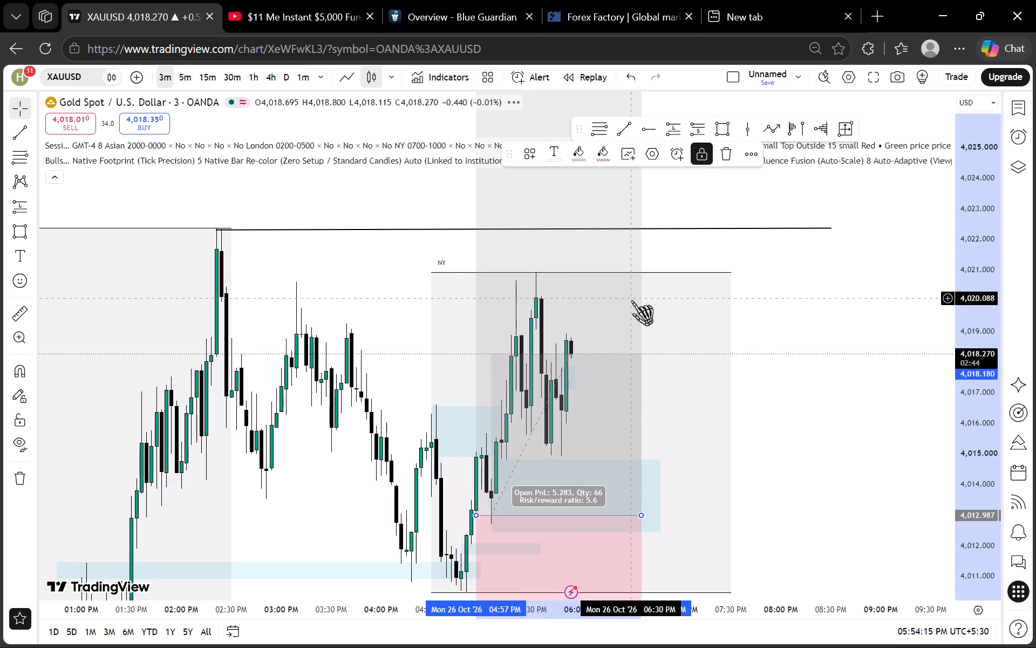
scroll(631, 300, "up", 2)
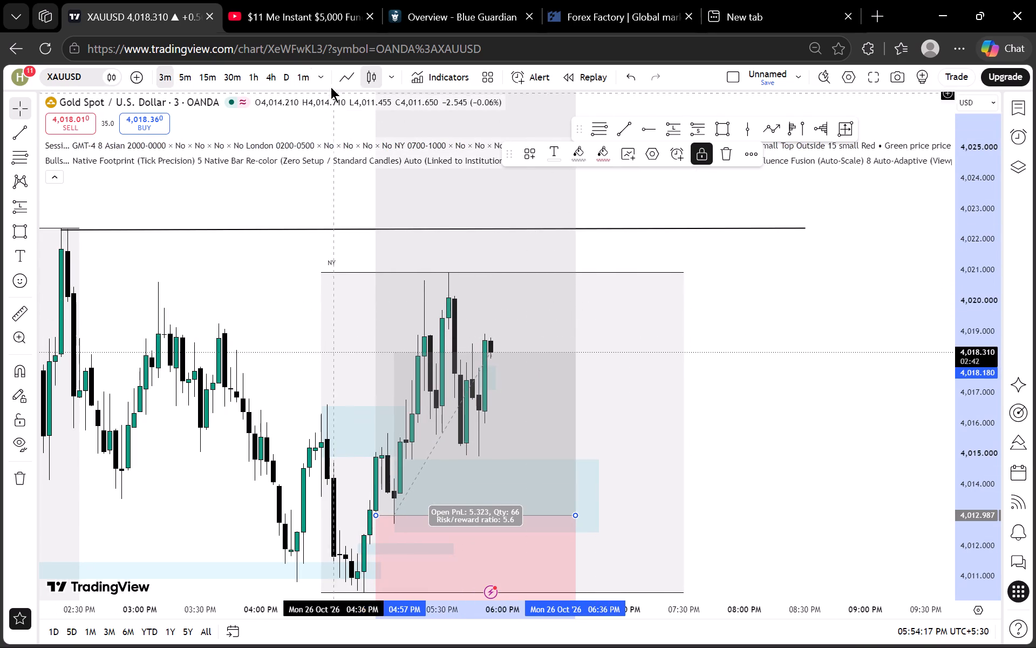
left_click(311, 72)
scroll(950, 353, "up", 8)
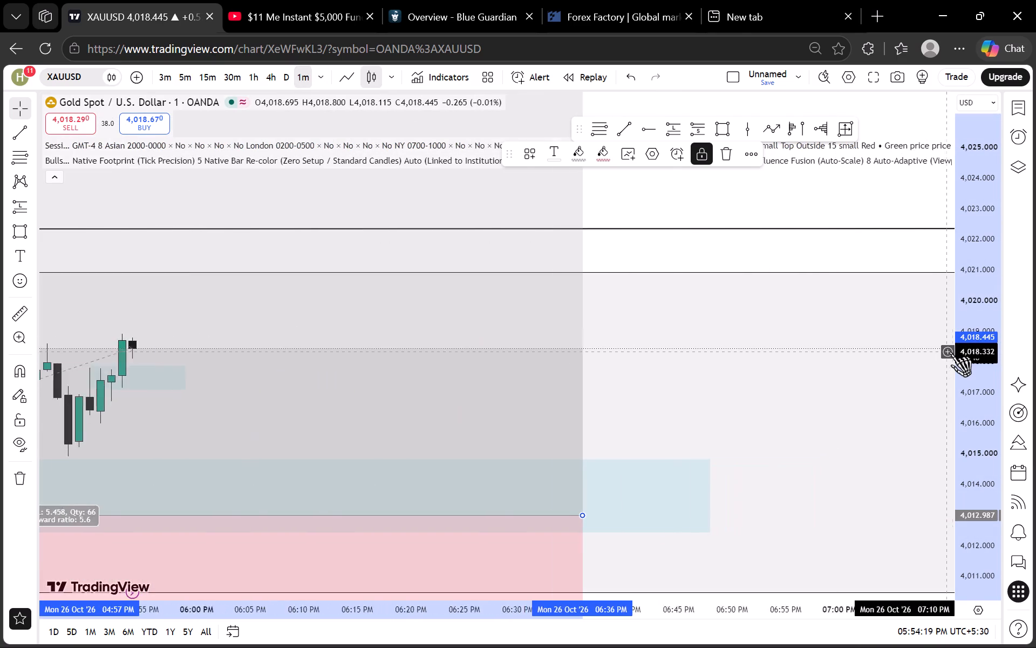
scroll(950, 352, "up", 1)
scroll(951, 354, "down", 4)
scroll(977, 361, "up", 10)
scroll(744, 305, "down", 3)
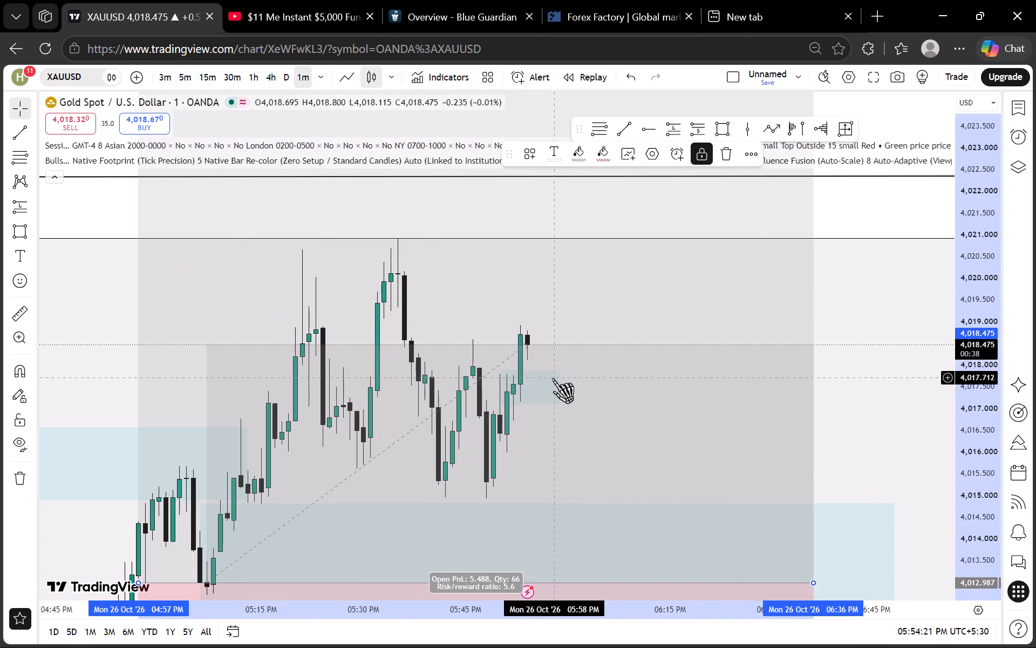
left_click(743, 303)
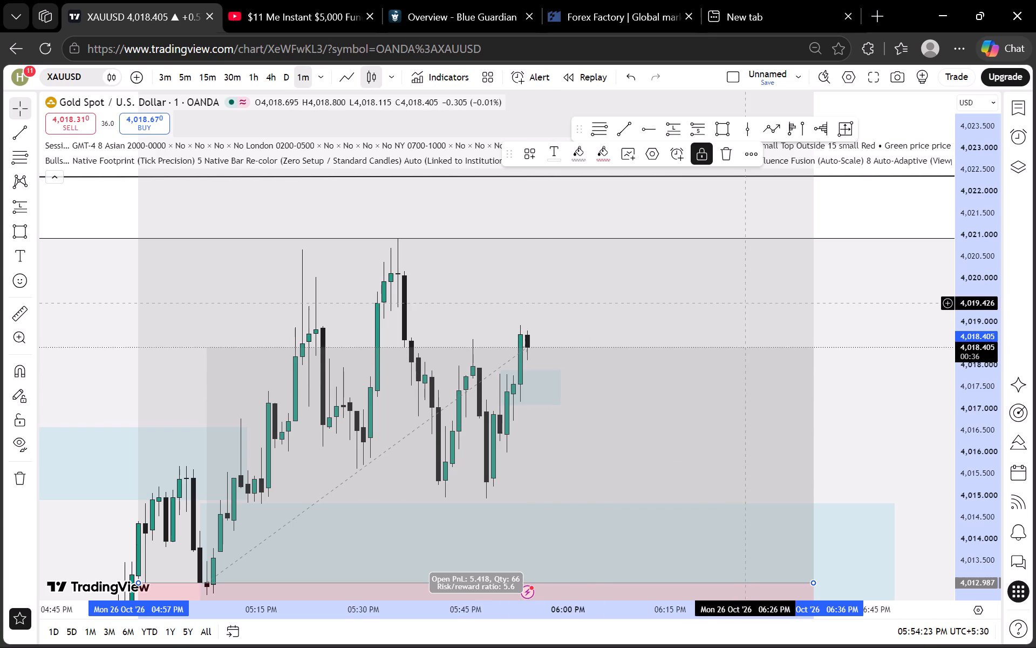
scroll(985, 329, "down", 8)
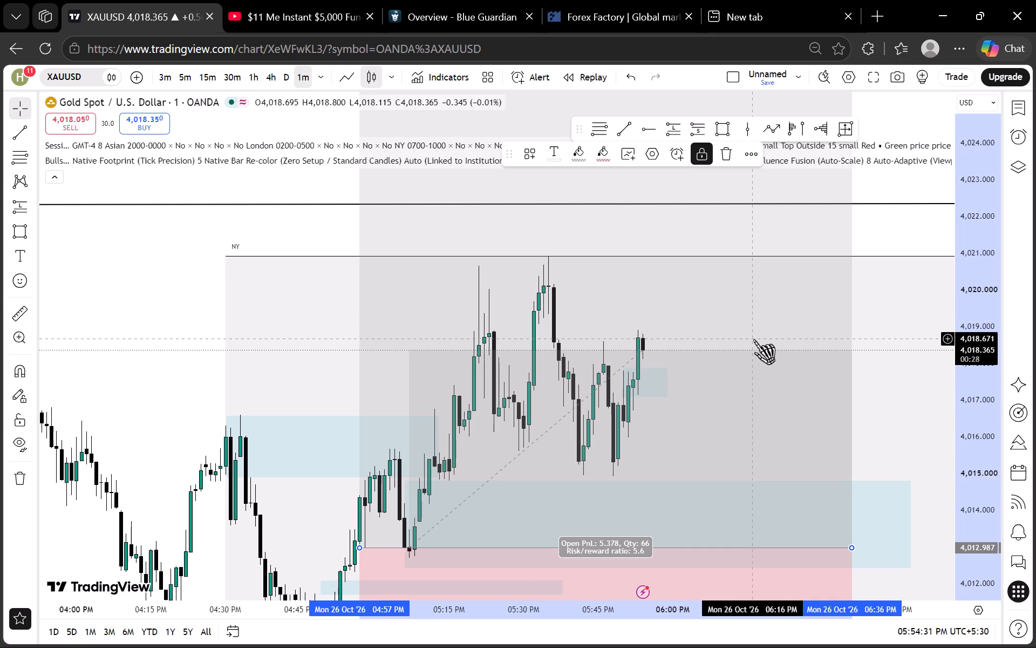
Examine the latest 1-minute candles around the small blue zone and the space up to the NY session high line.
scroll(692, 296, "up", 3)
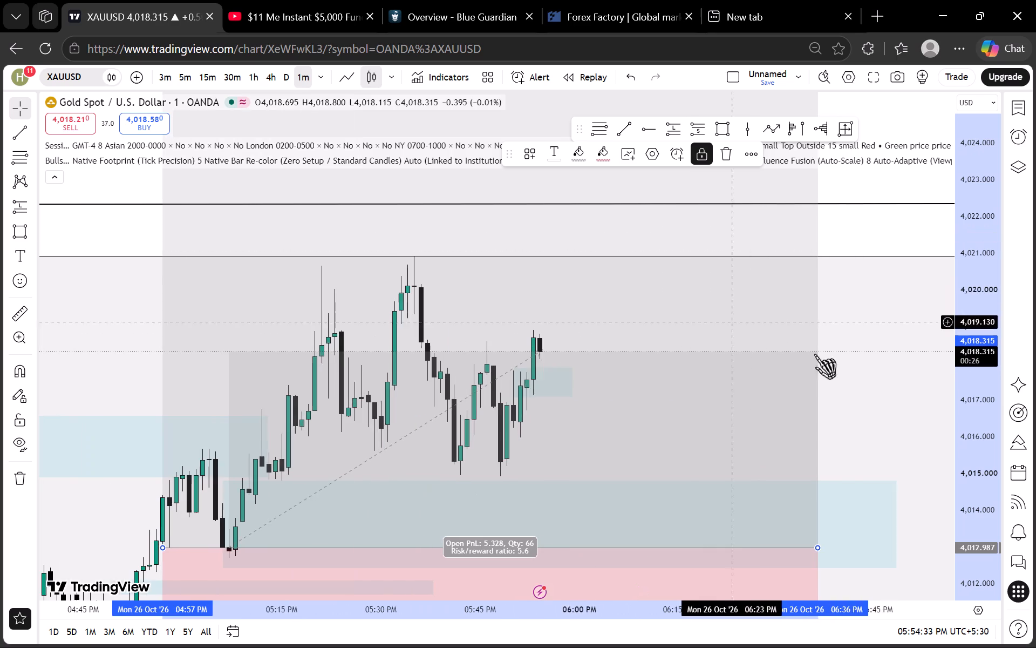
scroll(974, 316, "up", 12)
left_click_drag(560, 275, 604, 264)
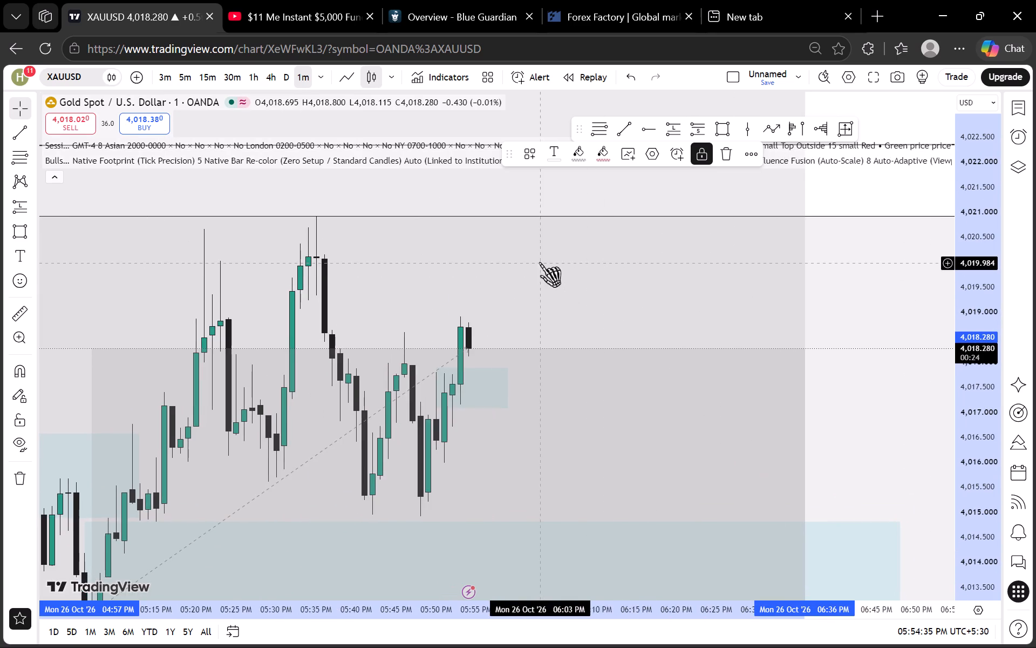
scroll(534, 261, "up", 1)
left_click_drag(497, 256, 571, 256)
scroll(955, 278, "down", 4)
scroll(620, 305, "down", 1)
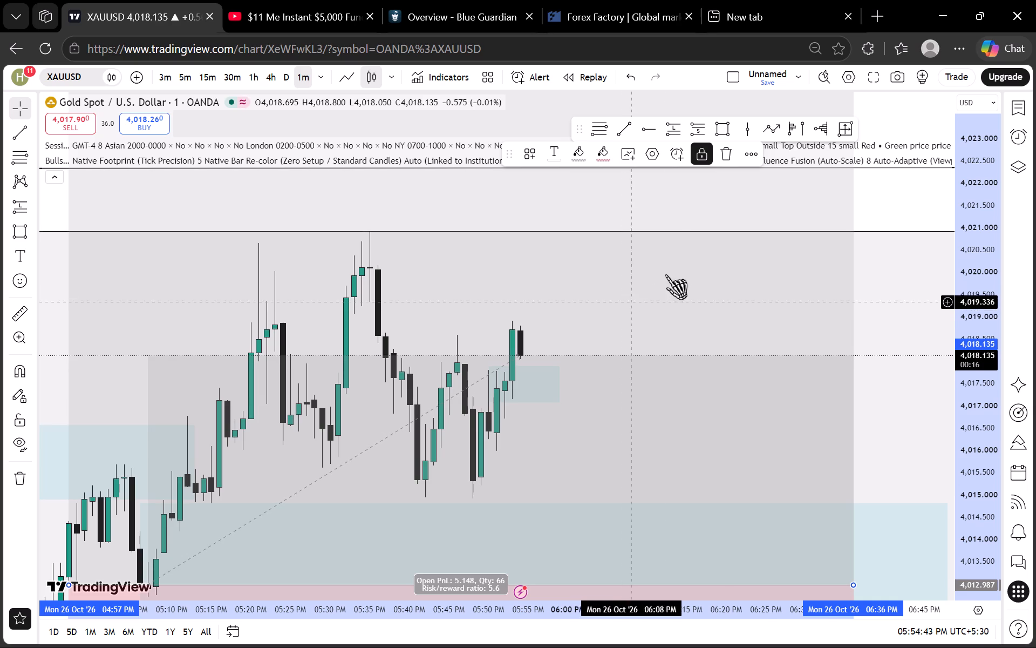
scroll(966, 301, "up", 8)
scroll(540, 287, "down", 3)
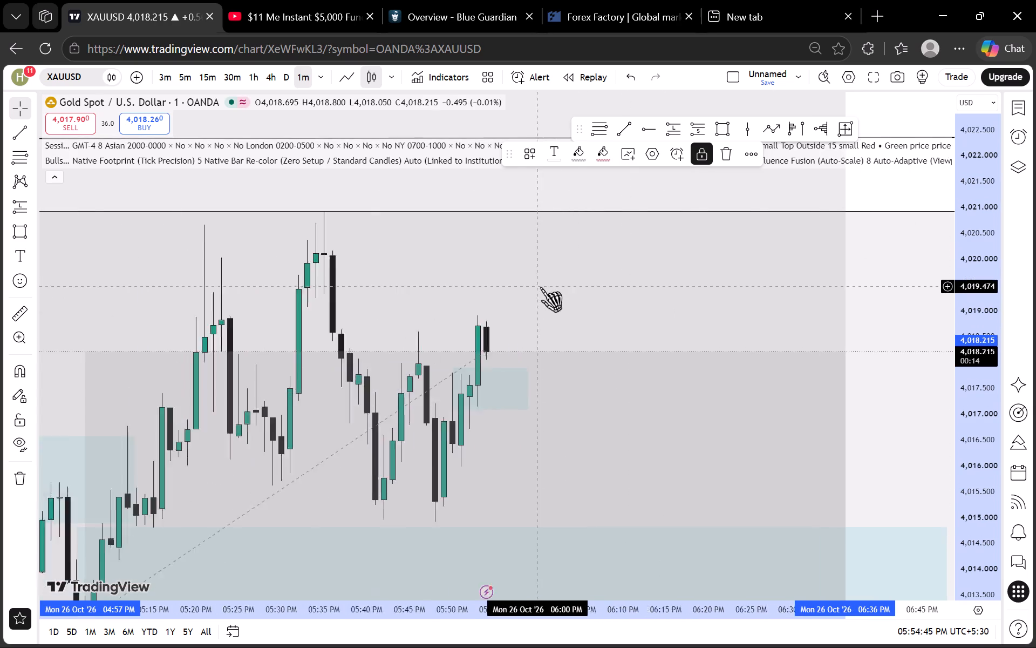
Check the NY session candles on the 3-minute timeframe, then return to 1 minute and review price against the session range and blue zones.
left_click(166, 72)
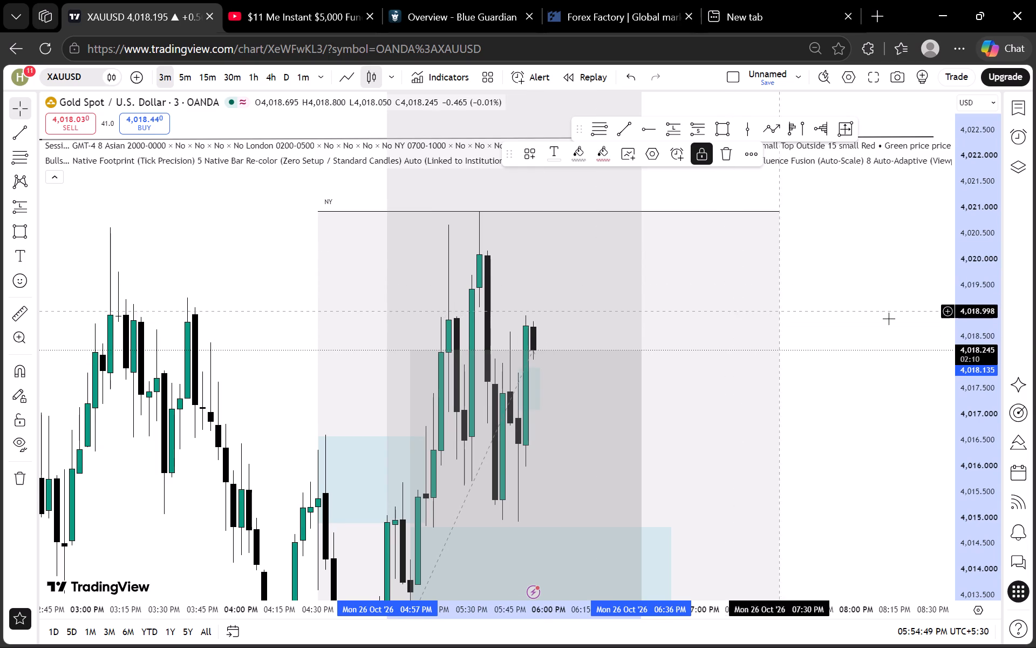
scroll(982, 284, "down", 6)
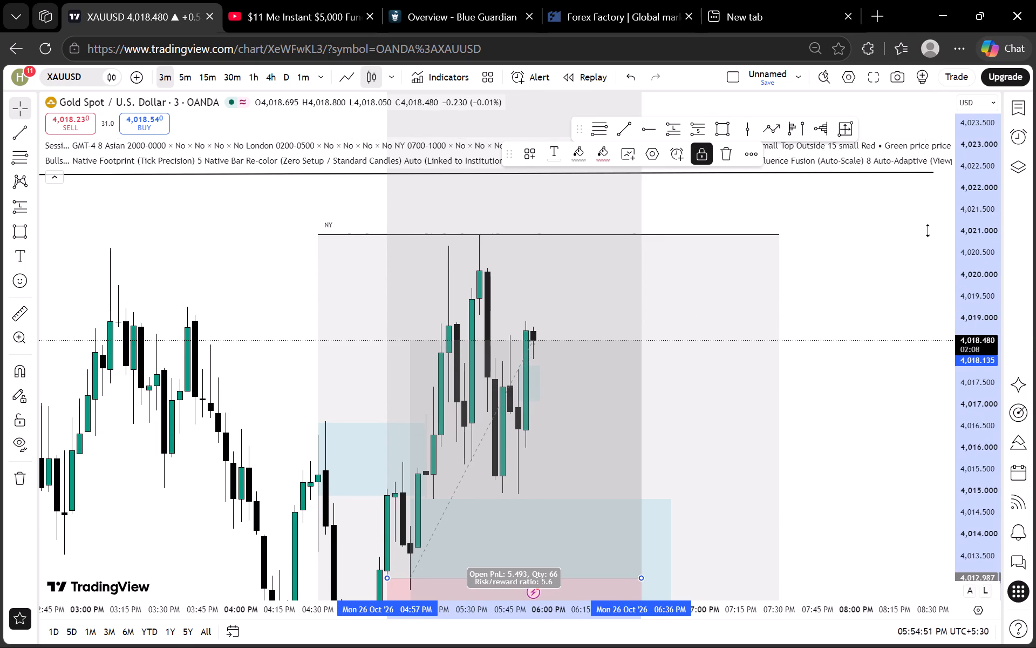
scroll(976, 299, "up", 8)
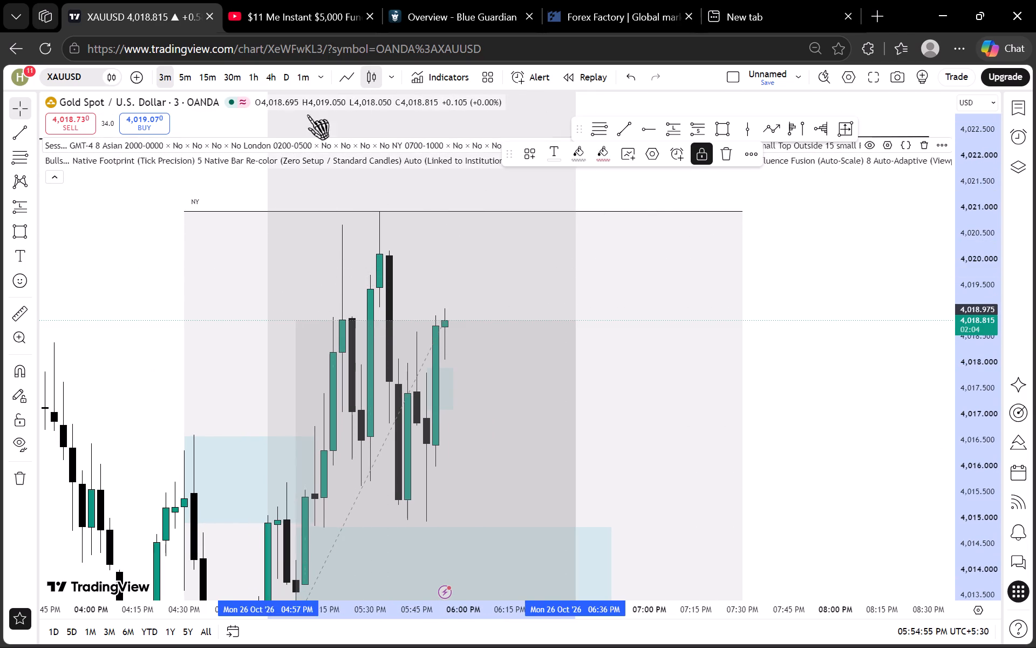
left_click(295, 76)
scroll(646, 271, "down", 1)
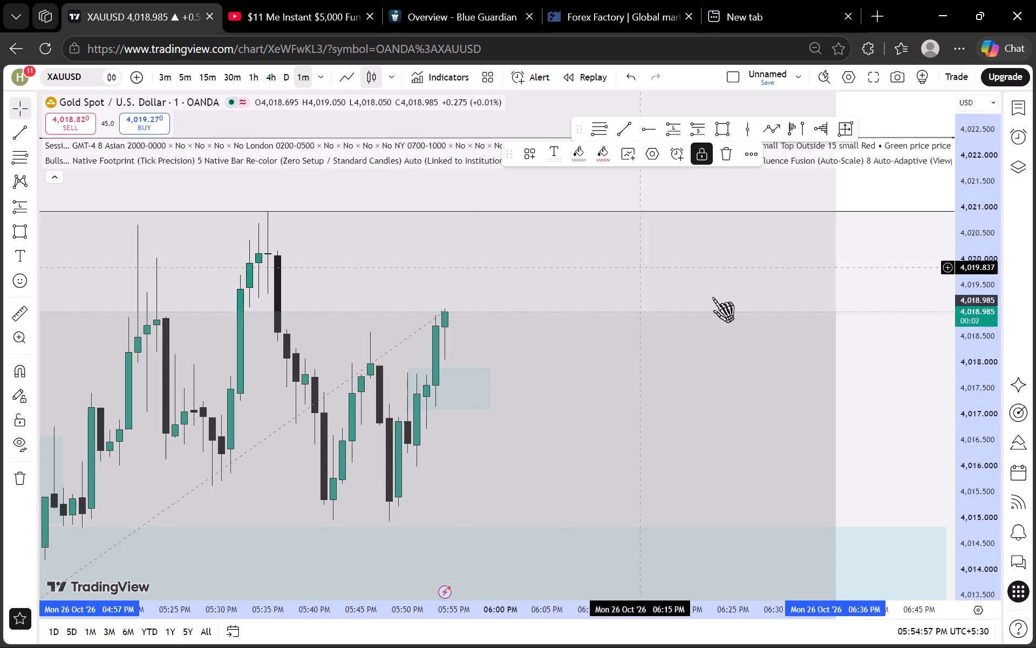
scroll(712, 297, "down", 1)
scroll(964, 303, "up", 1)
scroll(964, 304, "down", 8)
scroll(983, 325, "up", 2)
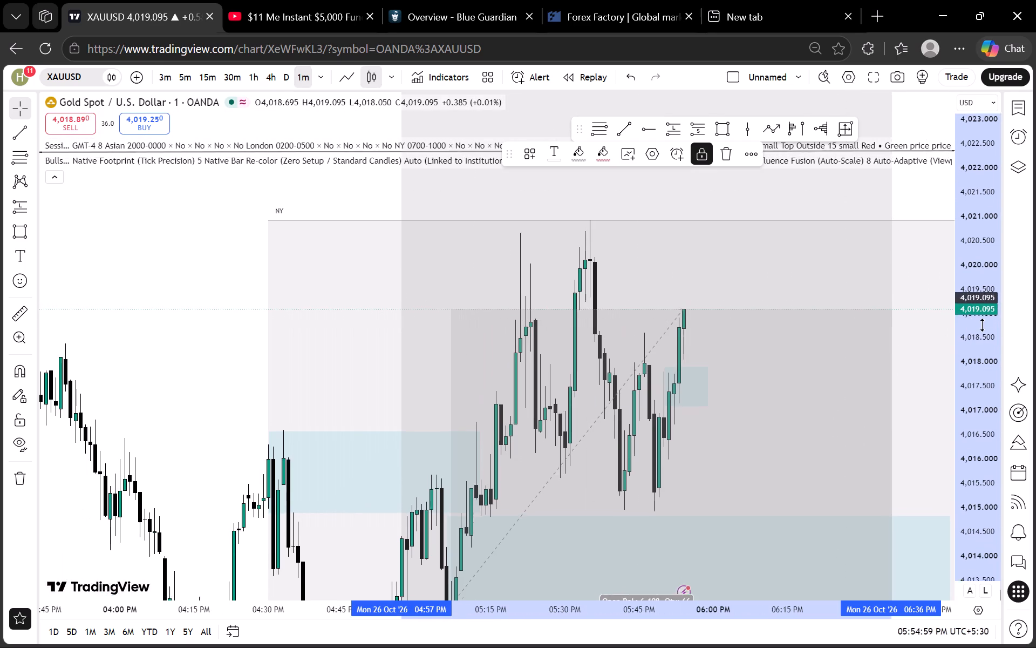
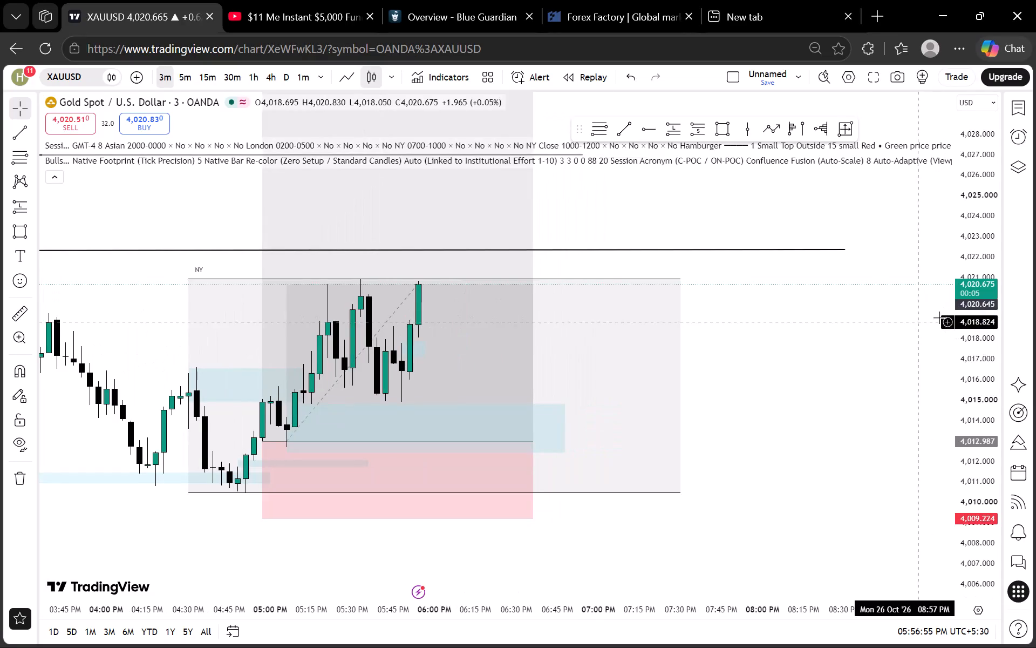
Examine the 3-minute NY session candles against the session high and the black line above it.
scroll(966, 309, "down", 10)
left_click(896, 350)
scroll(968, 338, "up", 8)
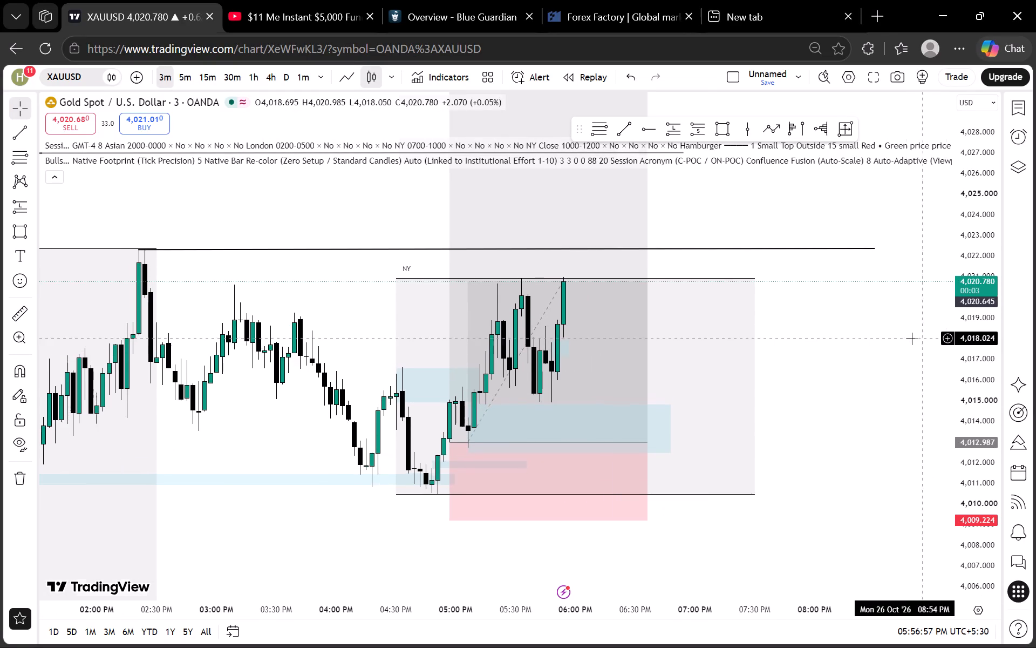
scroll(896, 337, "down", 3)
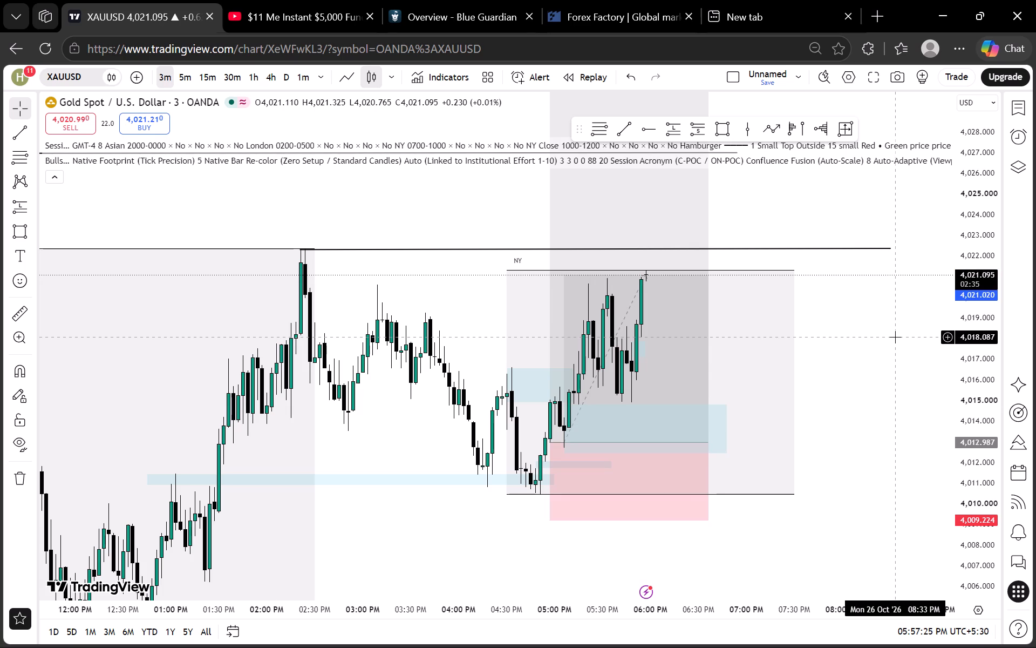
scroll(949, 312, "up", 6)
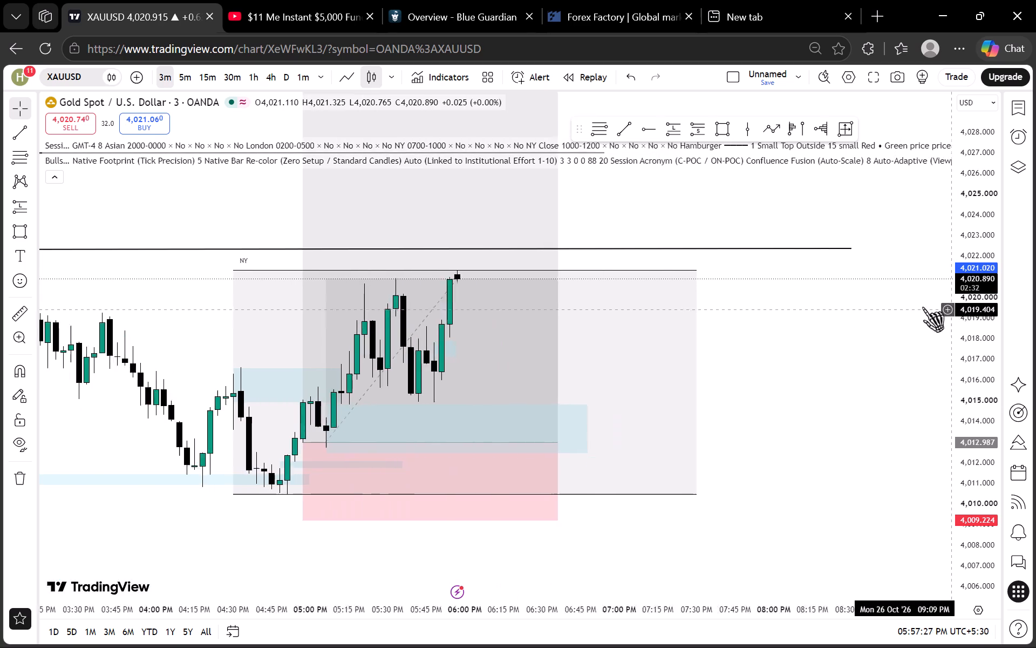
scroll(819, 296, "down", 4)
scroll(979, 299, "up", 5)
scroll(940, 309, "down", 1)
left_click_drag(887, 301, 881, 333)
scroll(875, 331, "up", 1)
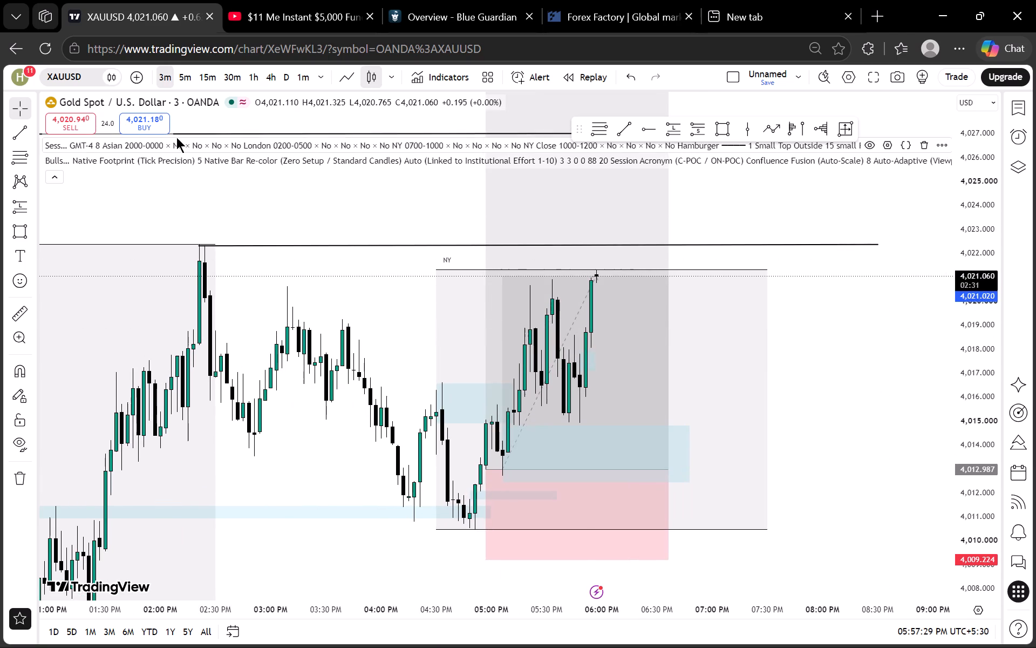
Check the NY move on the 5-minute and 15-minute timeframes against the London and Asian session ranges.
left_click(184, 84)
scroll(459, 186, "up", 1)
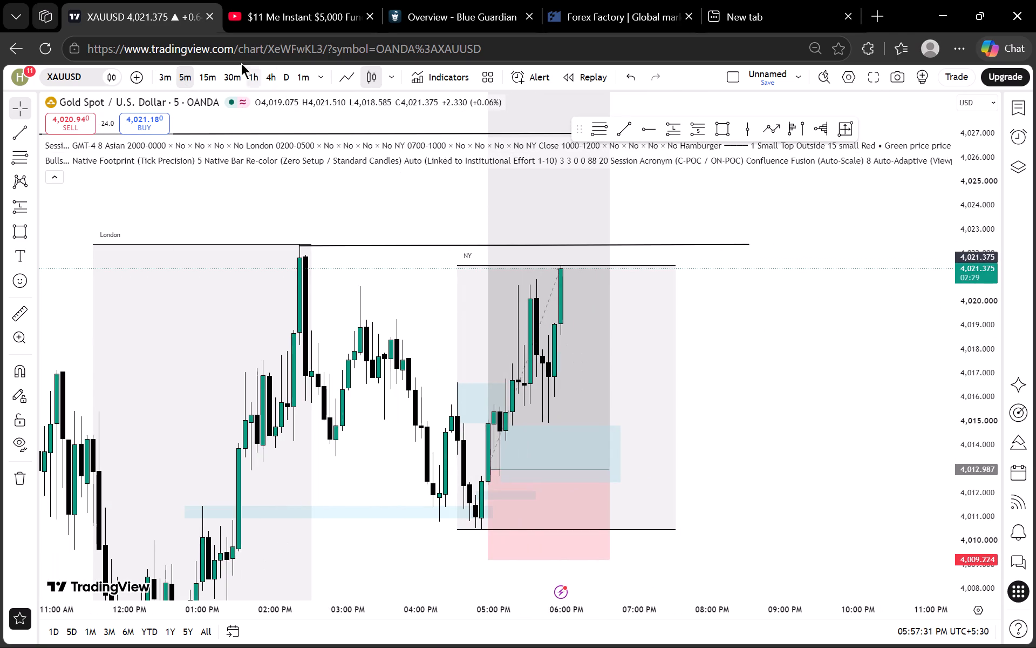
left_click(209, 70)
scroll(650, 259, "up", 2)
left_click_drag(617, 299, 763, 301)
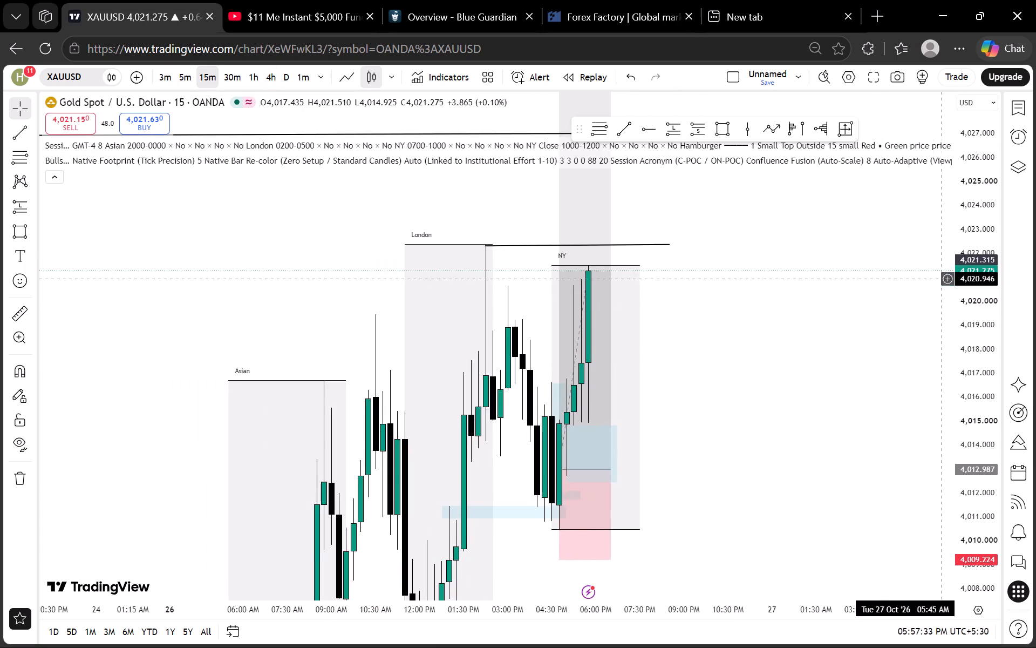
scroll(966, 269, "down", 18)
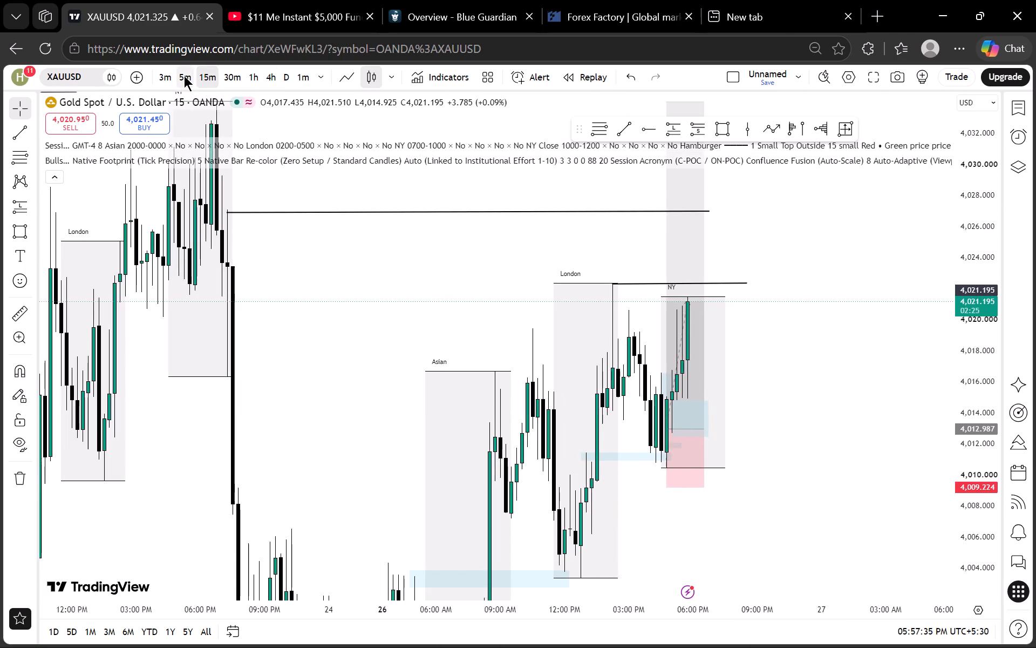
Return to the 5-minute timeframe and examine the NY session candles against the London high and the blue zones.
left_click(184, 76)
scroll(976, 323, "up", 12)
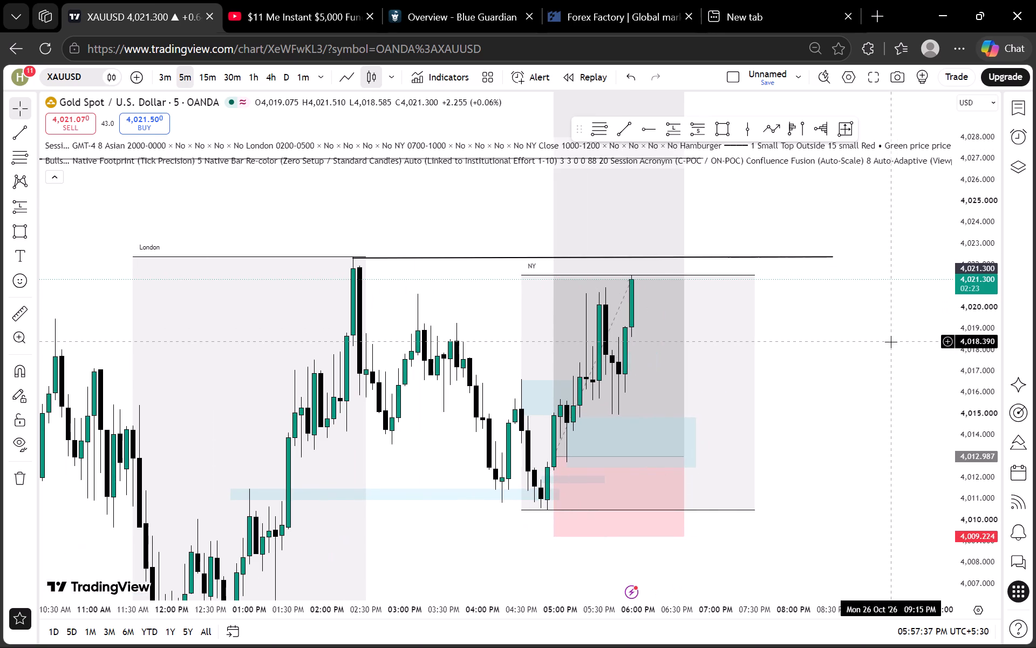
scroll(966, 317, "up", 7)
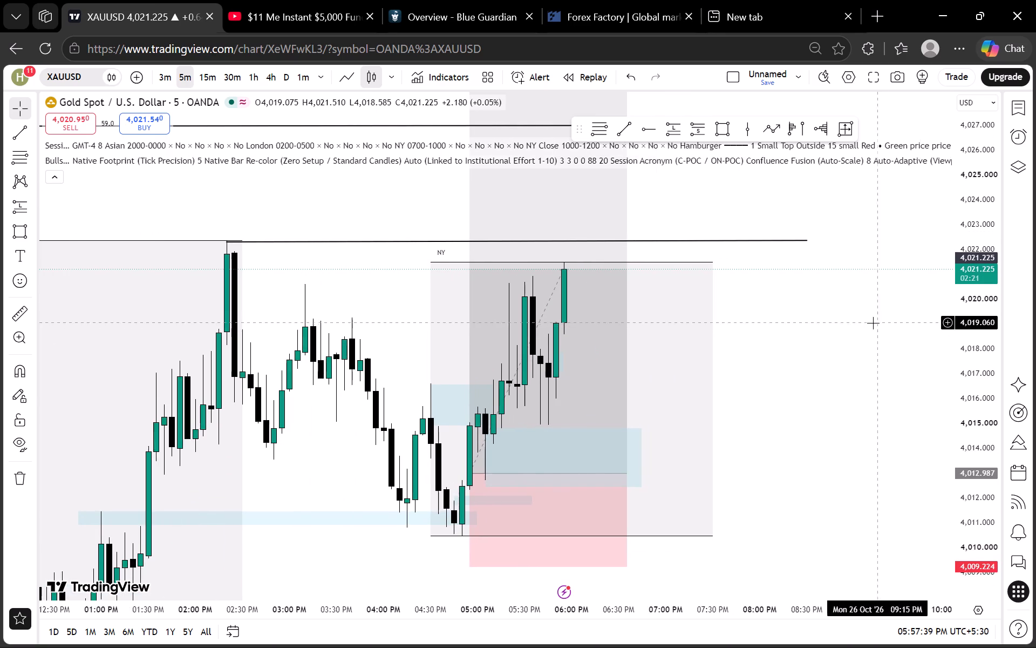
left_click_drag(864, 314, 847, 337)
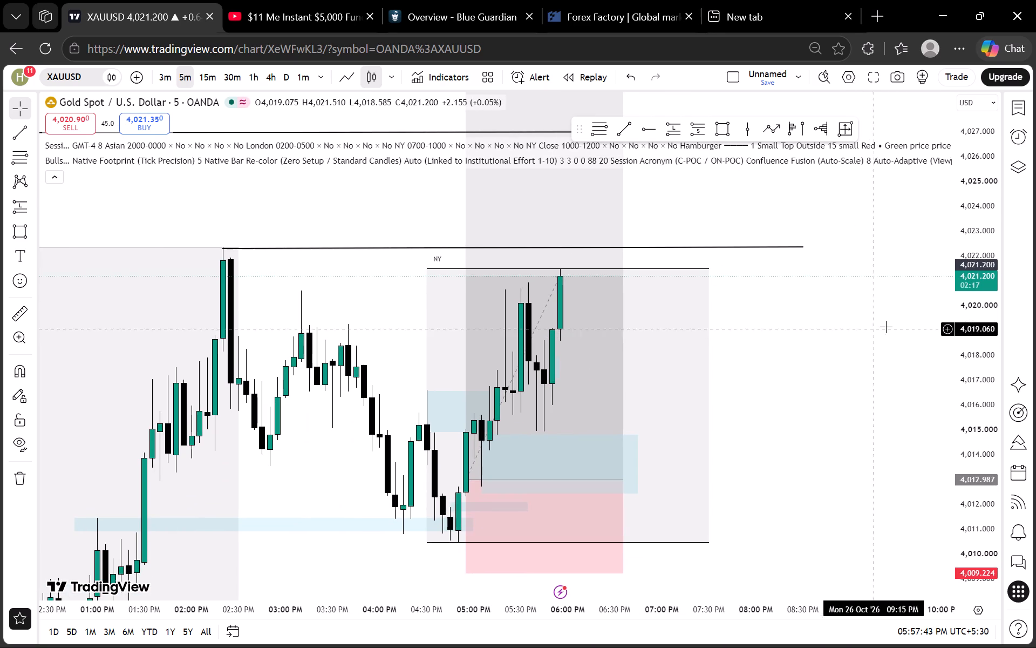
scroll(948, 308, "up", 4)
scroll(966, 294, "down", 8)
scroll(974, 313, "up", 5)
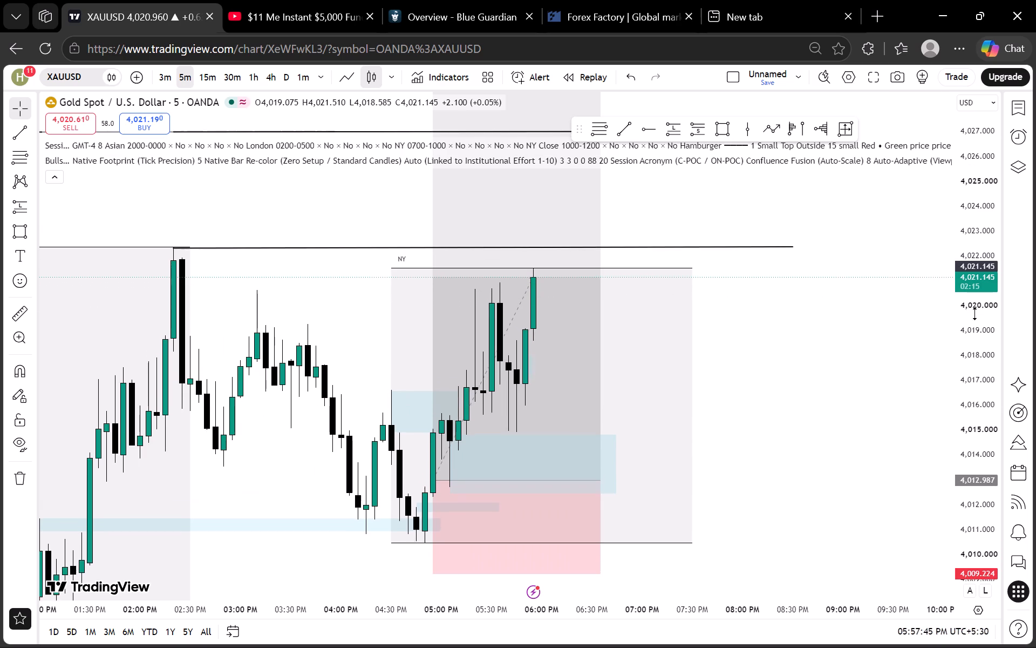
scroll(975, 314, "up", 2)
scroll(960, 306, "down", 5)
scroll(997, 328, "up", 10)
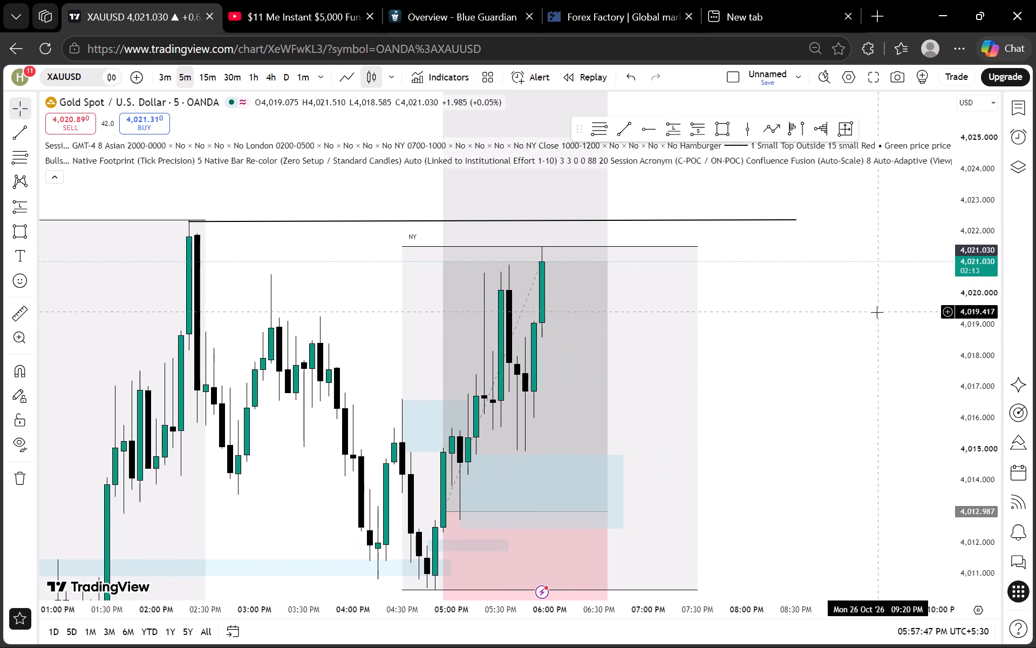
scroll(865, 334, "up", 1)
left_click_drag(836, 329, 880, 362)
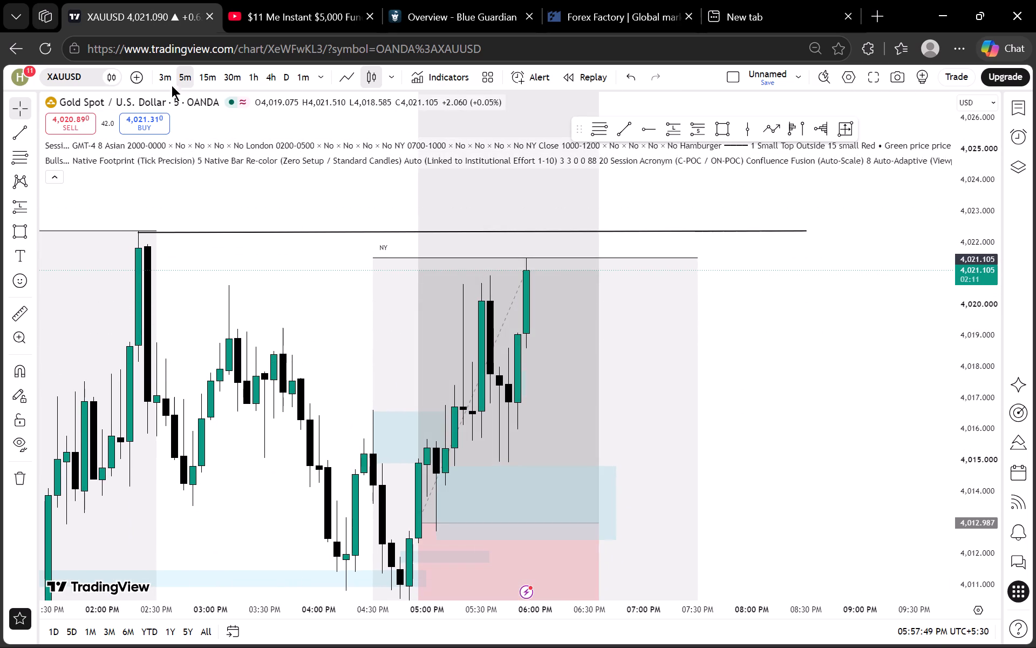
On the 3-minute timeframe, extend the small blue zone near 4,017.4 forward in time to about 6:42 PM.
left_click(168, 80)
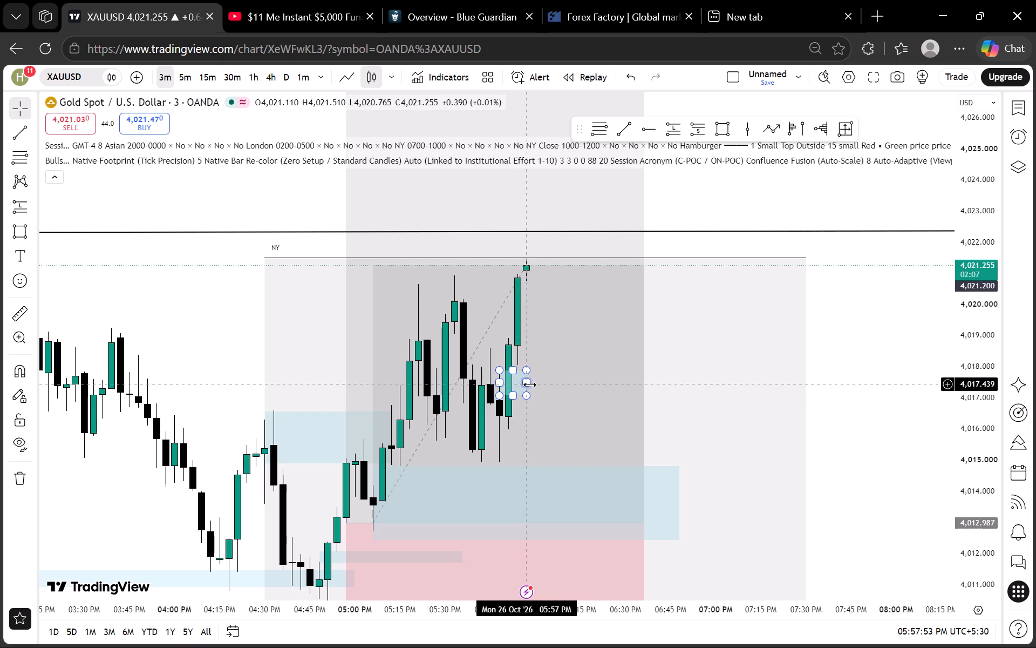
left_click_drag(529, 384, 665, 384)
left_click(899, 303)
Examine 3-minute price action between the London session high line and the current NY session high.
scroll(1003, 286, "down", 12)
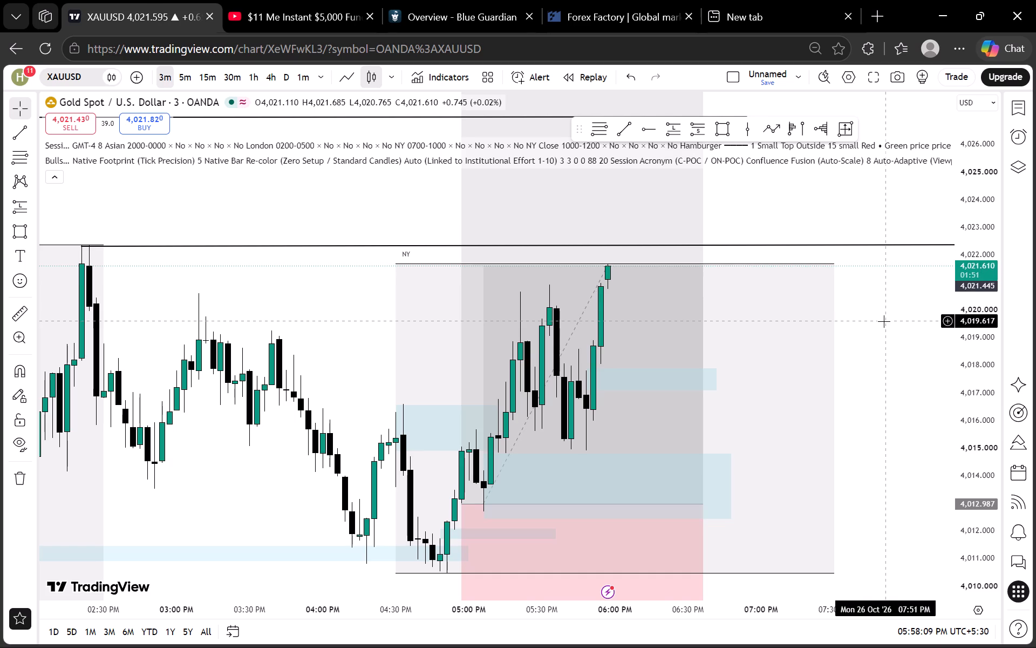
scroll(990, 290, "down", 8)
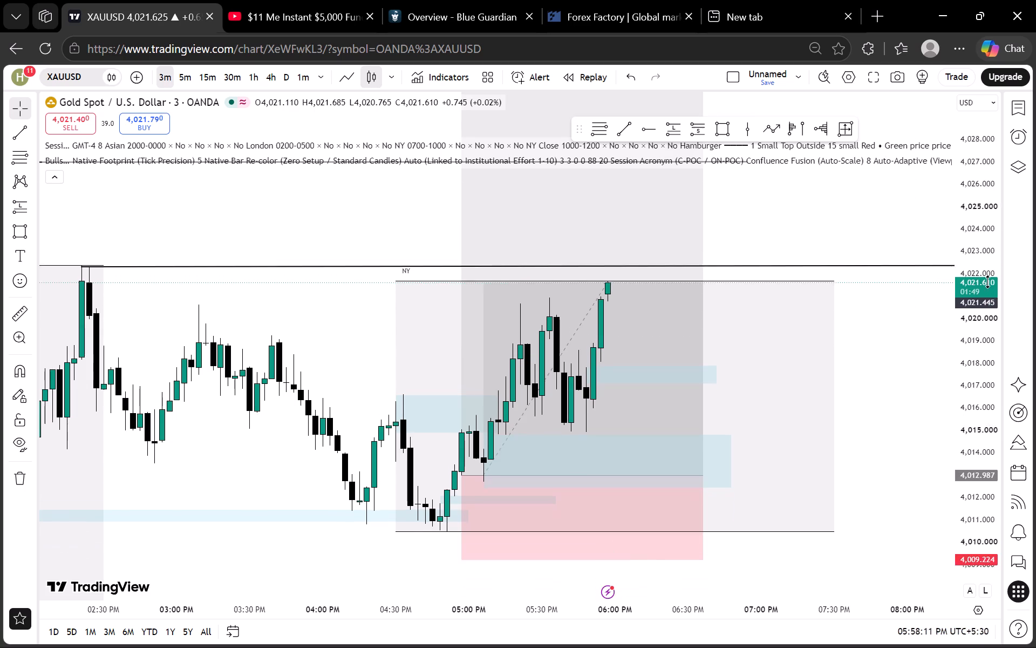
scroll(988, 282, "down", 8)
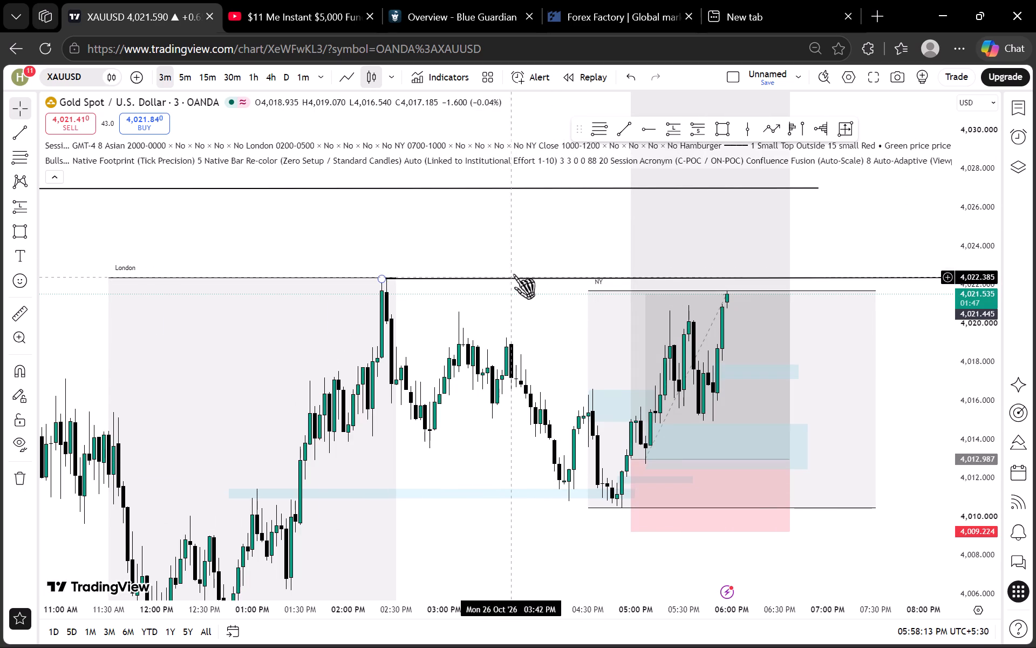
scroll(513, 274, "up", 2)
left_click_drag(472, 235, 501, 252)
scroll(503, 254, "down", 7)
scroll(523, 253, "up", 6)
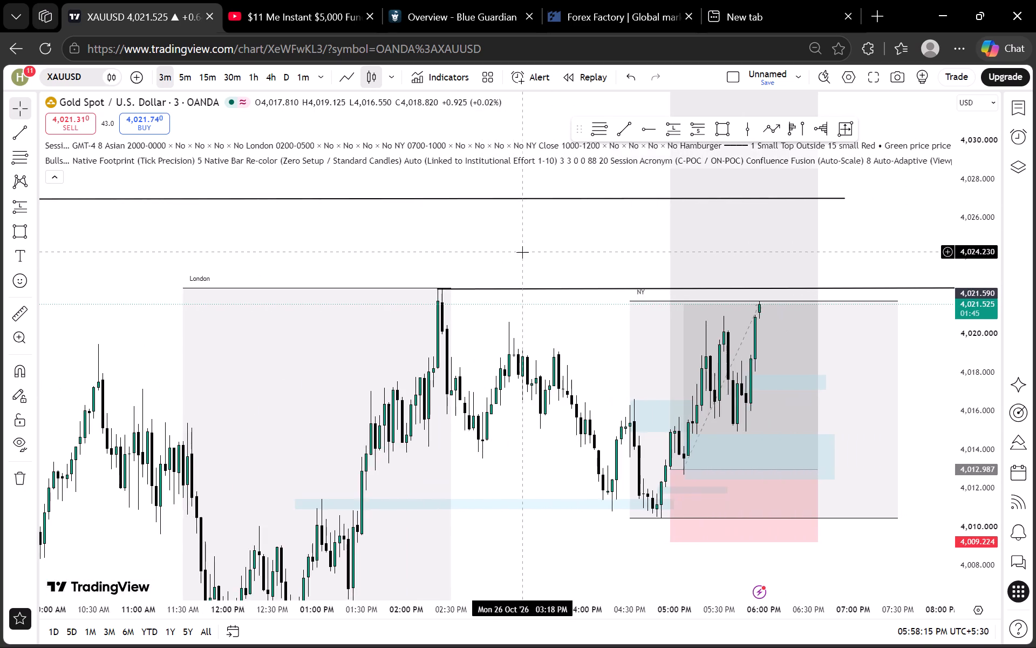
scroll(522, 252, "up", 3)
left_click_drag(476, 240, 456, 242)
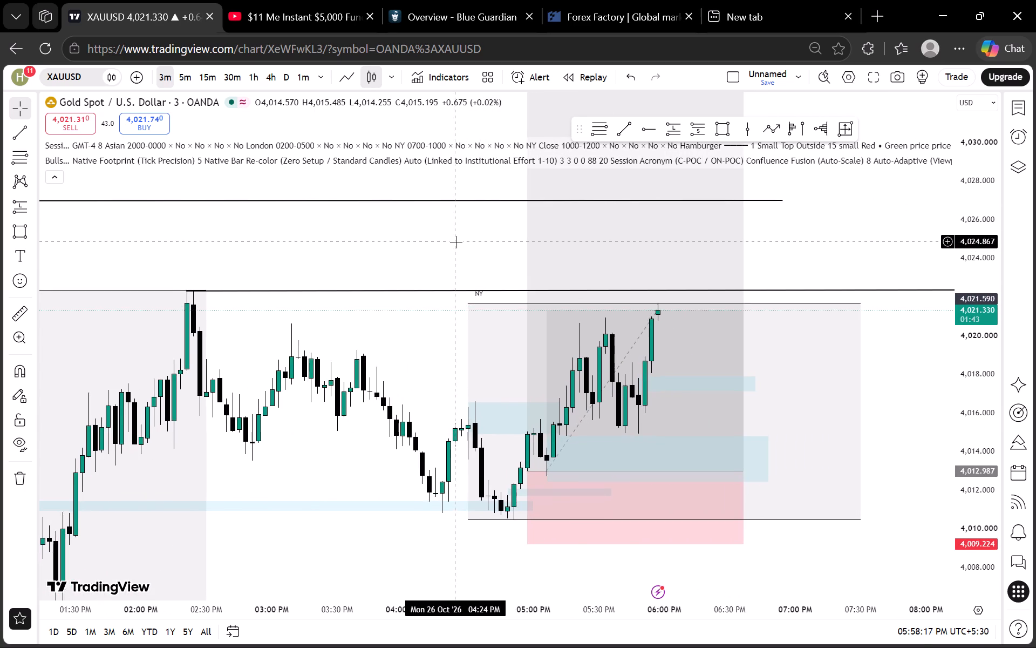
scroll(456, 242, "up", 1)
scroll(956, 275, "up", 6)
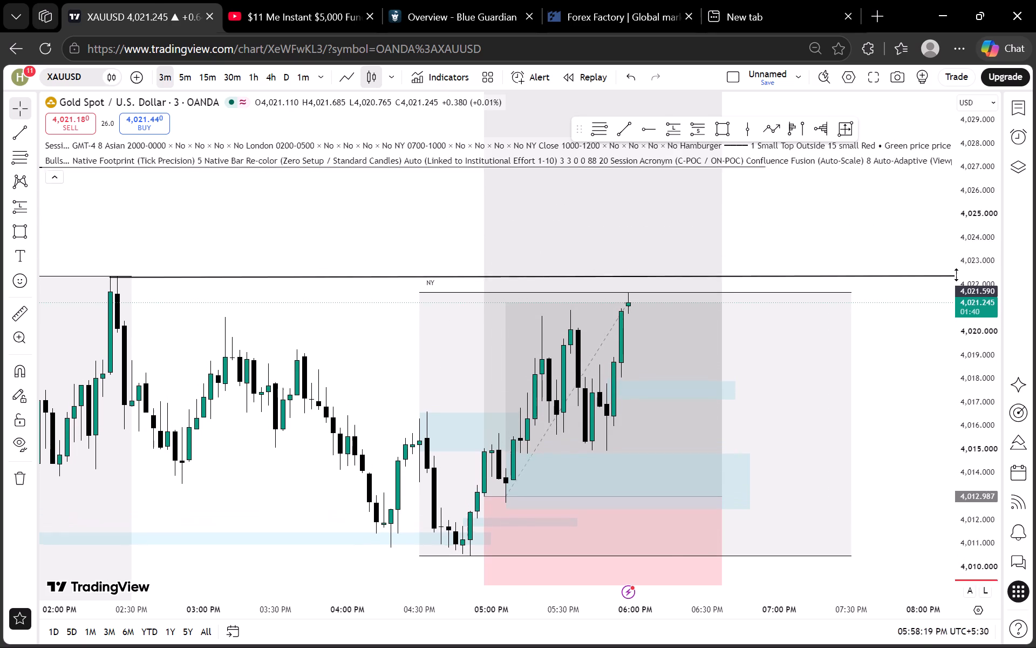
Draw a rectangle zone around the latest 3-minute rally, about 4,018.95 to 4,020.67, spanning 5:45 PM to 6:30 PM.
scroll(957, 275, "up", 4)
left_click(728, 125)
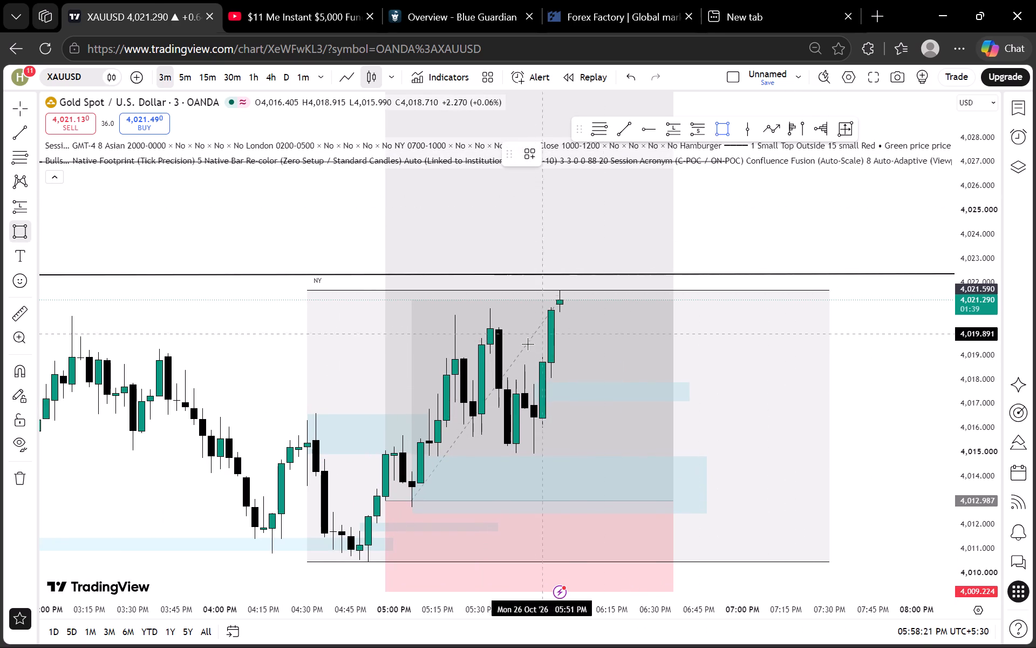
left_click(528, 315)
left_click(657, 357)
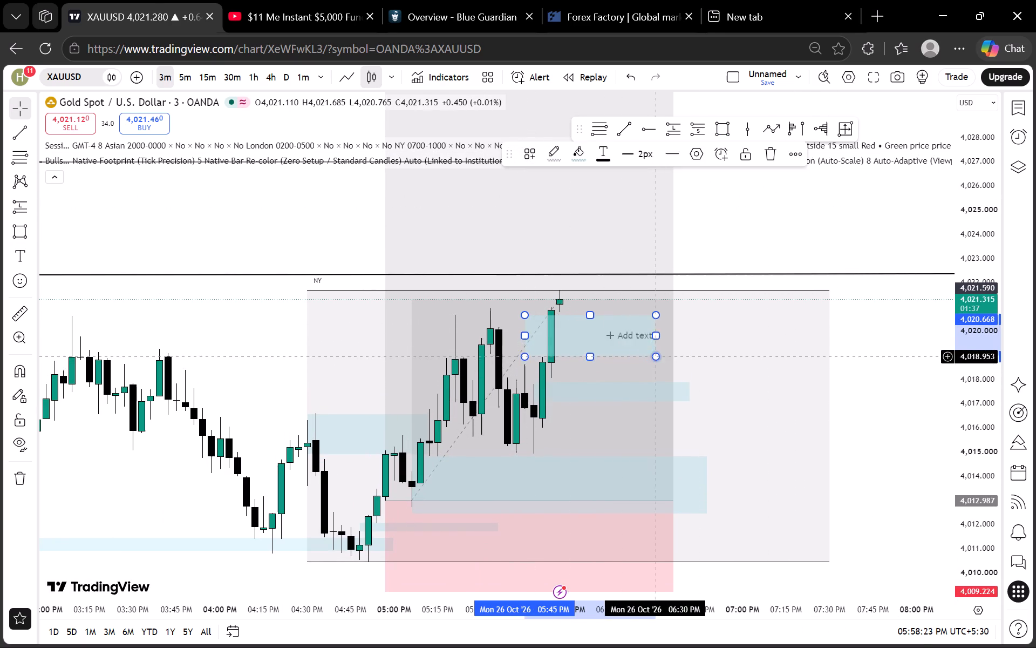
left_click(889, 320)
Examine price at the London high line and the space above it up to the higher black lines.
scroll(801, 261, "down", 2)
left_click_drag(848, 189, 790, 203)
scroll(979, 290, "up", 3)
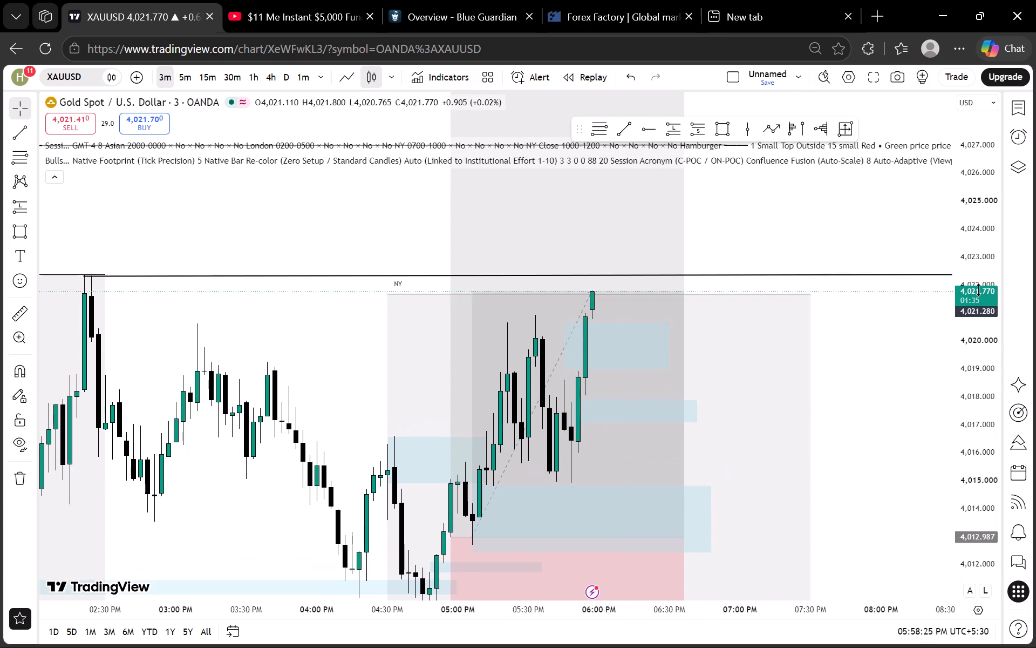
scroll(979, 290, "up", 6)
scroll(963, 246, "down", 17)
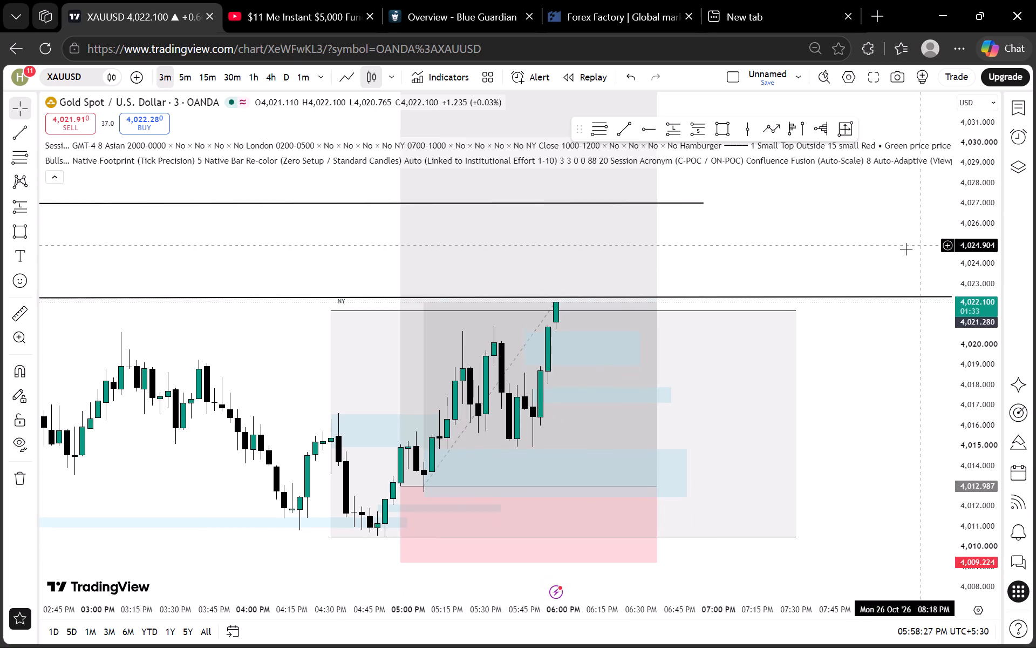
scroll(906, 249, "down", 1)
left_click_drag(888, 227, 888, 312)
scroll(994, 285, "down", 14)
left_click_drag(892, 245, 883, 310)
scroll(923, 309, "down", 1)
scroll(969, 333, "up", 12)
scroll(830, 325, "up", 4)
left_click_drag(779, 356, 789, 291)
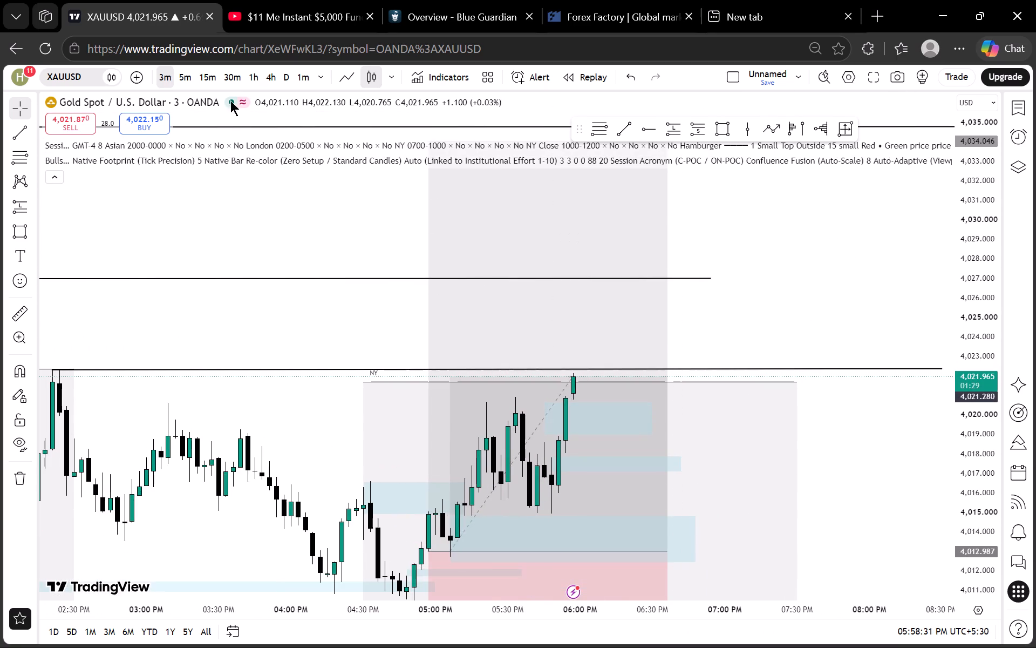
Check the 5-minute timeframe, then return to 3 minutes and examine price at the London high line.
left_click(189, 73)
scroll(566, 245, "up", 2)
left_click(165, 78)
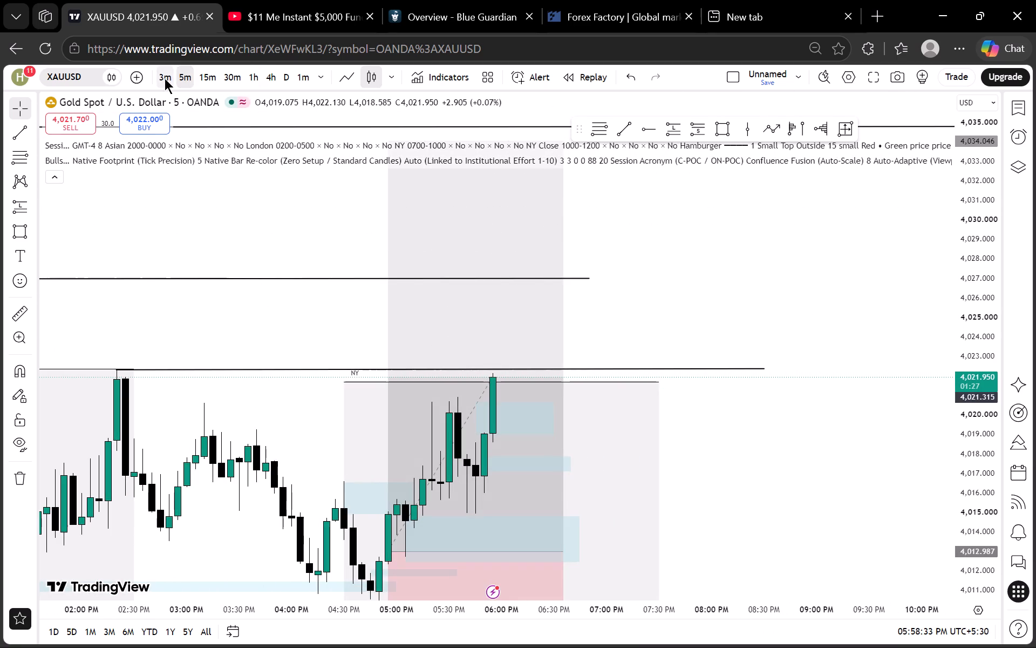
scroll(715, 265, "down", 3)
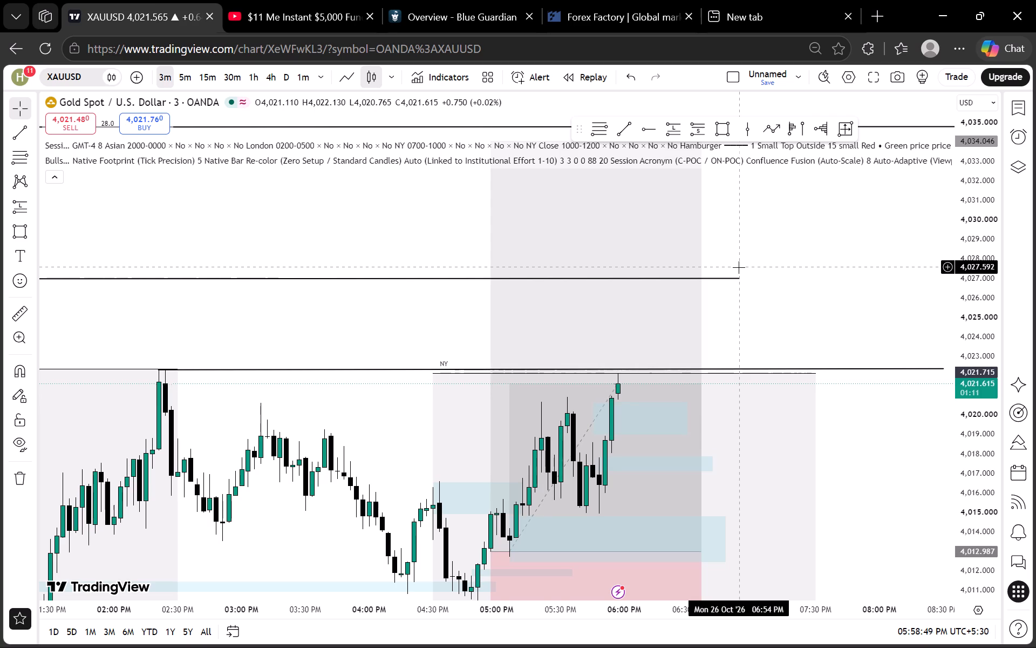
scroll(977, 342, "up", 6)
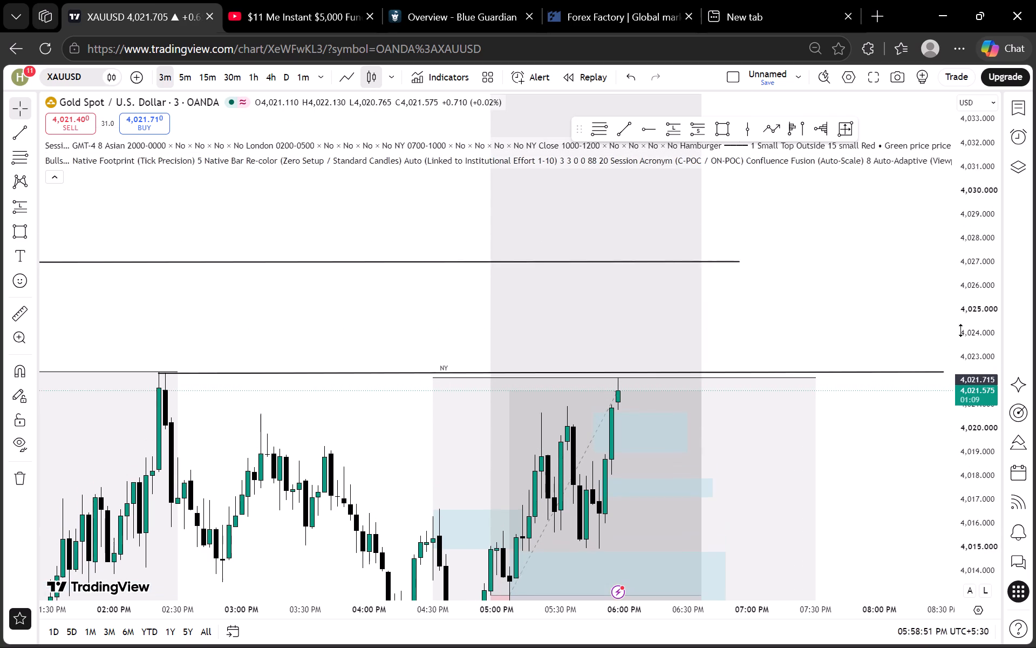
scroll(960, 329, "up", 5)
left_click_drag(789, 280, 887, 261)
scroll(980, 295, "down", 15)
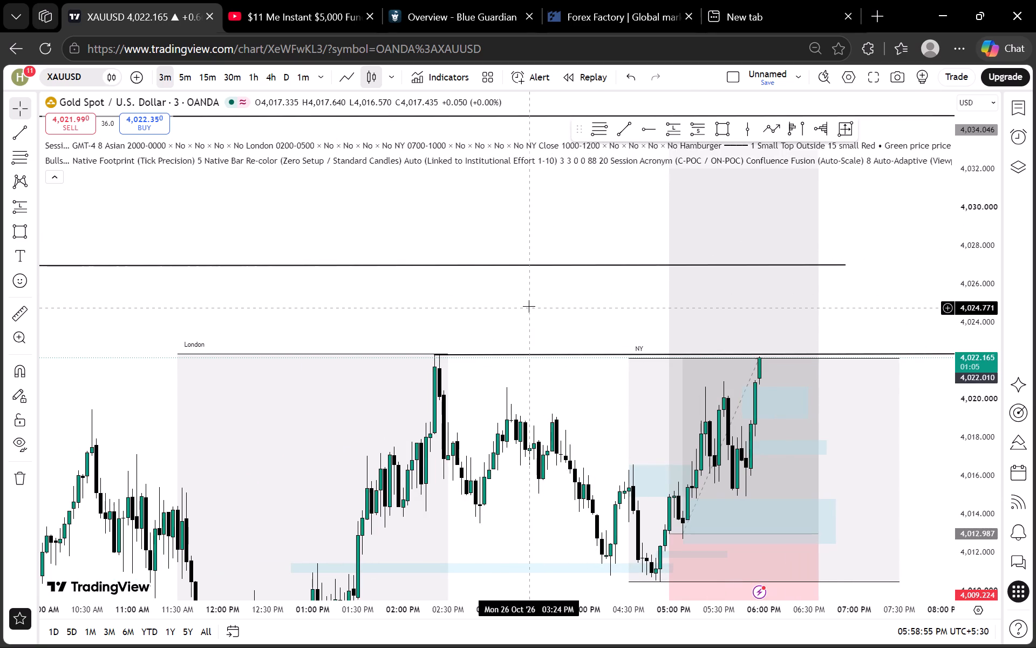
scroll(530, 306, "up", 4)
scroll(957, 324, "up", 10)
scroll(974, 302, "down", 2)
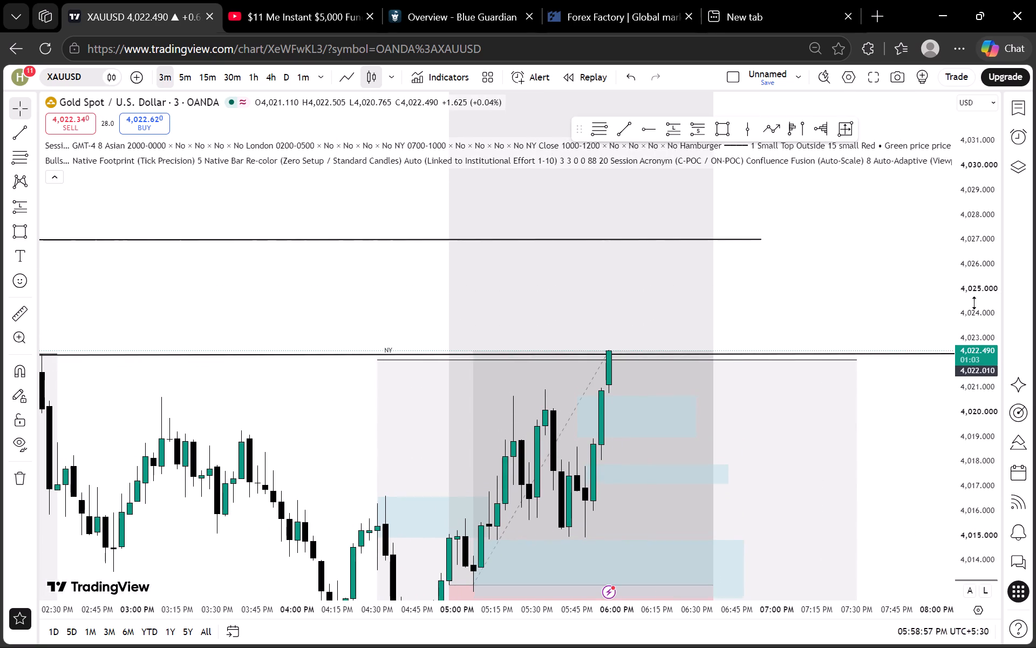
scroll(974, 303, "down", 7)
Compare price at the London high on the 5- and 15-minute timeframes, then return to 3 minutes and review the latest candle.
left_click(191, 77)
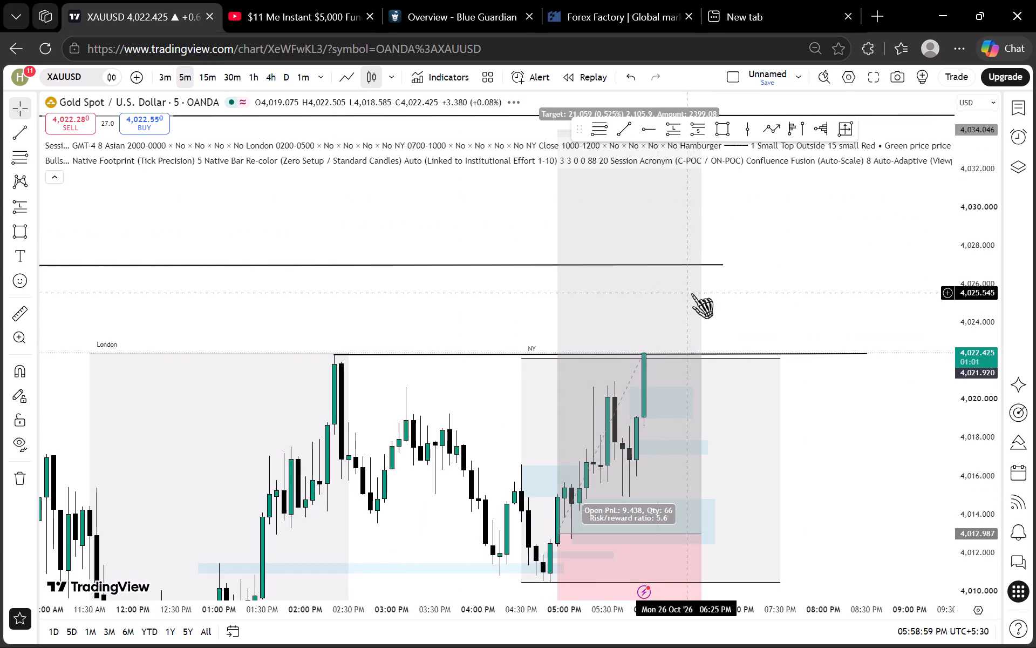
scroll(691, 293, "up", 1)
scroll(974, 286, "down", 6)
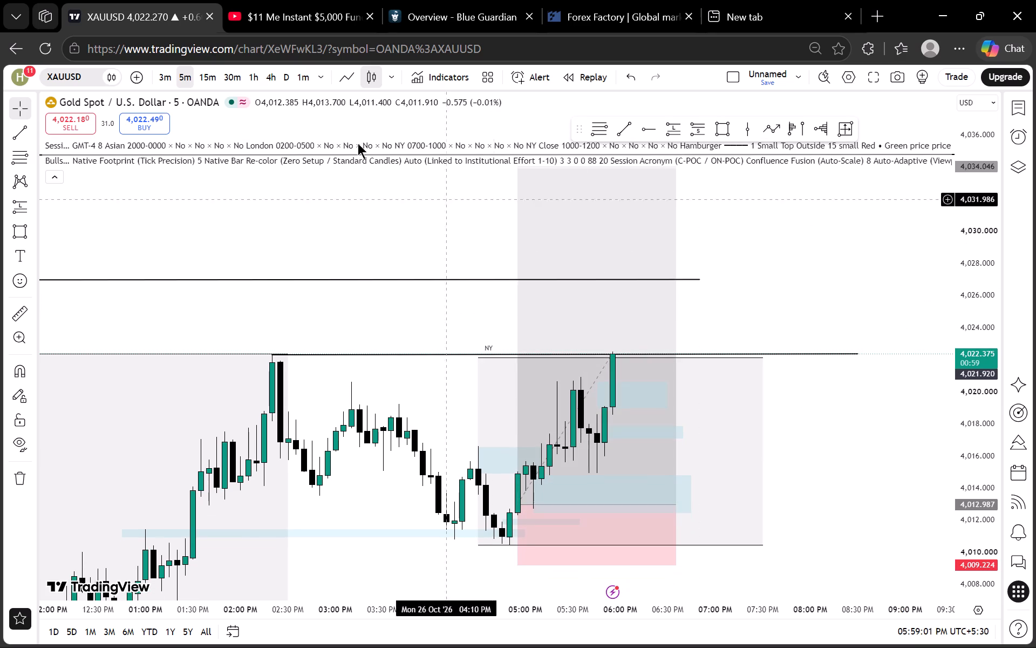
left_click(206, 75)
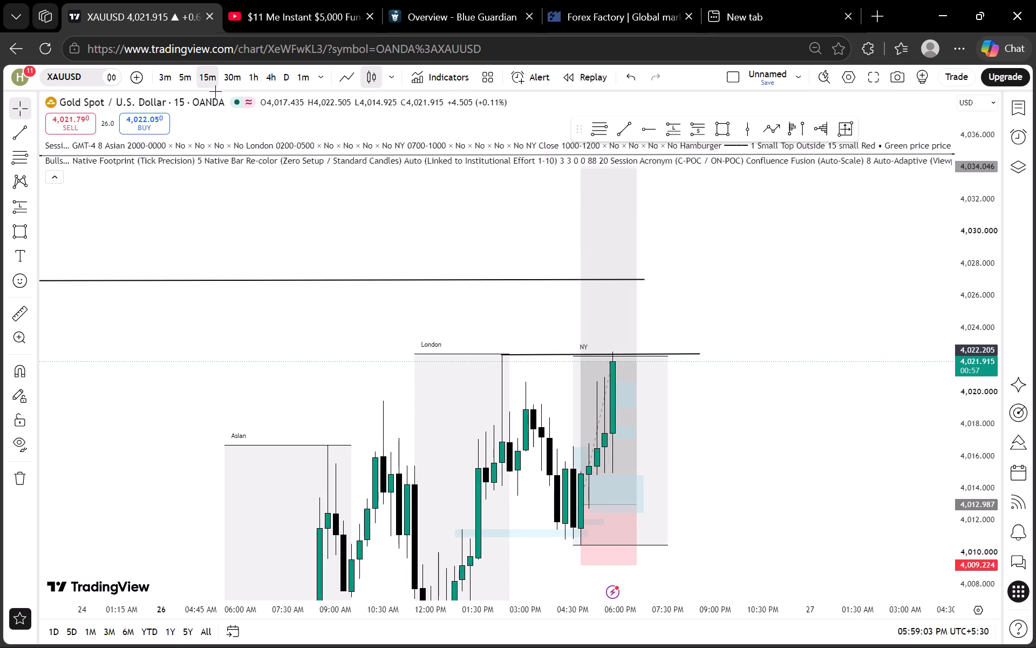
left_click(188, 72)
left_click(160, 78)
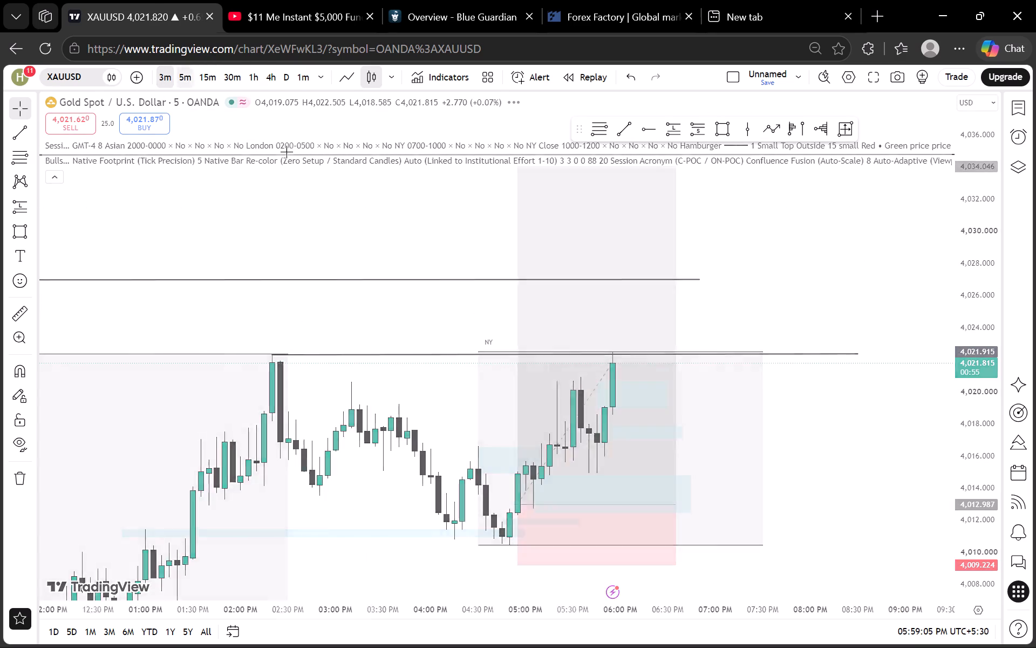
scroll(429, 253, "down", 3)
left_click_drag(489, 314, 437, 309)
scroll(942, 318, "up", 6)
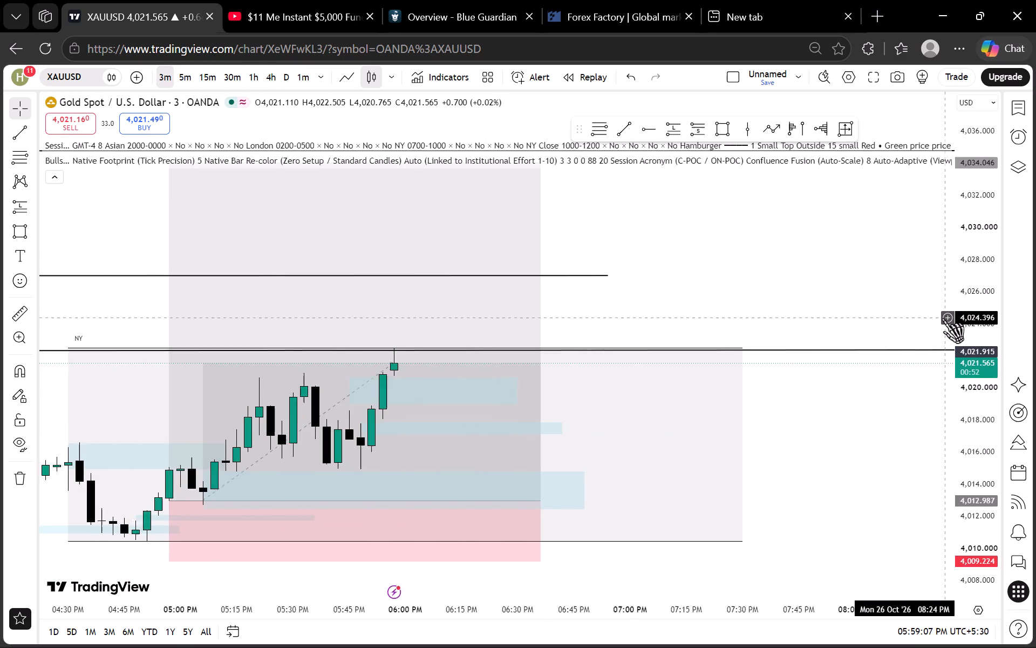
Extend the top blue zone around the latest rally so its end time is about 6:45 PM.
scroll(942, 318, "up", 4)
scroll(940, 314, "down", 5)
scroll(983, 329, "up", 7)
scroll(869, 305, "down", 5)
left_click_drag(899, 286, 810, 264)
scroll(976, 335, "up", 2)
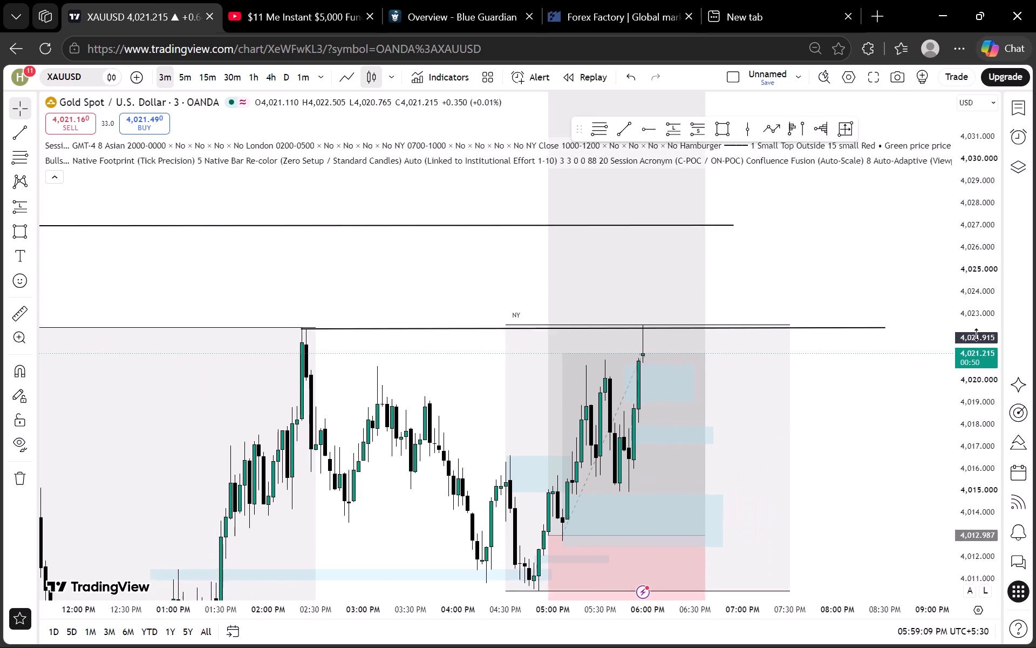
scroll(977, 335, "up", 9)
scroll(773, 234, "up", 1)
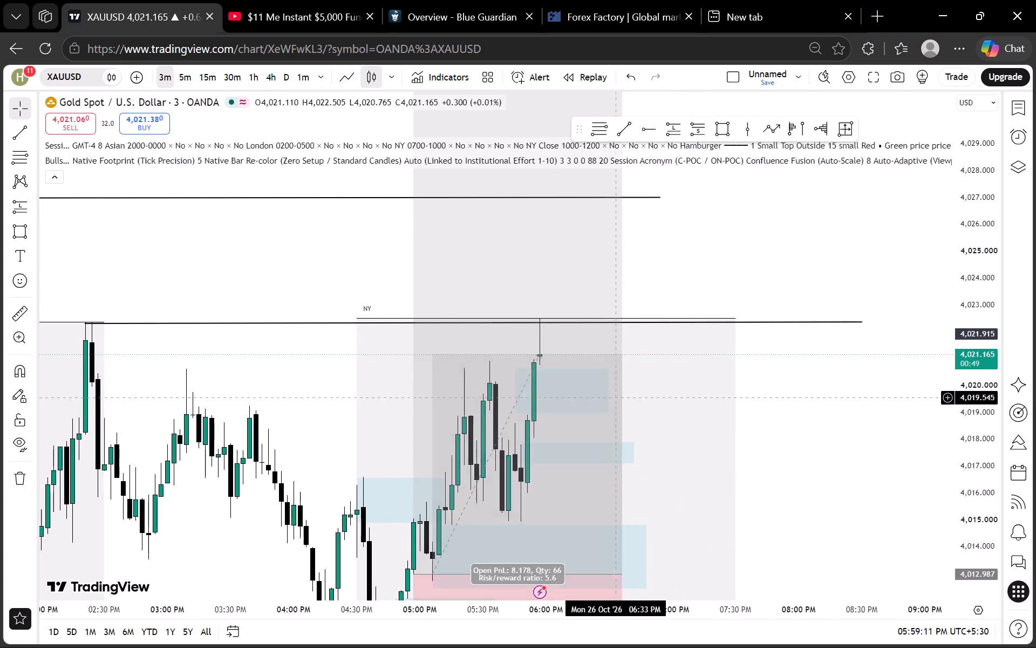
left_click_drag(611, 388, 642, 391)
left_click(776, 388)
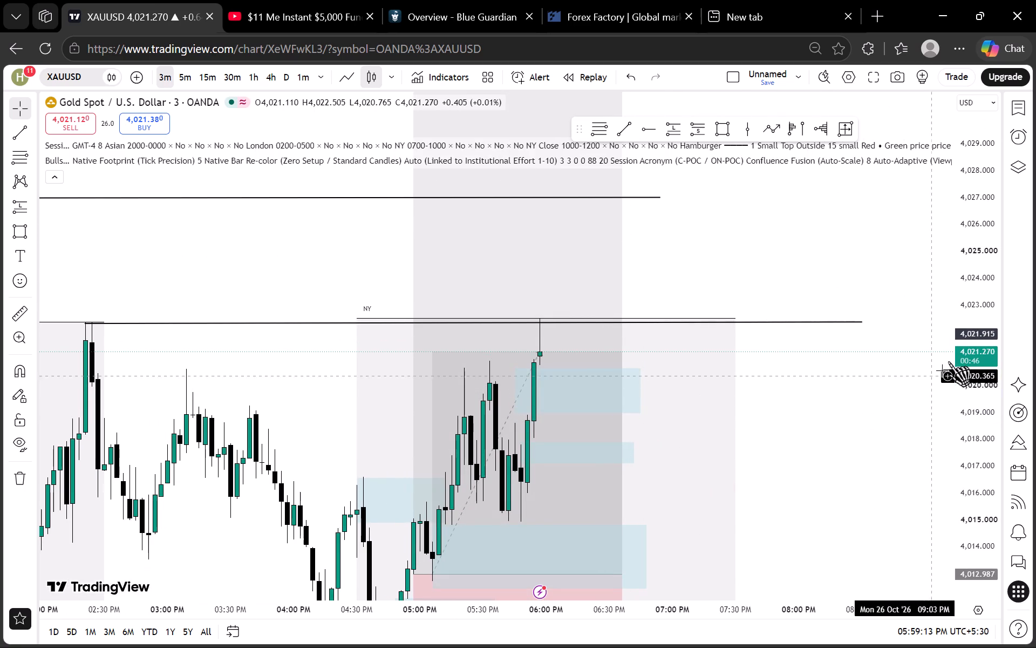
Examine the 3-minute price action at the London high against the Asian and London sessions and the black lines above.
scroll(963, 323, "down", 11)
left_click_drag(846, 226, 839, 280)
scroll(973, 337, "up", 7)
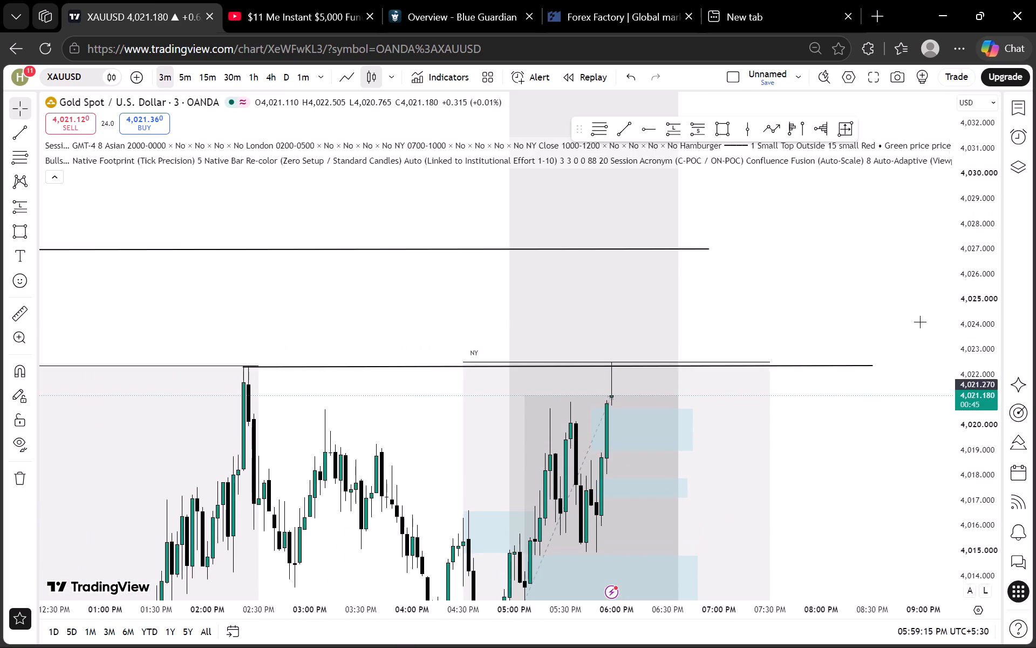
scroll(920, 322, "up", 3)
scroll(964, 315, "down", 8)
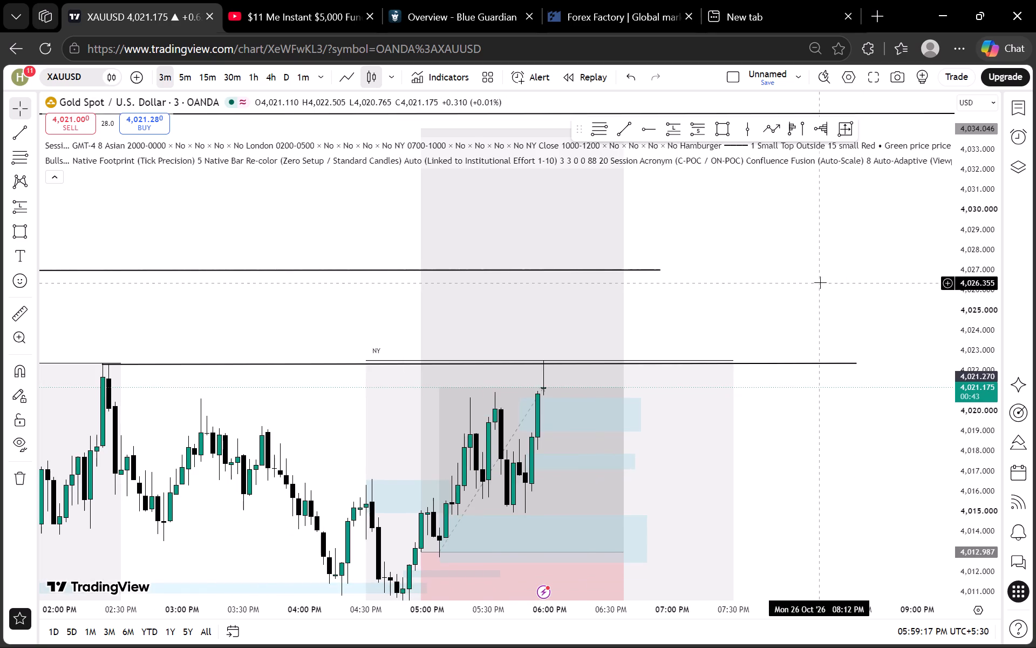
scroll(882, 287, "down", 1)
scroll(970, 299, "down", 20)
scroll(970, 299, "down", 10)
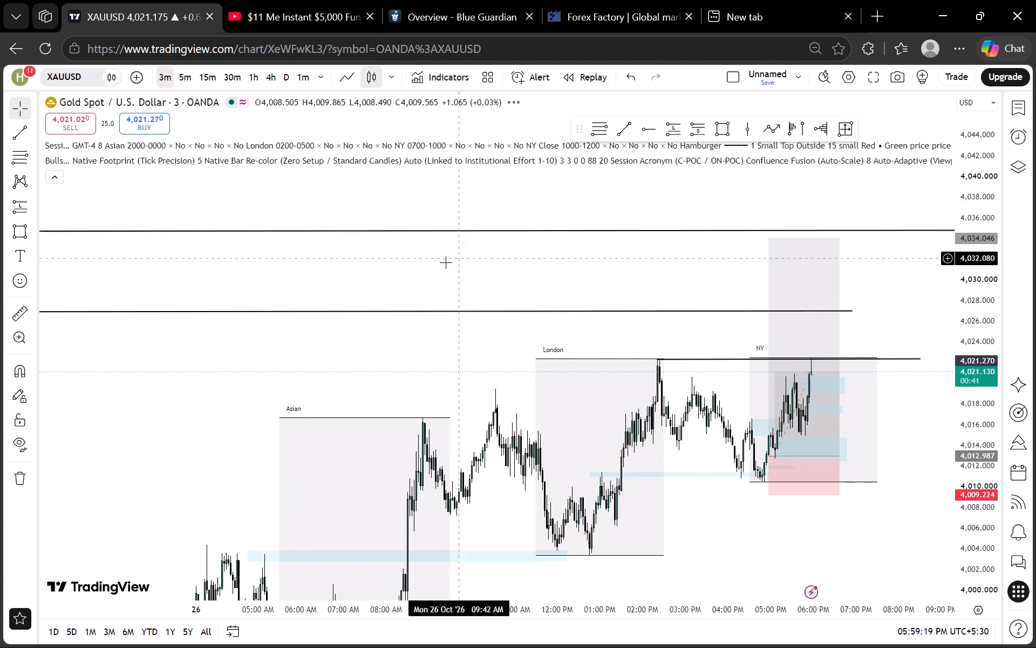
scroll(439, 266, "up", 7)
scroll(974, 352, "up", 10)
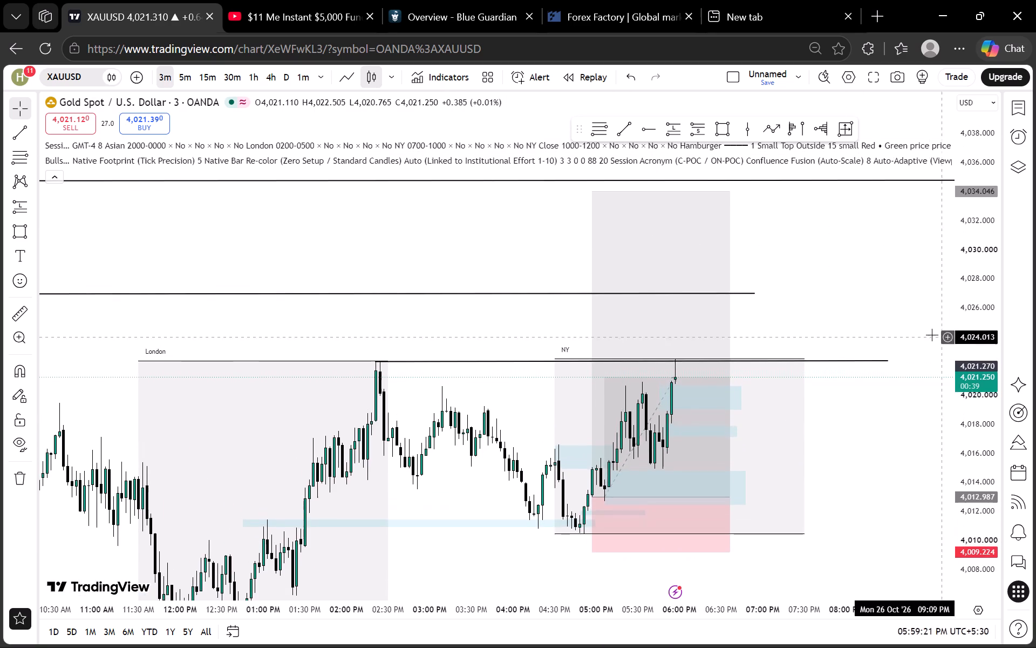
scroll(932, 335, "up", 2)
Compare price at the London high on the 15- and 5-minute timeframes, then return to 3 minutes.
left_click(203, 80)
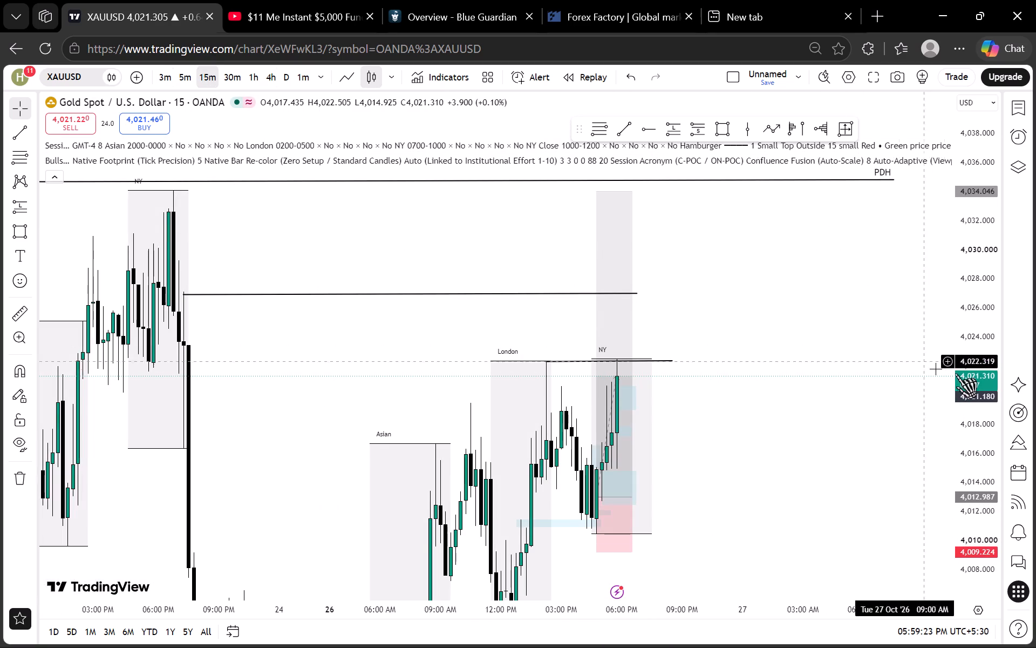
scroll(973, 367, "up", 4)
scroll(987, 332, "down", 4)
scroll(895, 330, "up", 4)
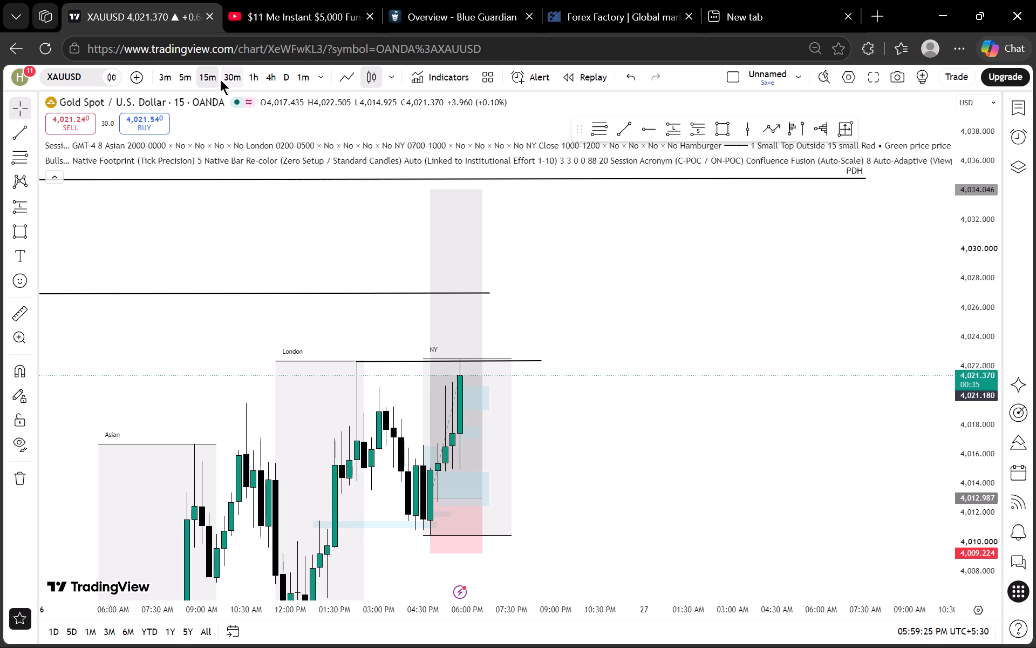
left_click(188, 72)
scroll(622, 260, "down", 2)
scroll(973, 348, "up", 2)
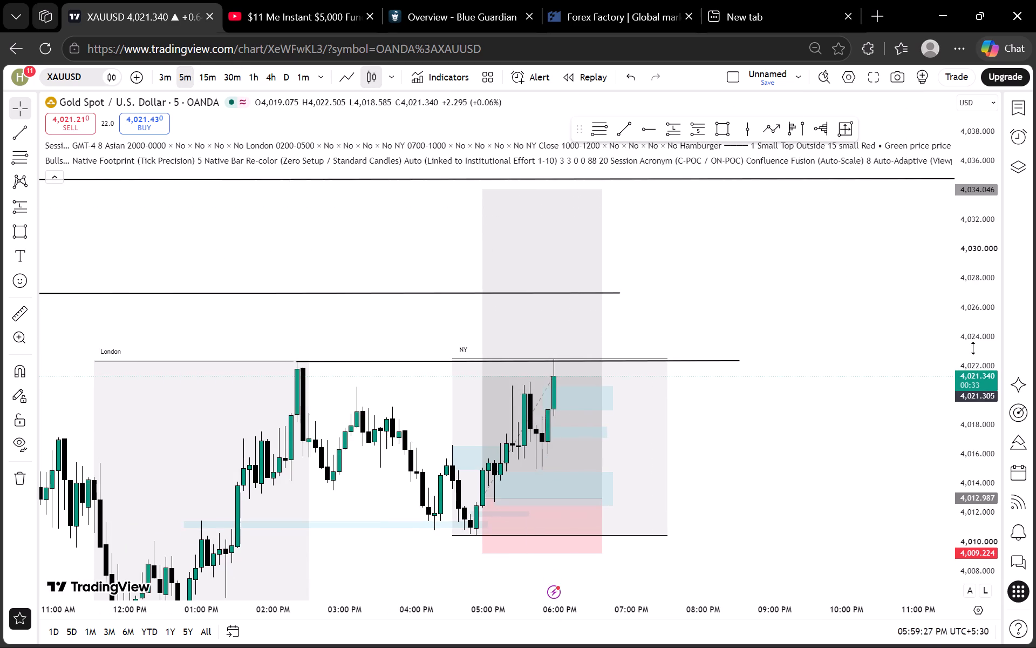
scroll(973, 348, "up", 7)
left_click(161, 74)
scroll(447, 253, "down", 4)
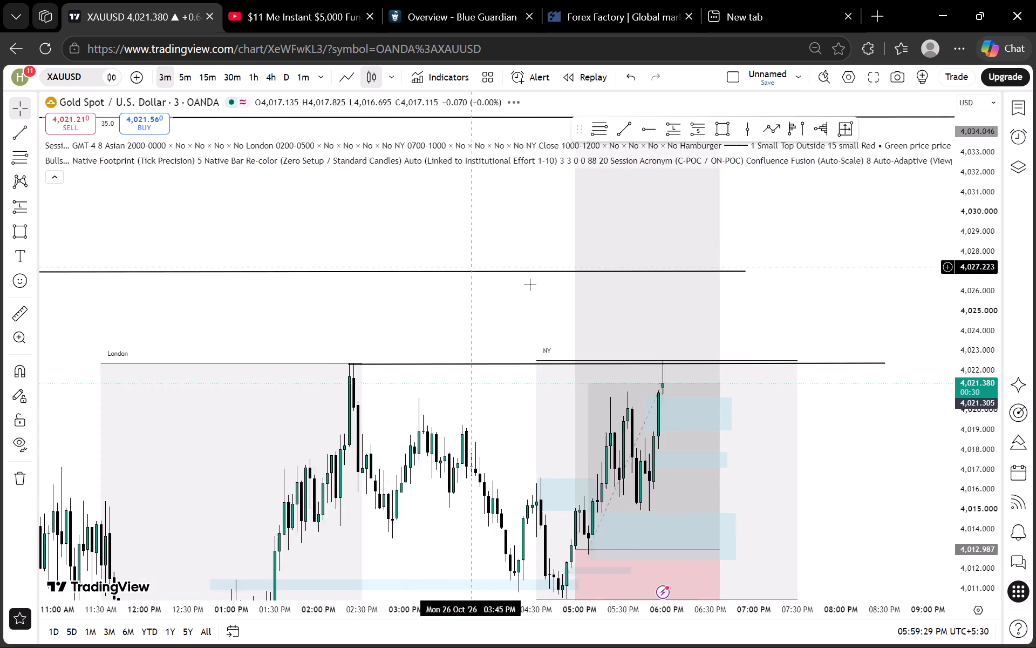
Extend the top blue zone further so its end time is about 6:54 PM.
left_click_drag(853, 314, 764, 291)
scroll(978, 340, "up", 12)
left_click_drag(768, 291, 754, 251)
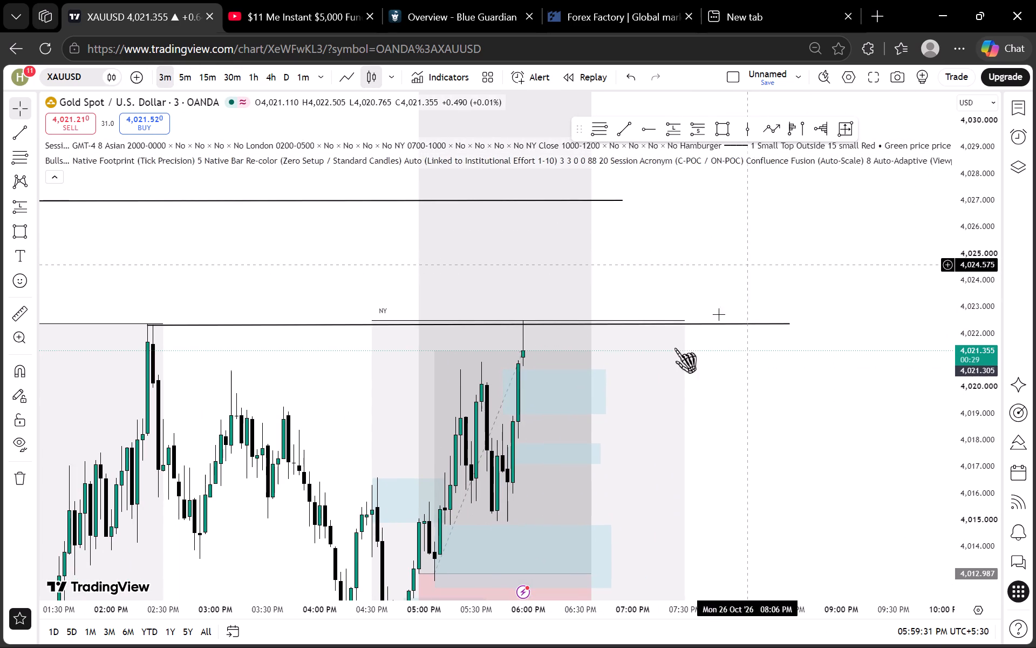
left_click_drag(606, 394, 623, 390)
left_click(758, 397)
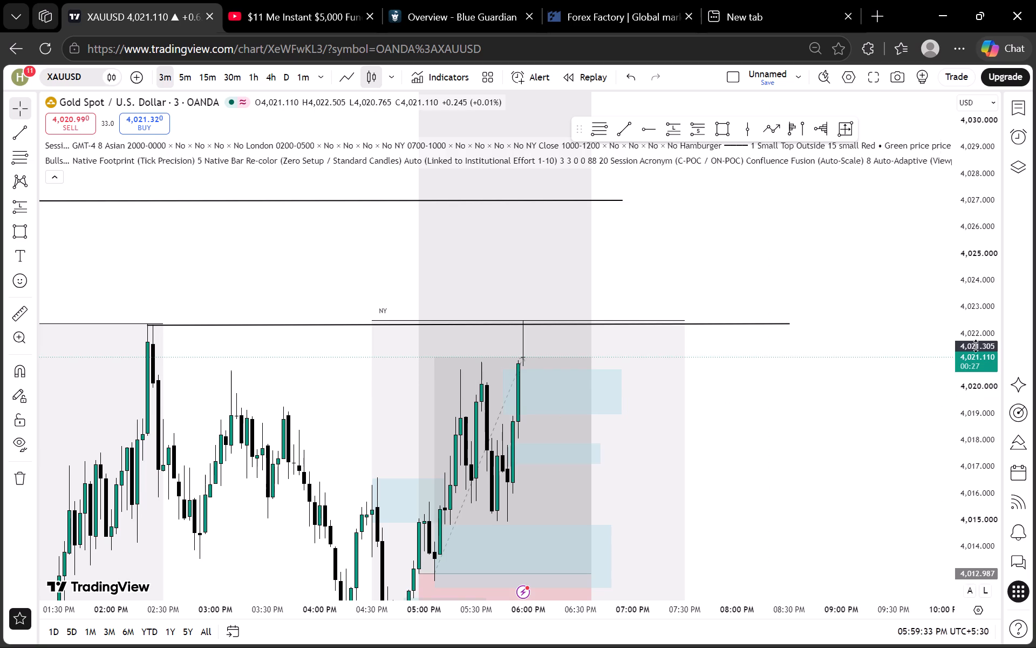
On the 1-hour timeframe, extend the London high line's later end to about 10:30 PM, near 4,022.3.
scroll(1000, 318, "down", 1)
scroll(999, 313, "up", 3)
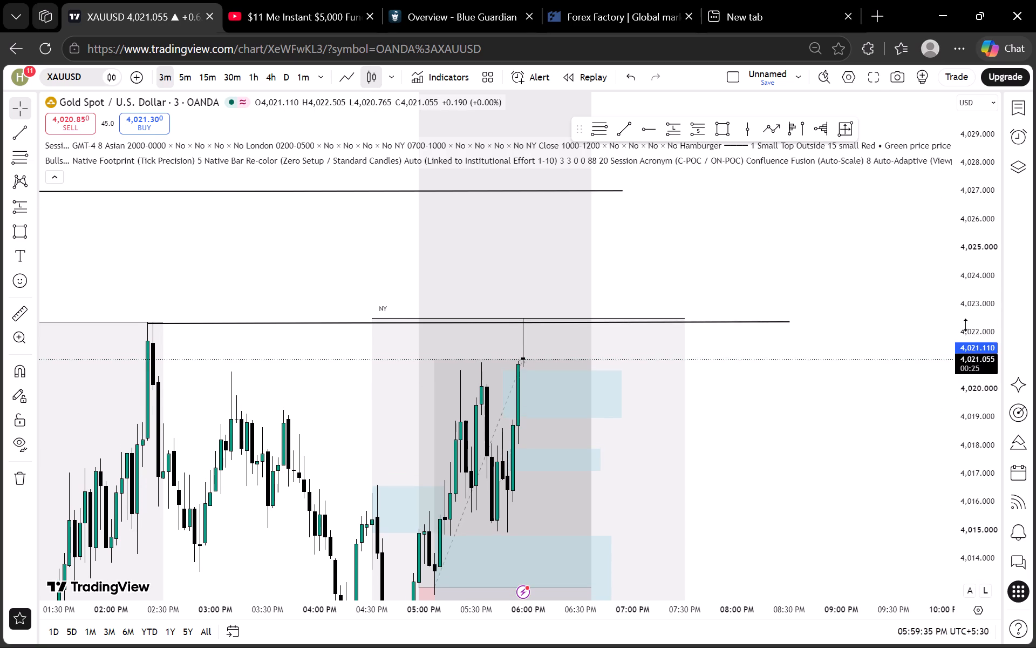
scroll(966, 323, "up", 2)
scroll(792, 276, "up", 1)
left_click_drag(660, 258, 719, 252)
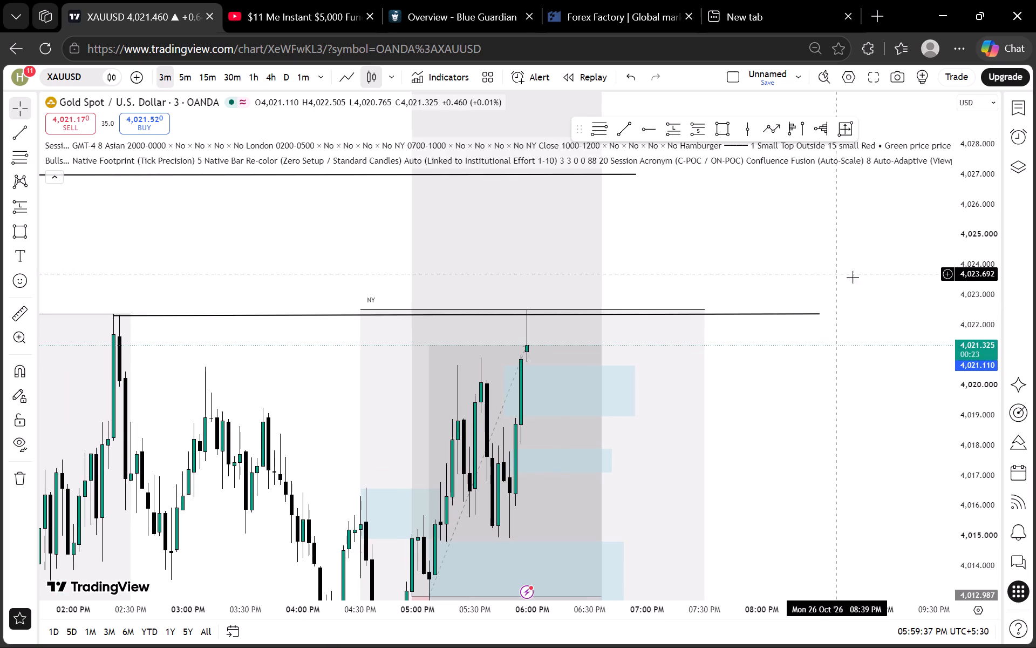
scroll(955, 293, "down", 8)
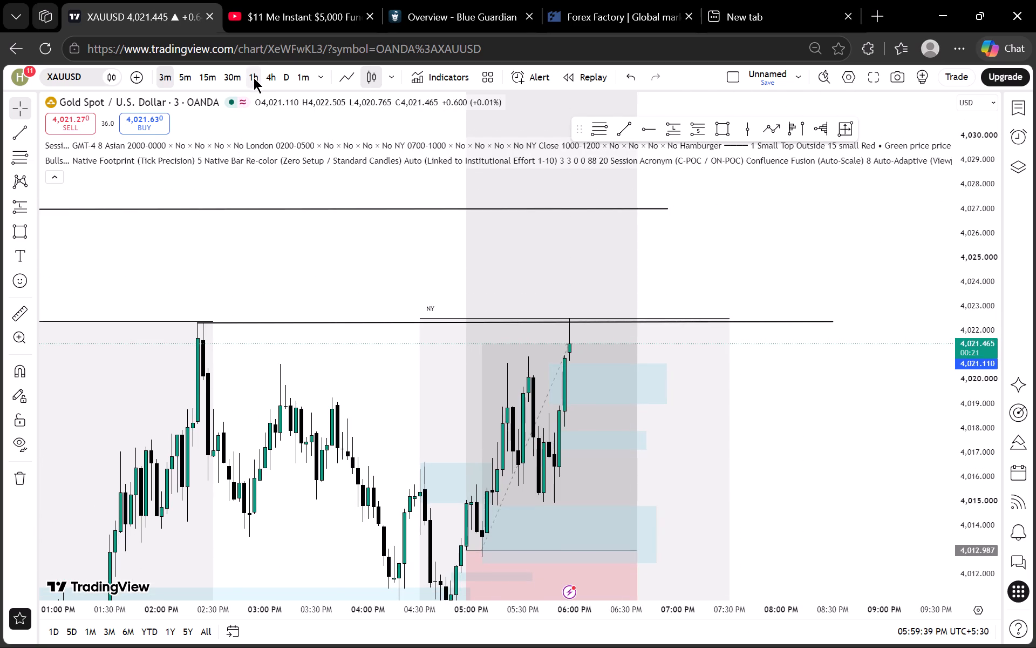
left_click(254, 77)
scroll(659, 253, "up", 2)
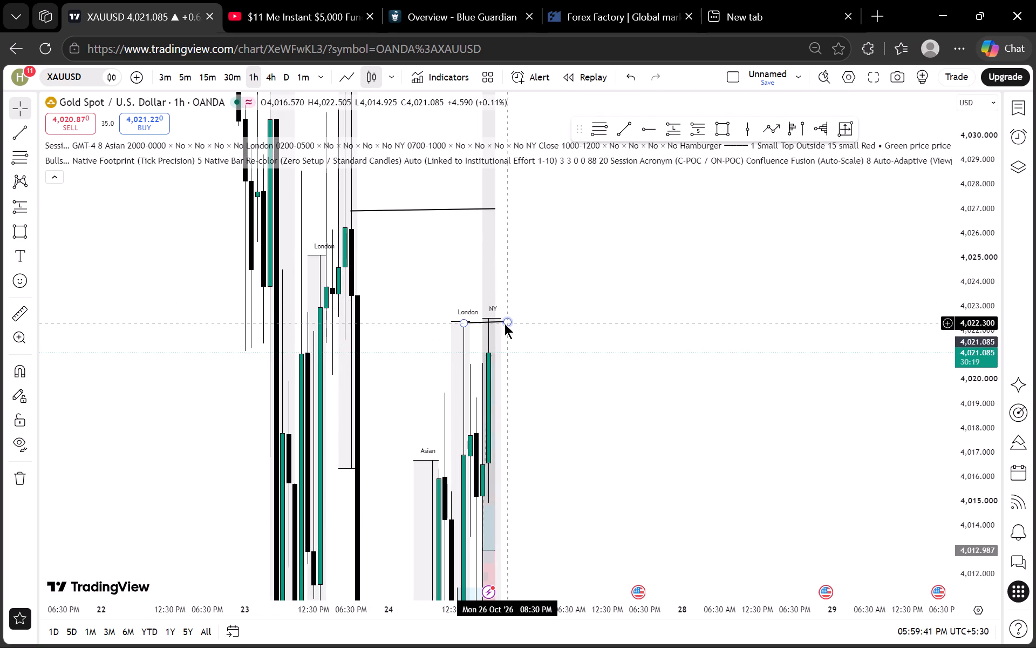
left_click_drag(505, 323, 521, 323)
left_click(595, 302)
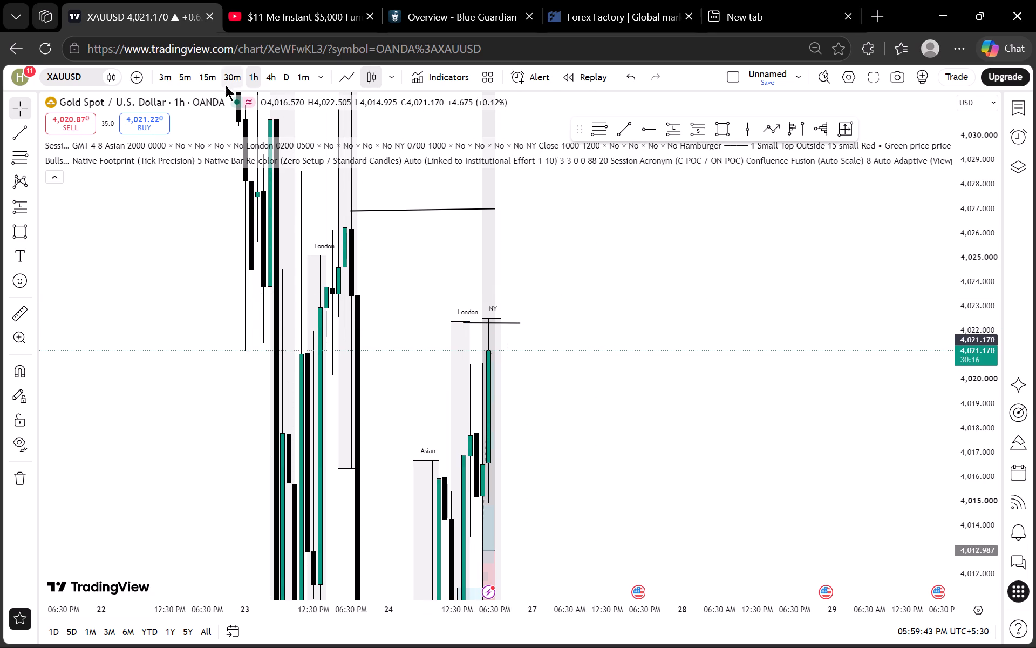
Check the 15- and 5-minute timeframes, then return to 3 minutes and watch the current candle finish below the London high.
left_click(207, 75)
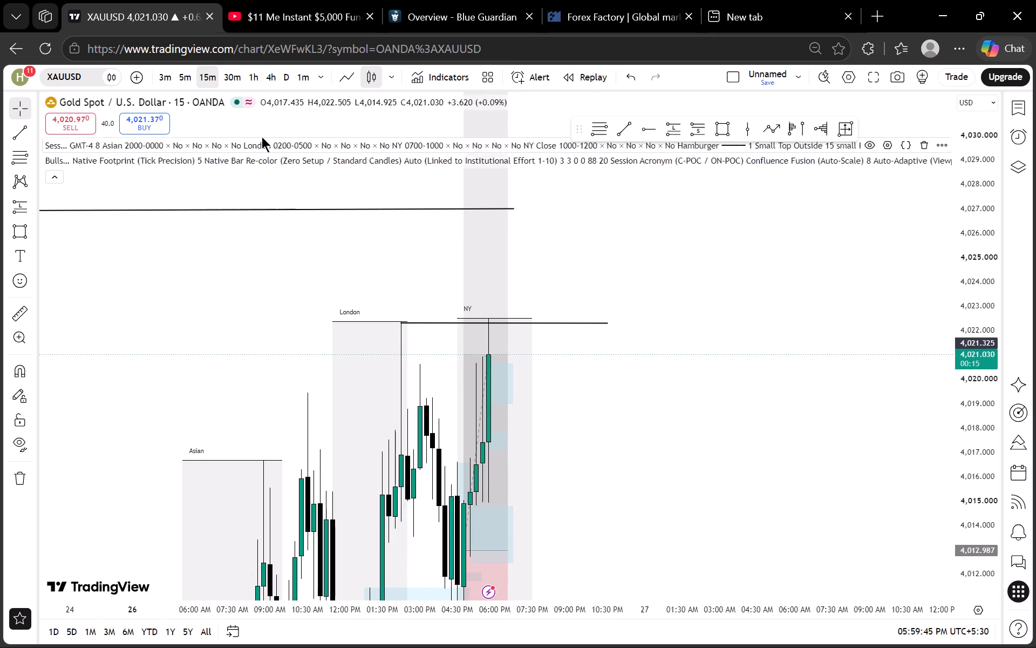
left_click(187, 78)
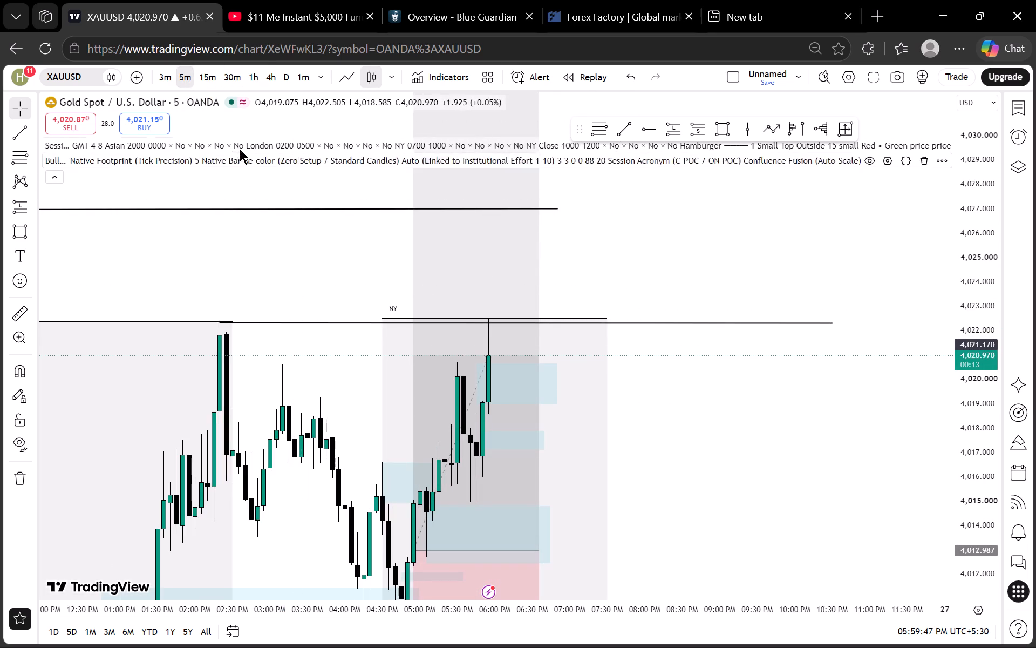
left_click(163, 79)
scroll(732, 276, "down", 1)
scroll(974, 376, "up", 2)
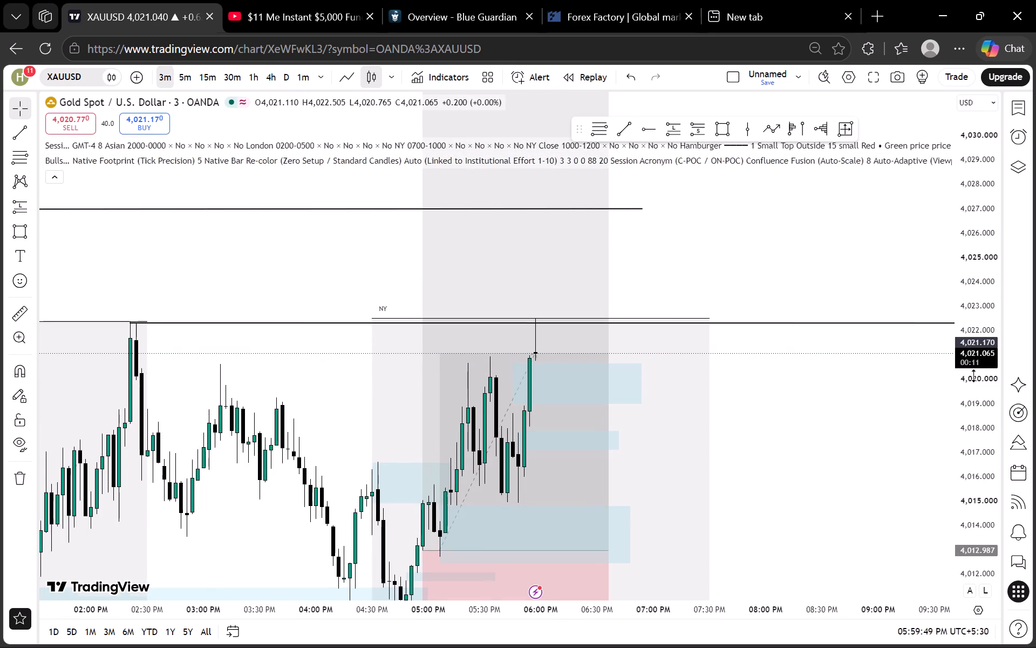
scroll(974, 376, "up", 6)
scroll(778, 404, "up", 1)
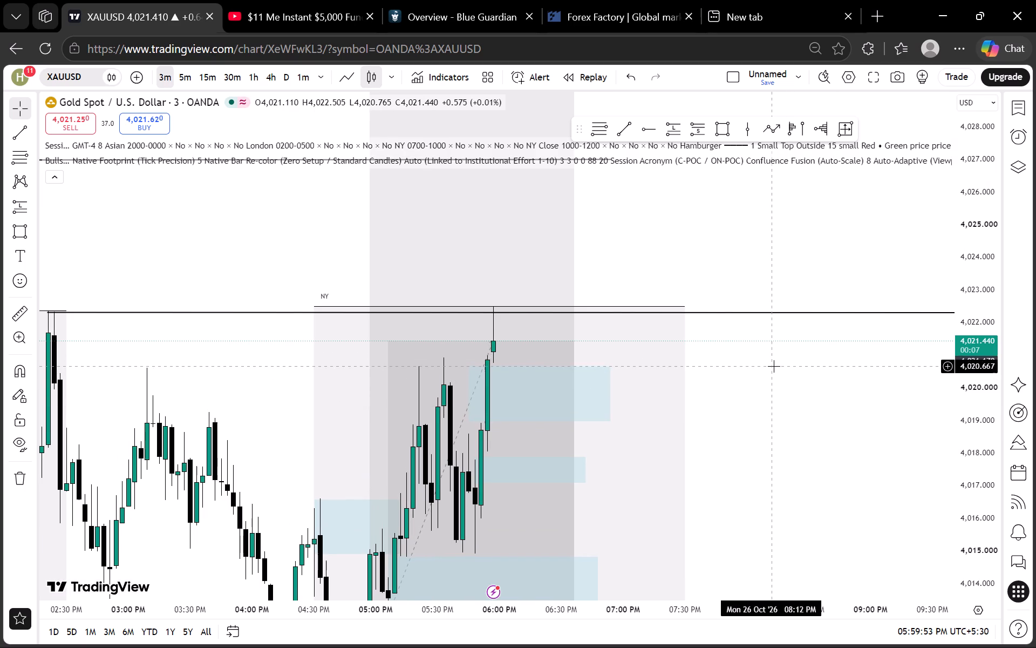
left_click_drag(741, 388, 788, 376)
scroll(1001, 339, "down", 2)
scroll(982, 366, "up", 7)
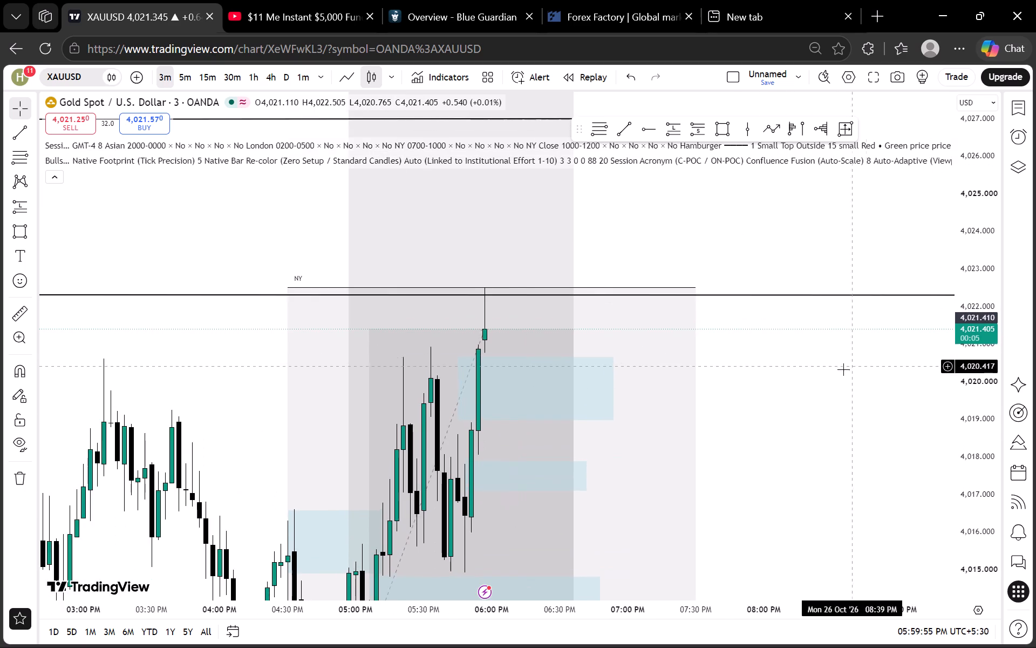
scroll(842, 369, "up", 1)
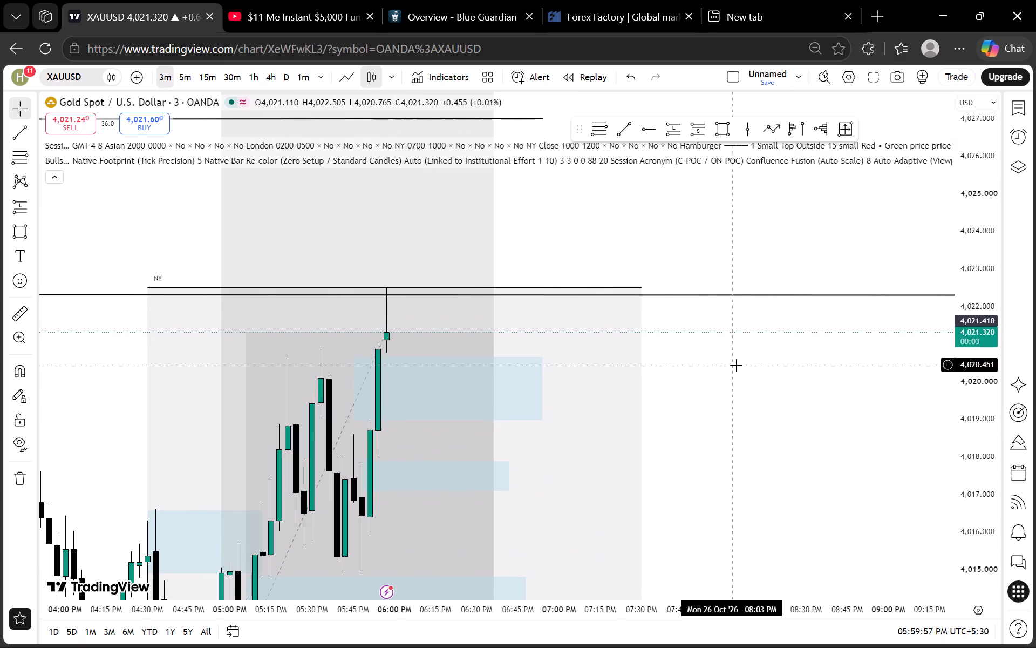
scroll(792, 389, "up", 2)
left_click_drag(735, 401, 848, 367)
scroll(982, 319, "down", 8)
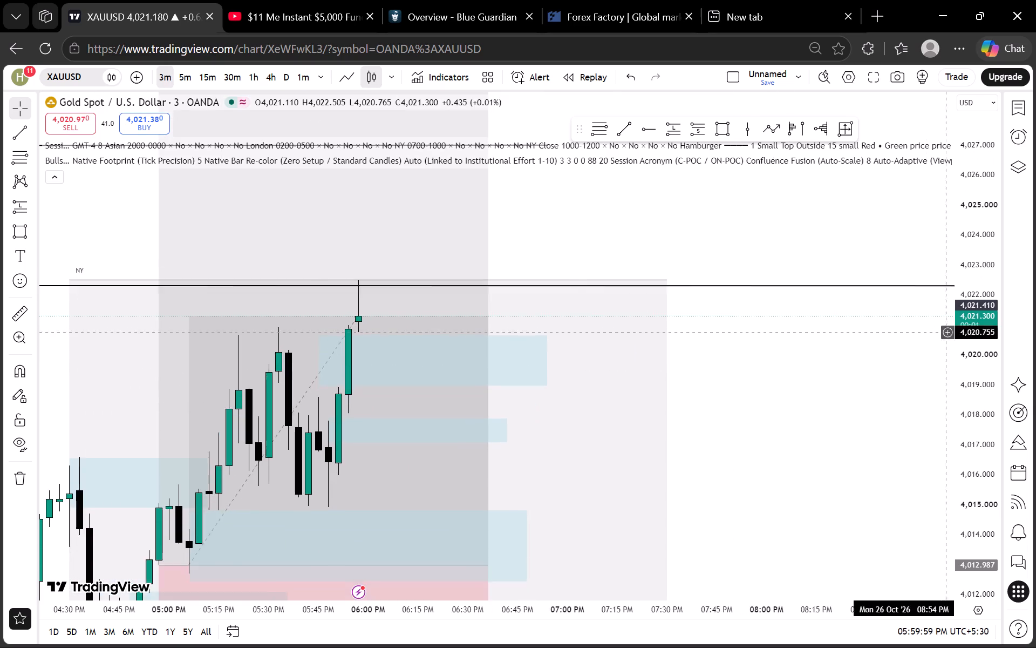
Watch the new 6:00 PM 3-minute candle against the London high line and the top blue zone.
scroll(939, 328, "down", 2)
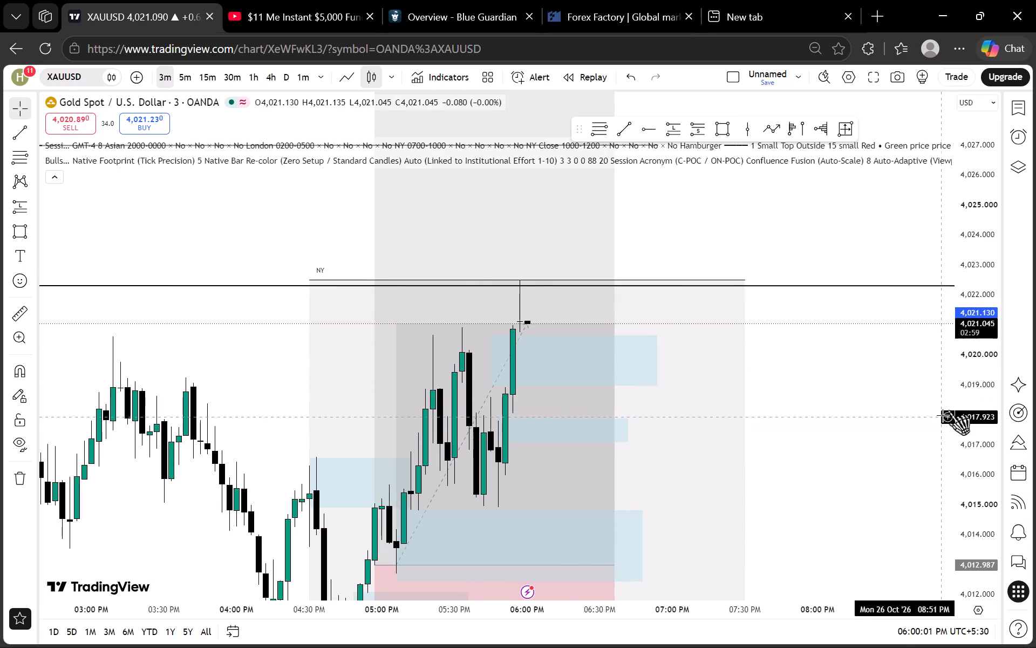
scroll(1003, 374, "up", 14)
left_click_drag(689, 390, 749, 378)
scroll(1014, 333, "down", 10)
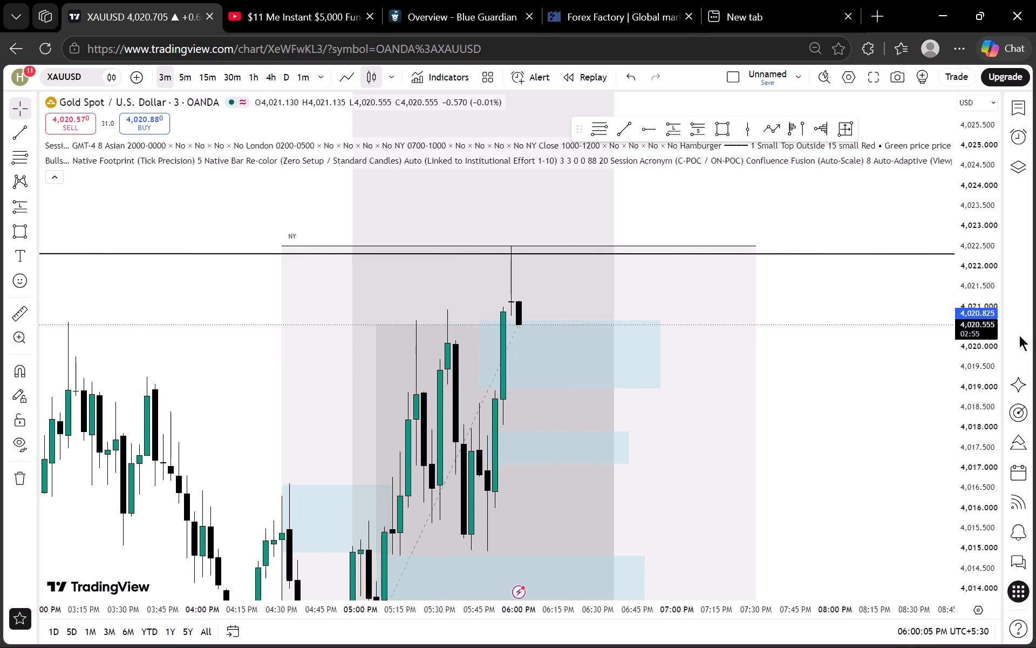
scroll(1019, 335, "down", 11)
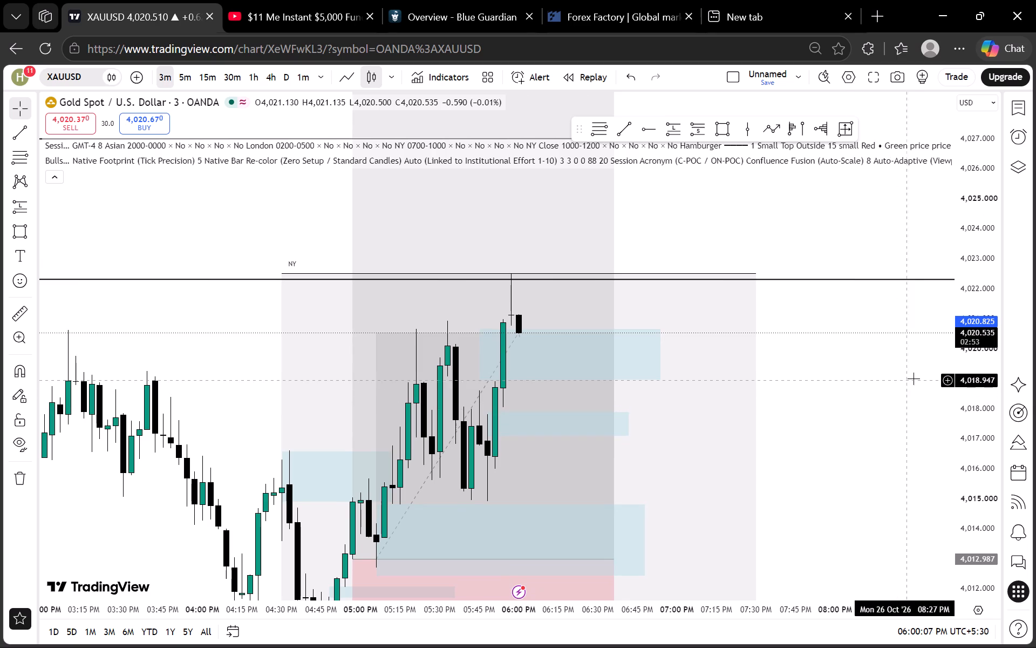
scroll(1013, 345, "down", 6)
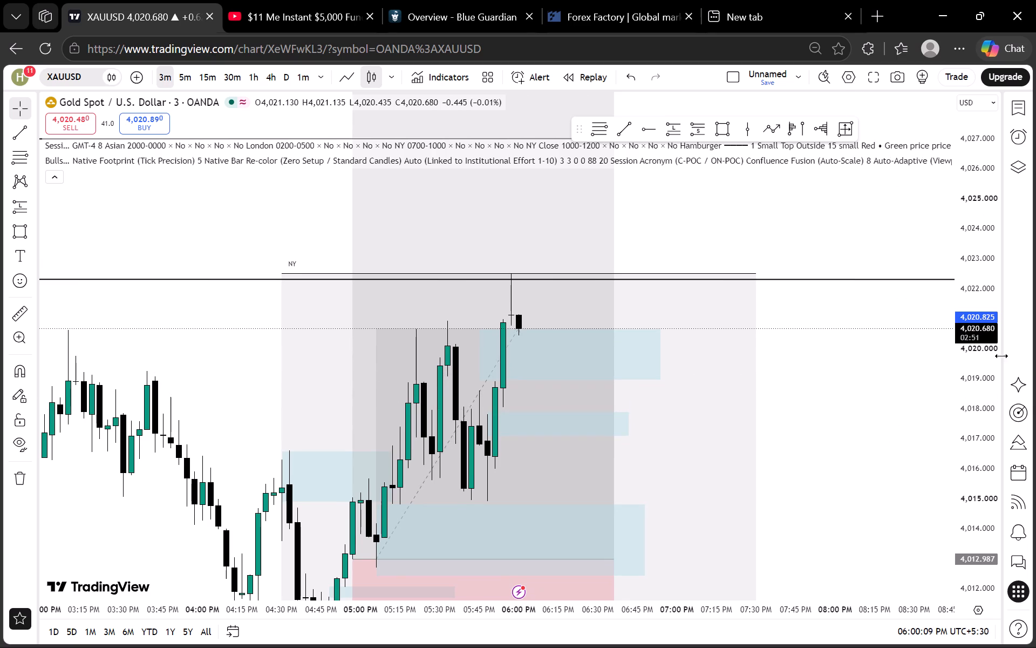
scroll(1000, 357, "down", 8)
scroll(927, 394, "down", 2)
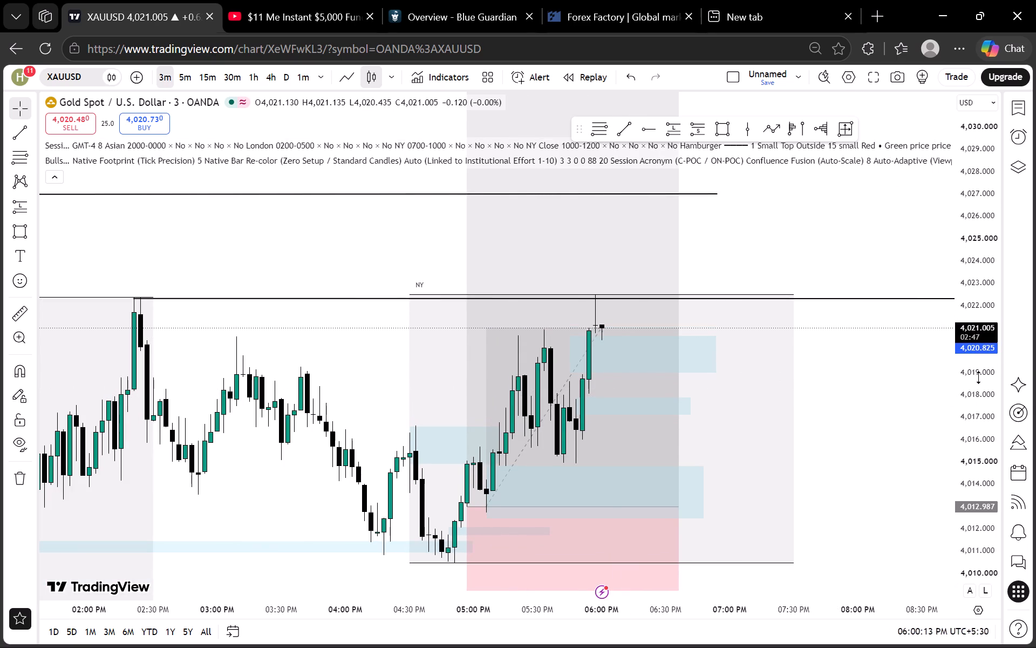
scroll(982, 374, "up", 8)
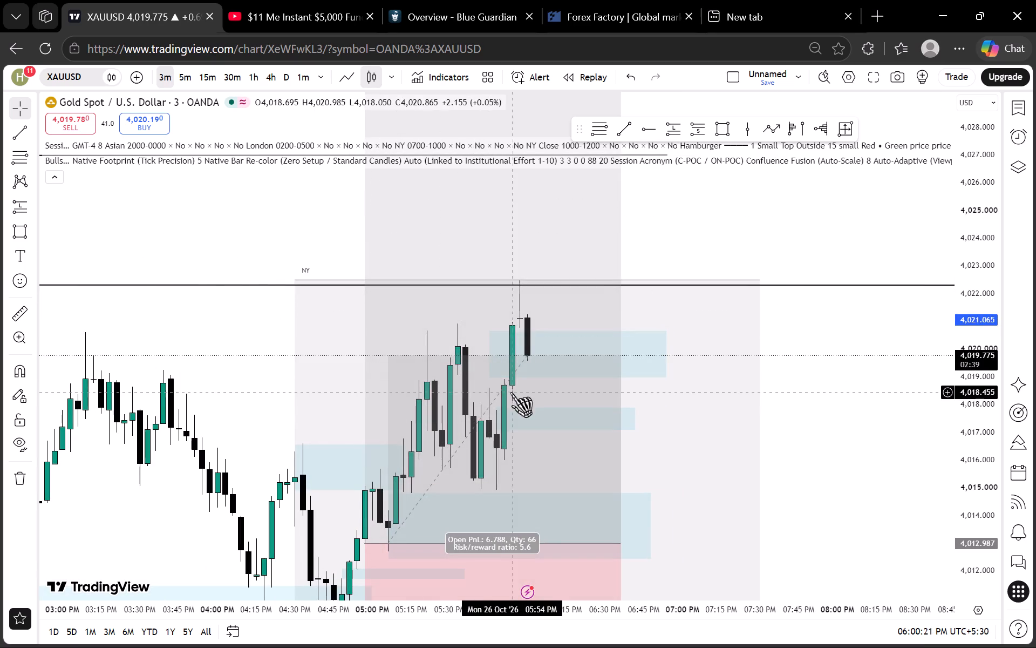
Delete the top blue zone around the latest rally, about 4,018.95 to 4,020.67.
left_click(633, 333)
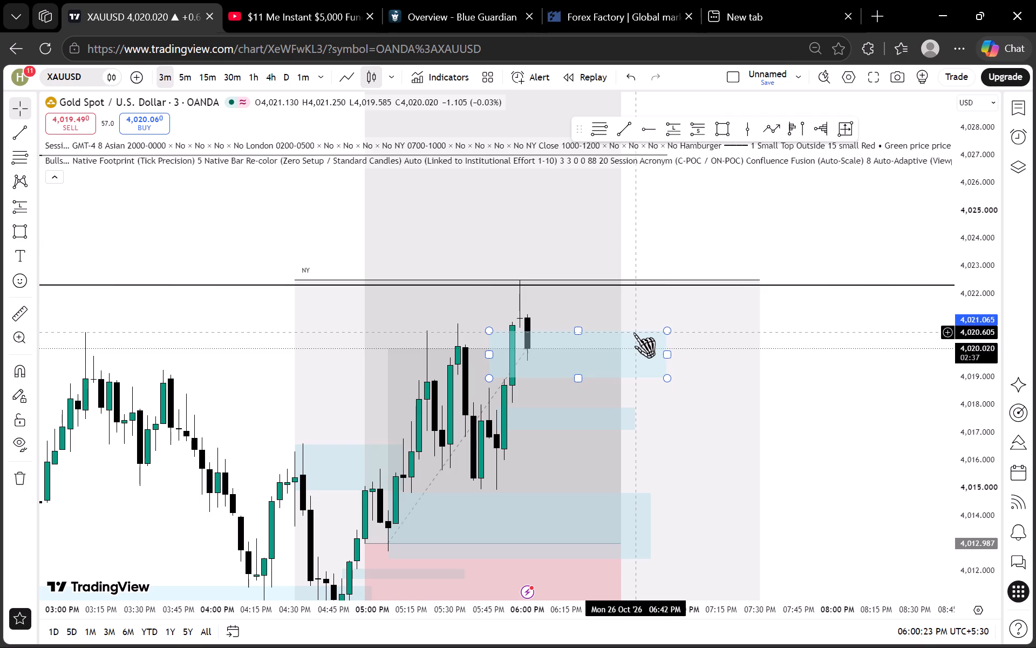
left_click(766, 146)
Switch to the 5-minute timeframe and examine the latest candles below the London high line.
scroll(981, 252, "down", 9)
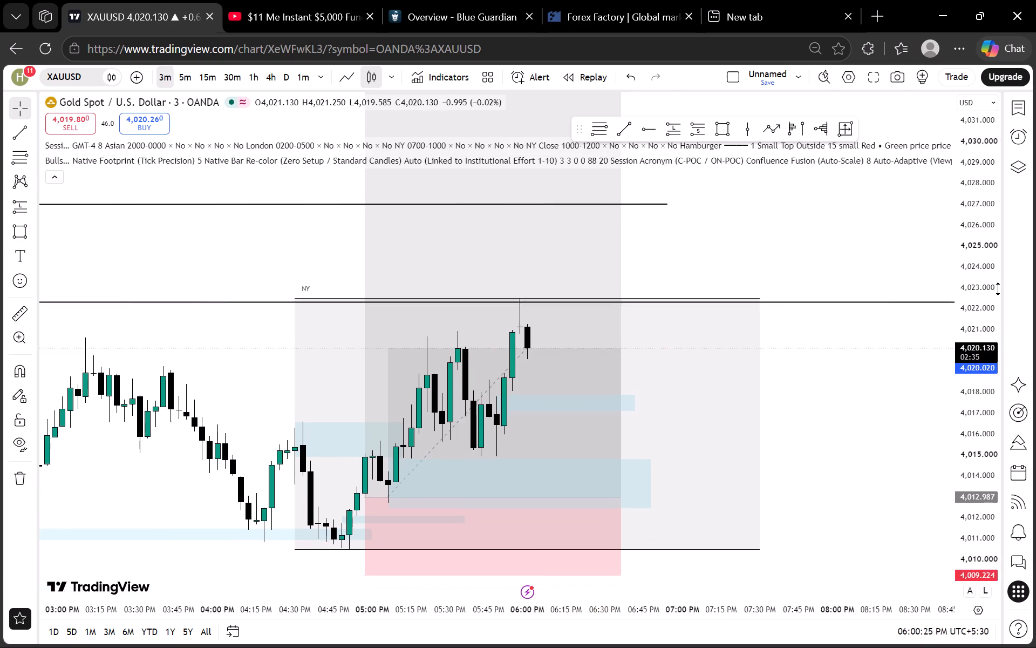
scroll(998, 289, "down", 7)
left_click(180, 76)
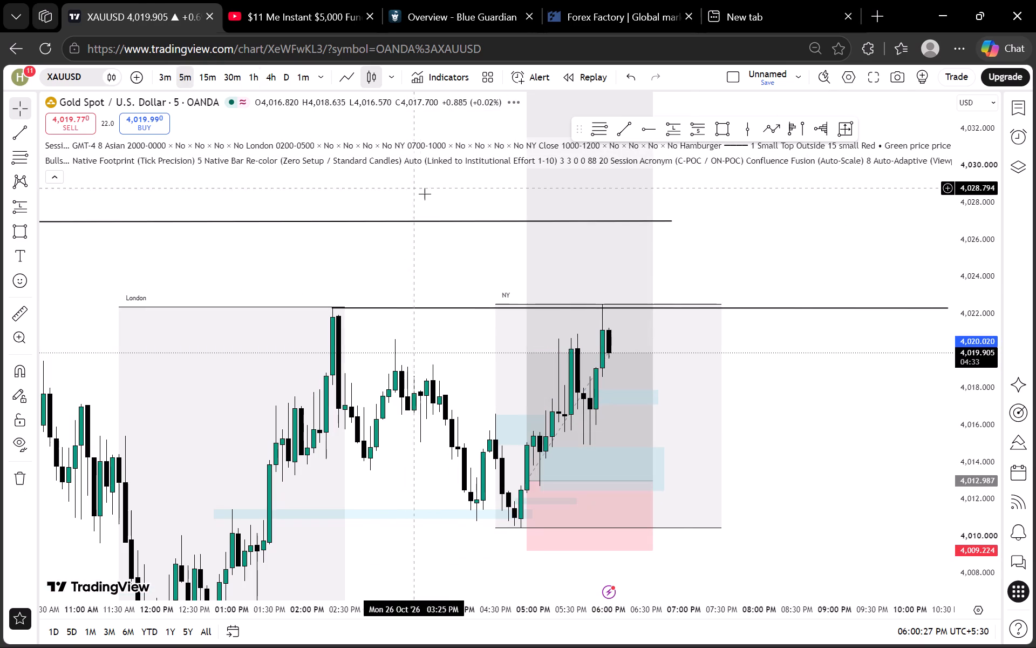
scroll(431, 208, "up", 2)
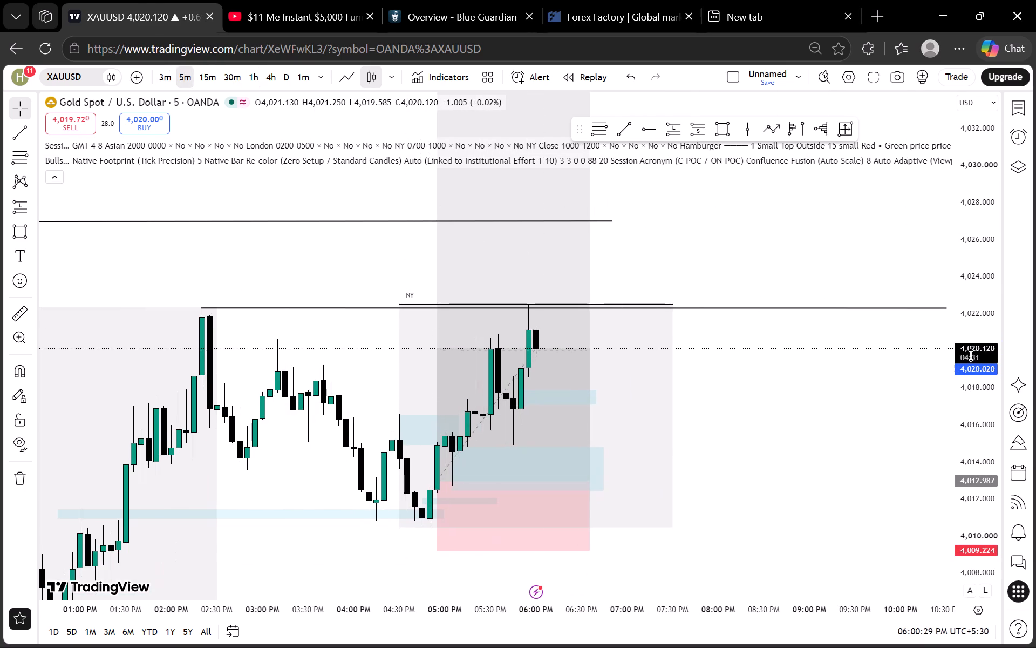
Watch the current 5-minute candle against the London high line.
scroll(973, 355, "up", 14)
scroll(974, 359, "down", 5)
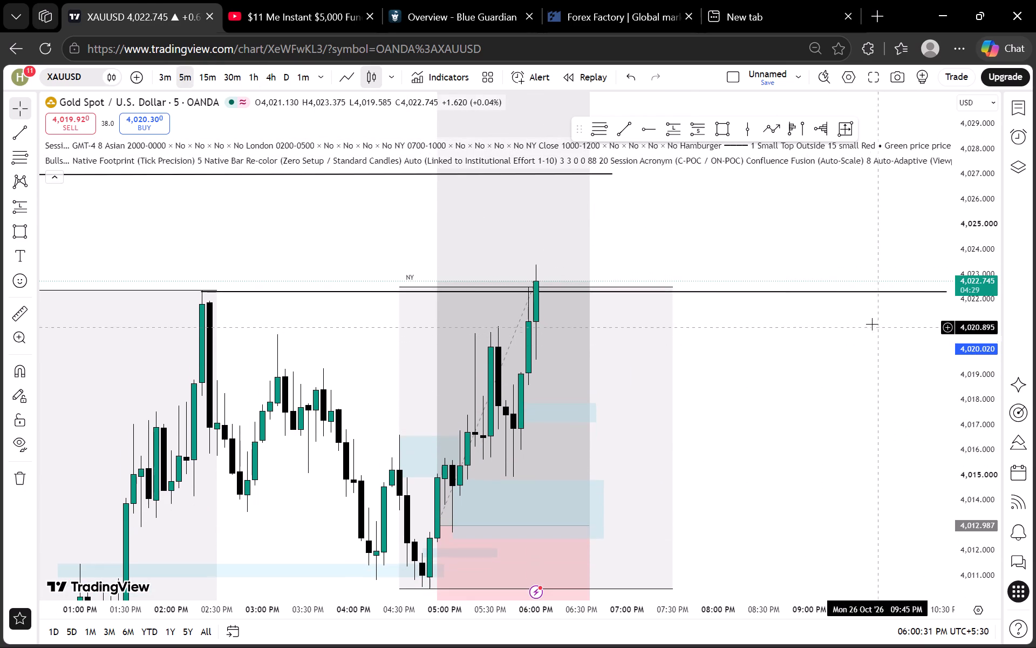
scroll(932, 325, "down", 9)
scroll(932, 341, "up", 4)
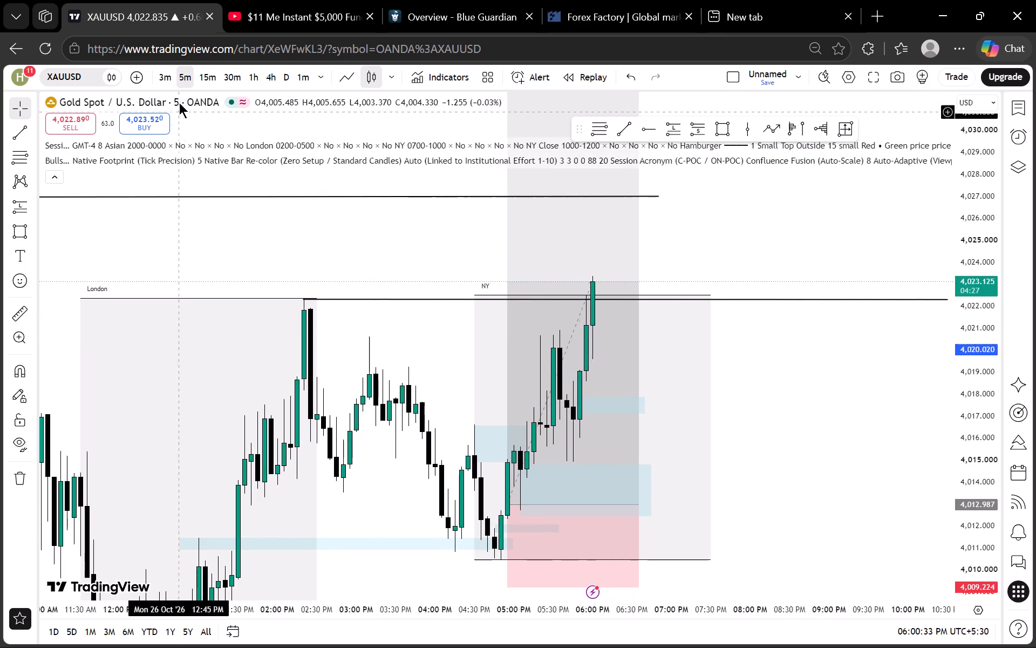
Switch to the 3-minute timeframe and examine the 6:00 PM candle between the London high and the horizontal line near 4,027.
left_click(172, 82)
scroll(955, 309, "down", 9)
left_click_drag(853, 222, 803, 262)
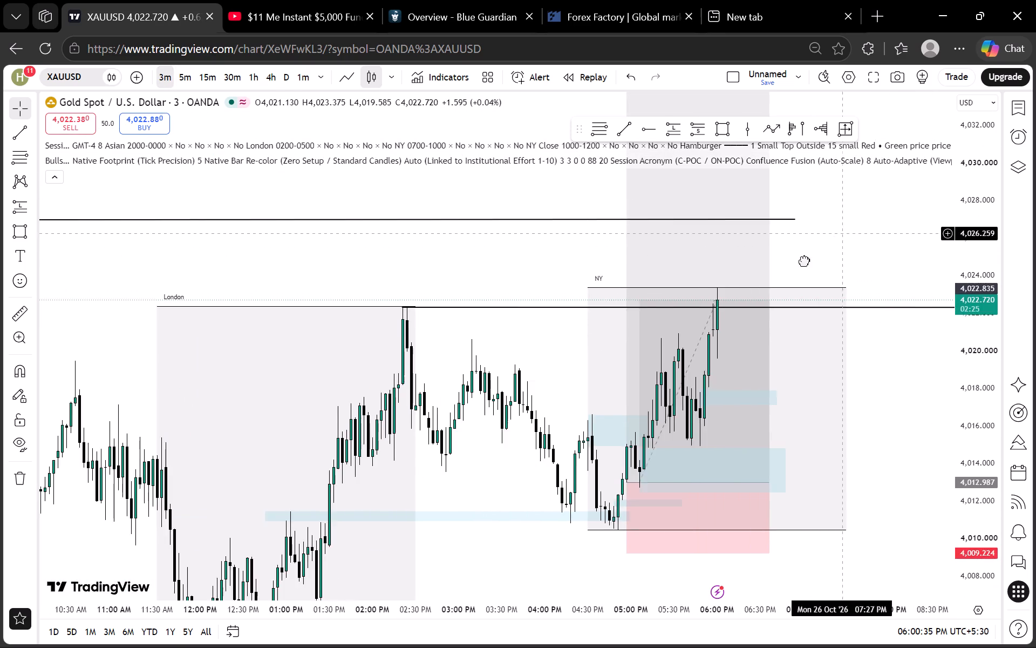
left_click_drag(803, 262, 802, 263)
scroll(967, 313, "up", 3)
scroll(964, 308, "down", 6)
left_click_drag(862, 260, 801, 303)
scroll(962, 328, "up", 6)
scroll(965, 303, "down", 9)
left_click_drag(858, 265, 799, 287)
scroll(799, 287, "up", 3)
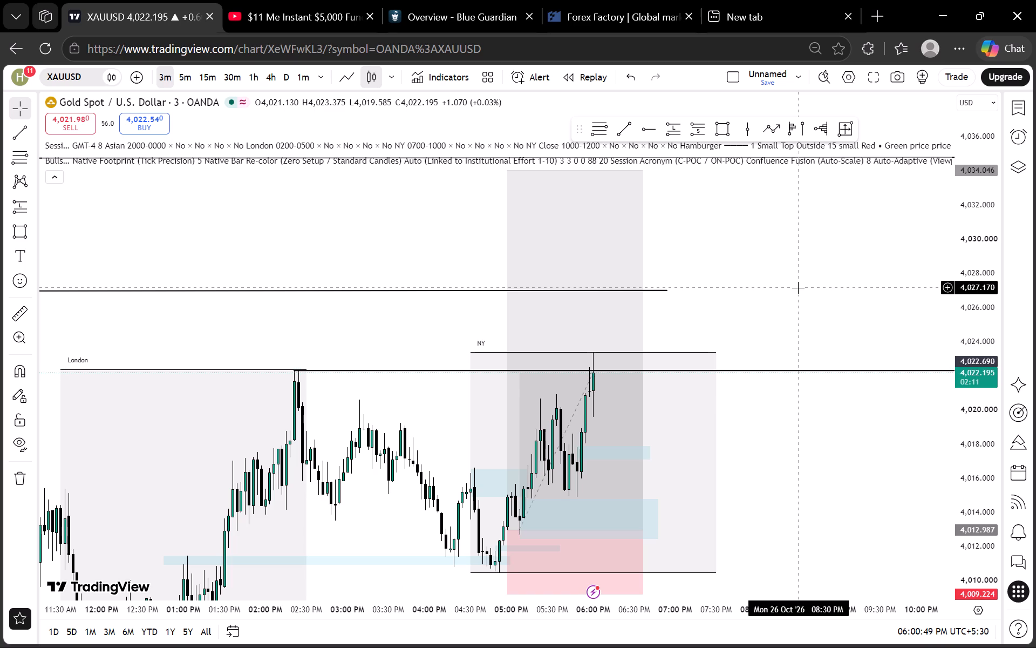
scroll(836, 274, "up", 3)
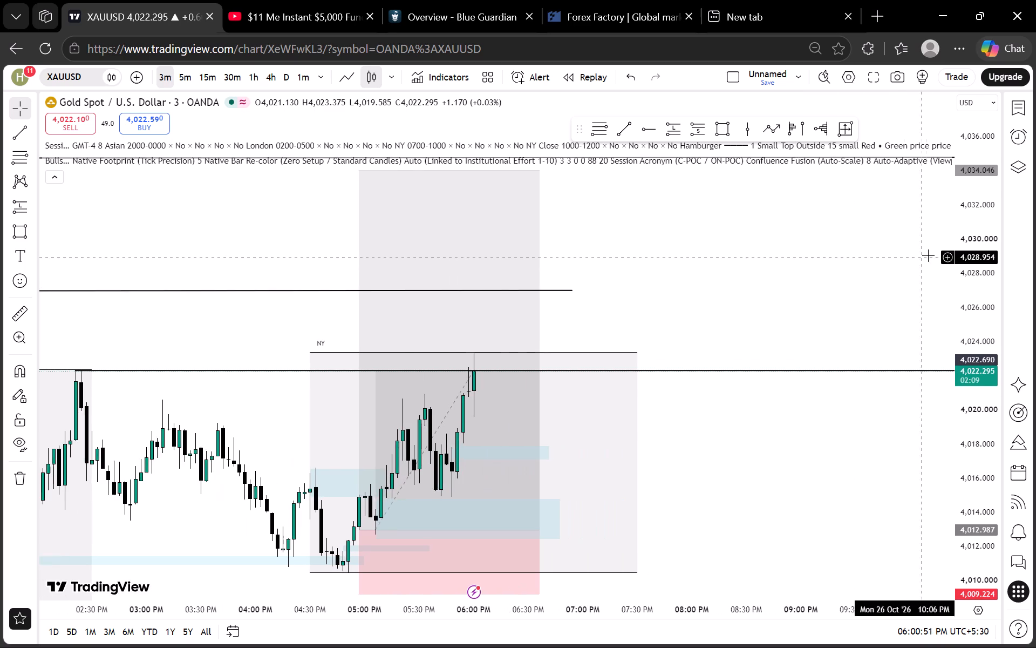
Compare the current 3-minute candle with the London high and the wider Asian, London and New York session ranges.
scroll(975, 237, "down", 7)
left_click_drag(827, 280, 882, 291)
scroll(967, 315, "up", 12)
left_click_drag(771, 302, 802, 278)
scroll(776, 284, "up", 2)
left_click_drag(756, 289, 792, 286)
scroll(945, 281, "down", 1)
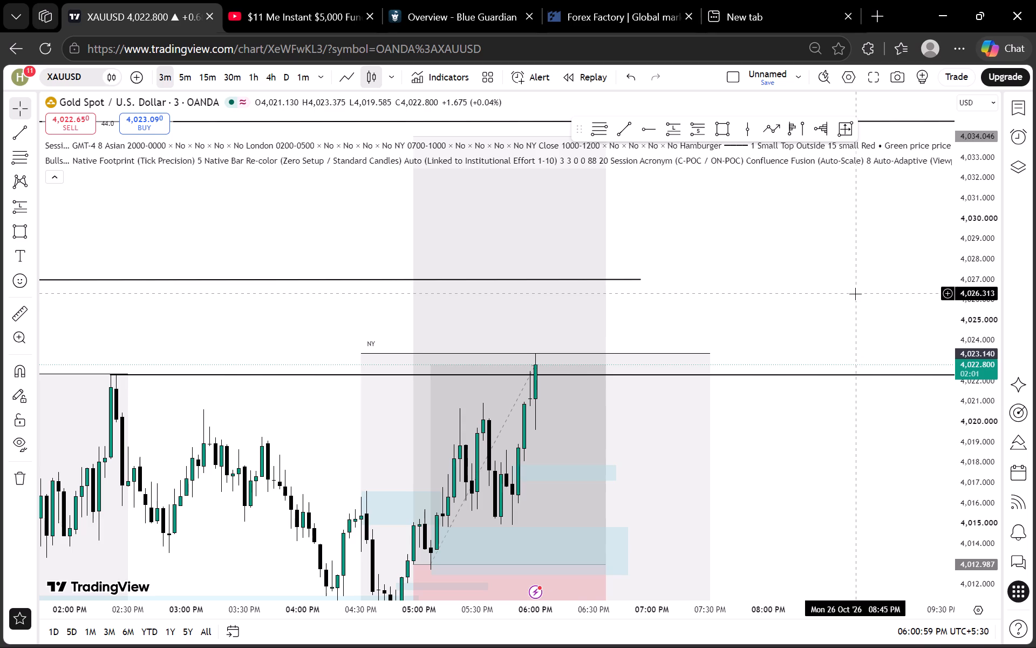
scroll(969, 261, "down", 14)
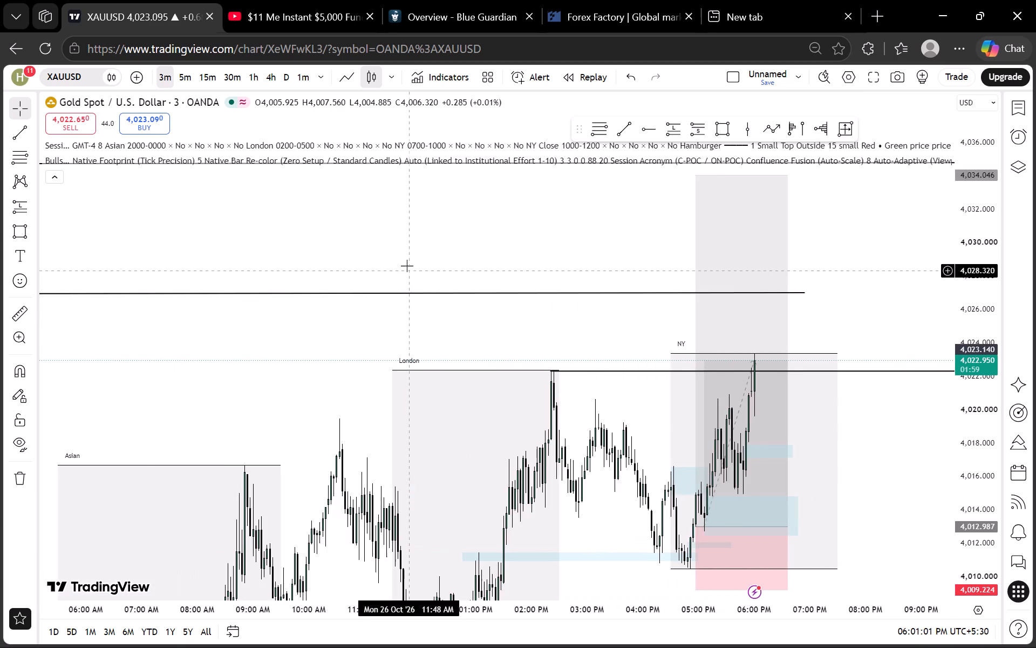
scroll(407, 266, "down", 2)
scroll(433, 259, "up", 10)
left_click_drag(689, 316, 779, 306)
scroll(969, 308, "up", 9)
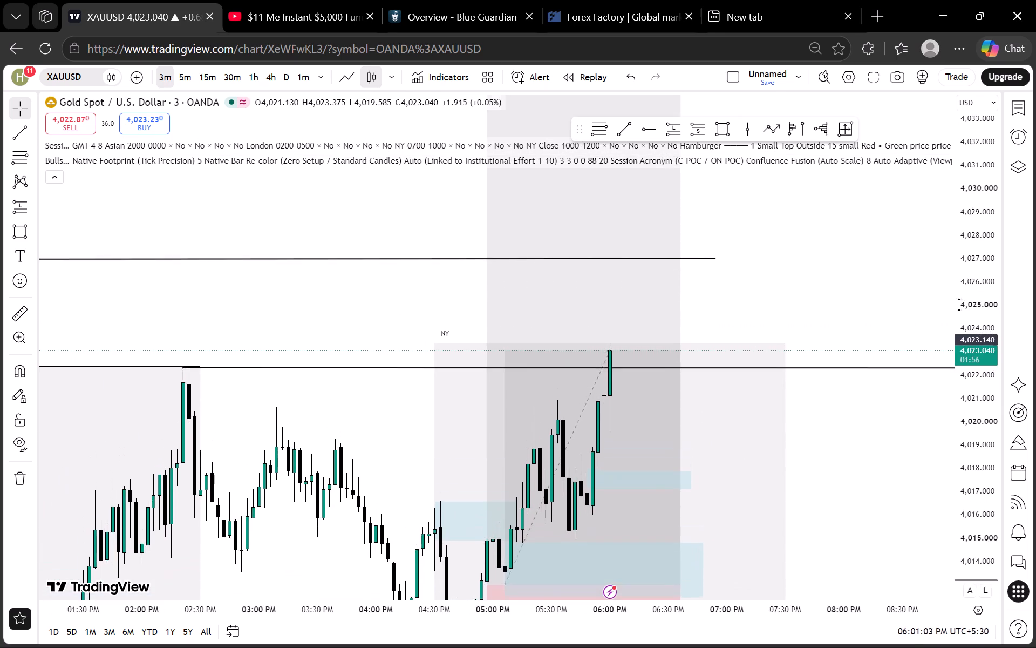
Watch the current 3-minute candle up close against the London high line and the New York session high.
scroll(959, 305, "up", 5)
scroll(971, 285, "down", 7)
scroll(833, 294, "up", 2)
left_click_drag(785, 286, 870, 328)
scroll(960, 323, "up", 3)
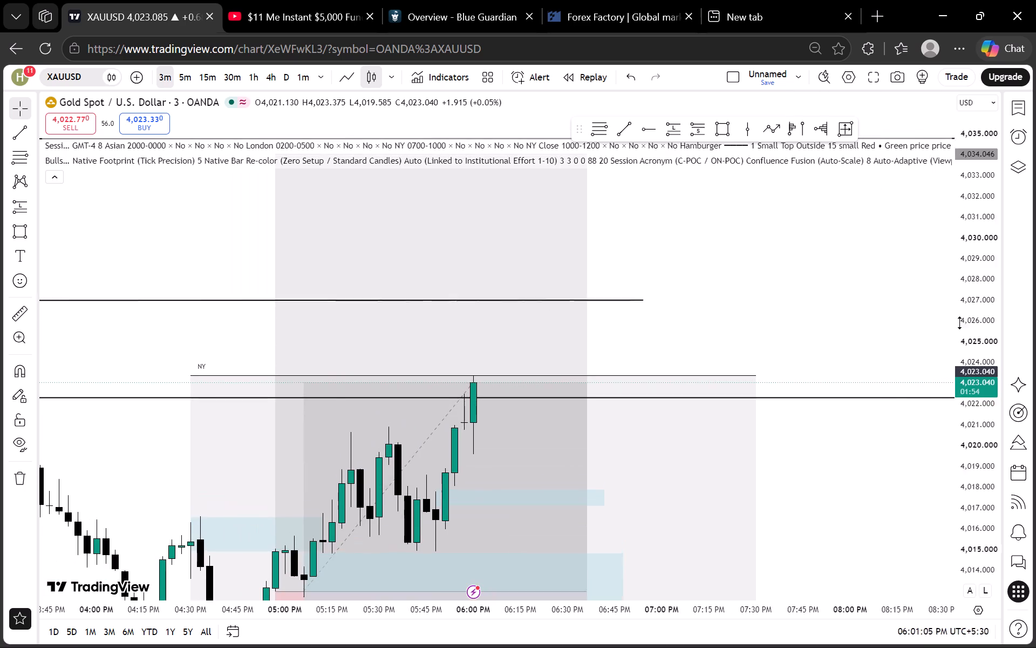
scroll(960, 323, "up", 8)
scroll(869, 300, "down", 2)
left_click_drag(856, 322, 842, 281)
scroll(990, 325, "up", 6)
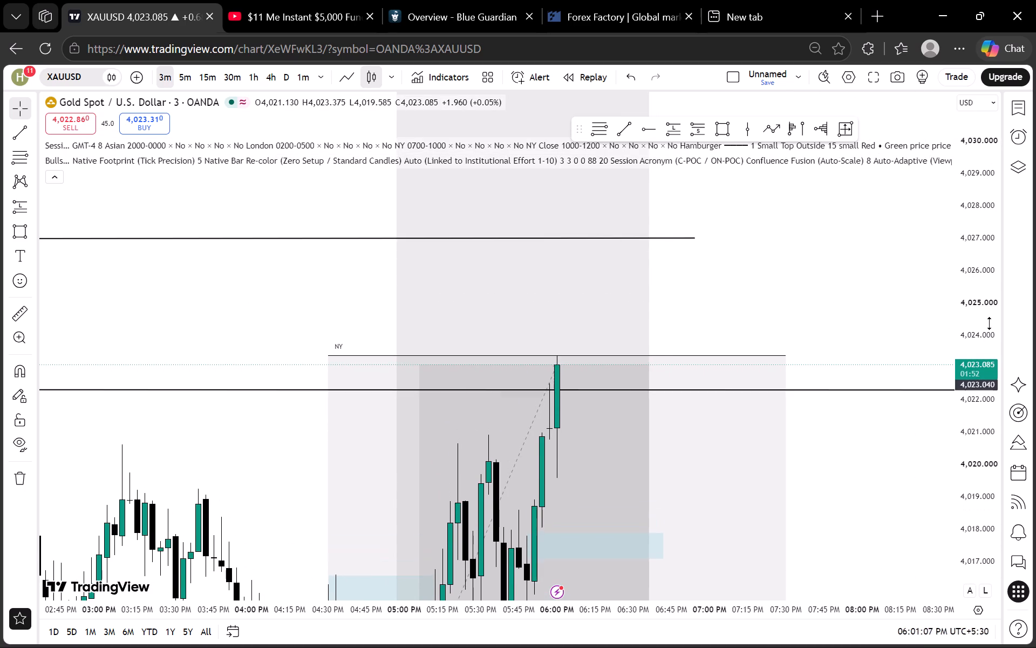
scroll(1000, 299, "down", 5)
scroll(923, 282, "down", 2)
left_click_drag(920, 279, 849, 275)
scroll(1005, 308, "up", 6)
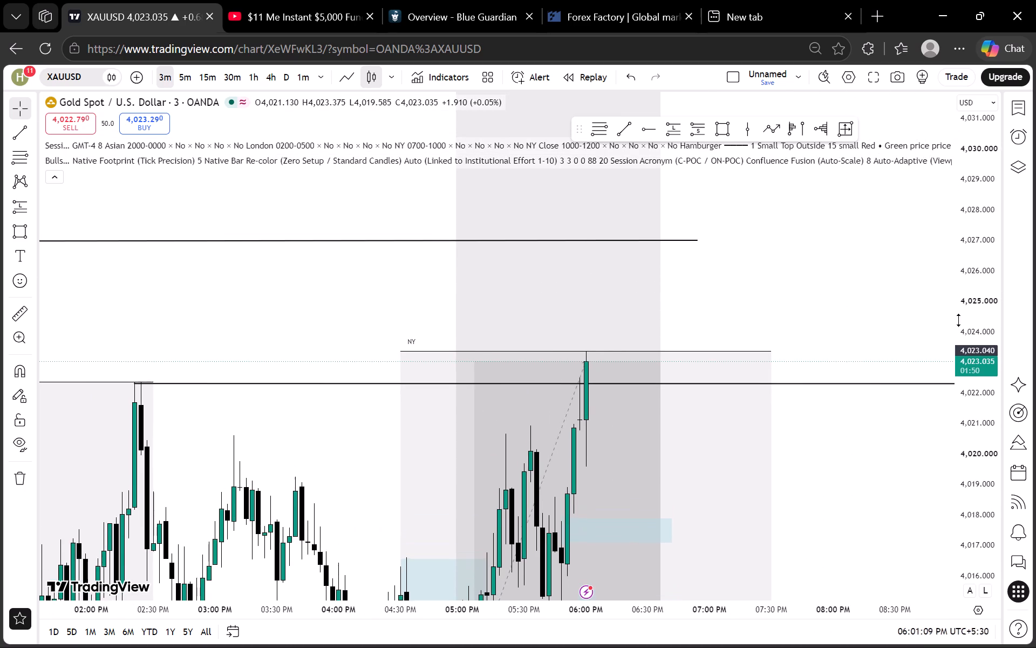
scroll(959, 320, "up", 6)
left_click_drag(748, 290, 772, 273)
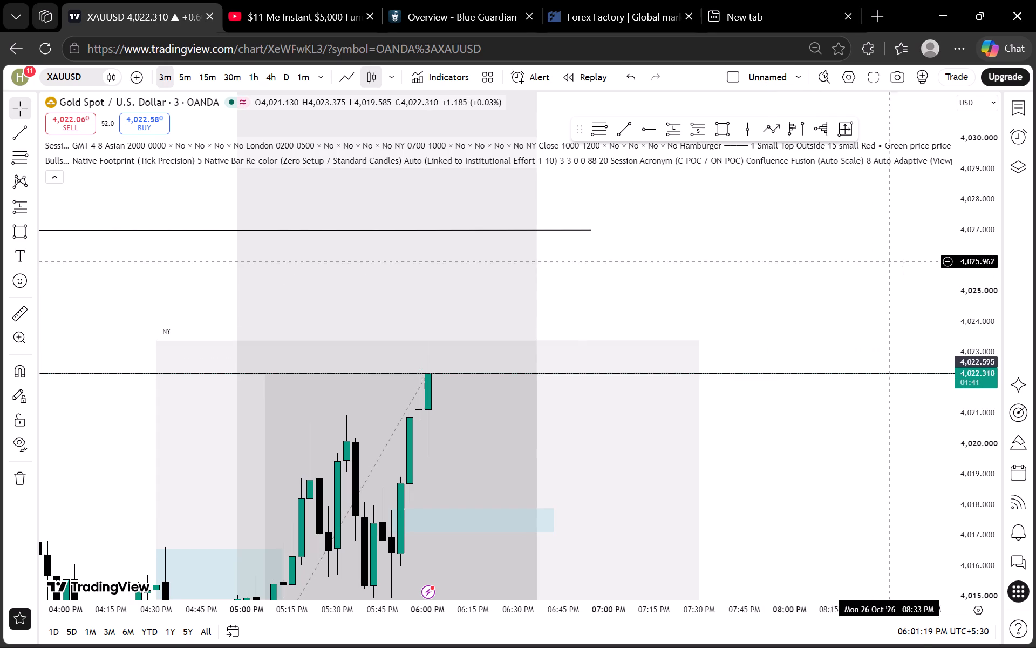
scroll(906, 272, "down", 9)
scroll(934, 316, "up", 5)
scroll(984, 319, "down", 5)
scroll(901, 339, "up", 5)
scroll(788, 326, "down", 2)
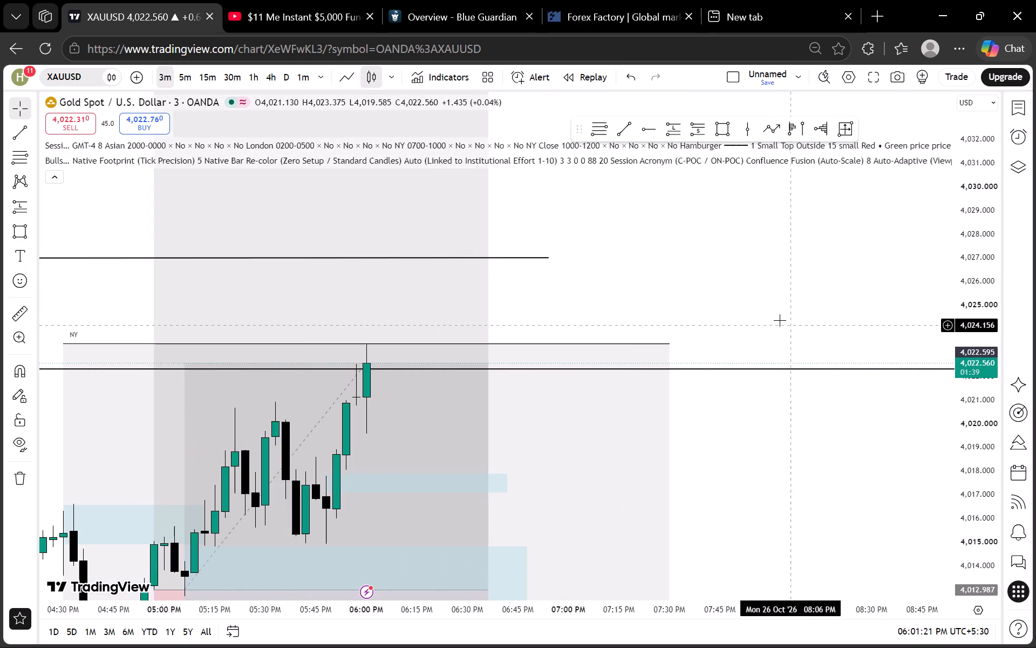
left_click_drag(770, 306, 772, 285)
Check the current candle on the 5- and 15-minute timeframes, then return to the 3-minute timeframe.
left_click(186, 80)
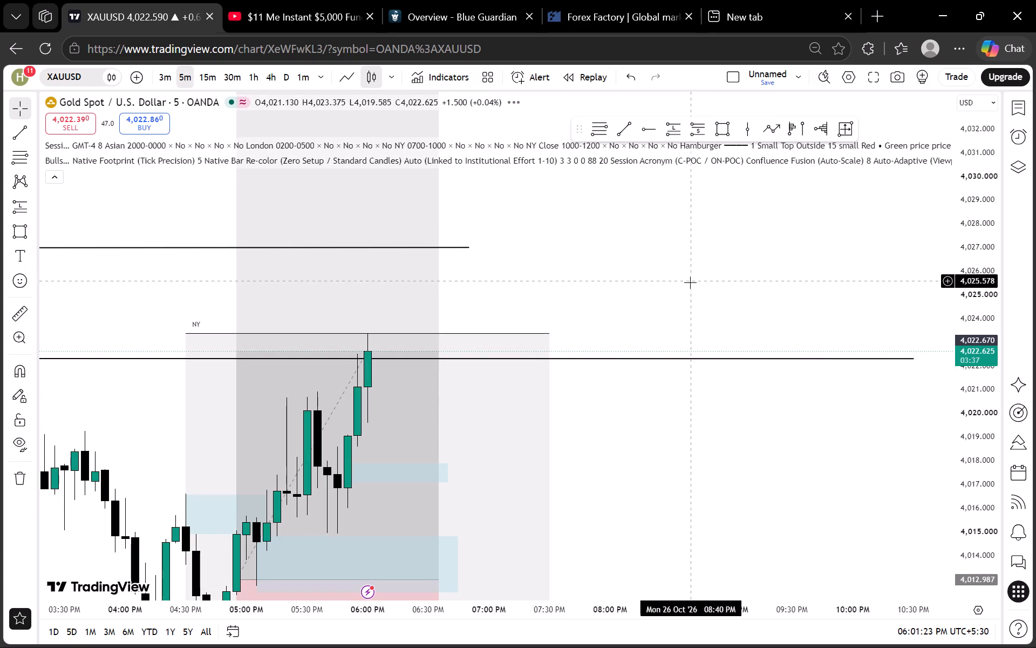
left_click_drag(667, 302, 693, 286)
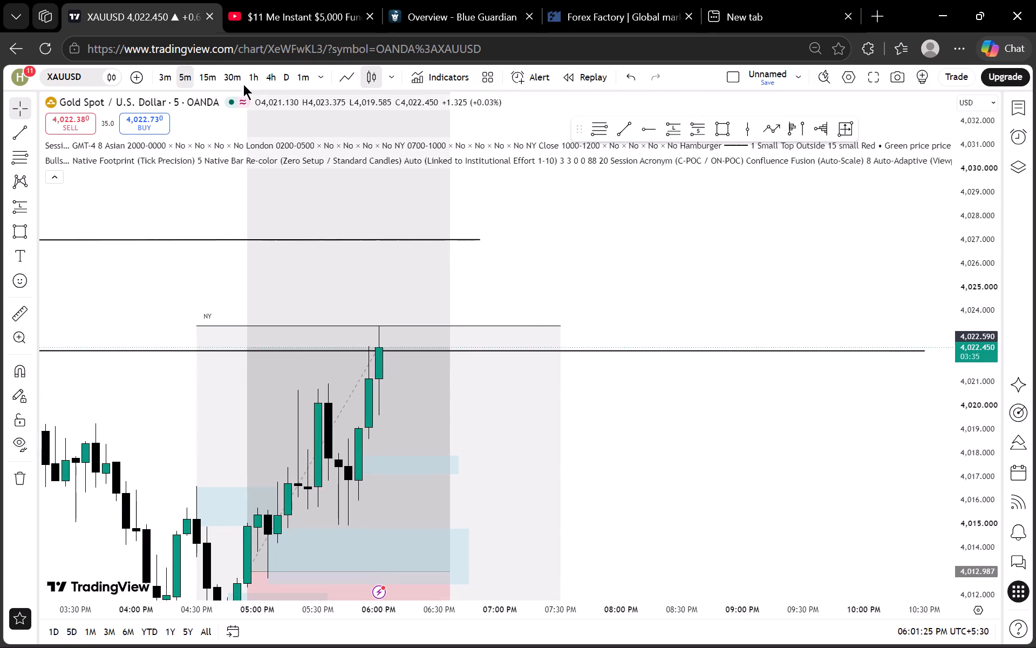
left_click(211, 73)
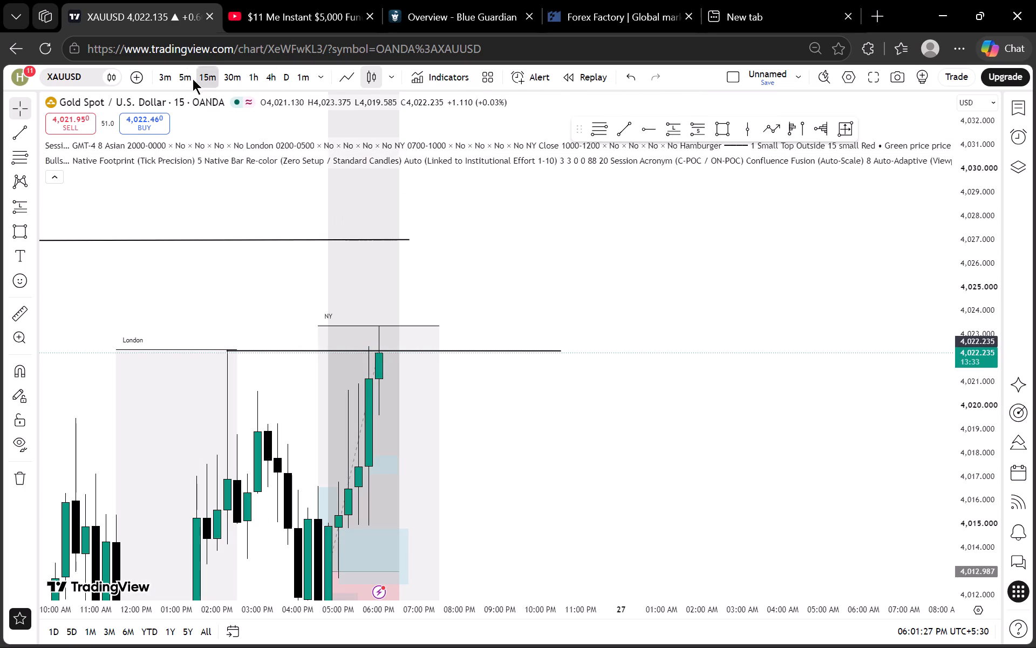
left_click(177, 77)
scroll(534, 225, "down", 1)
left_click(169, 79)
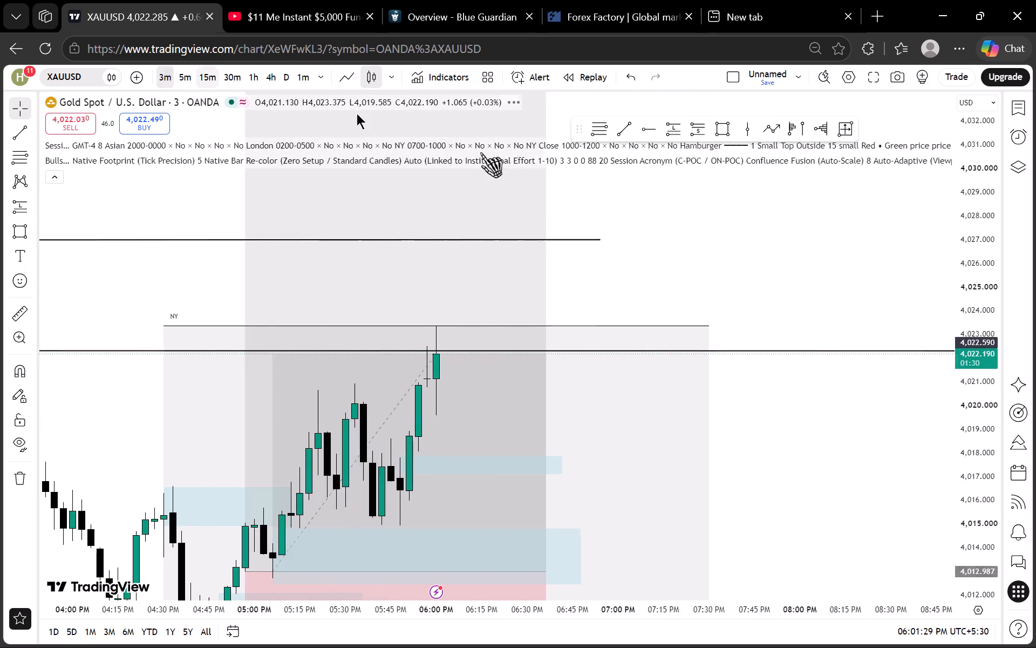
Examine the 3-minute New York rally and its blue zones, watching the current candle at the London high line.
scroll(978, 319, "up", 5)
scroll(846, 275, "down", 4)
left_click_drag(843, 278, 826, 247)
scroll(943, 268, "down", 5)
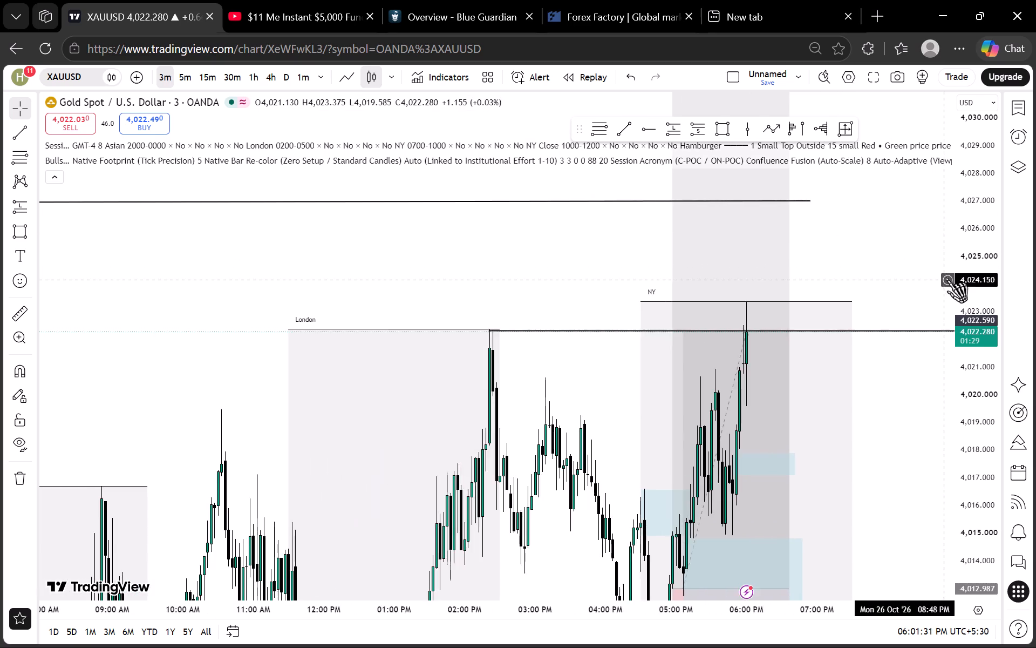
scroll(946, 278, "down", 13)
scroll(916, 344, "up", 8)
left_click_drag(858, 379, 771, 374)
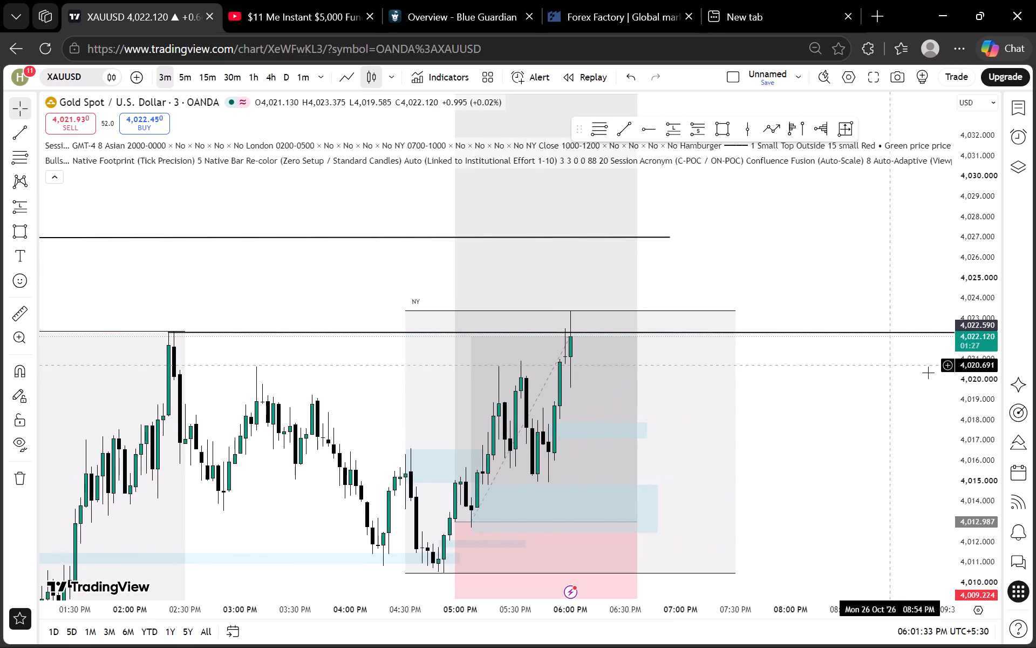
scroll(976, 376, "up", 14)
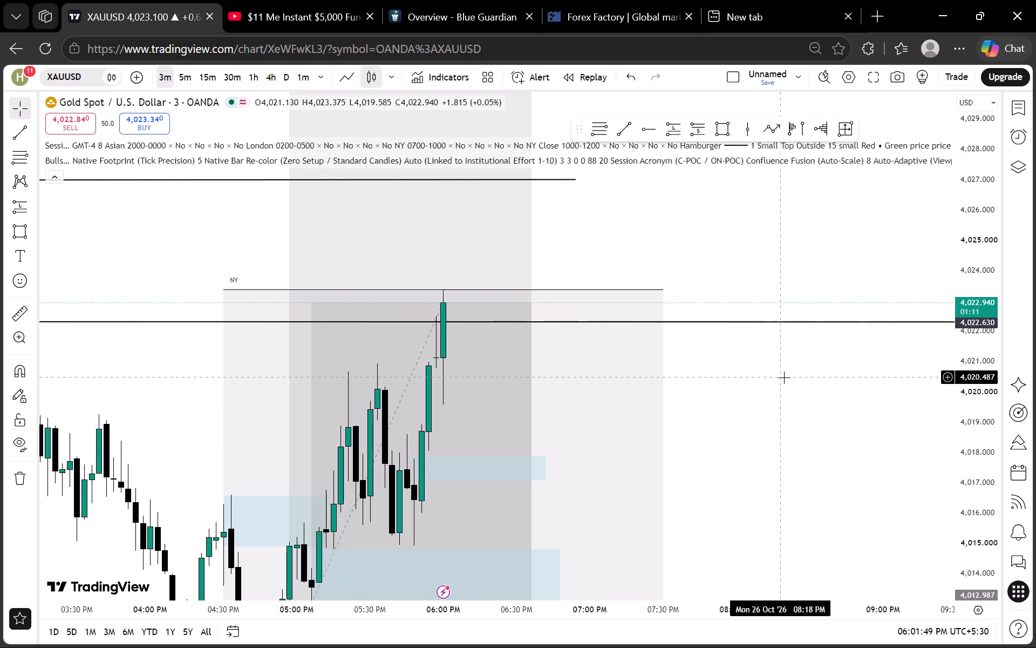
On the 1-minute timeframe, draw a small blue rectangle zone at the latest candle's lower wick, about 4,019.31 to 4,019.82.
left_click(306, 81)
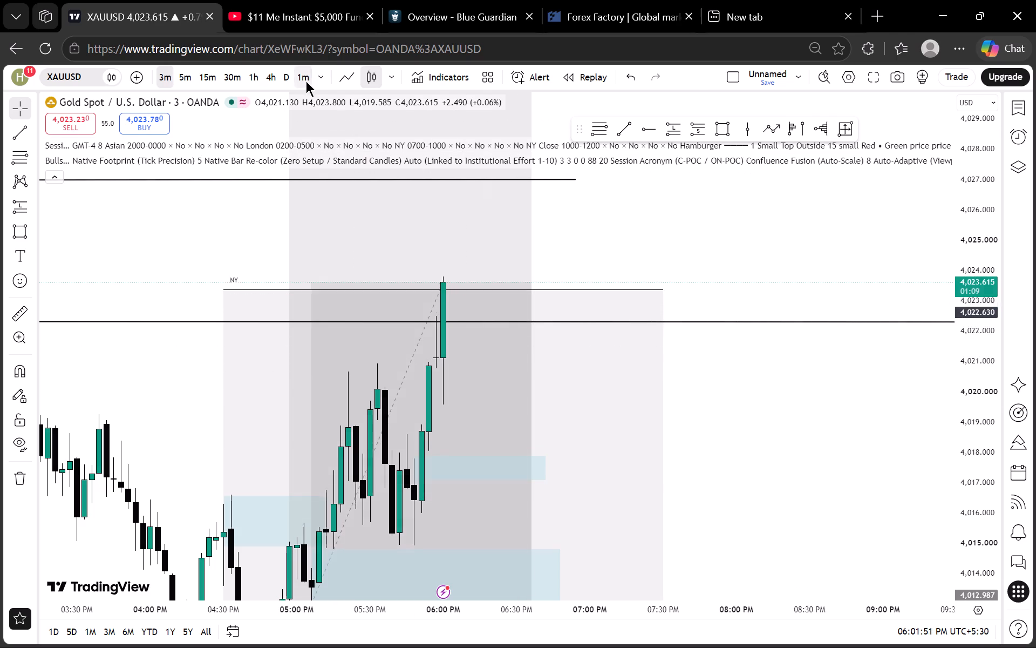
scroll(958, 304, "down", 13)
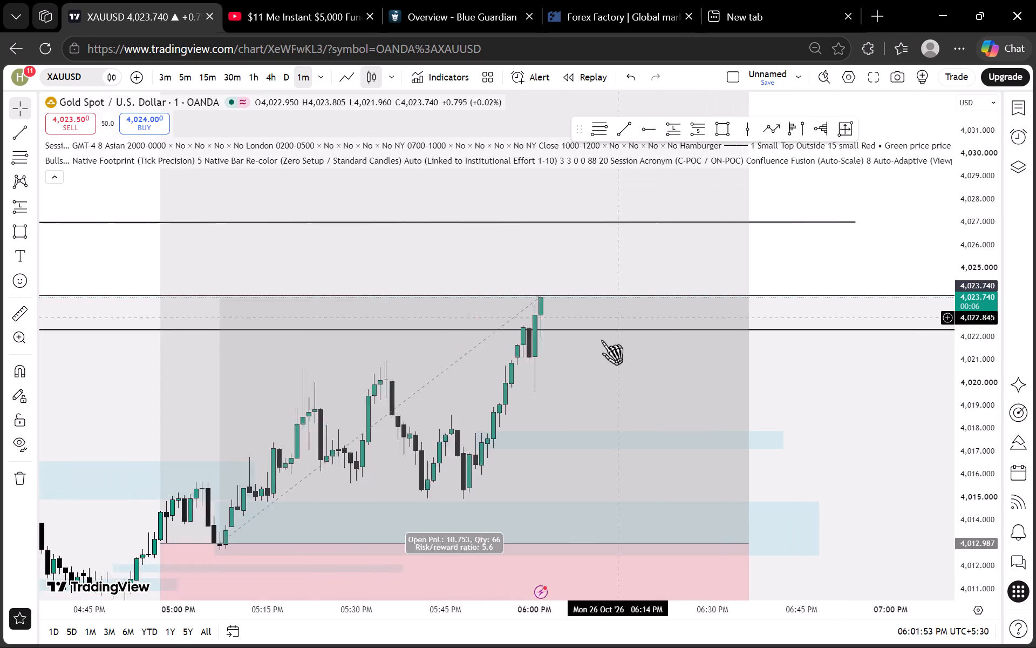
scroll(612, 378, "up", 1)
left_click(727, 122)
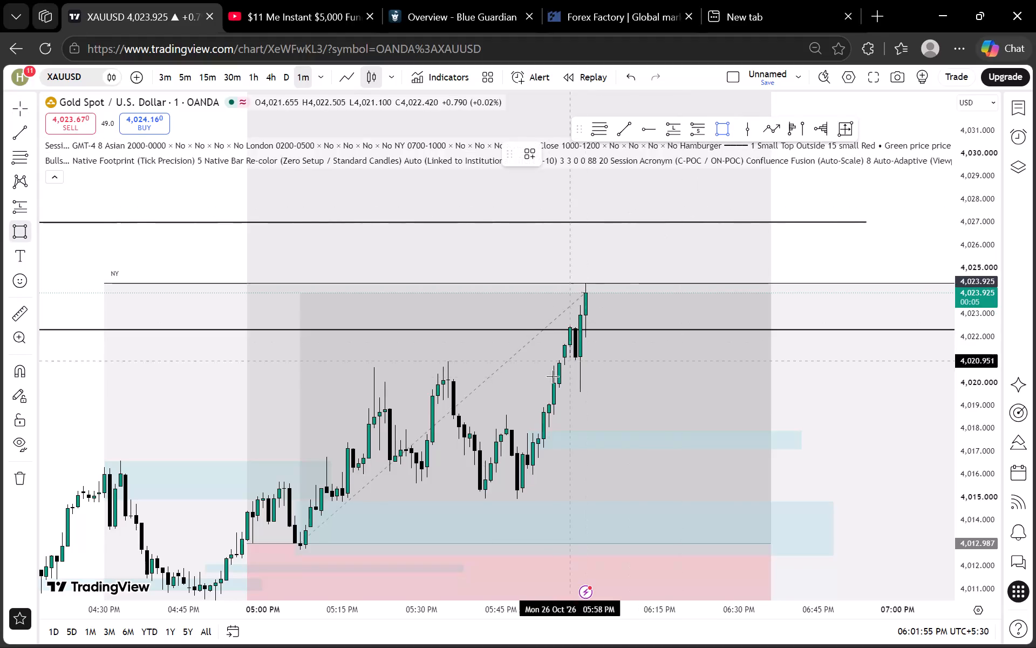
left_click(544, 387)
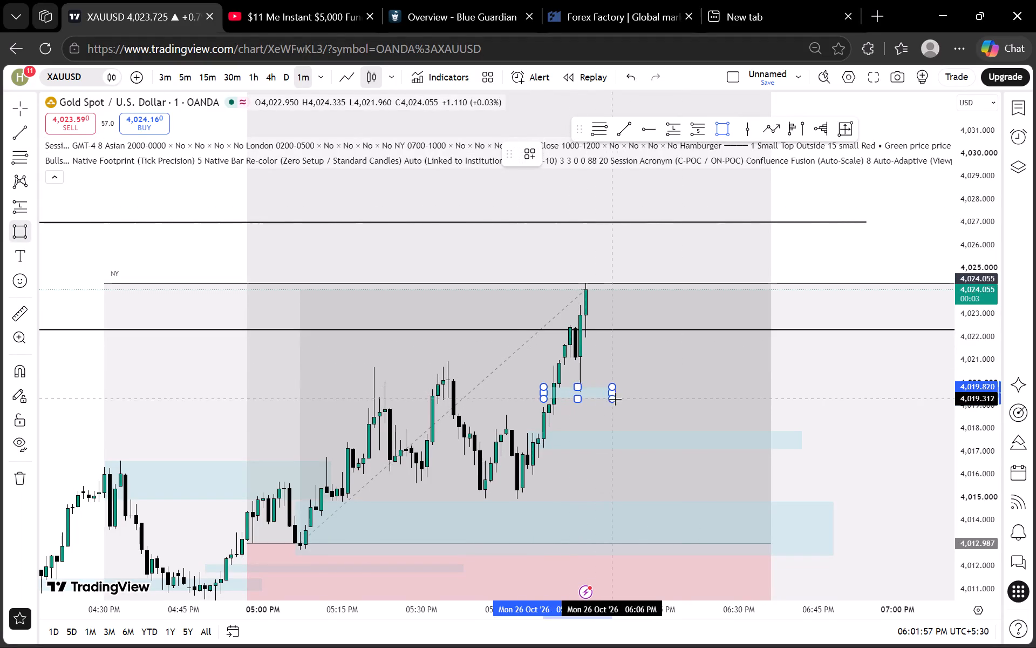
left_click(616, 399)
left_click(696, 362)
Examine the 1-minute candles above the London high line, together with the open long position and the blue zones beneath.
scroll(959, 327, "down", 13)
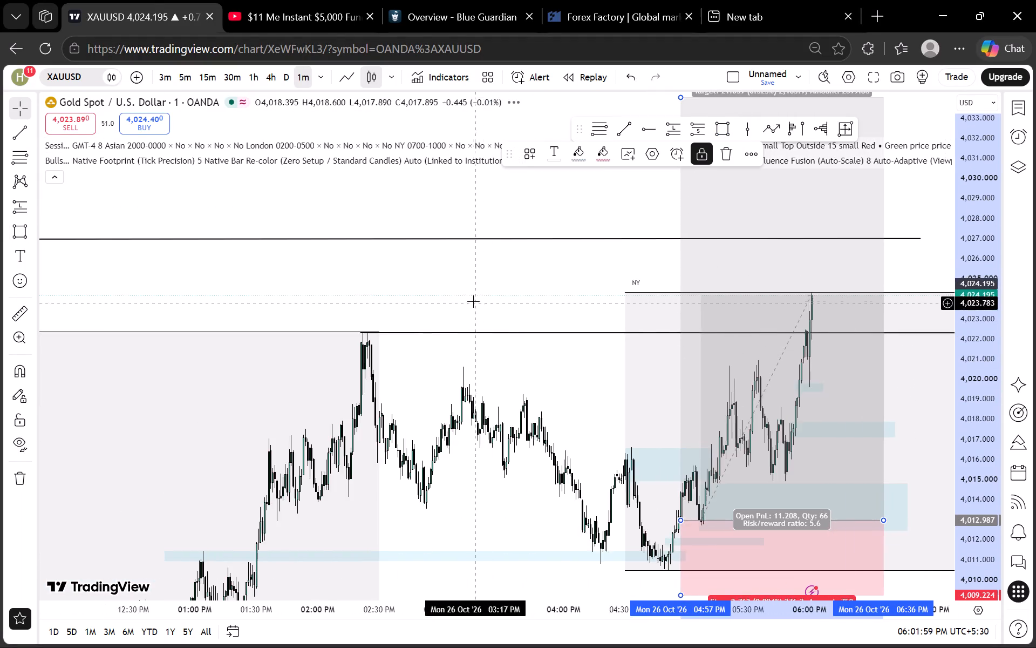
scroll(470, 301, "up", 5)
scroll(371, 268, "down", 3)
scroll(417, 286, "up", 7)
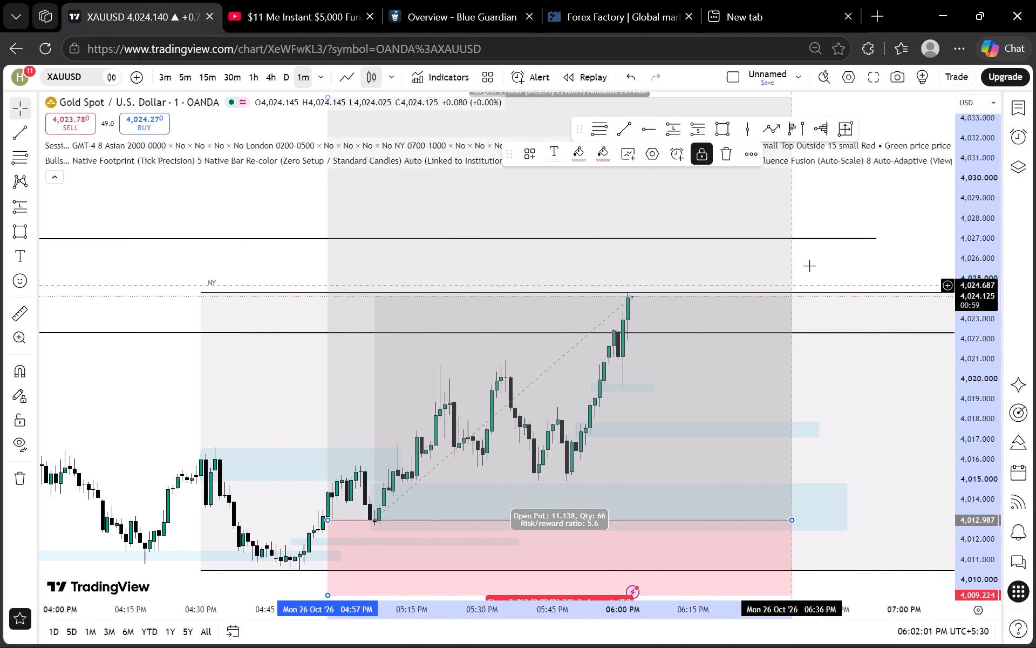
left_click_drag(817, 254, 747, 283)
scroll(937, 312, "up", 9)
scroll(950, 299, "down", 5)
scroll(985, 323, "up", 7)
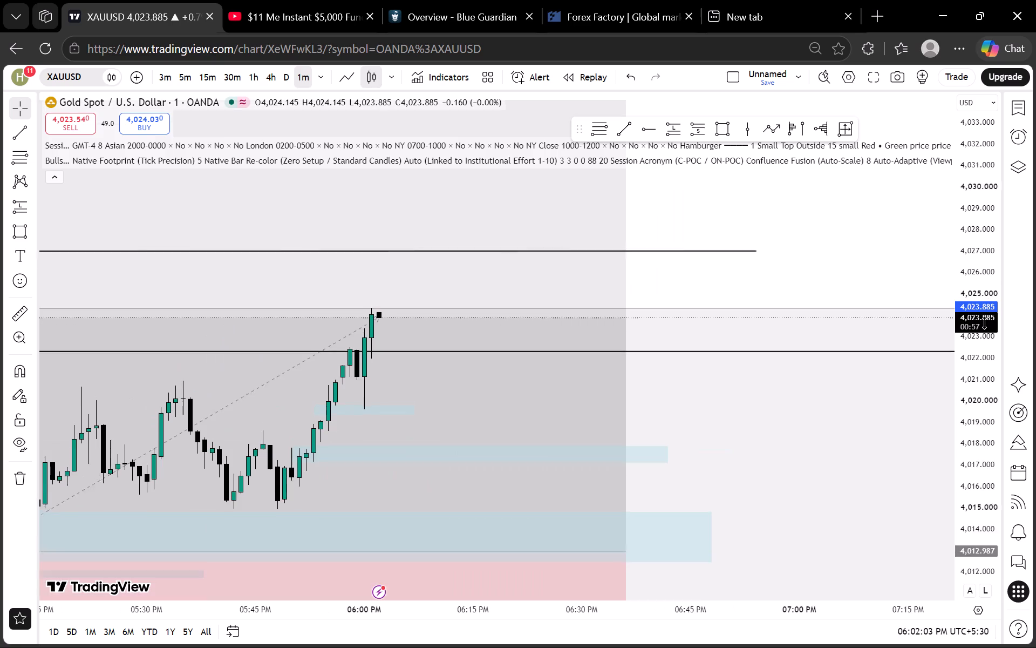
scroll(985, 323, "up", 1)
scroll(913, 312, "down", 6)
left_click_drag(899, 379, 851, 408)
scroll(860, 384, "up", 3)
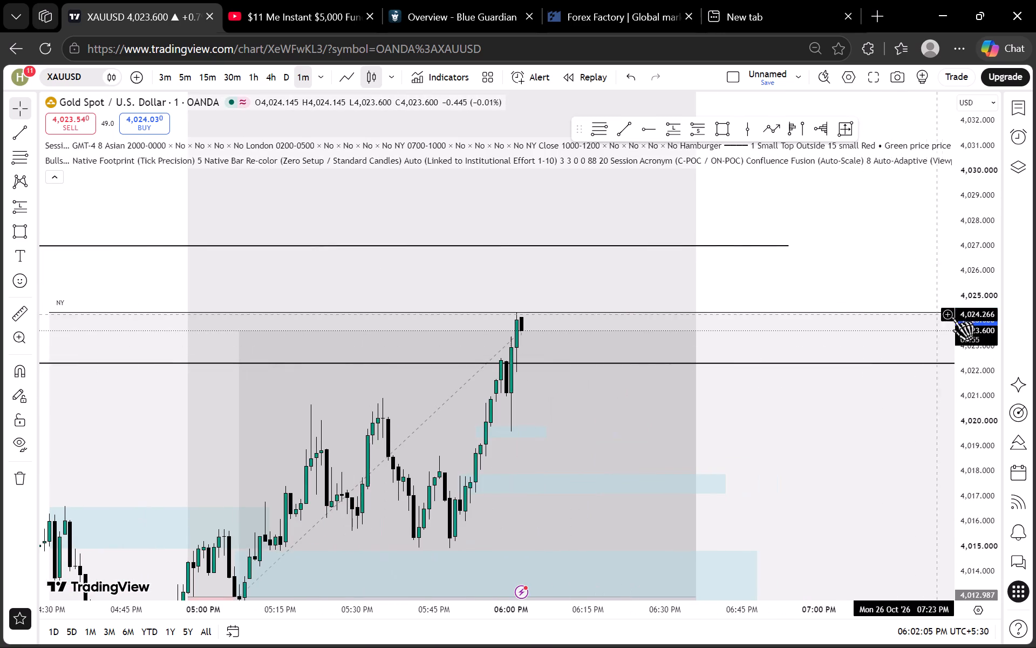
scroll(974, 308, "down", 5)
left_click_drag(867, 241, 793, 292)
Switch to the 5-minute timeframe and check the current candle against the London high line.
left_click(188, 77)
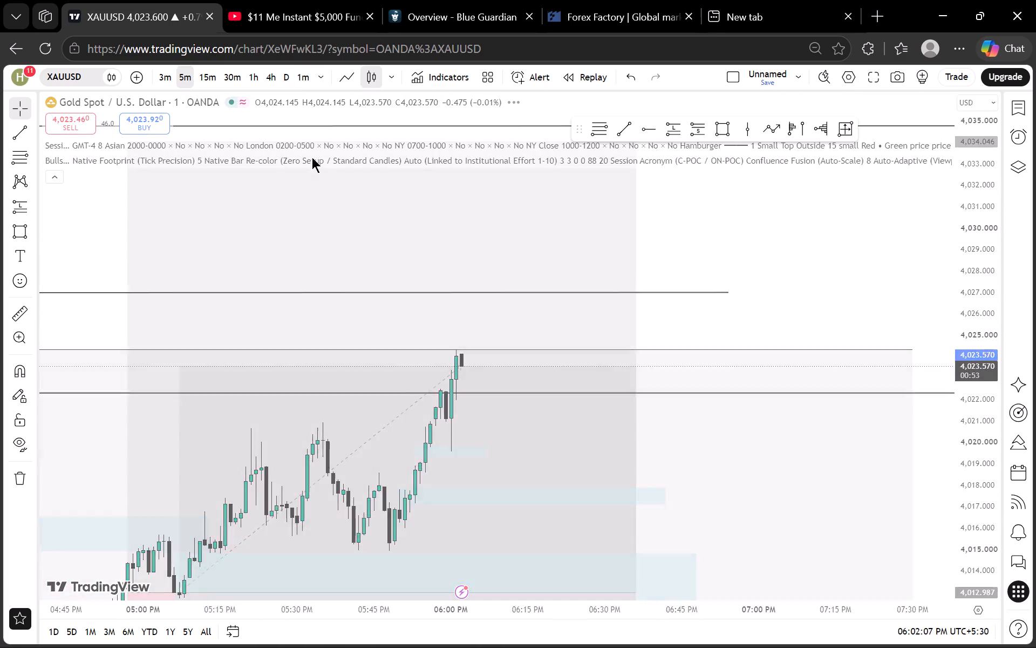
scroll(602, 305, "up", 2)
left_click_drag(589, 305, 708, 278)
scroll(954, 283, "down", 6)
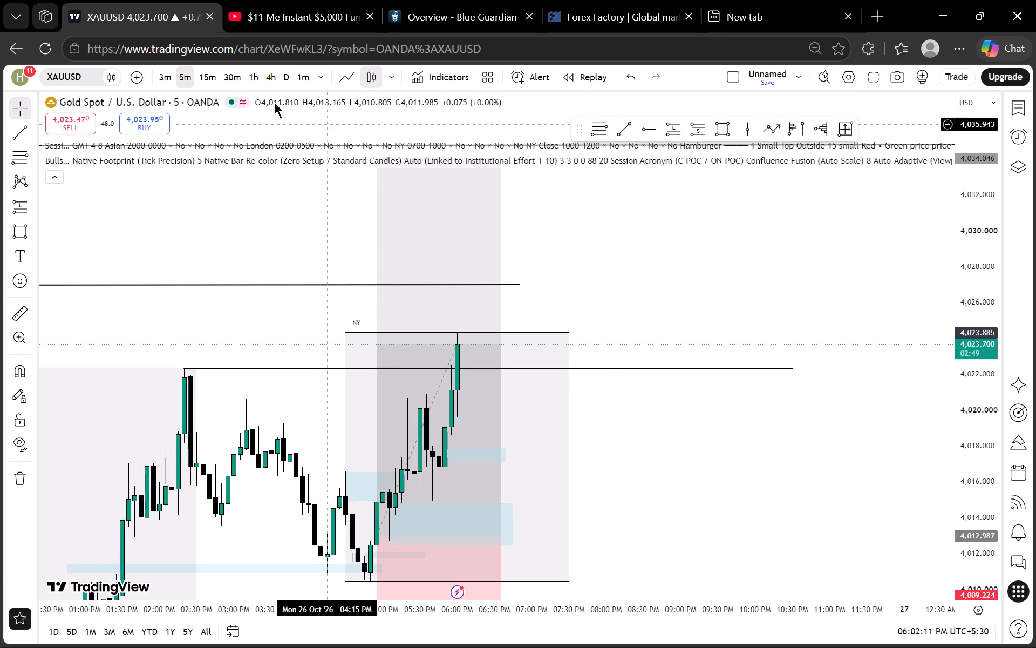
Return to the 3-minute timeframe and watch the 6:00 PM candle near its close, relative to the London high and the 4,027 line.
left_click(162, 67)
scroll(648, 234, "down", 1)
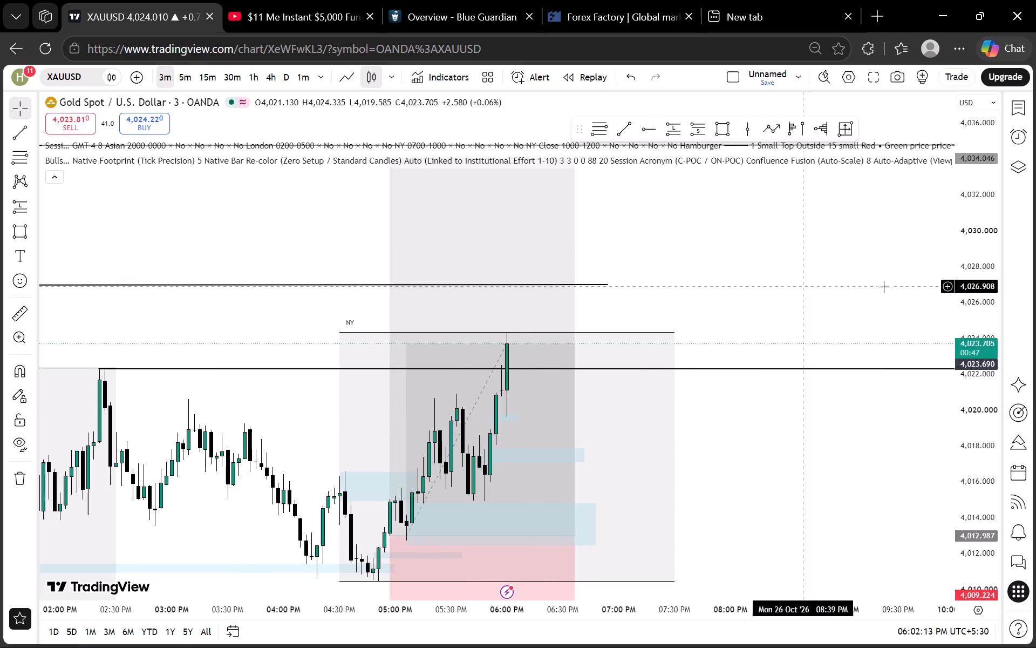
scroll(963, 275, "down", 8)
left_click_drag(440, 234, 565, 242)
scroll(566, 247, "up", 2)
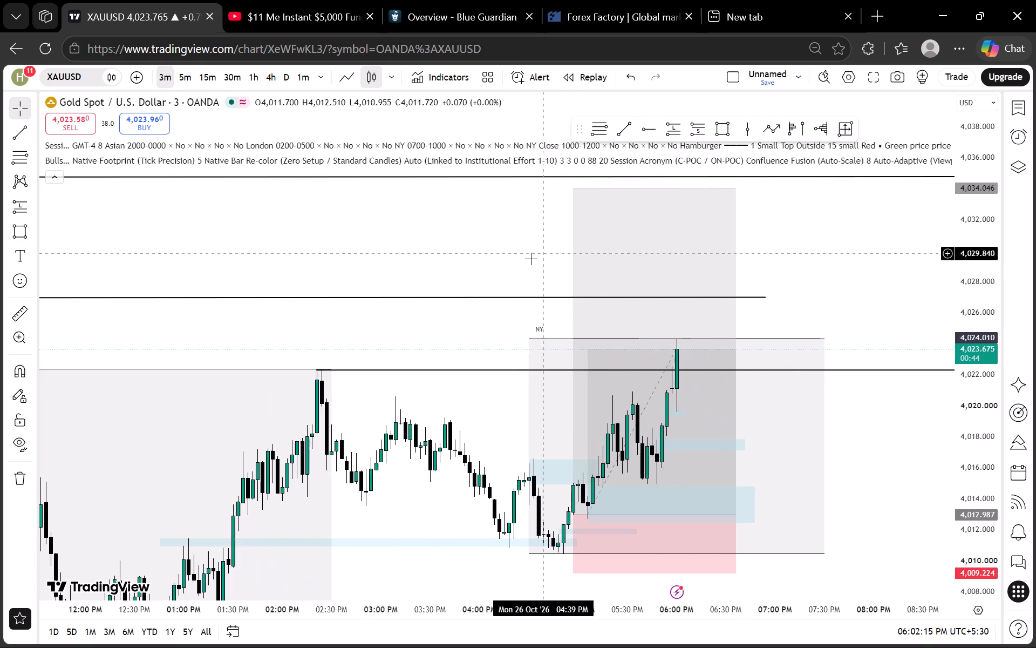
left_click_drag(875, 276, 817, 266)
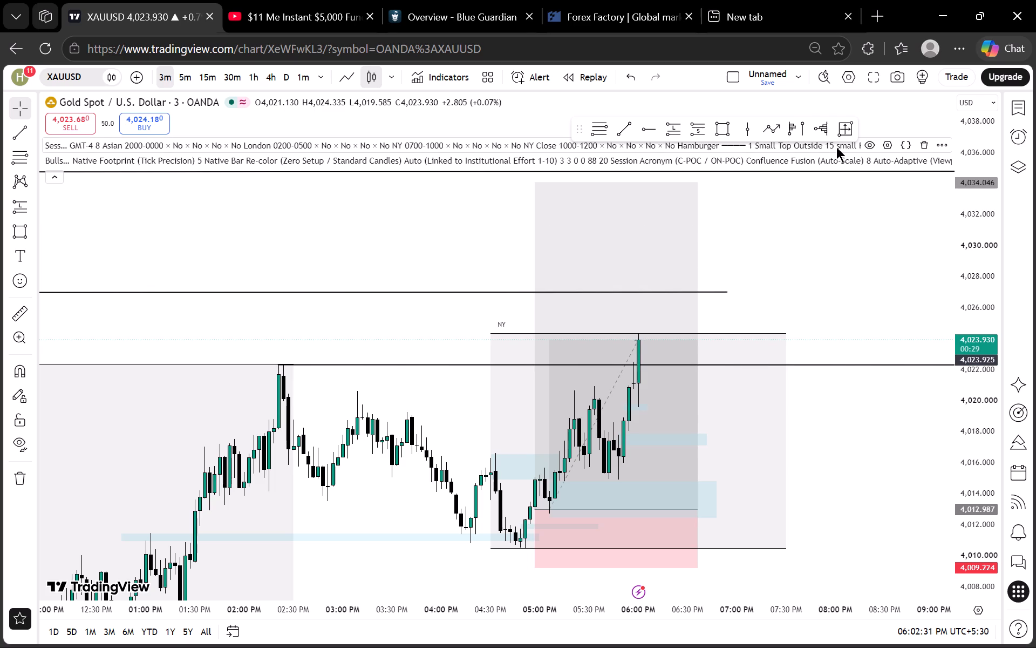
scroll(964, 283, "up", 5)
scroll(861, 286, "up", 1)
scroll(973, 283, "down", 2)
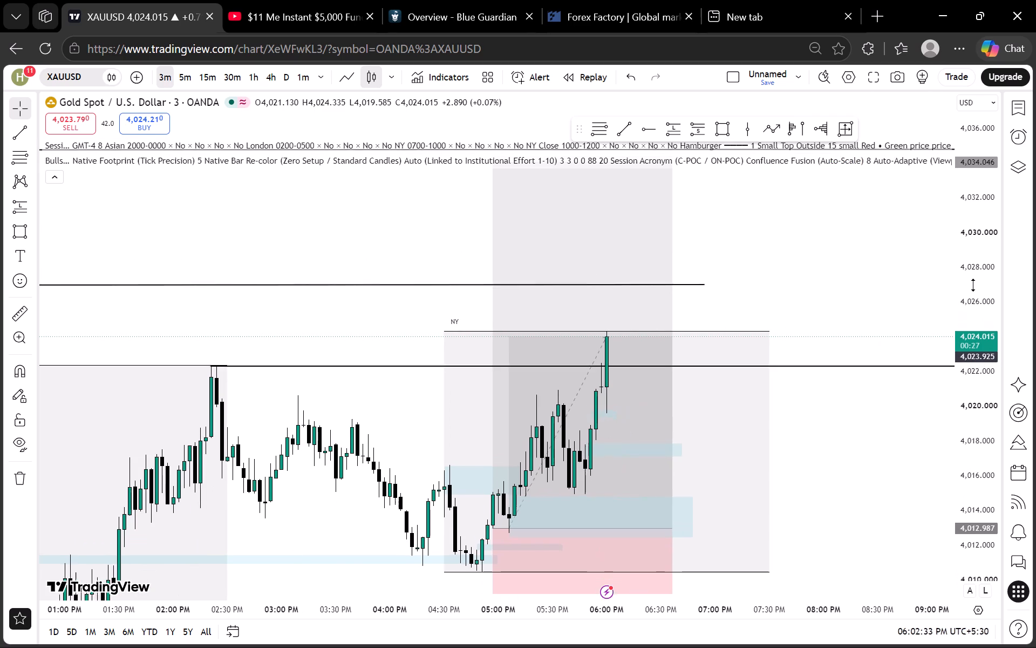
scroll(973, 285, "down", 12)
scroll(508, 281, "up", 7)
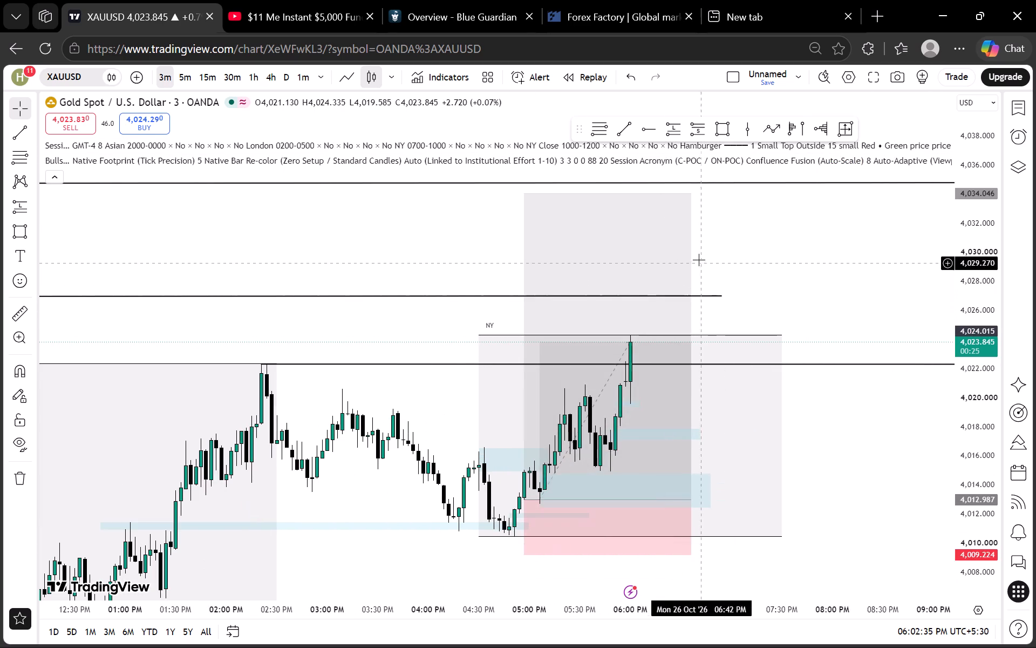
Unlock the long position, extend its right edge to 6:57 PM, and lock it again.
left_click(686, 249)
left_click(693, 160)
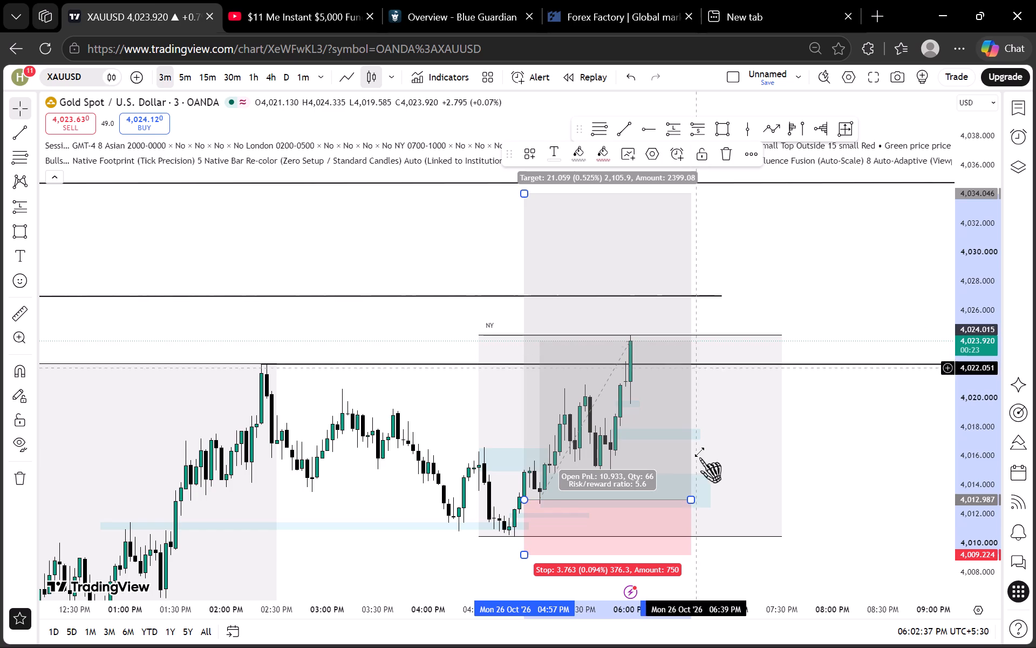
left_click_drag(689, 502, 725, 498)
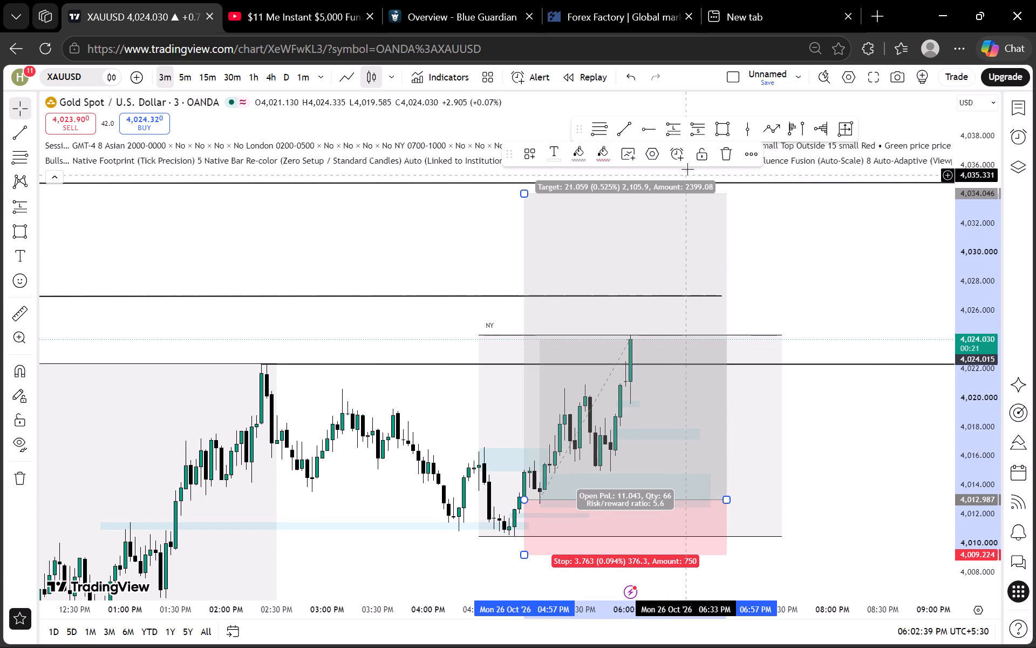
left_click(691, 151)
left_click(768, 250)
Unlock the long position, move its entry point to 5:03 PM at about 4,013.19, and lock it again.
scroll(993, 312, "down", 8)
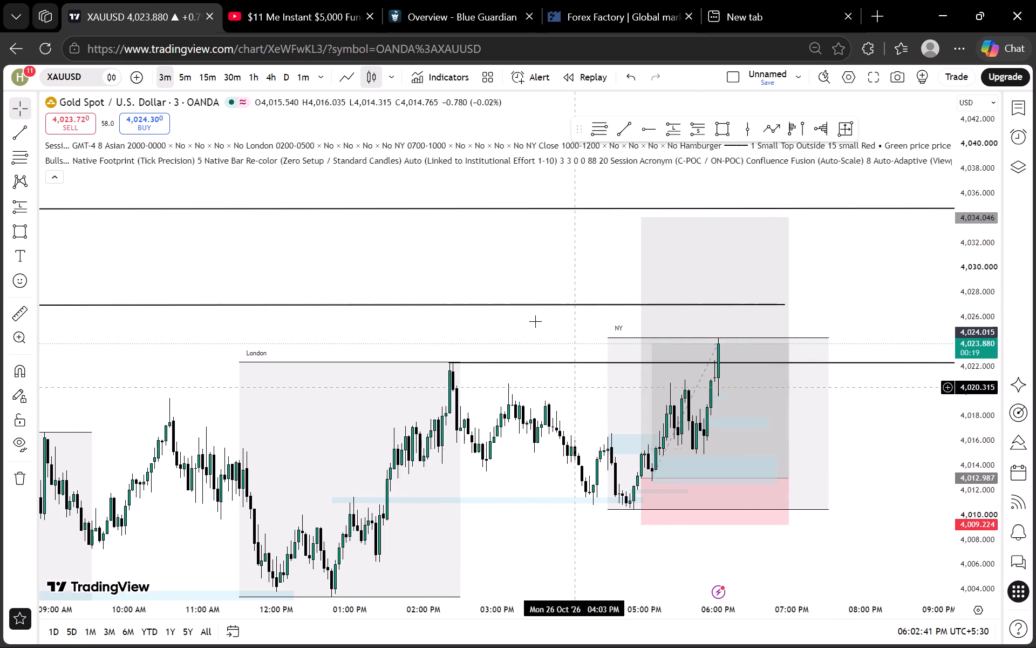
left_click(672, 284)
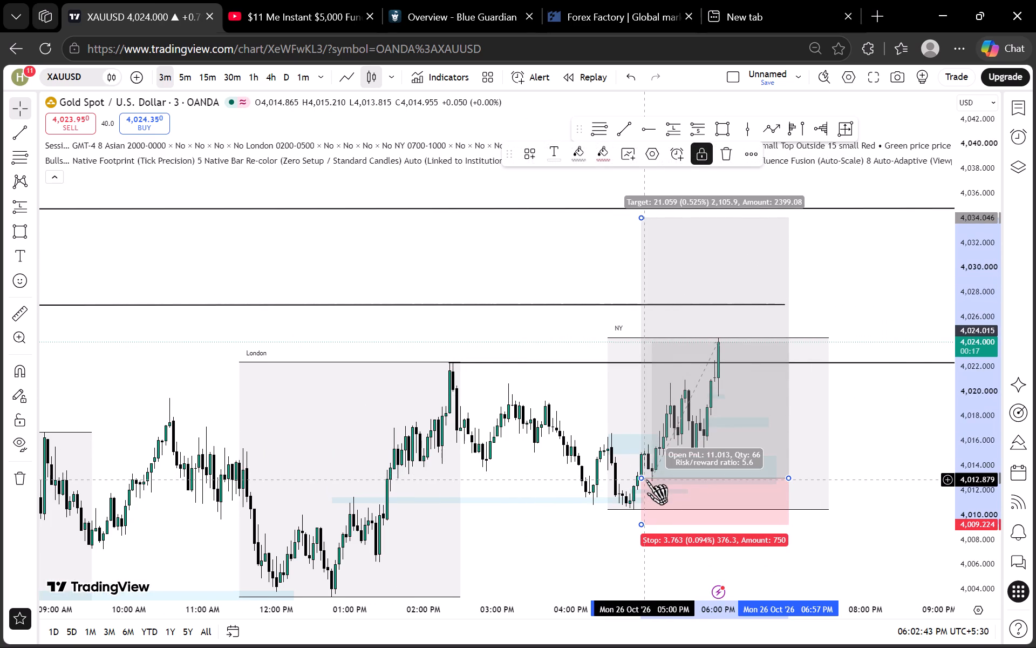
left_click_drag(642, 480, 650, 480)
left_click(709, 151)
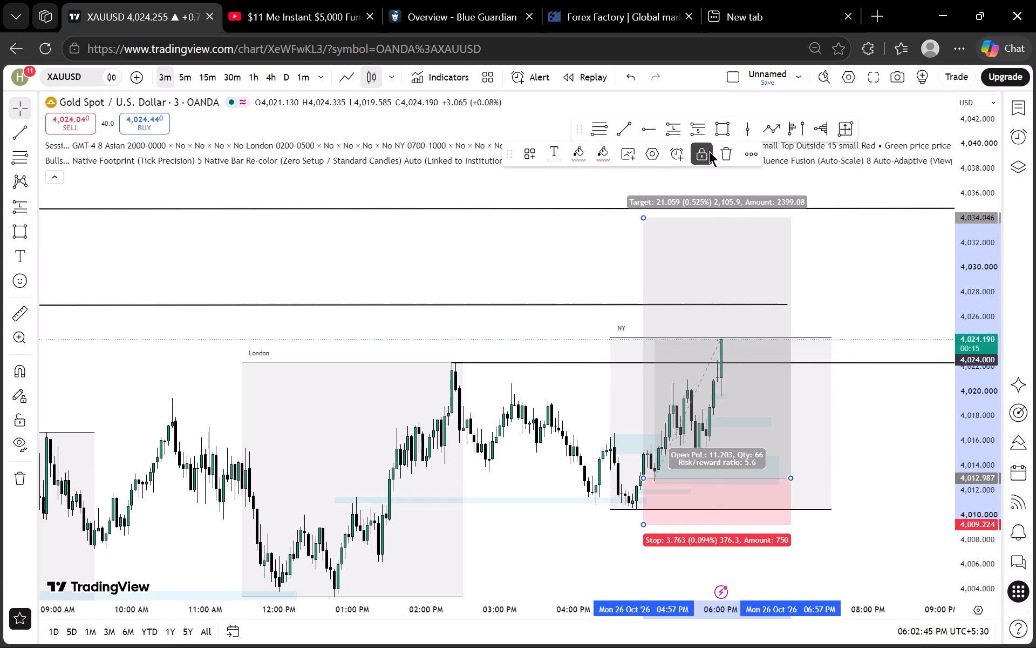
left_click_drag(642, 478, 652, 476)
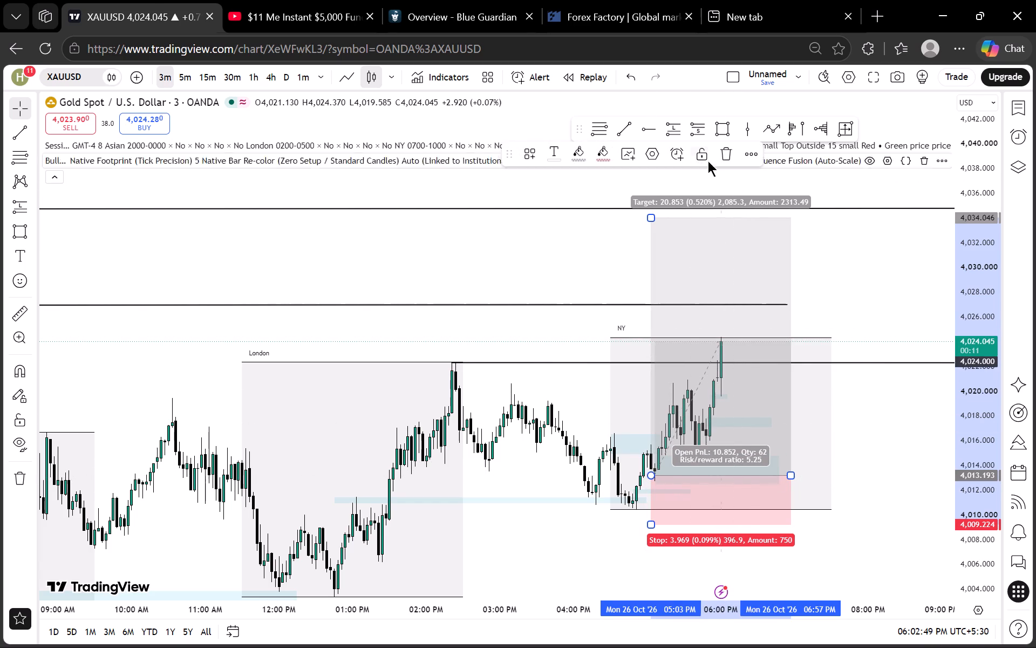
left_click(704, 156)
Switch to the 1-minute timeframe and examine the latest candles around the NY session high and the 4,027 line.
scroll(751, 254, "up", 3)
scroll(958, 286, "down", 8)
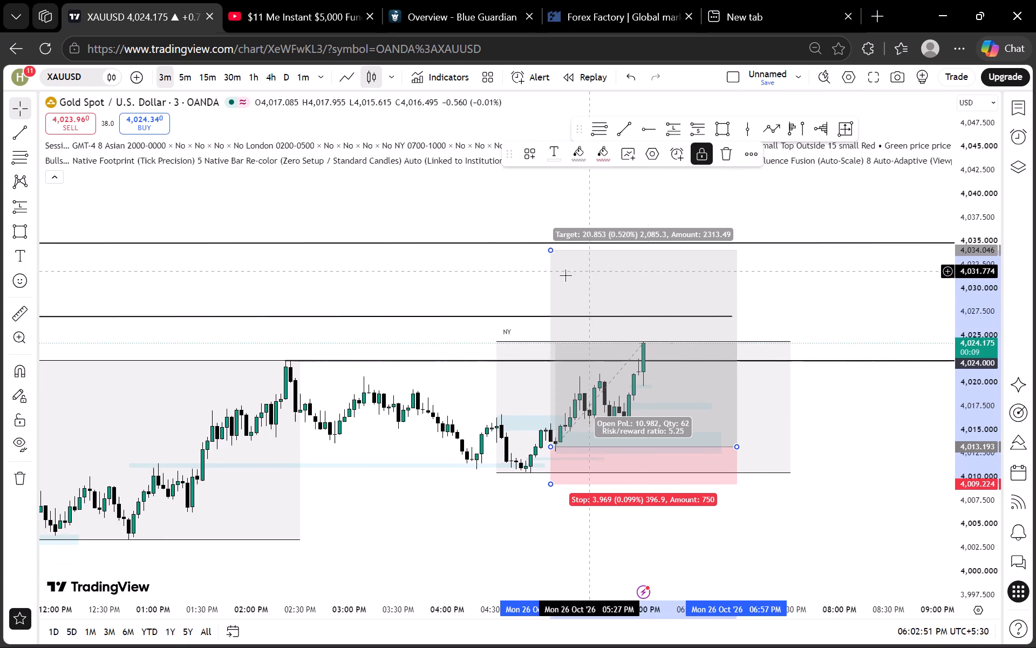
scroll(565, 275, "down", 3)
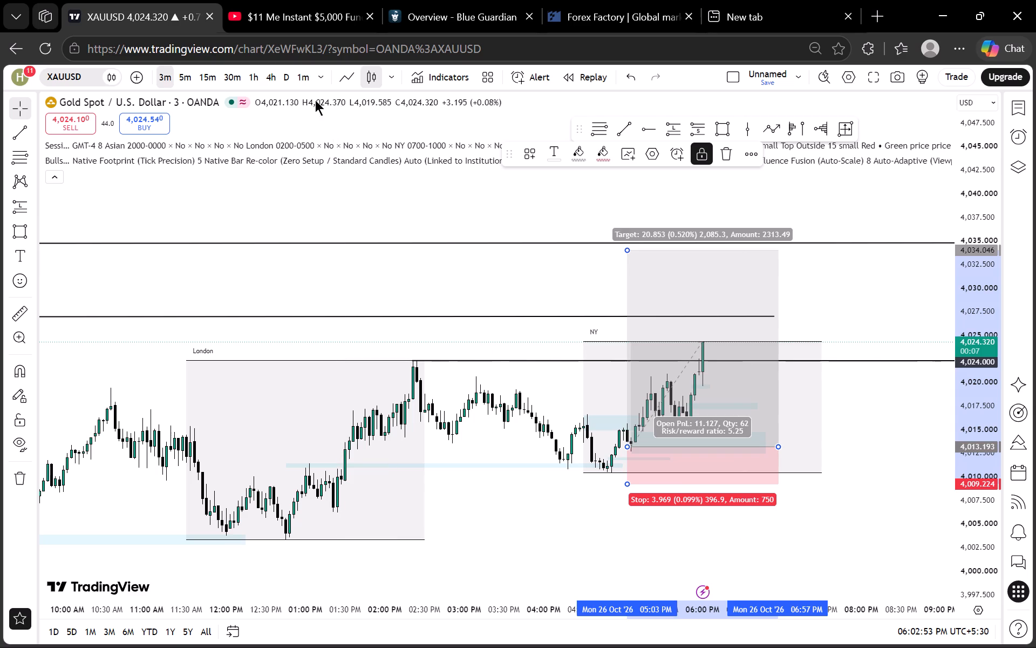
left_click(303, 70)
scroll(1007, 352, "up", 15)
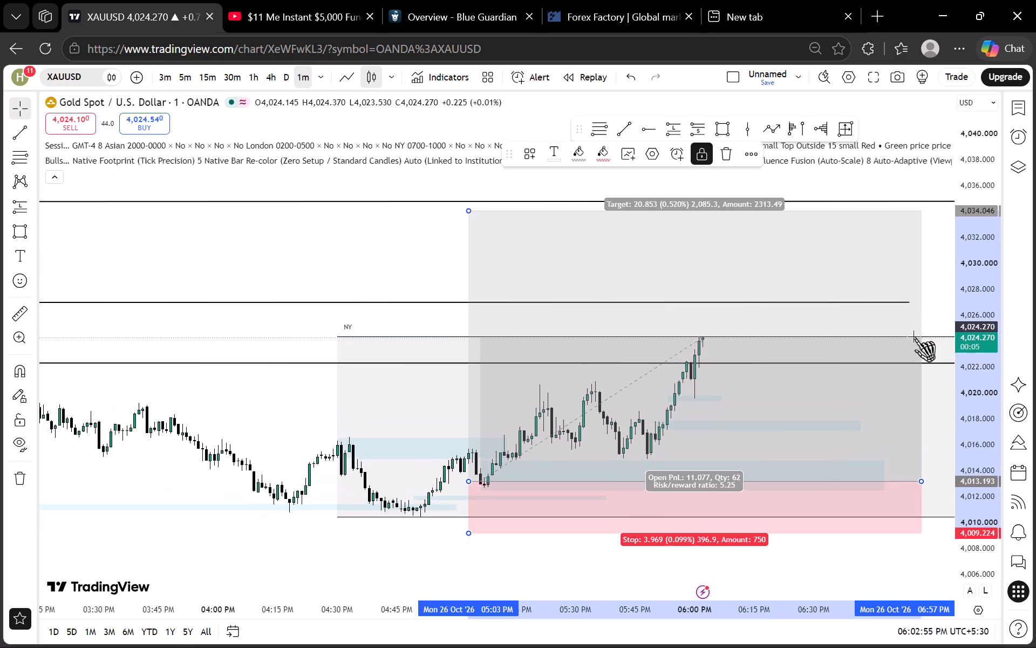
scroll(722, 309, "down", 5)
left_click_drag(507, 259, 380, 268)
scroll(991, 379, "up", 15)
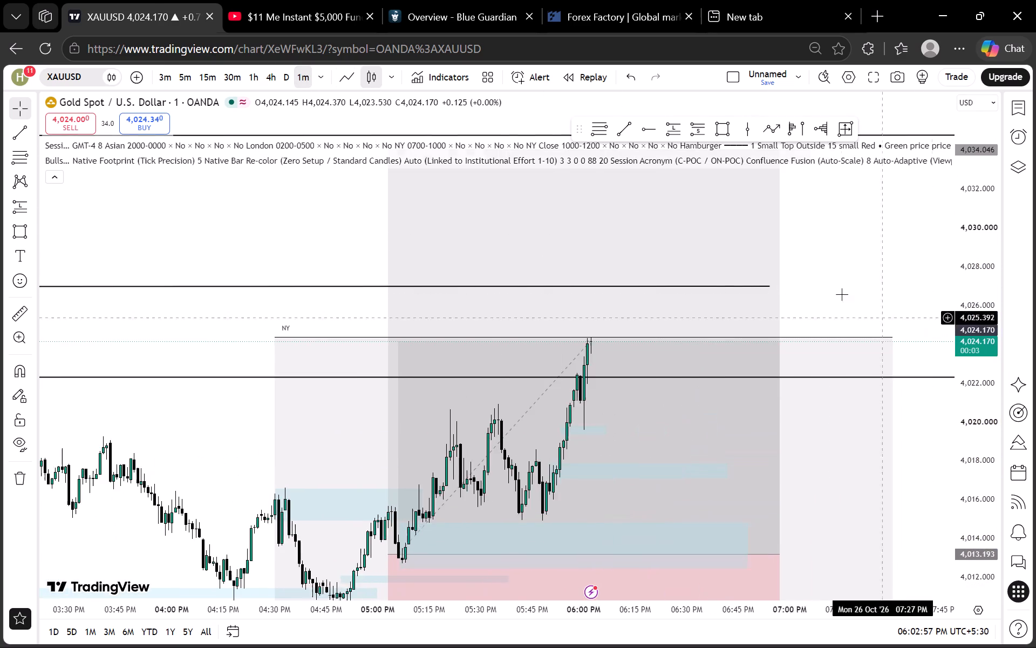
scroll(850, 303, "up", 3)
left_click_drag(841, 273, 810, 332)
scroll(946, 352, "up", 6)
scroll(939, 342, "down", 6)
scroll(987, 373, "up", 7)
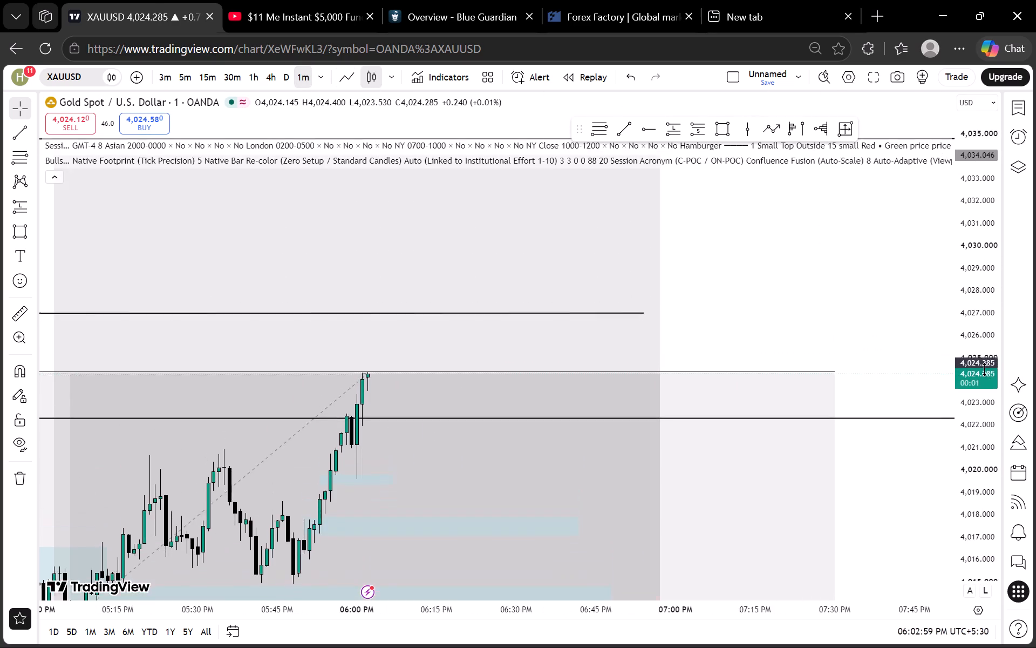
scroll(797, 333, "down", 5)
scroll(717, 353, "up", 3)
scroll(680, 335, "down", 1)
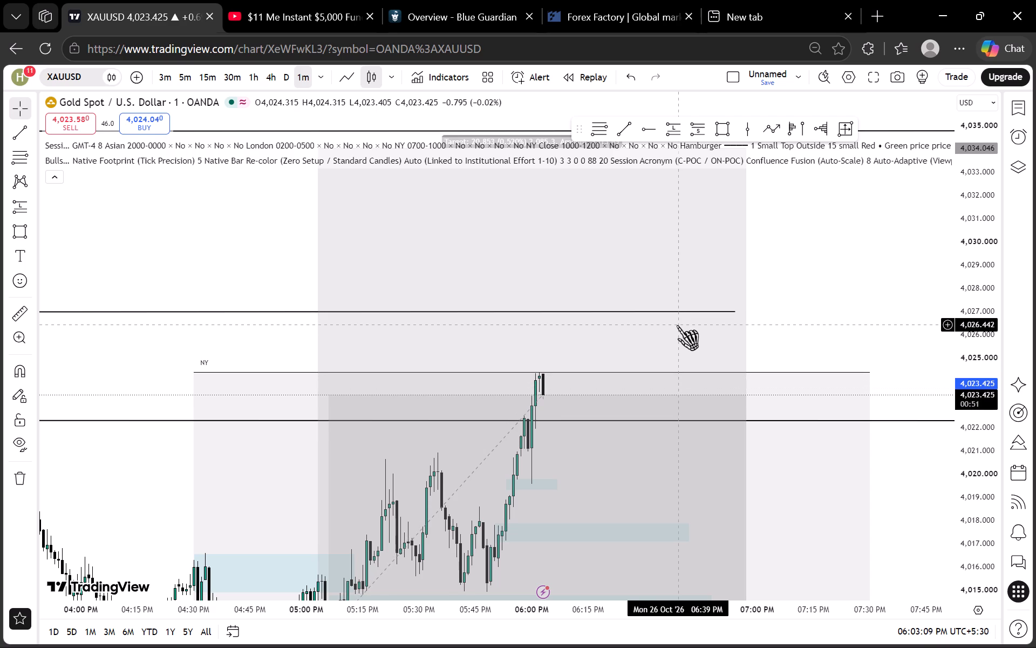
scroll(957, 278, "down", 3)
scroll(823, 302, "up", 2)
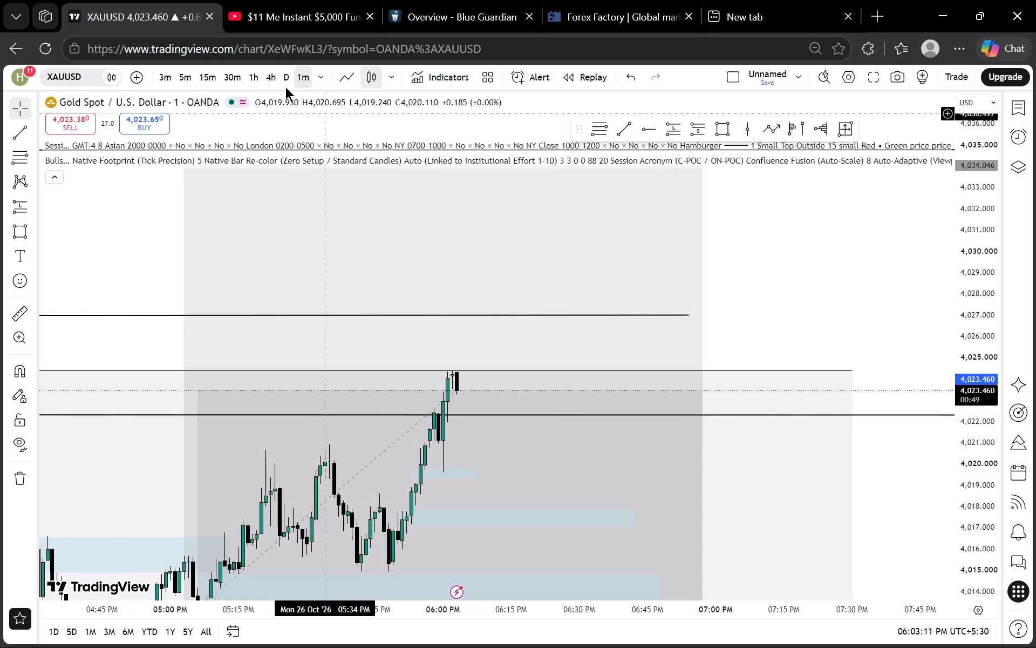
Switch to the 3-minute timeframe and check the newly opened candle against the NY session high.
left_click(165, 75)
scroll(480, 232, "up", 1)
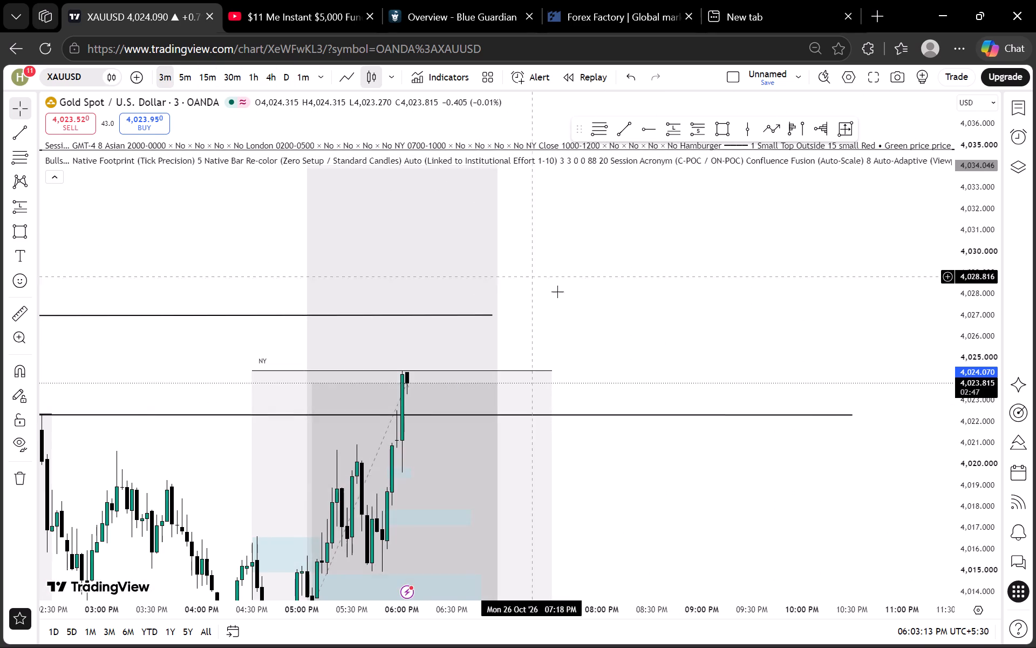
left_click_drag(600, 298, 694, 274)
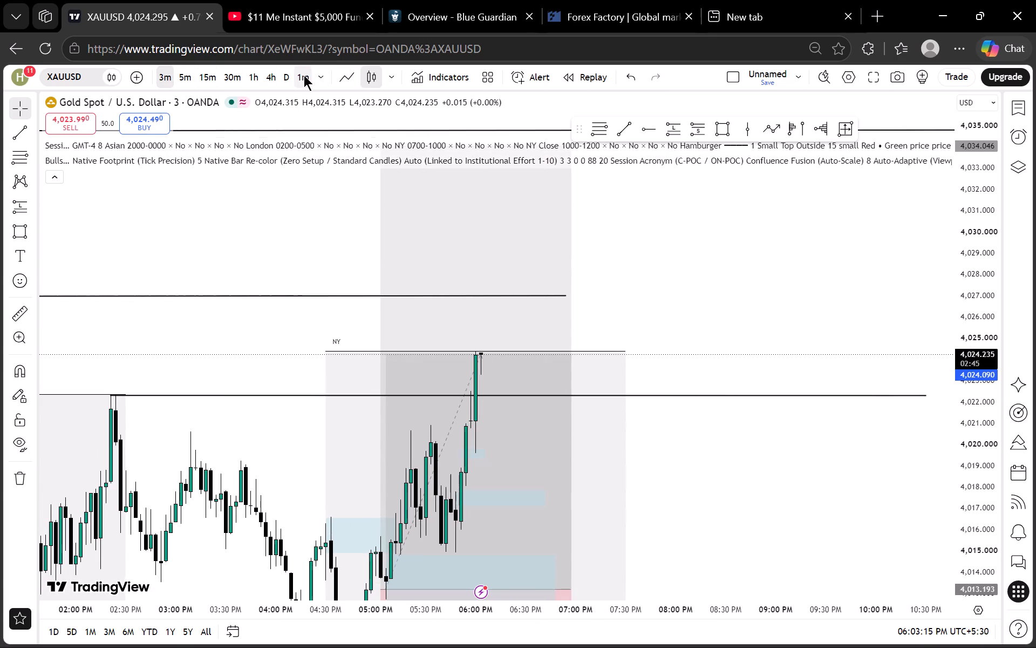
On the 1-minute timeframe, draw a thin blue rectangle zone at the latest candle's lower wick, about 4,023.27 to 4,023.49.
left_click(304, 75)
scroll(952, 320, "up", 12)
scroll(739, 274, "down", 4)
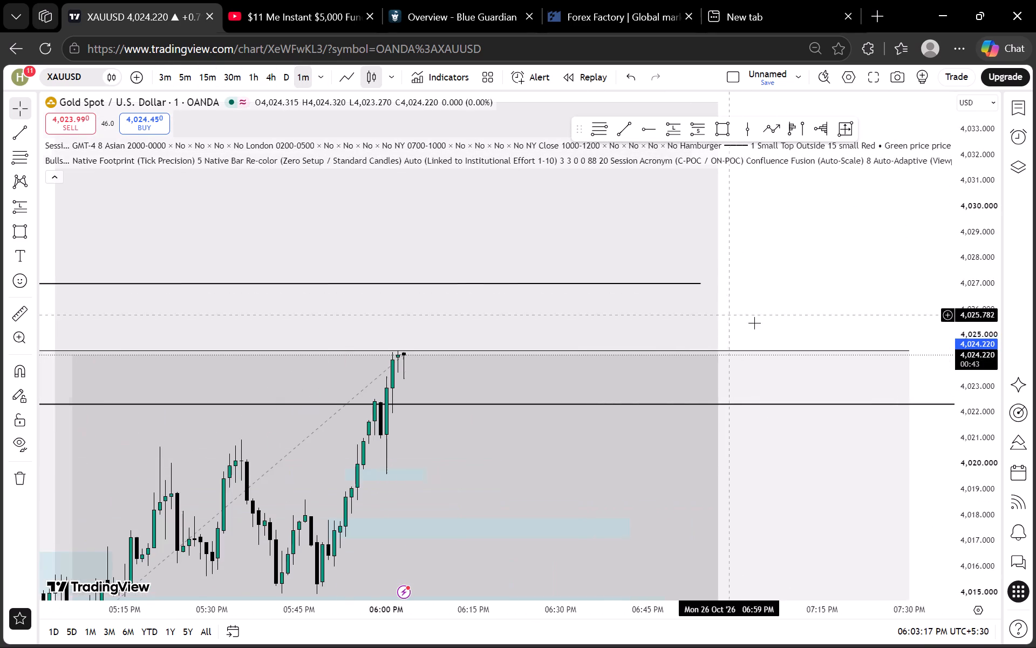
scroll(991, 339, "up", 20)
scroll(991, 339, "up", 4)
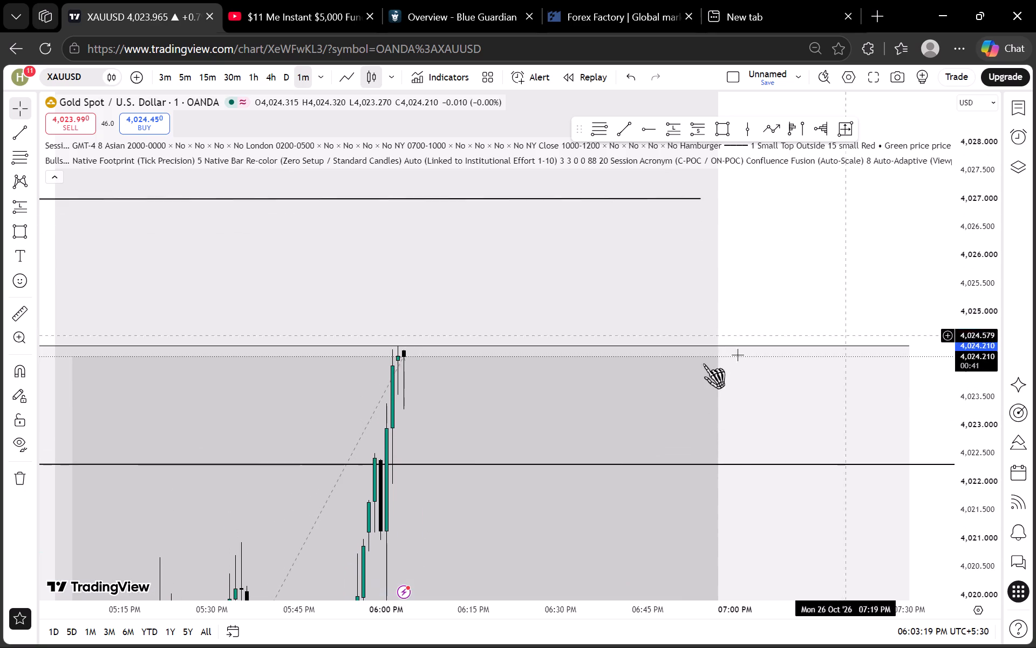
left_click_drag(578, 290, 648, 254)
left_click(764, 212)
left_click(721, 125)
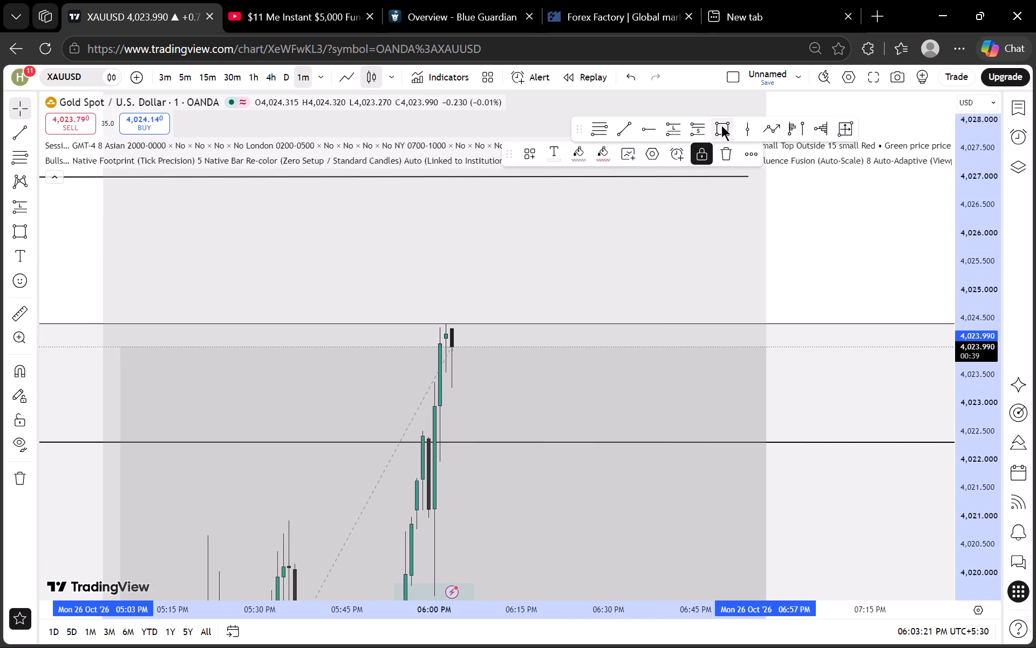
left_click(431, 375)
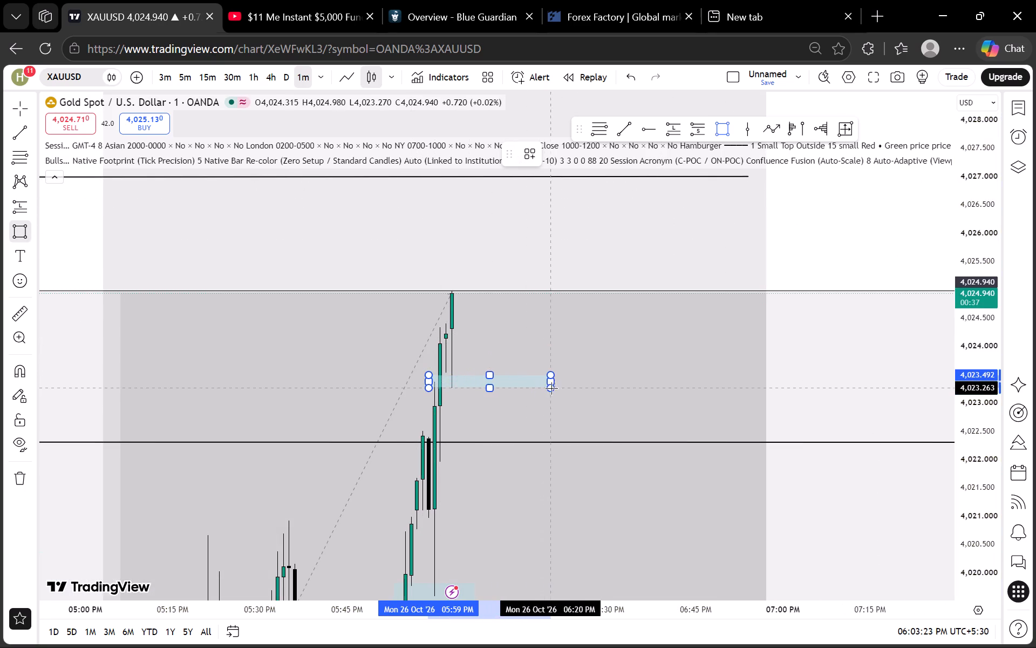
left_click(562, 387)
Unlock the long position, lower its target to about 4,025.14 at the NY session high, and lock it again.
left_click(621, 318)
scroll(949, 283, "down", 18)
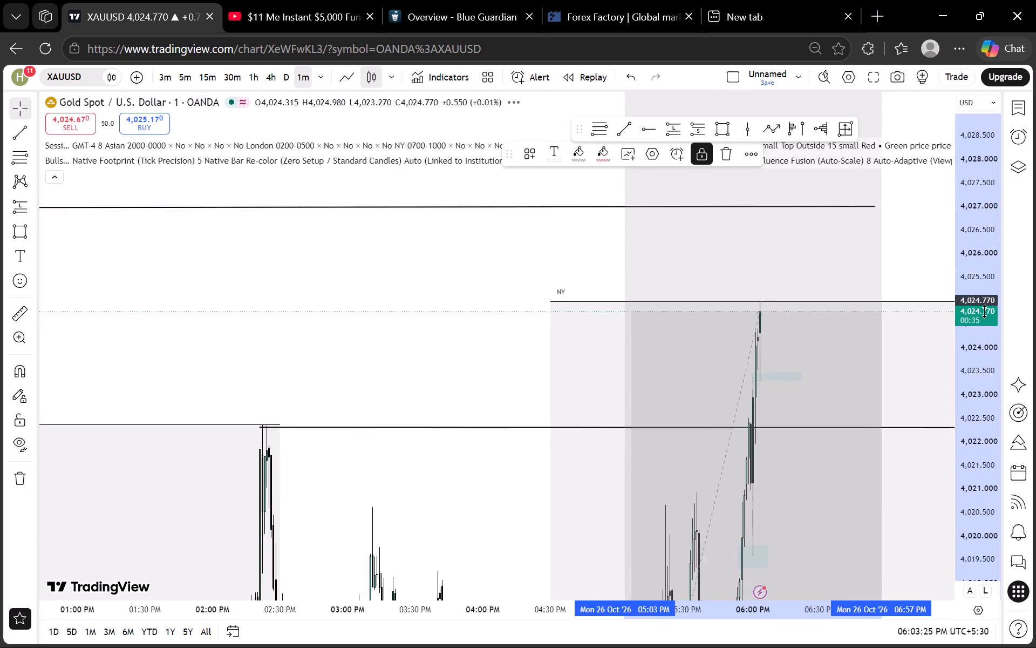
scroll(985, 311, "down", 14)
scroll(980, 361, "up", 9)
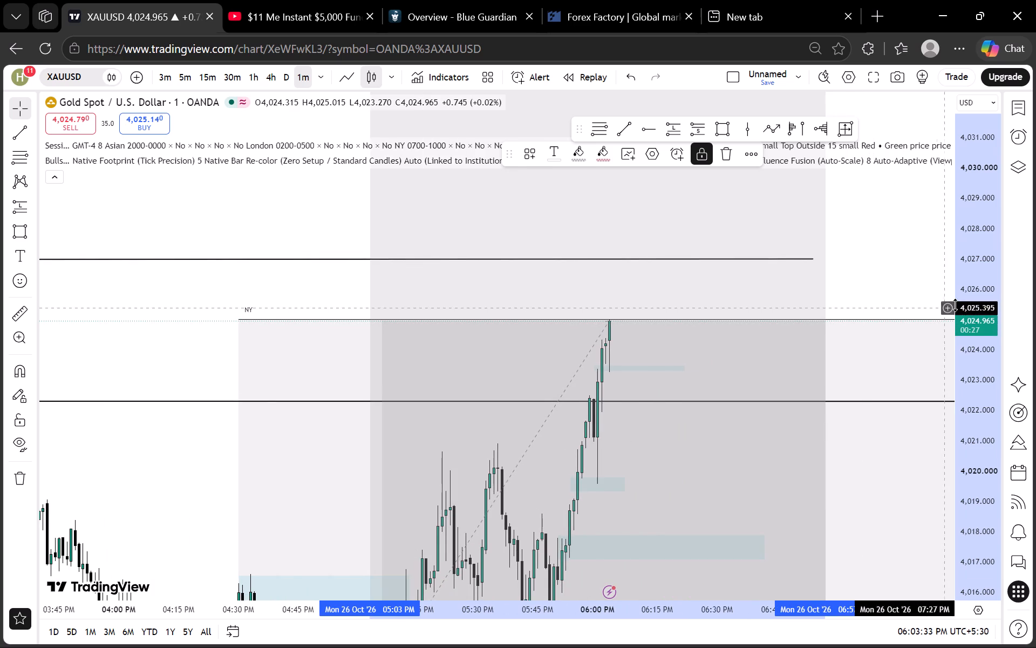
scroll(989, 291, "down", 20)
scroll(989, 291, "down", 5)
left_click_drag(558, 241, 440, 241)
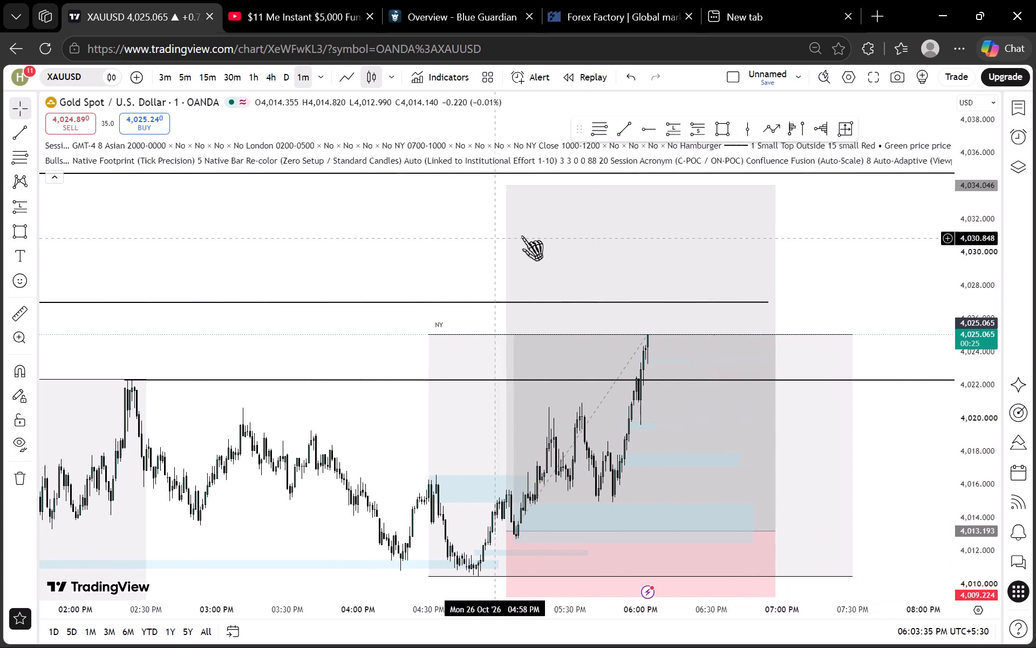
left_click(532, 233)
left_click(697, 151)
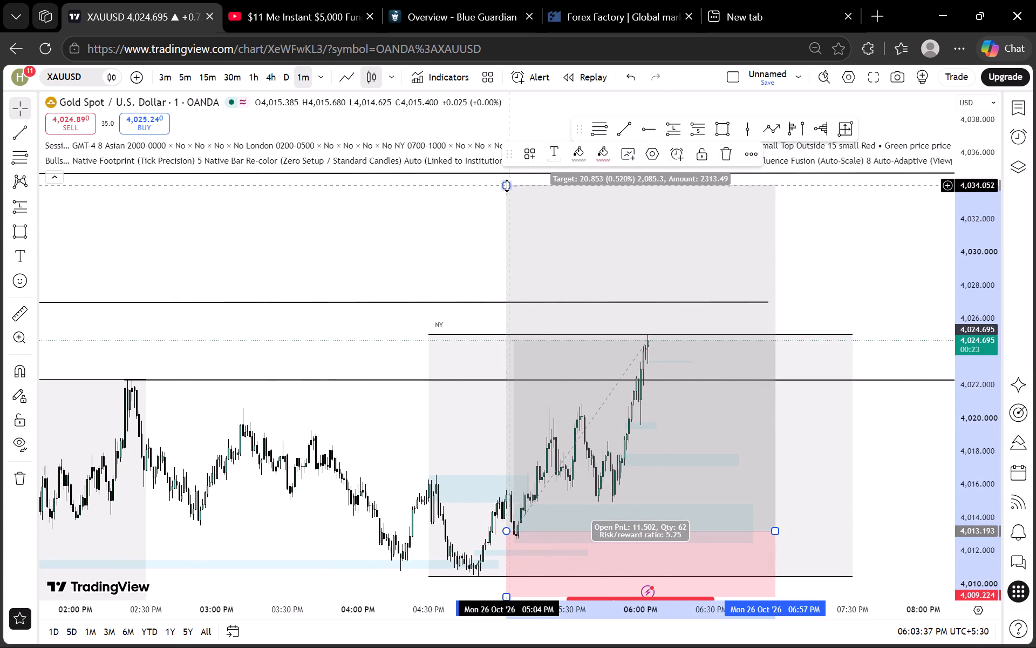
left_click_drag(507, 186, 543, 333)
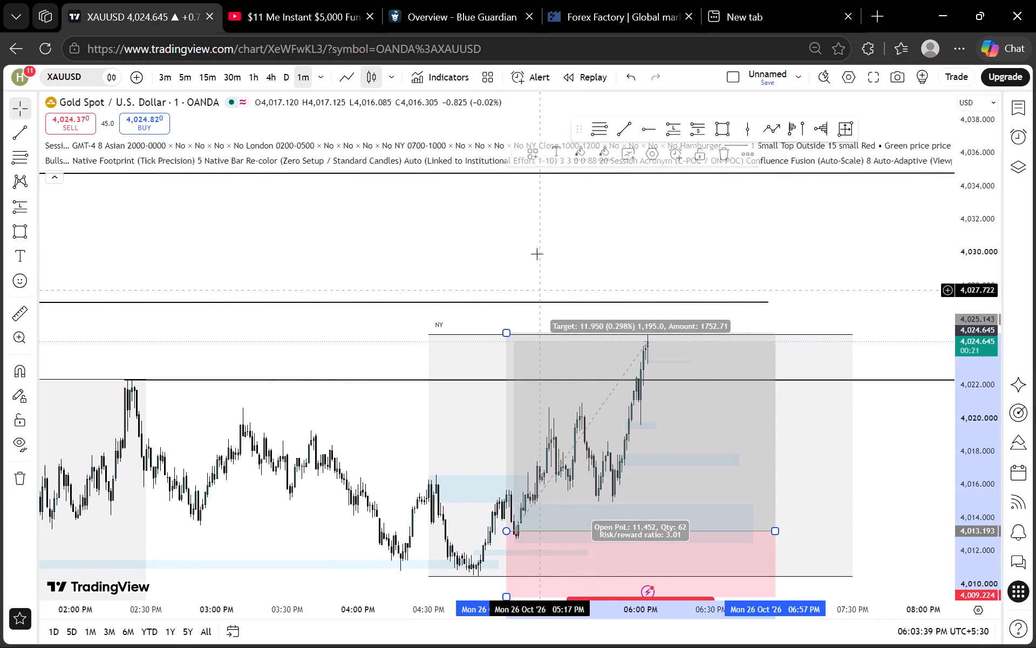
left_click(537, 244)
left_click_drag(548, 255, 537, 218)
scroll(976, 368, "up", 6)
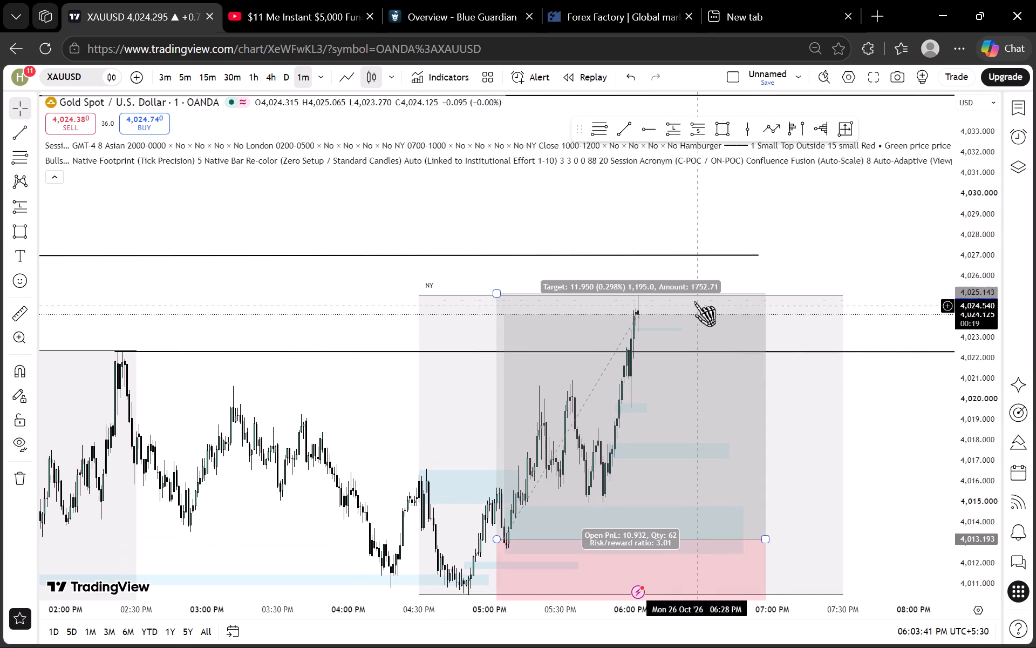
left_click(692, 305)
left_click(706, 158)
left_click(772, 225)
Examine the 1-minute candles around the long position's target and the NY session high, relative to the 4,027 line.
left_click_drag(780, 236, 784, 194)
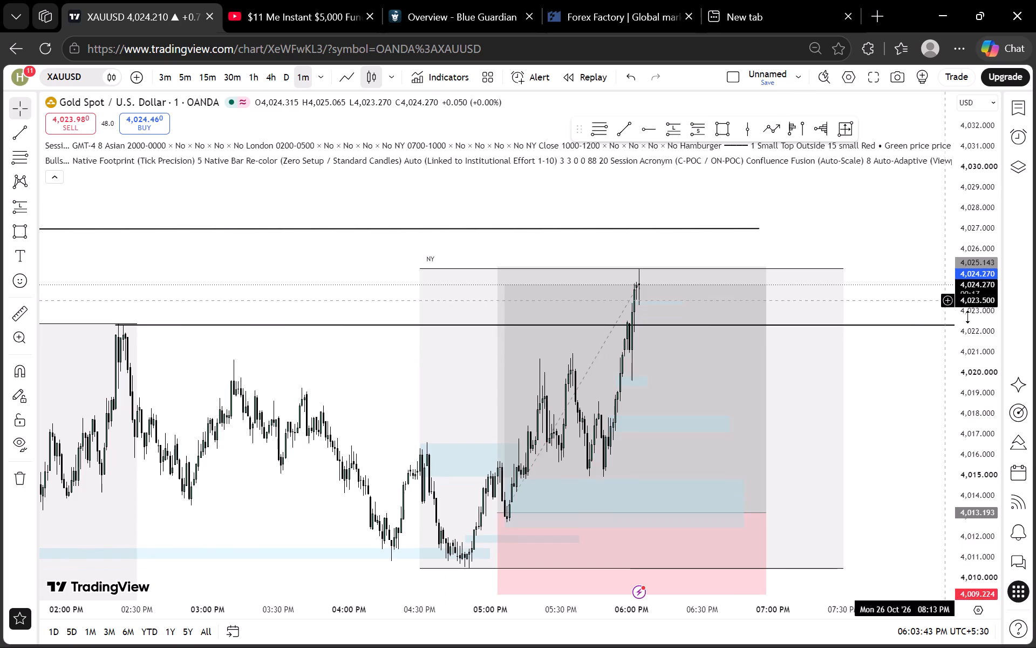
scroll(1005, 319, "up", 12)
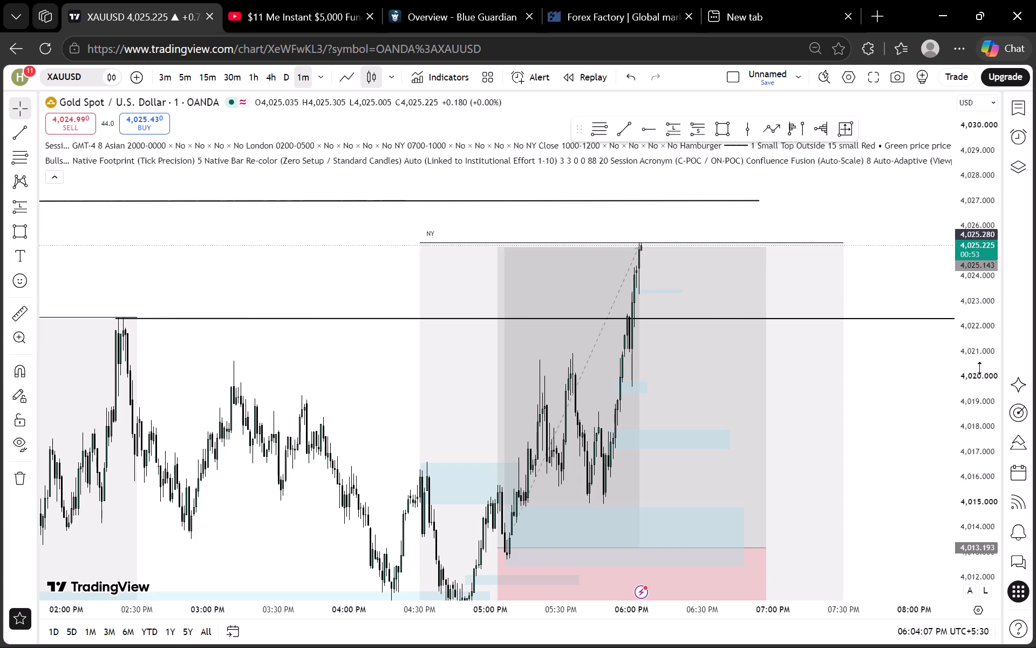
scroll(985, 316, "down", 4)
scroll(960, 327, "up", 14)
left_click_drag(857, 244, 860, 335)
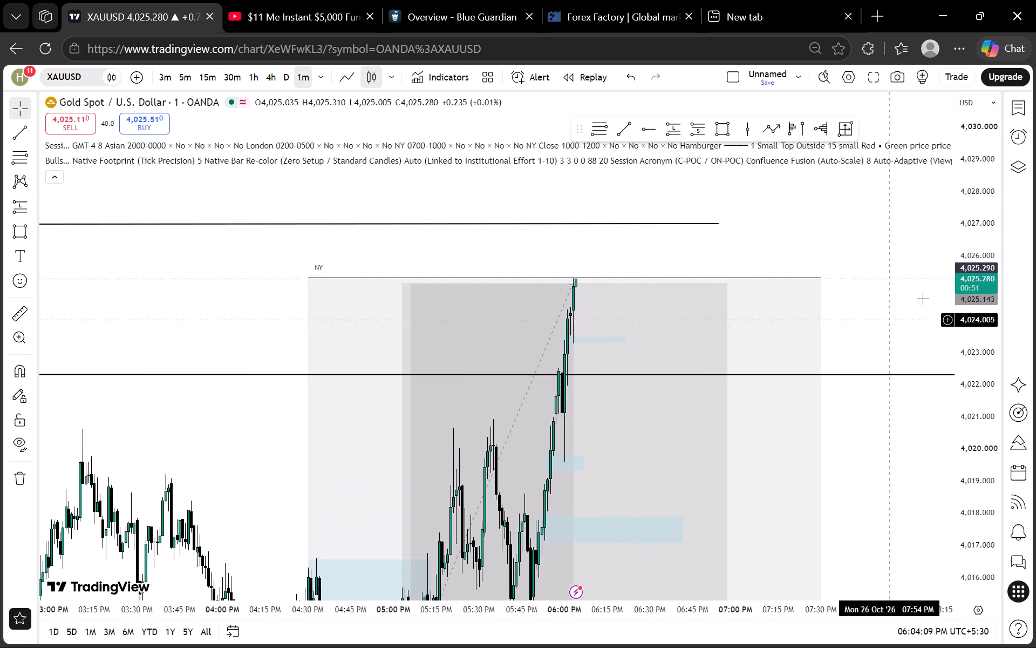
scroll(940, 275, "down", 5)
scroll(957, 283, "up", 6)
scroll(971, 272, "down", 8)
scroll(964, 302, "up", 6)
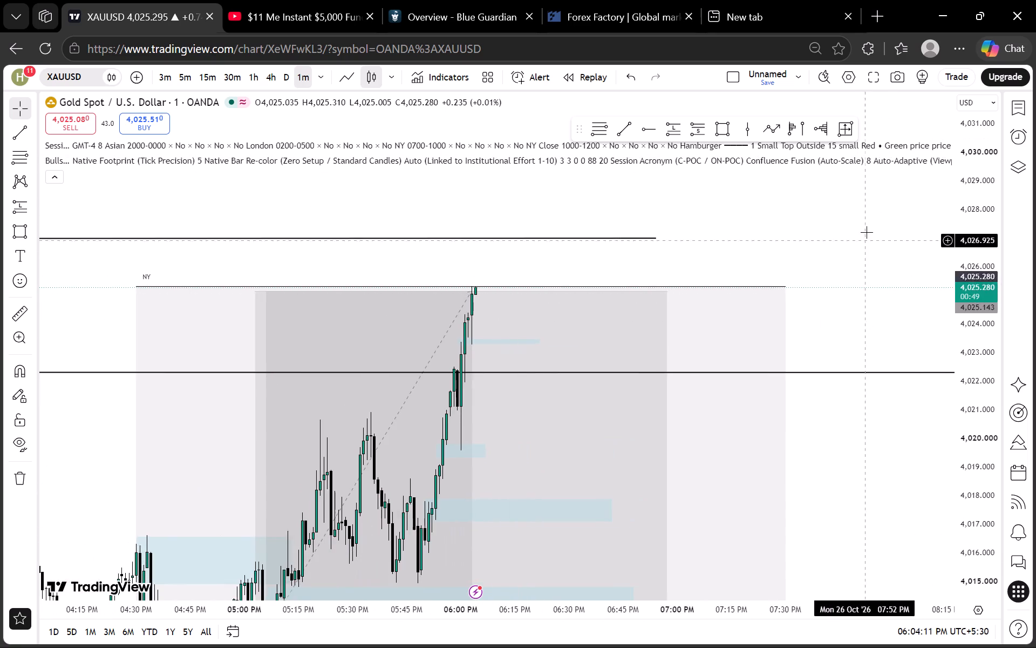
left_click_drag(867, 232, 890, 307)
scroll(976, 312, "up", 9)
scroll(958, 289, "down", 16)
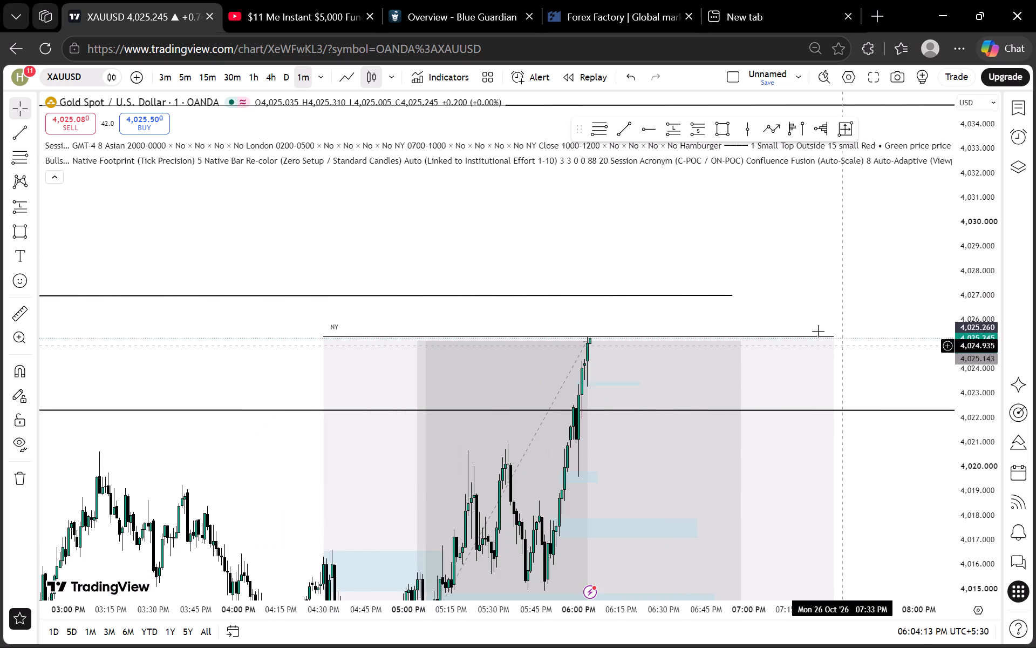
scroll(949, 290, "up", 11)
scroll(923, 291, "down", 7)
scroll(1003, 330, "up", 3)
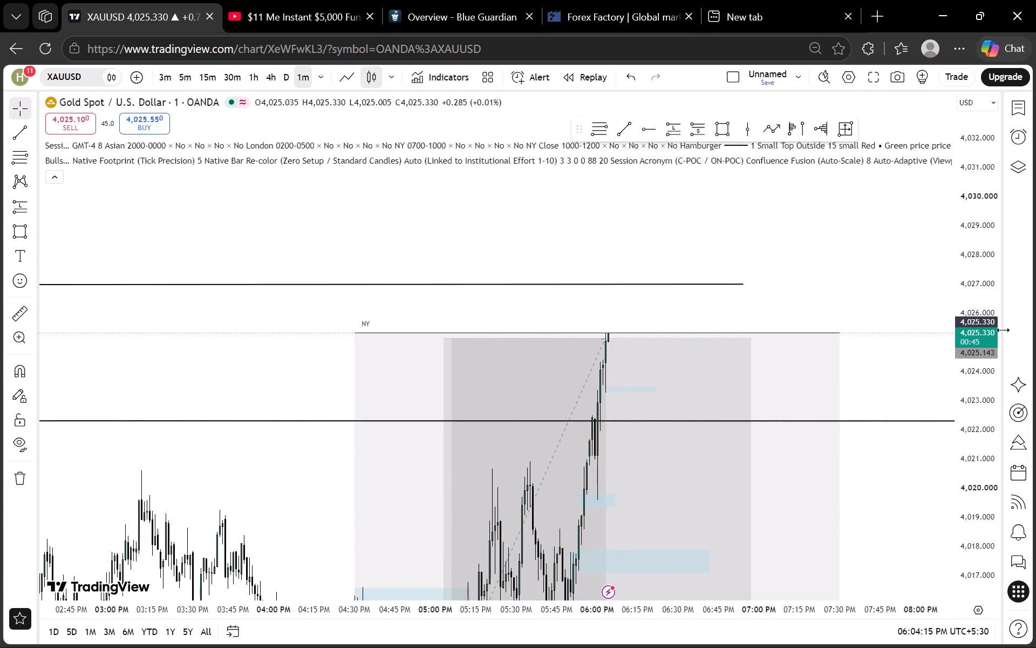
scroll(1003, 330, "up", 15)
scroll(876, 273, "down", 4)
scroll(834, 275, "up", 3)
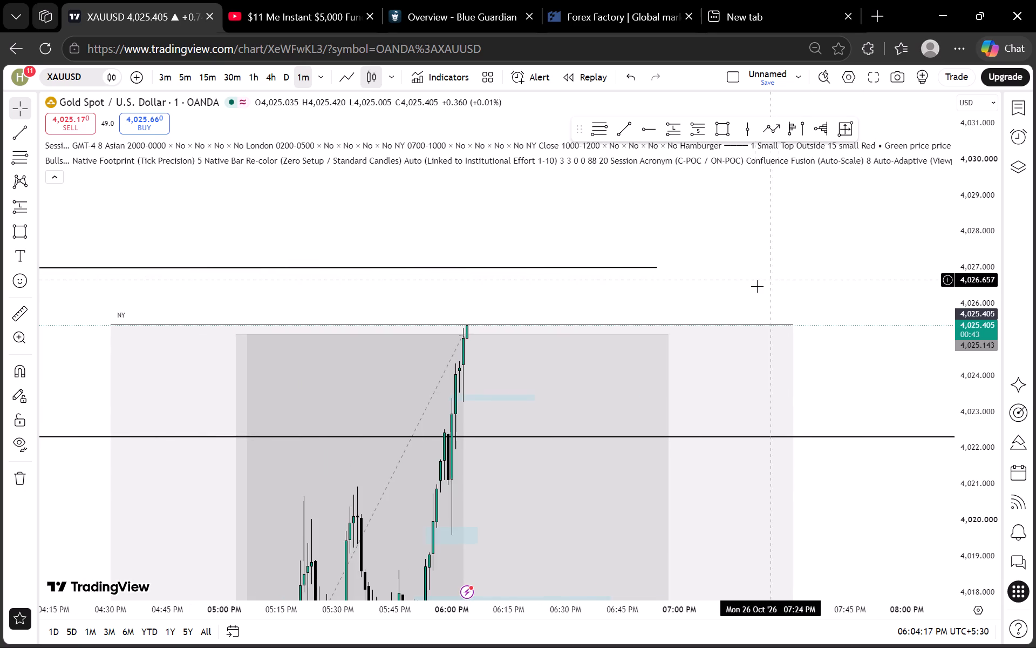
scroll(737, 286, "up", 1)
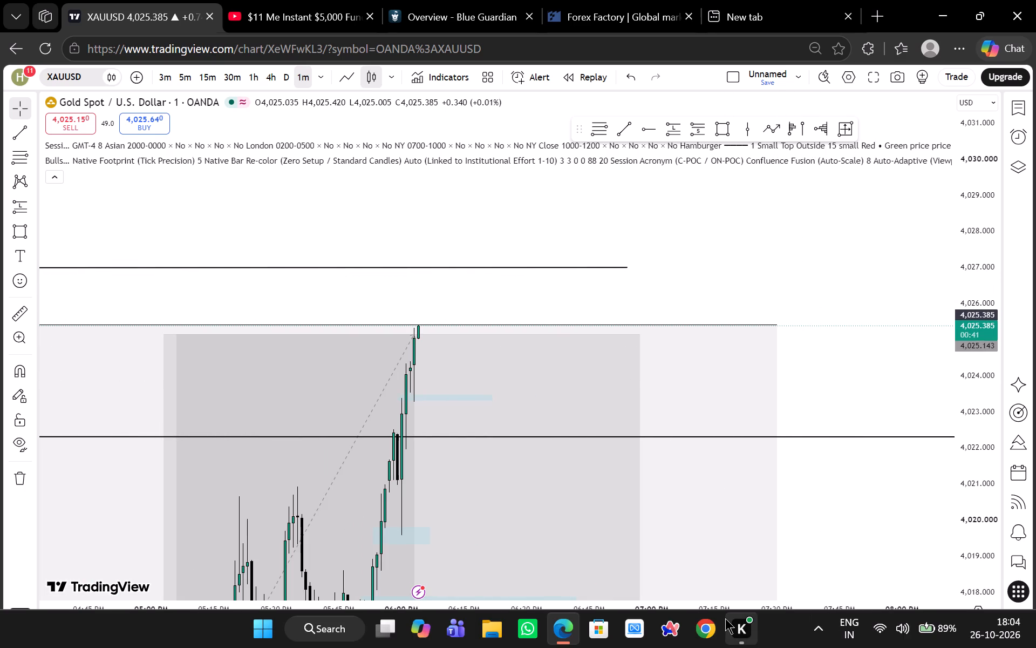
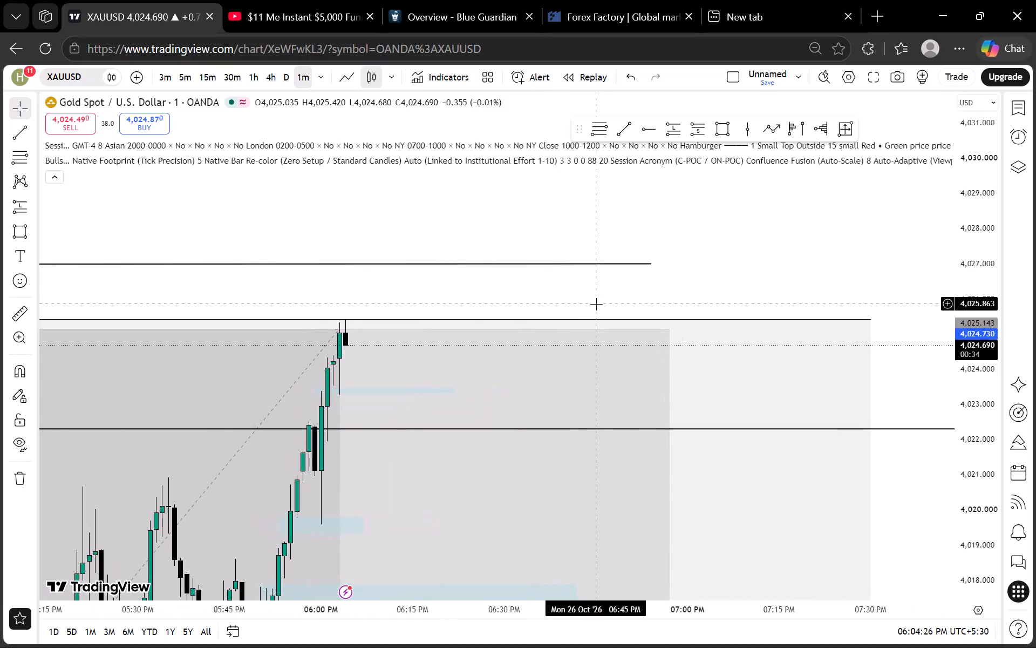
Switch to the 15-minute timeframe and examine the current candle against the NY session high and the 4,027 line.
left_click_drag(445, 270, 514, 259)
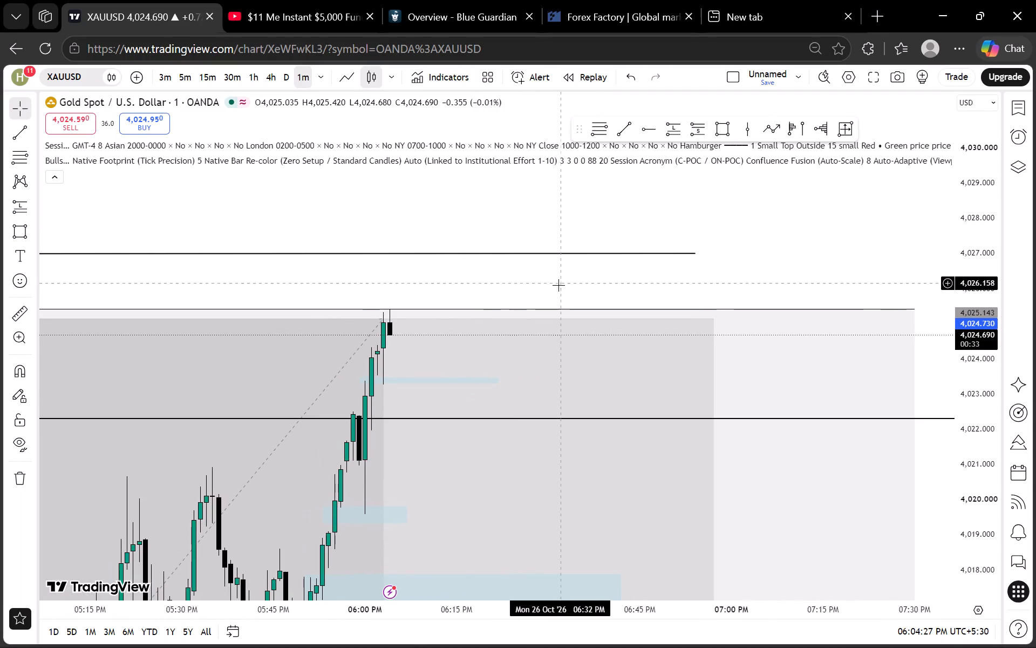
scroll(964, 247, "down", 8)
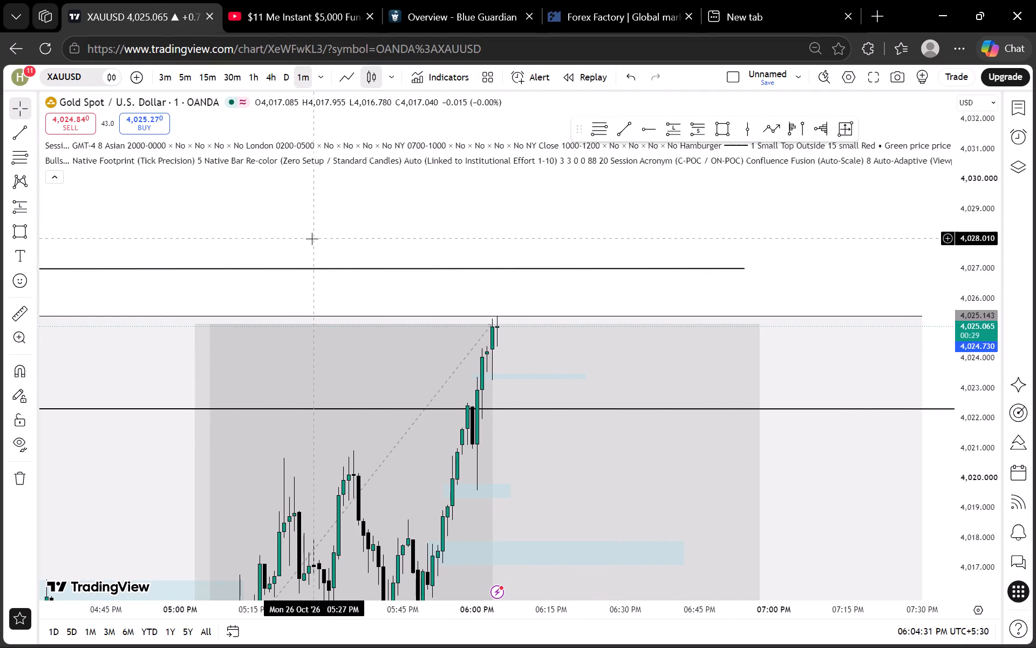
scroll(966, 319, "up", 11)
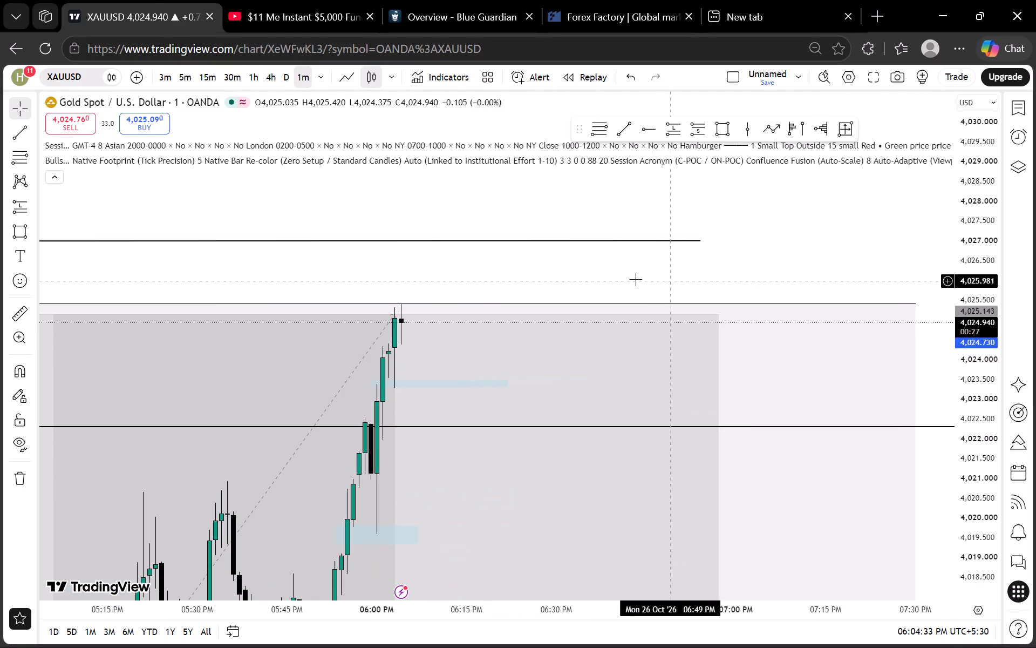
scroll(405, 262, "up", 1)
left_click_drag(380, 262, 450, 262)
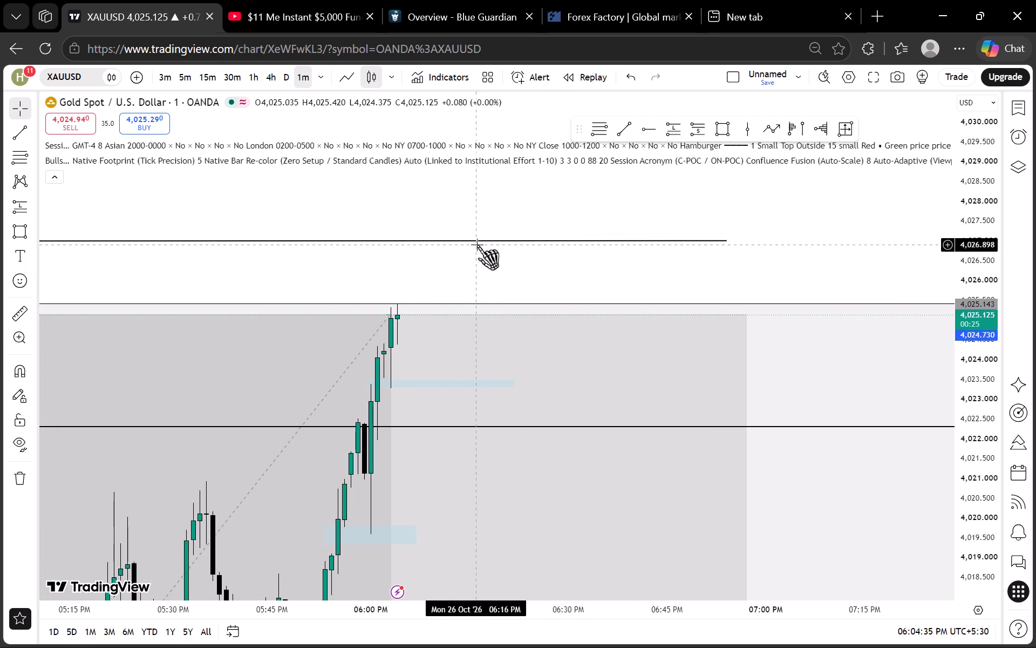
left_click(206, 79)
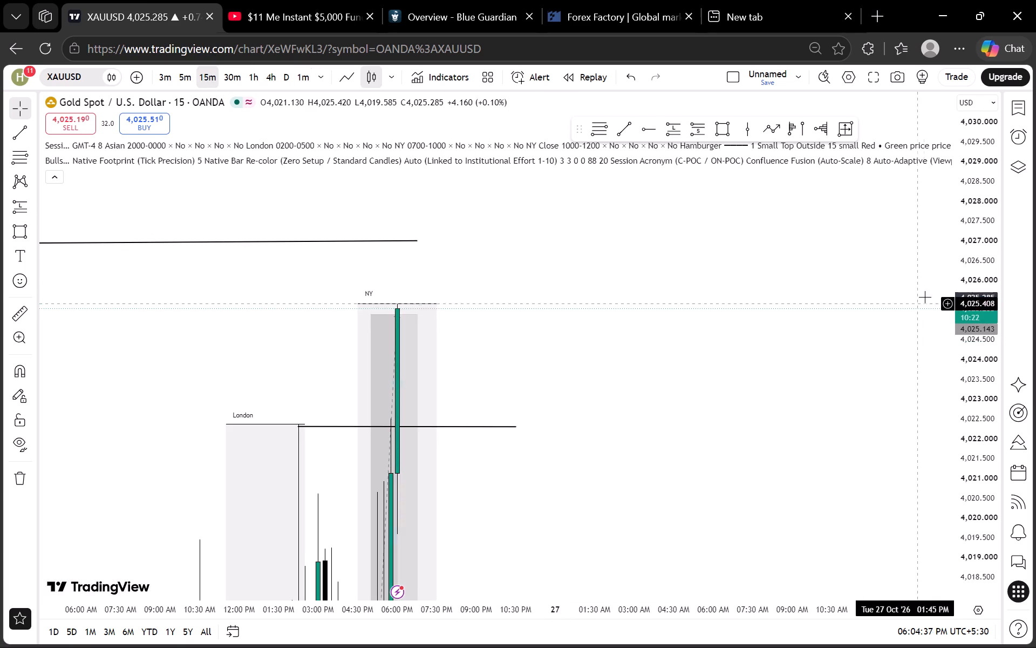
scroll(955, 278, "down", 20)
scroll(955, 278, "down", 3)
scroll(933, 318, "up", 4)
left_click_drag(547, 317, 717, 322)
scroll(710, 324, "down", 4)
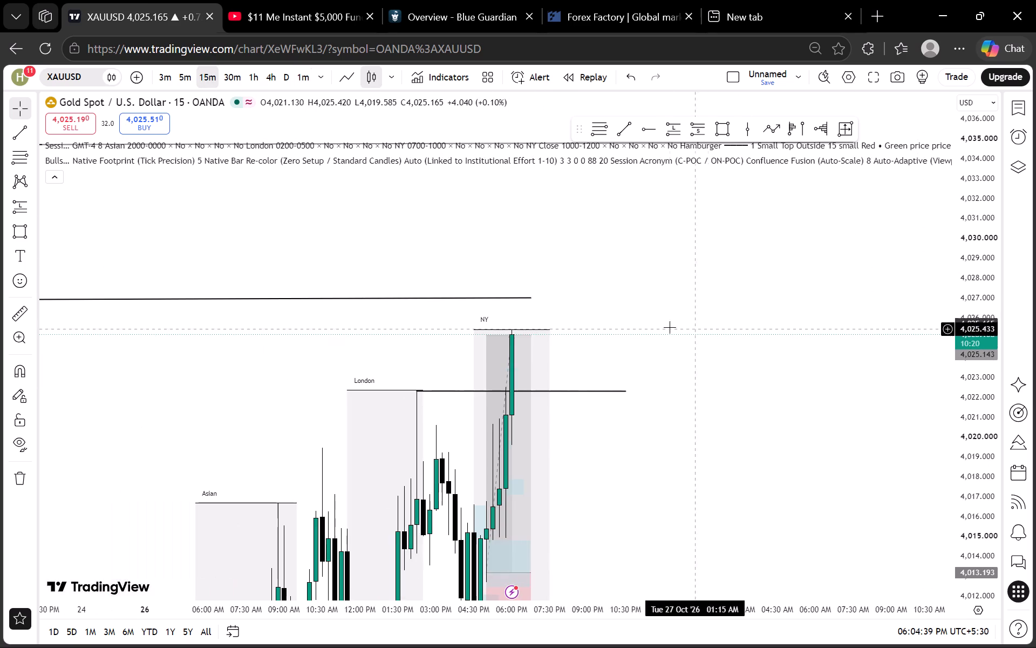
Check the latest candles on the 5-minute and 3-minute timeframes against the NY session high.
left_click(184, 72)
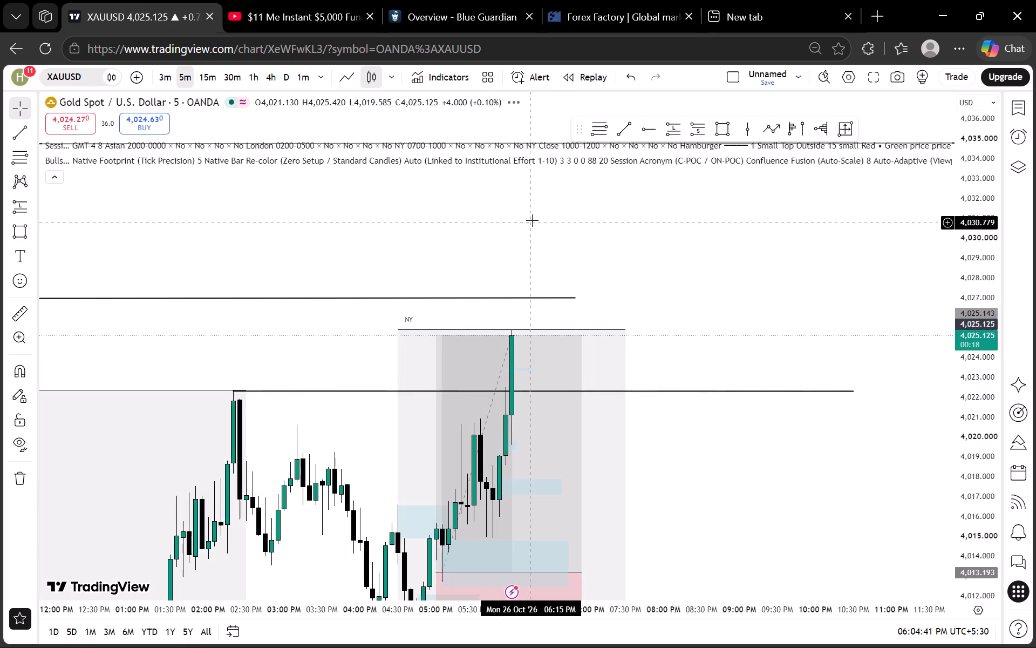
left_click_drag(719, 296, 708, 278)
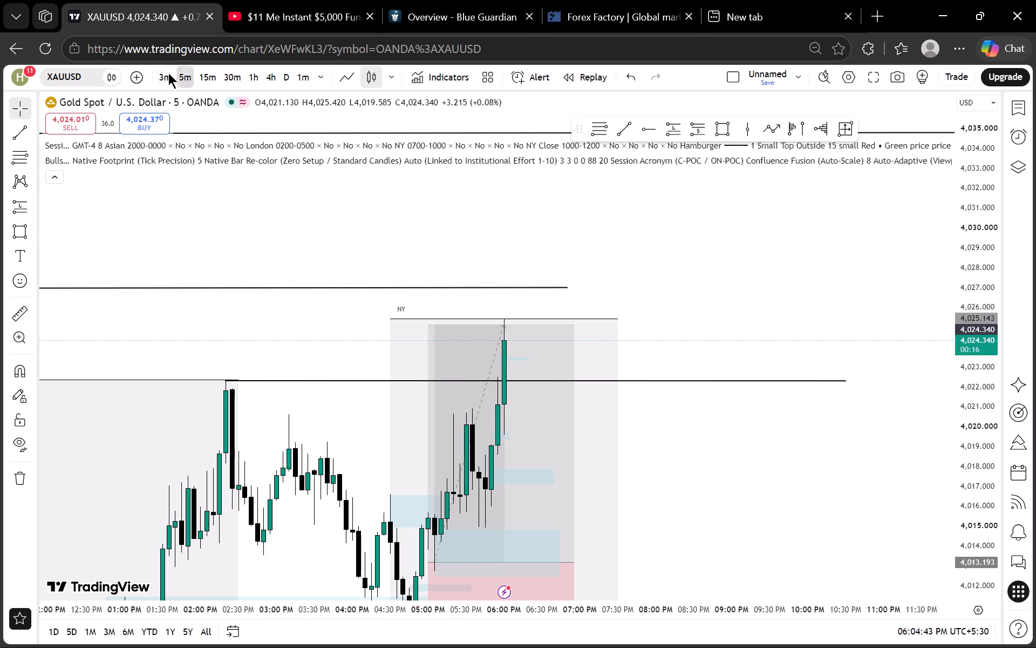
left_click(167, 72)
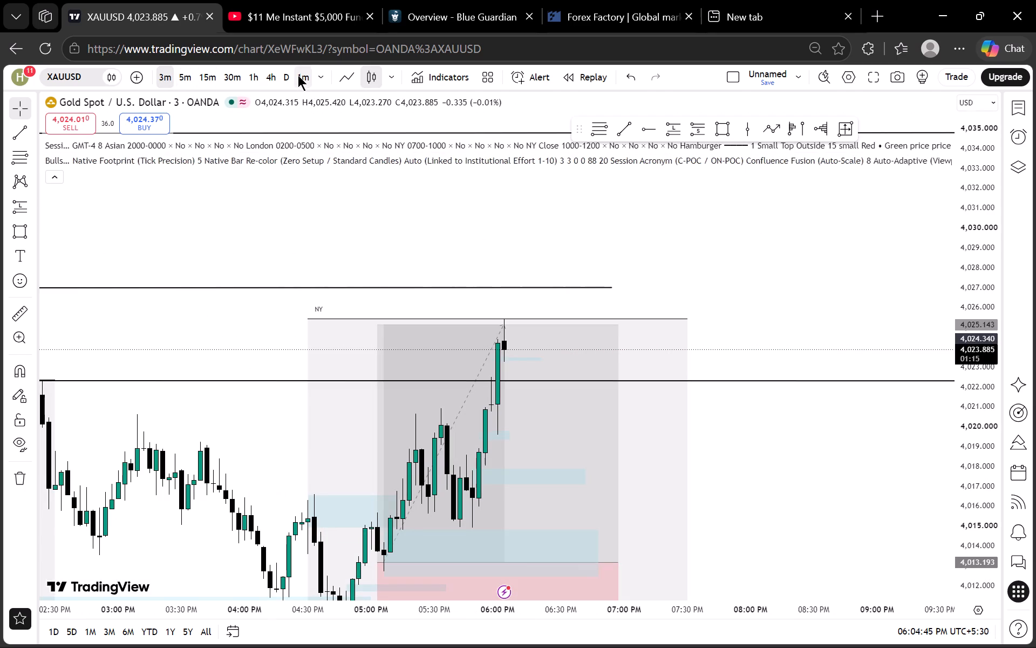
Return to the 1-minute timeframe and examine the latest candle around the NY session high and the long position's target.
left_click(298, 75)
scroll(977, 335, "up", 13)
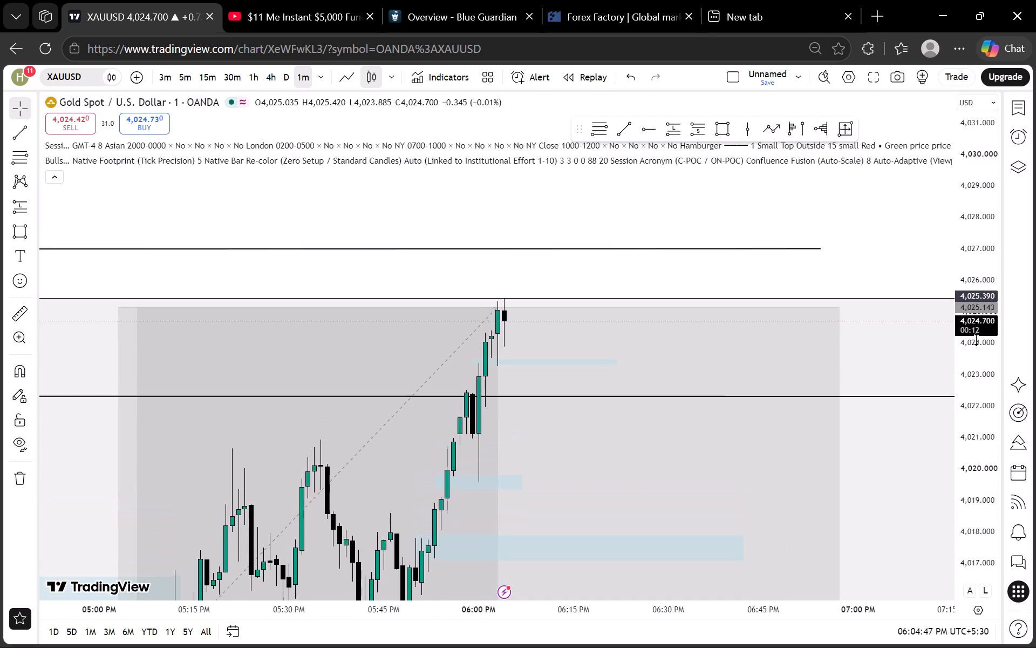
scroll(977, 340, "up", 14)
left_click_drag(396, 234, 549, 262)
scroll(549, 262, "up", 1)
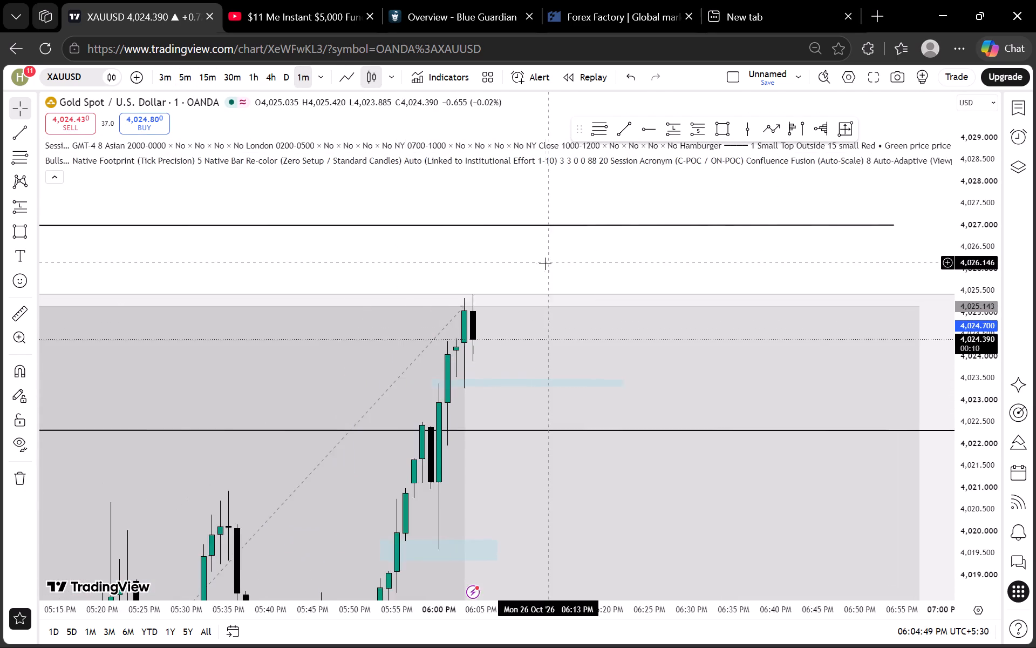
scroll(545, 264, "up", 1)
left_click_drag(489, 267, 558, 267)
scroll(970, 312, "down", 9)
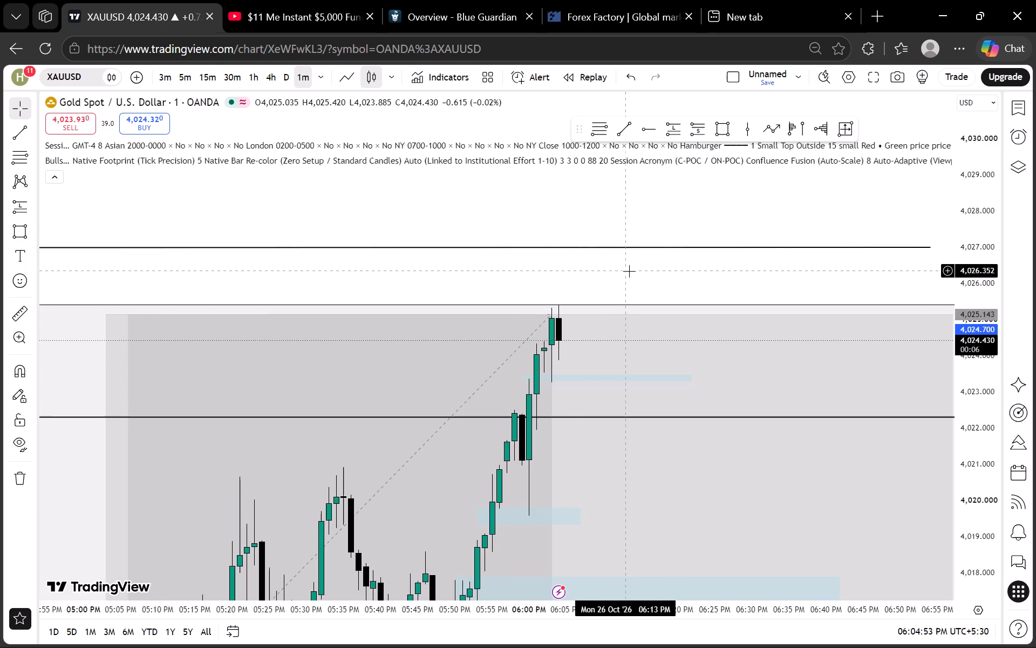
scroll(979, 323, "up", 7)
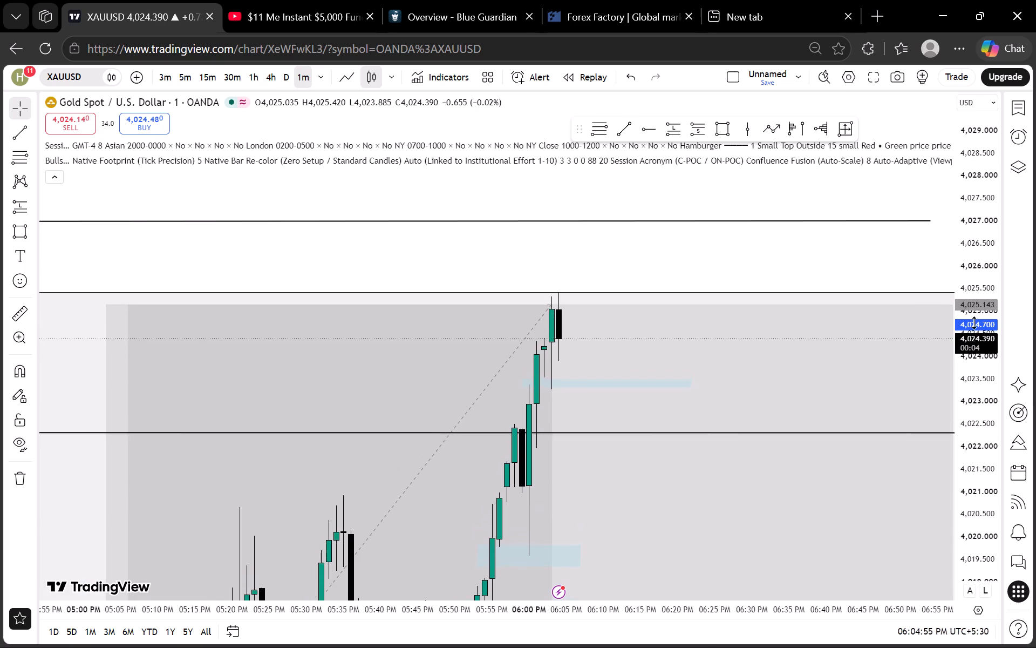
left_click_drag(621, 252, 596, 243)
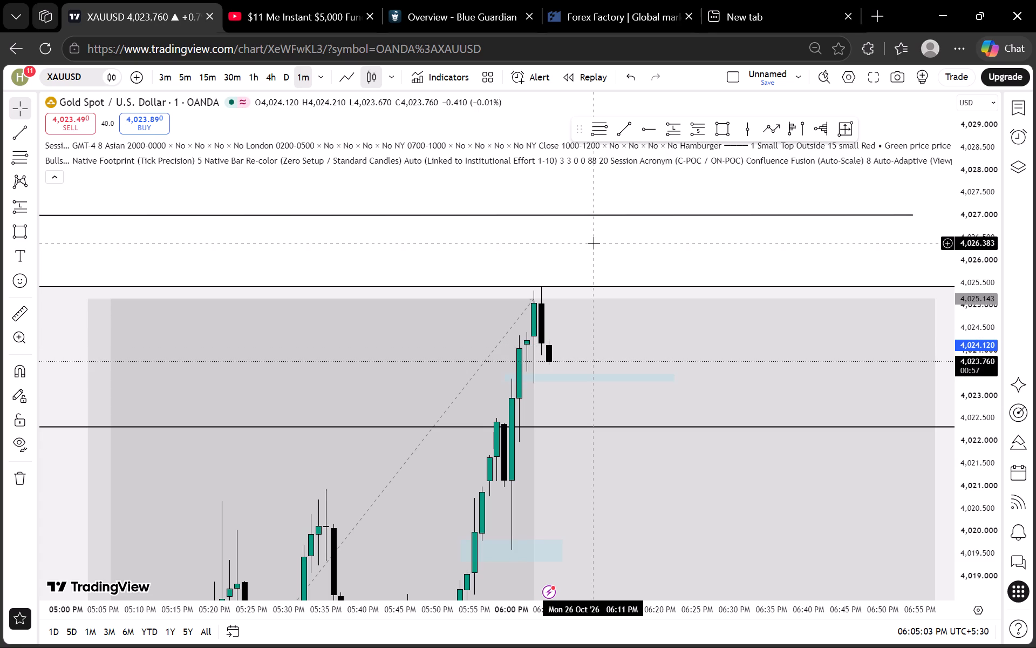
Examine the newly opened 1-minute candle between the long position's target and the thin blue zone at the recent wick low.
scroll(594, 243, "up", 2)
left_click_drag(575, 244, 611, 234)
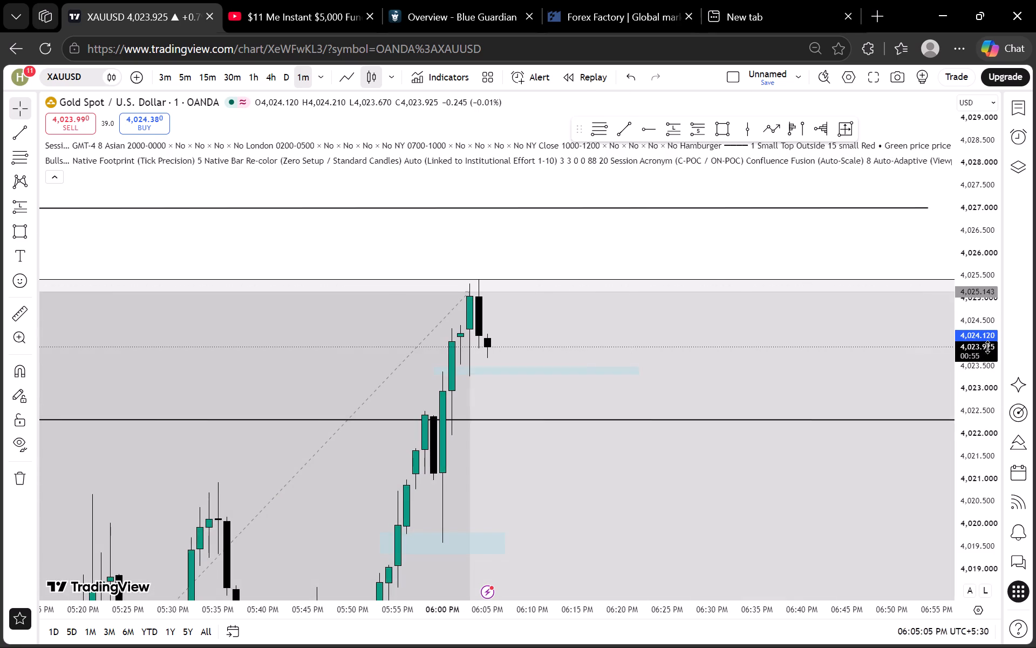
scroll(991, 347, "up", 6)
scroll(972, 341, "down", 1)
scroll(798, 315, "down", 1)
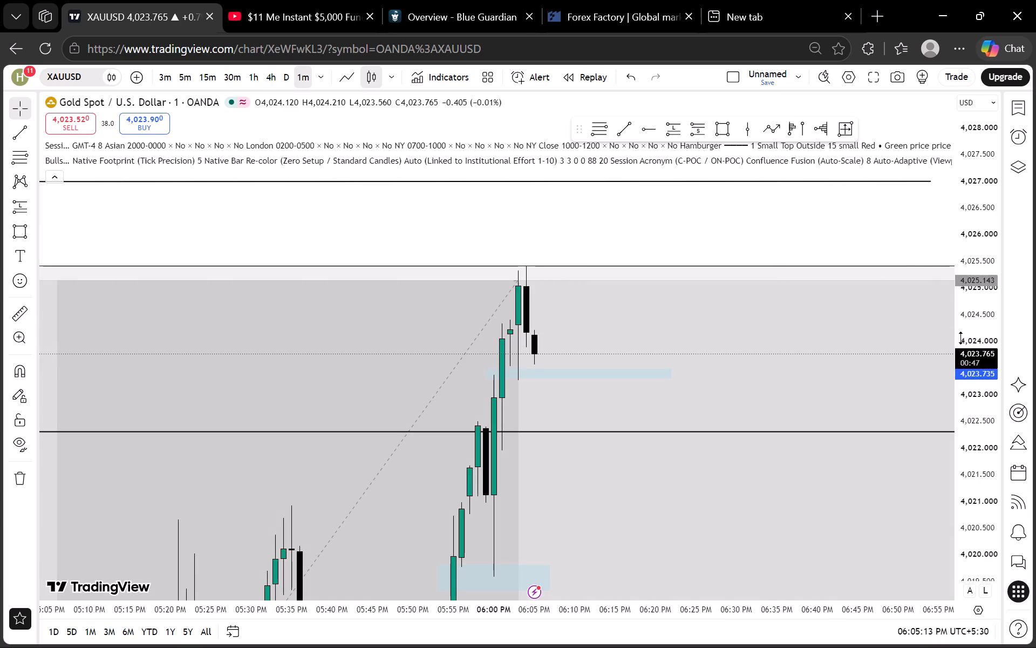
scroll(965, 327, "down", 4)
scroll(885, 313, "down", 1)
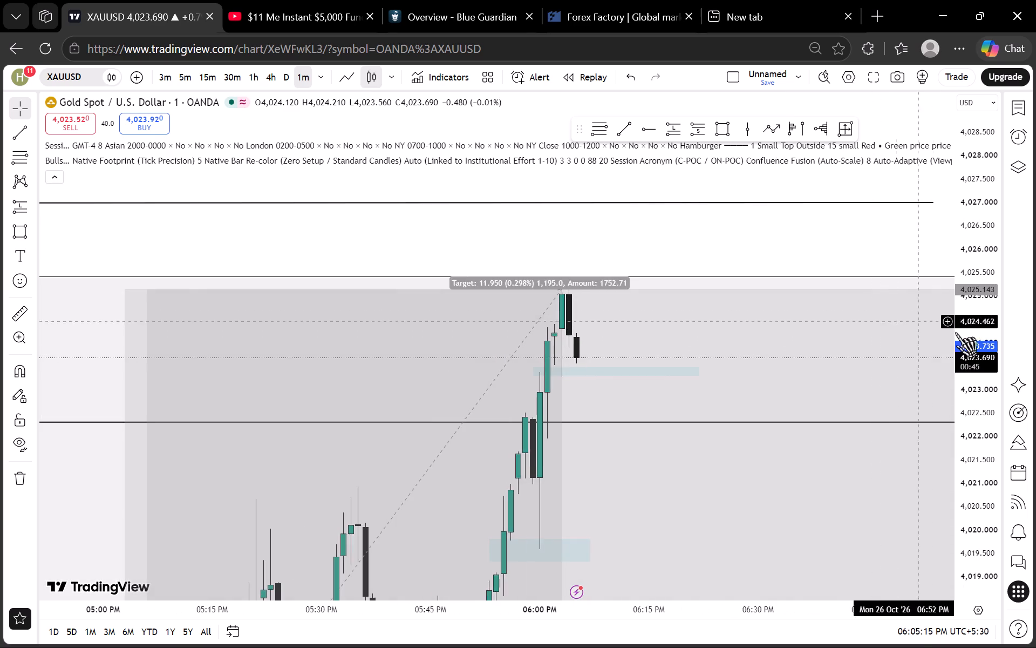
scroll(979, 337, "up", 7)
left_click_drag(756, 309, 762, 258)
scroll(977, 301, "down", 5)
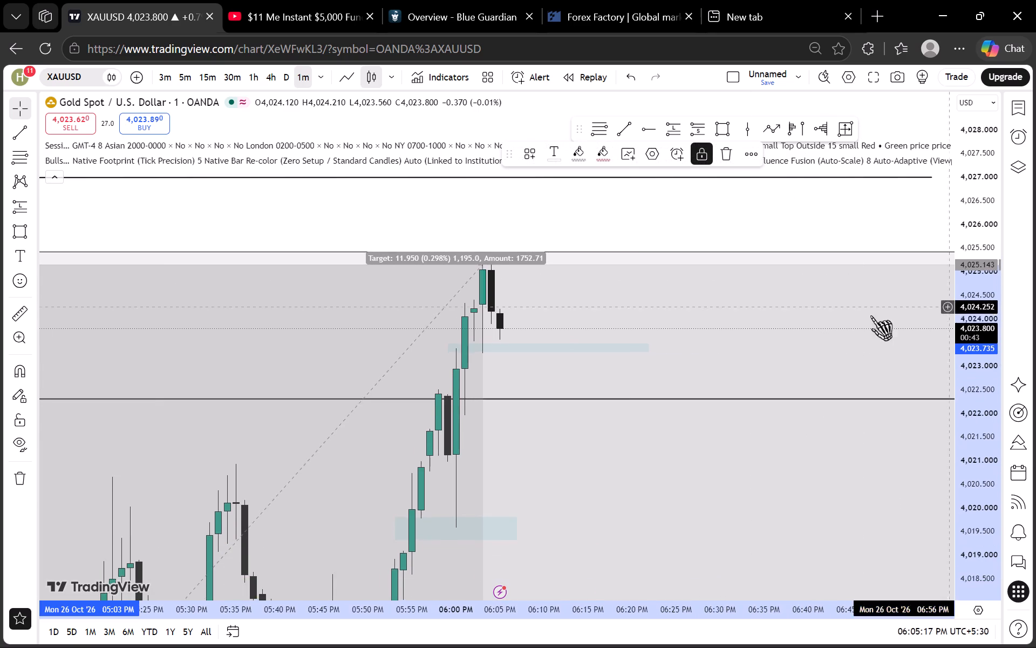
scroll(870, 315, "down", 2)
left_click(530, 224)
scroll(964, 316, "up", 6)
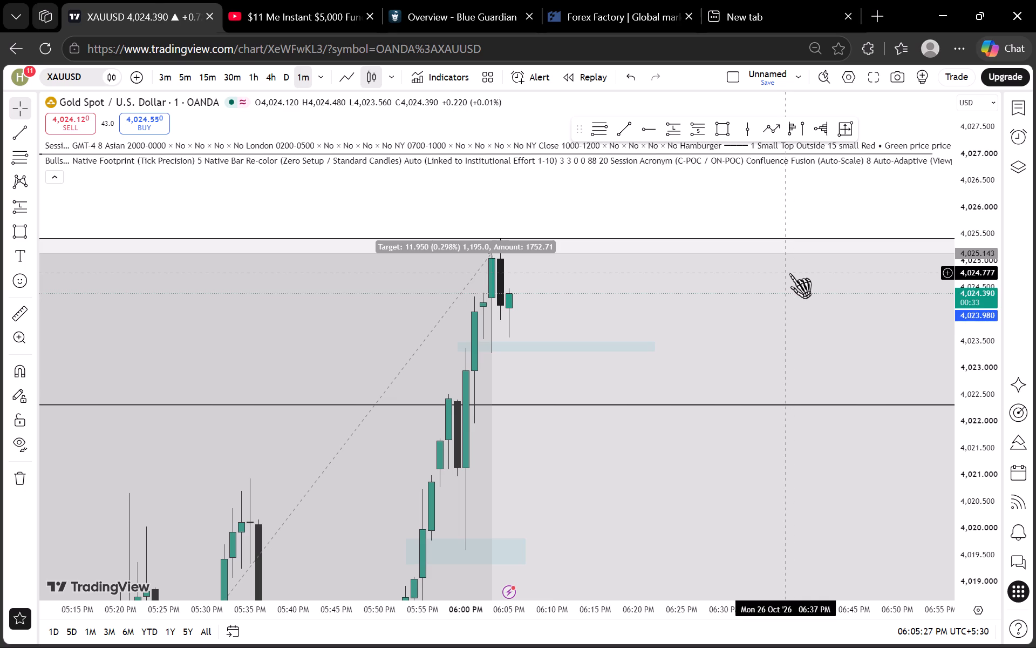
scroll(949, 228, "down", 4)
left_click_drag(681, 183, 603, 263)
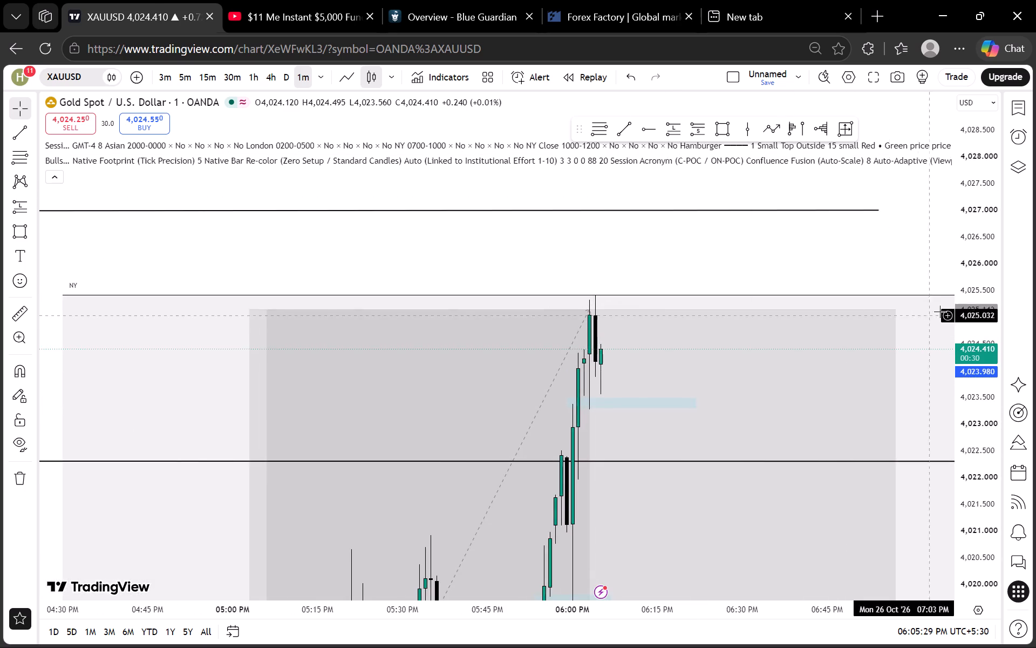
Watch the 1-minute candle close and the following one open just above the thin blue zone, below the NY session high.
scroll(961, 306, "up", 7)
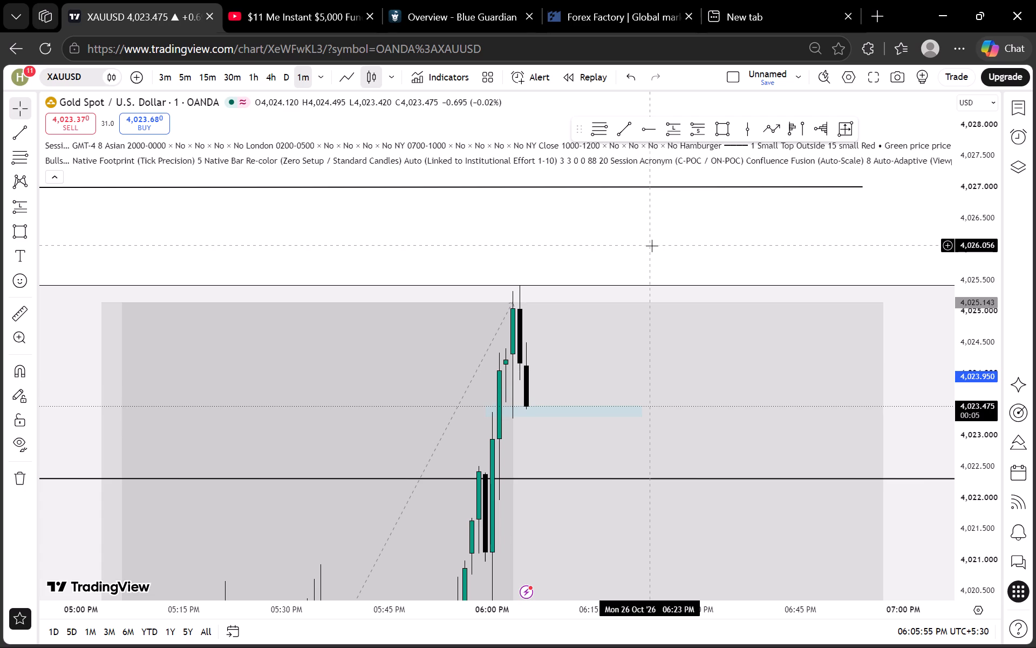
scroll(971, 303, "down", 5)
scroll(981, 334, "up", 5)
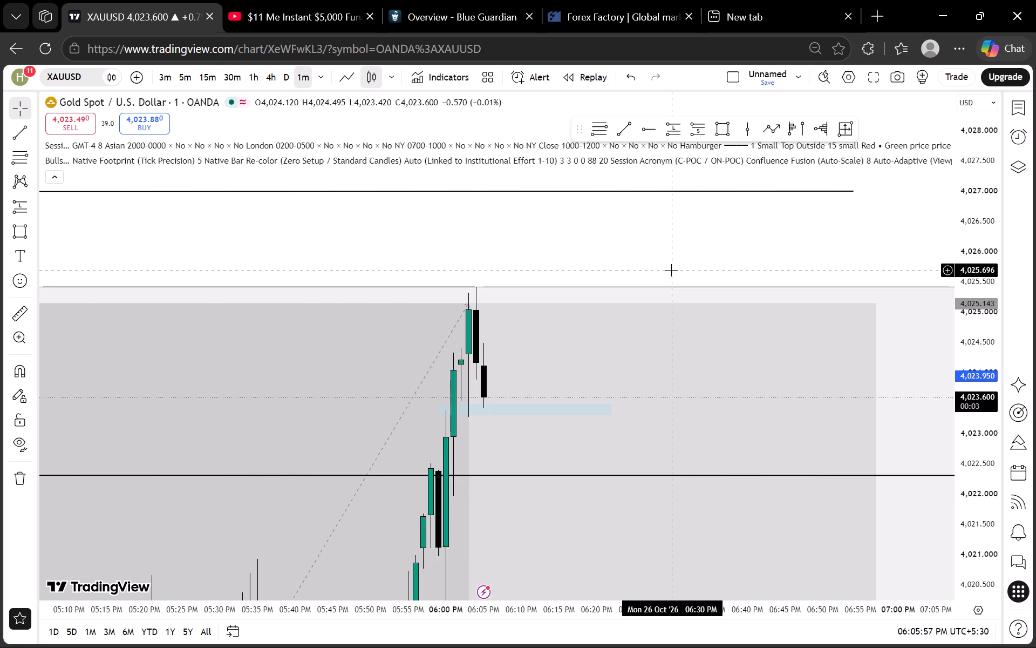
scroll(645, 252, "up", 4)
left_click_drag(537, 253, 610, 230)
scroll(968, 295, "down", 10)
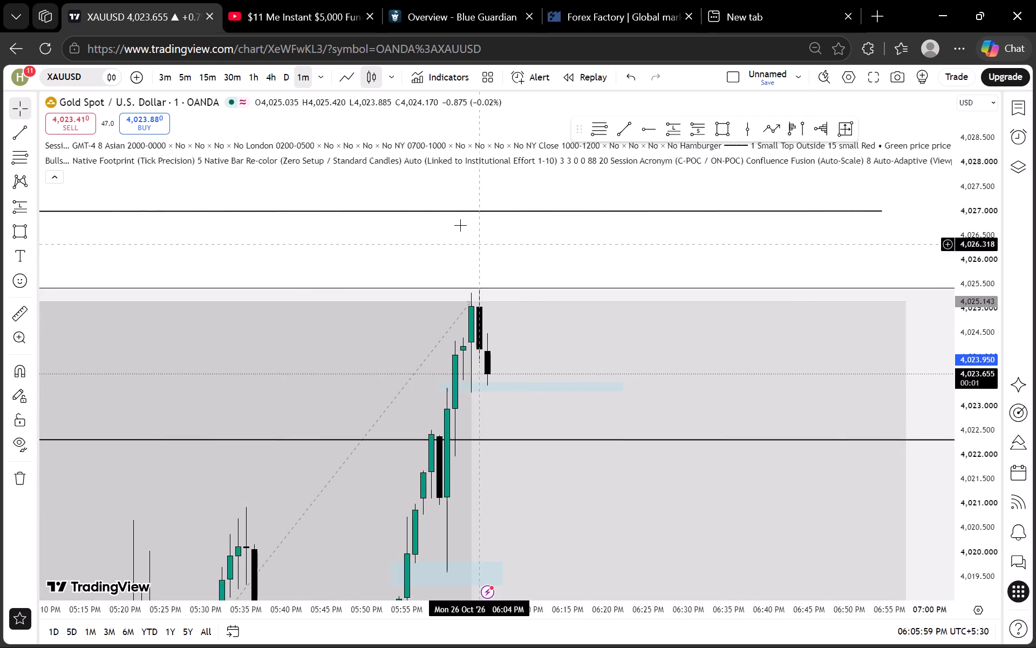
left_click_drag(462, 220, 591, 222)
scroll(967, 326, "up", 6)
scroll(858, 296, "down", 4)
left_click_drag(728, 230, 560, 273)
scroll(622, 265, "up", 2)
left_click_drag(623, 265, 624, 230)
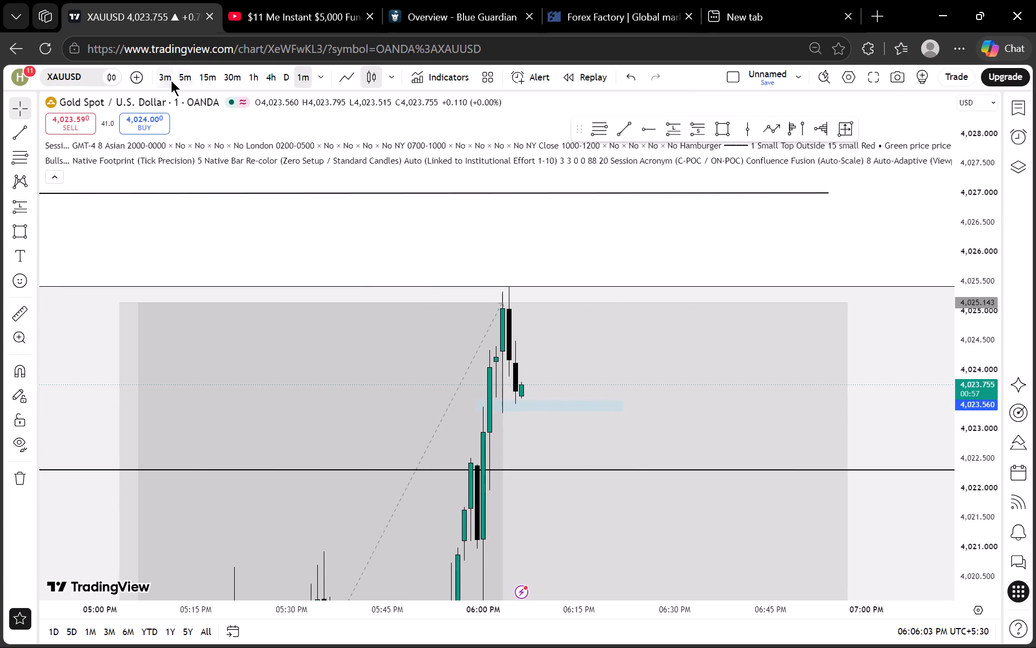
Switch to the 3-minute timeframe and examine the newly opened candle relative to the blue zones and the NY session high.
left_click(167, 76)
scroll(1005, 346, "down", 3)
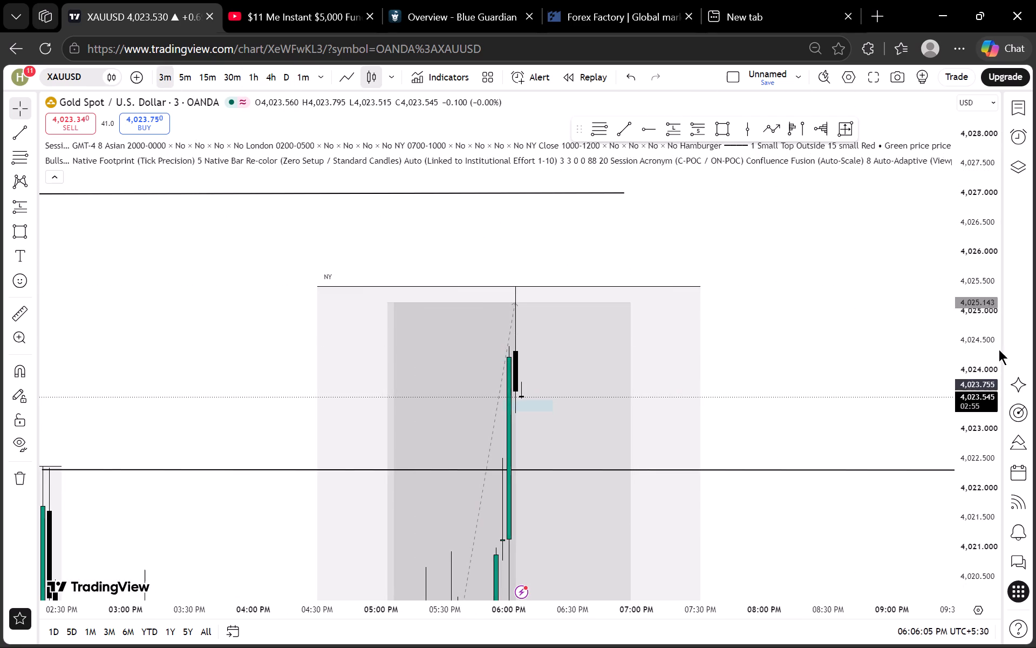
scroll(992, 346, "down", 8)
scroll(830, 368, "up", 4)
left_click_drag(790, 370, 790, 275)
scroll(761, 310, "up", 2)
left_click_drag(731, 325, 794, 258)
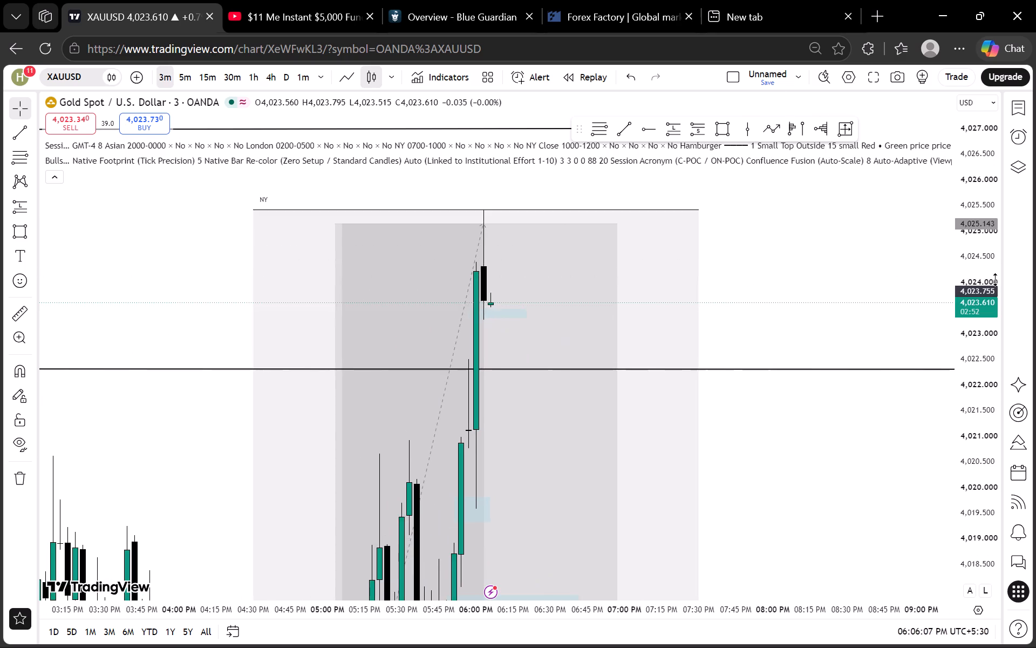
scroll(973, 268, "down", 10)
scroll(903, 298, "up", 4)
scroll(956, 308, "down", 5)
scroll(881, 332, "up", 3)
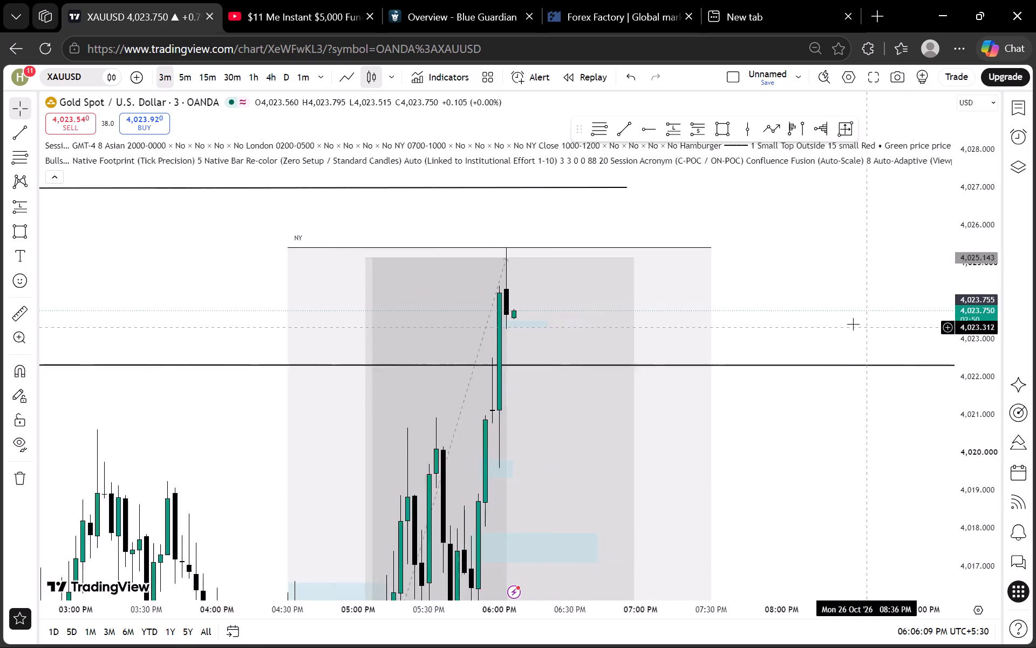
scroll(851, 323, "up", 1)
Check the 5-minute and 15-minute timeframes, comparing the current candle with the NY session high and the London high line.
left_click(179, 83)
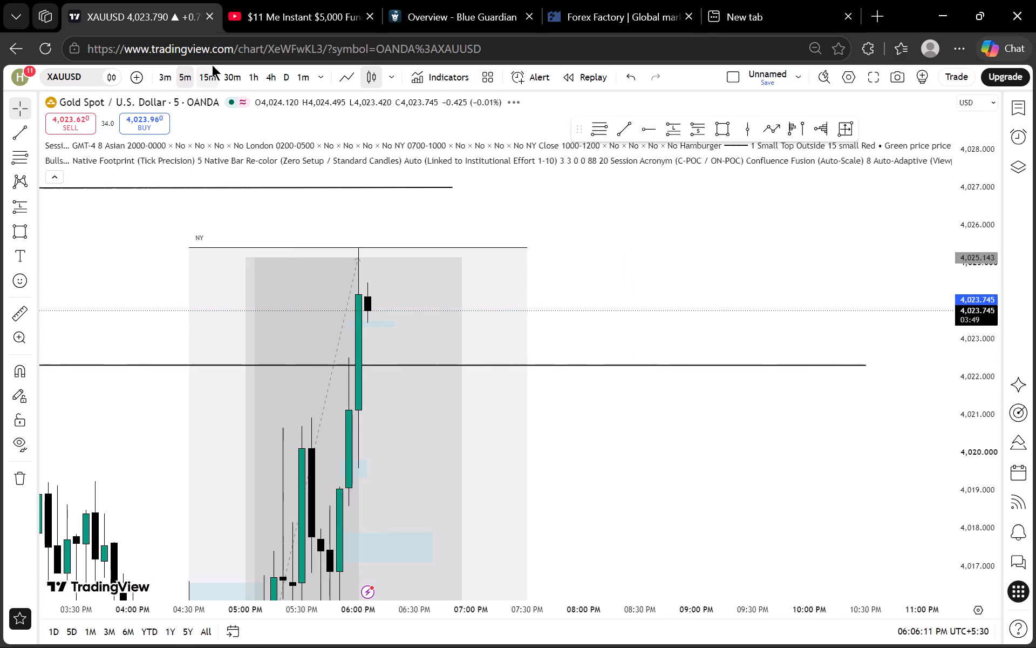
left_click(231, 60)
left_click(678, 260)
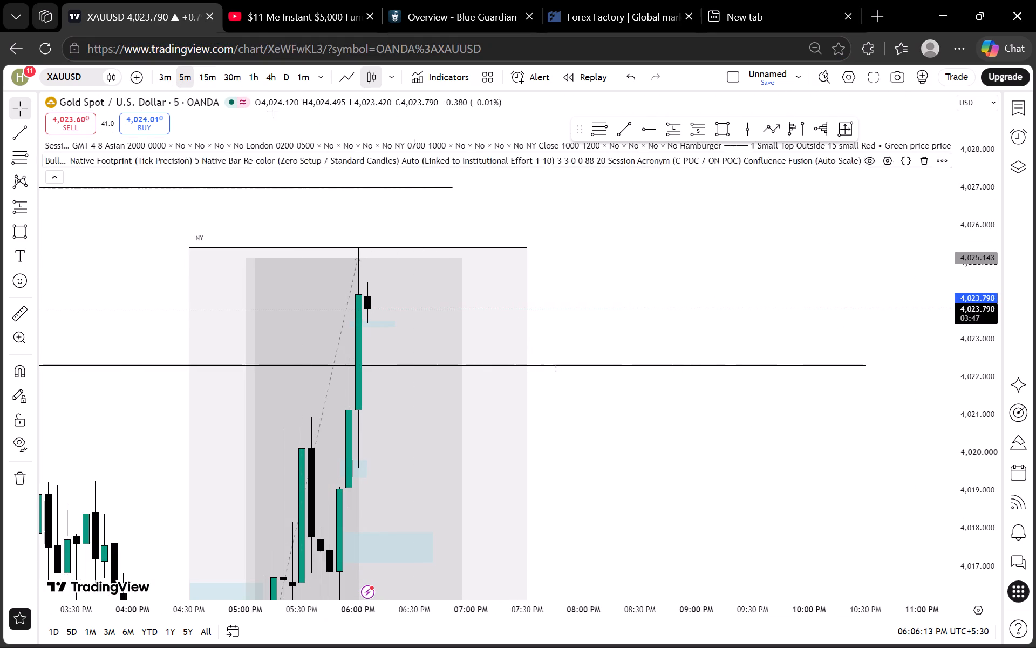
left_click(199, 74)
left_click_drag(576, 302, 732, 302)
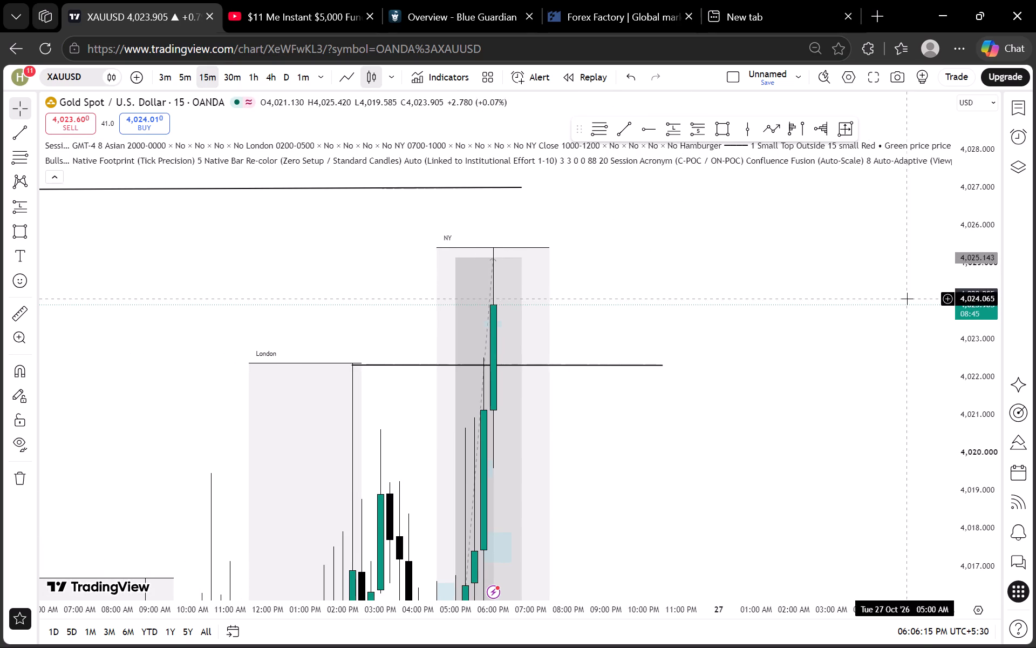
scroll(983, 280, "down", 15)
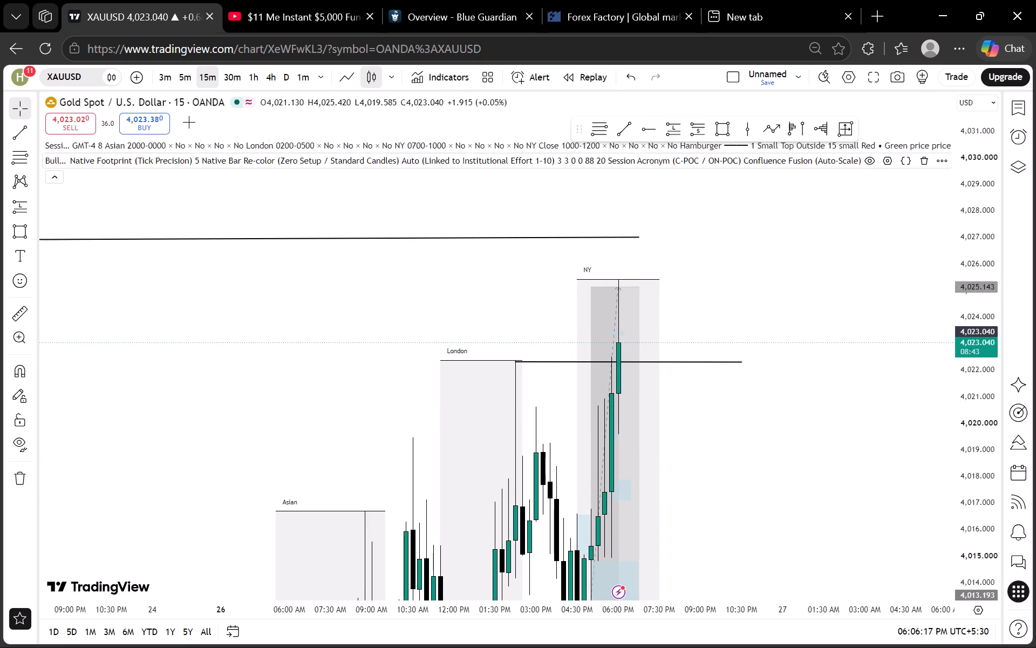
Check the 5-minute candle, and return to the 1-minute timeframe to watch price around the thin blue zone and London high line.
left_click(175, 74)
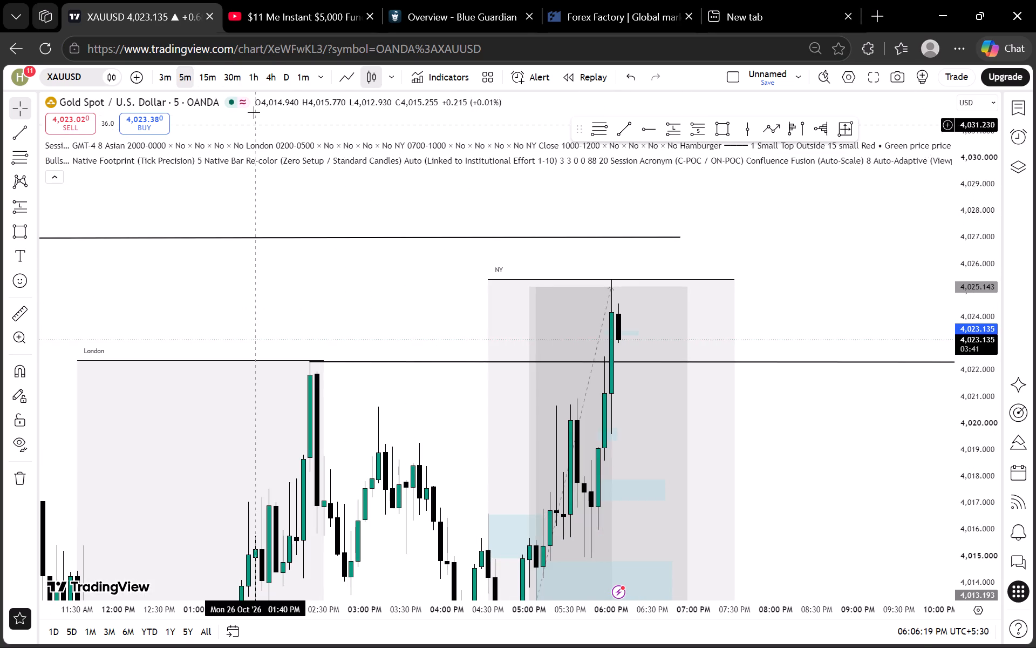
left_click(297, 71)
scroll(970, 363, "up", 3)
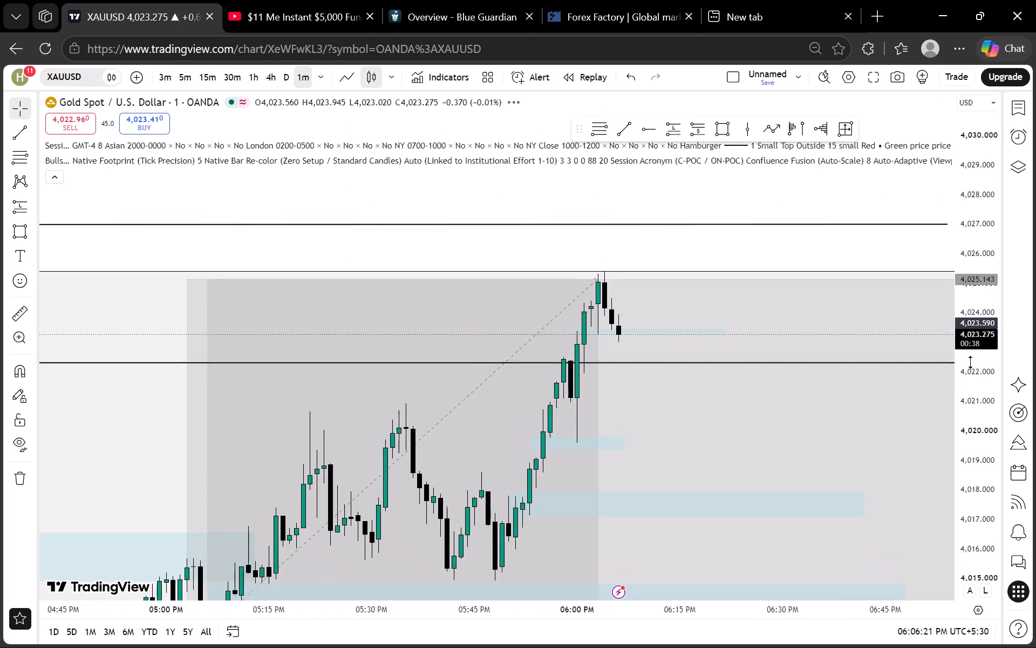
scroll(971, 362, "up", 11)
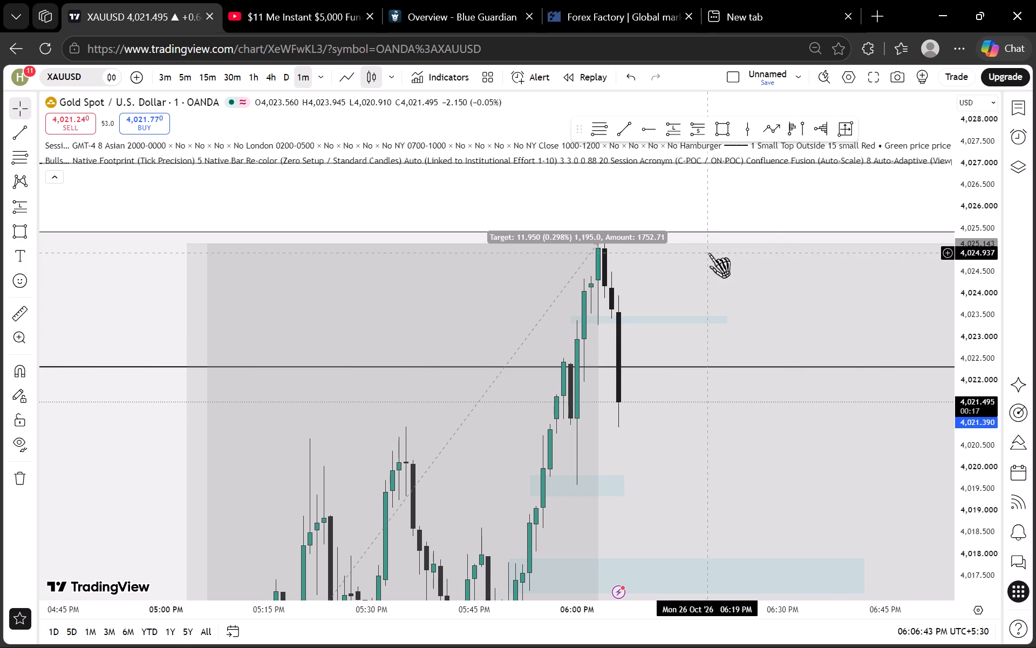
Switch to the 3-minute timeframe and examine the falling candle against the London high line and the blue zones below it.
left_click(169, 76)
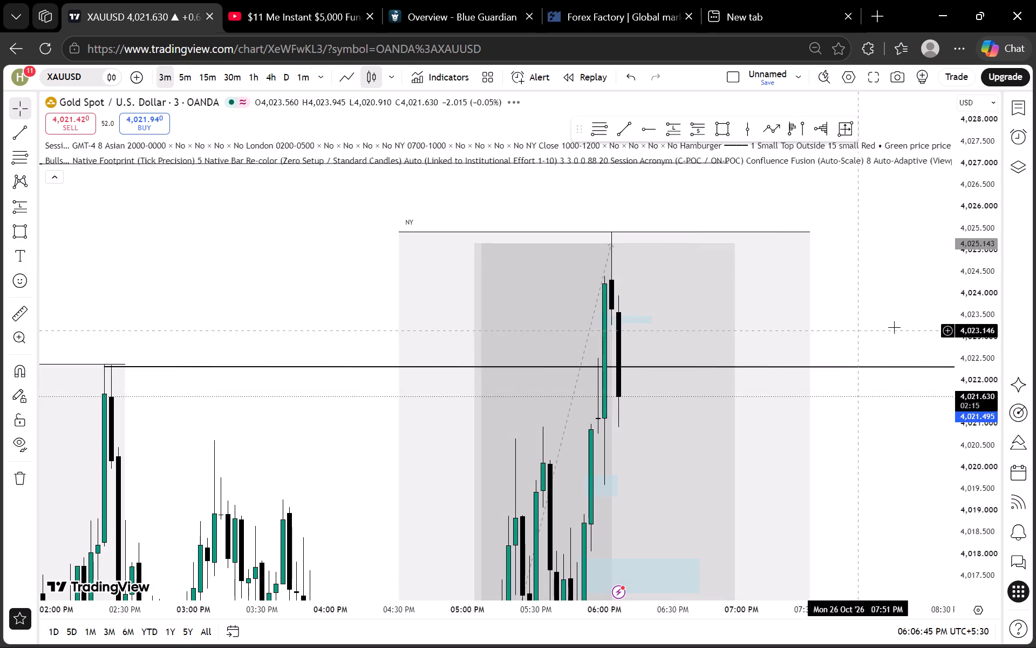
scroll(953, 318, "down", 6)
scroll(996, 360, "down", 4)
scroll(933, 407, "up", 5)
left_click_drag(791, 451, 777, 404)
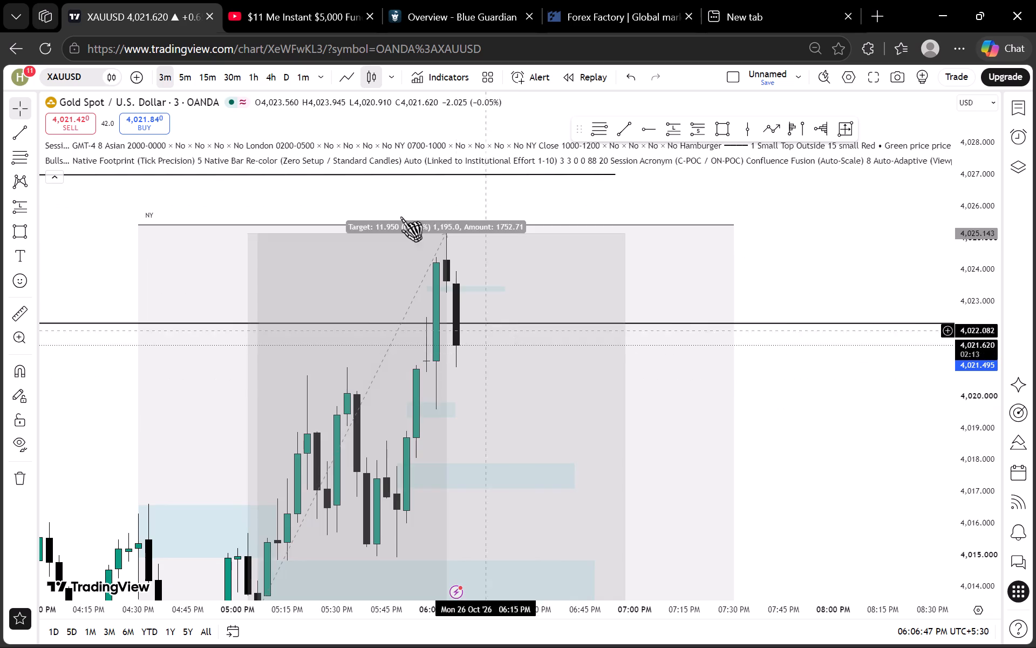
On the 5-minute timeframe, resize the small blue zone to about 4,019.0–4,019.5 and extend it forward to about 8:05 PM.
left_click(192, 79)
scroll(1000, 305, "down", 5)
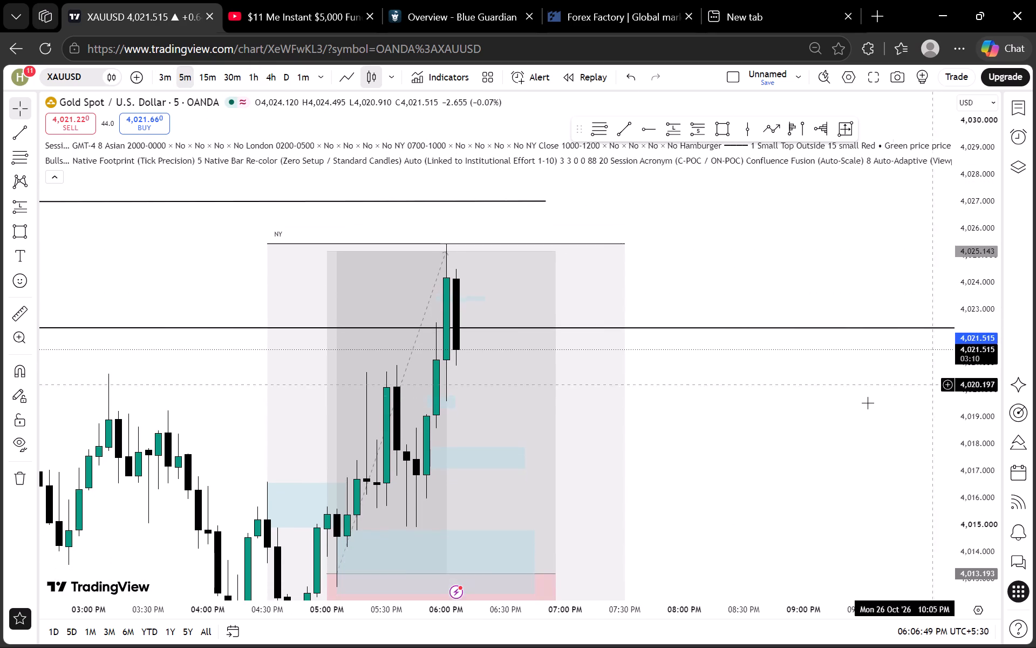
left_click_drag(444, 411, 458, 423)
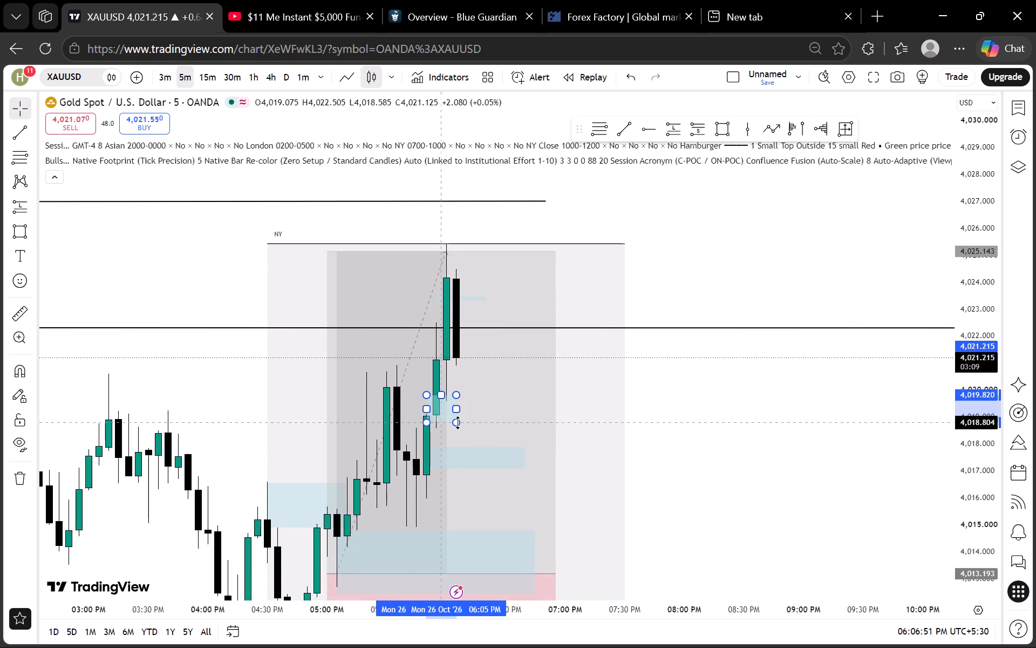
left_click_drag(458, 423, 460, 418)
left_click_drag(458, 405, 694, 405)
left_click_drag(562, 396, 562, 403)
left_click(676, 364)
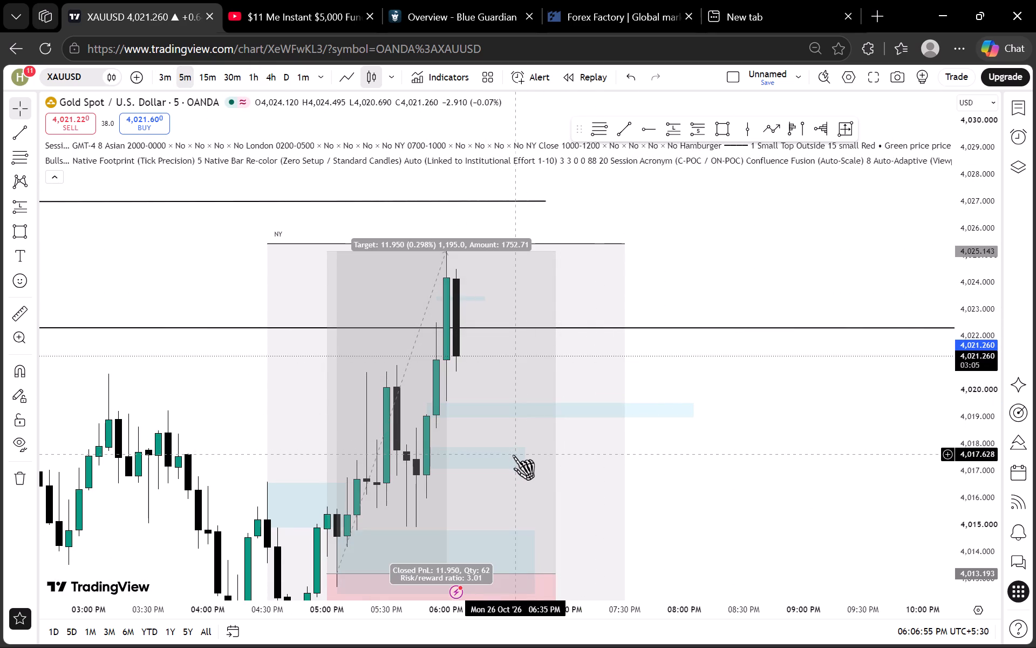
Delete the blue zone spanning roughly 4,017 to 4,018, just below the extended one.
left_click(507, 449)
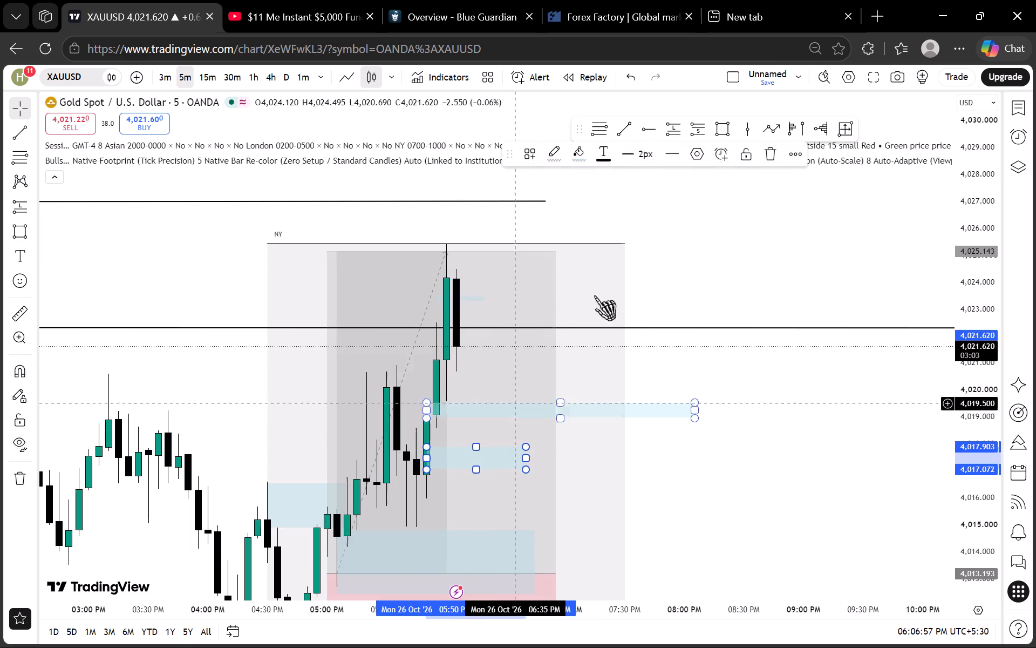
left_click(760, 159)
Compare the 5-minute, 15-minute and 3-minute timeframes, examining price relative to the London and New York session ranges and the extended blue zone.
scroll(937, 302, "down", 18)
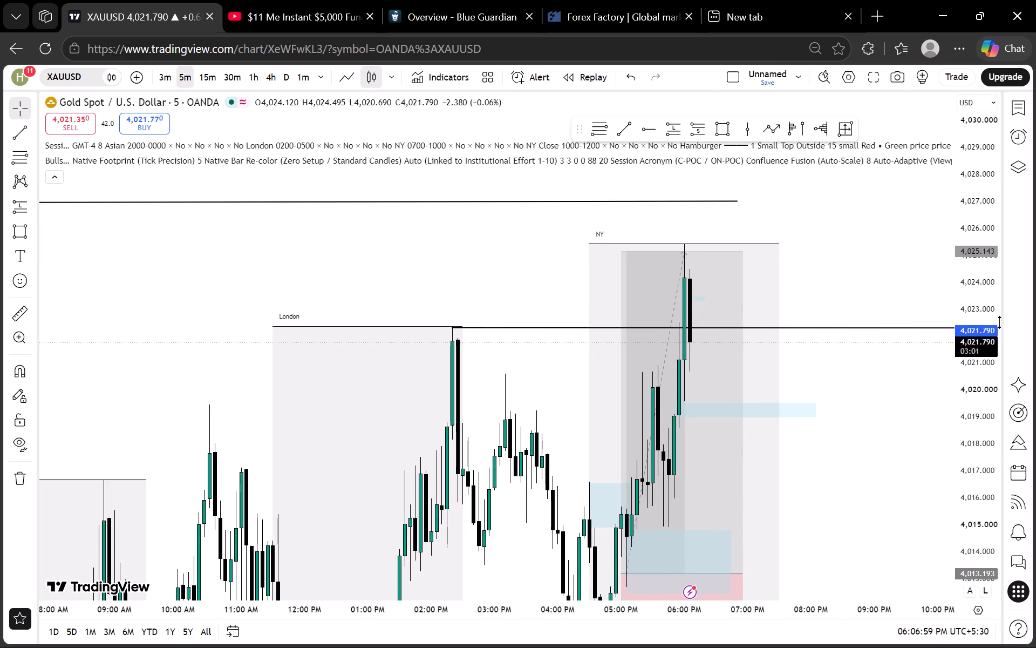
scroll(1000, 322, "down", 2)
scroll(891, 303, "up", 4)
left_click(208, 82)
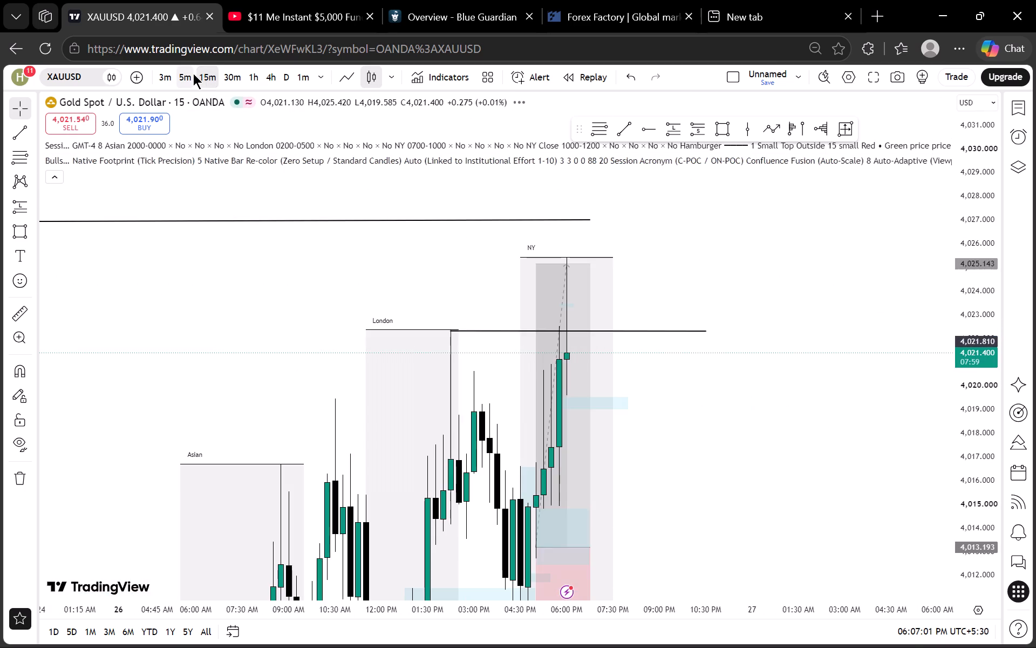
left_click(192, 72)
left_click(170, 76)
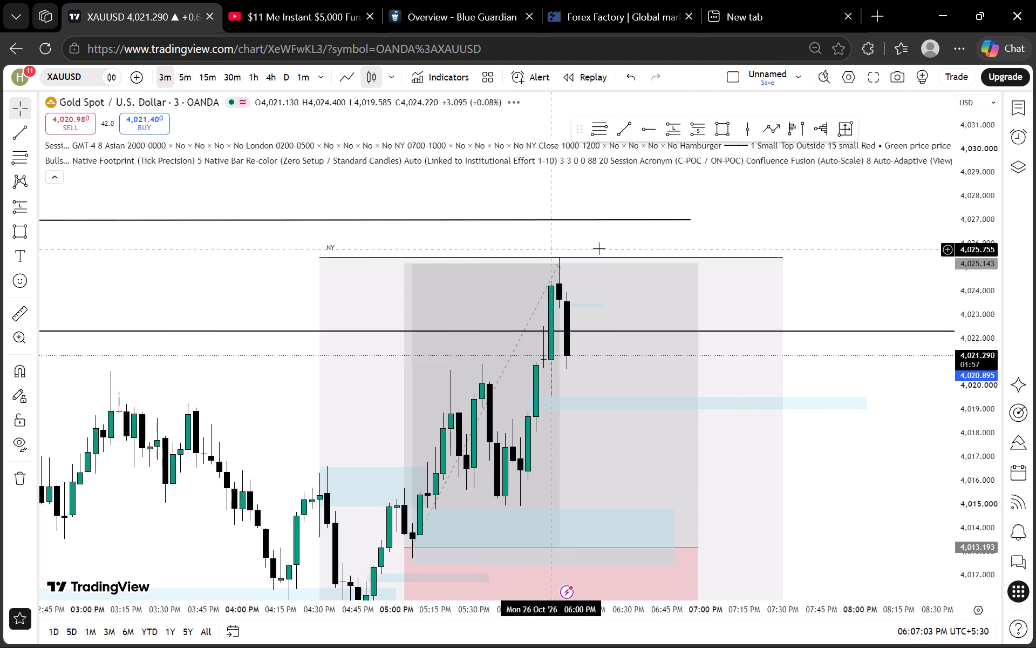
scroll(699, 271, "down", 3)
left_click_drag(894, 238, 805, 238)
scroll(972, 269, "down", 14)
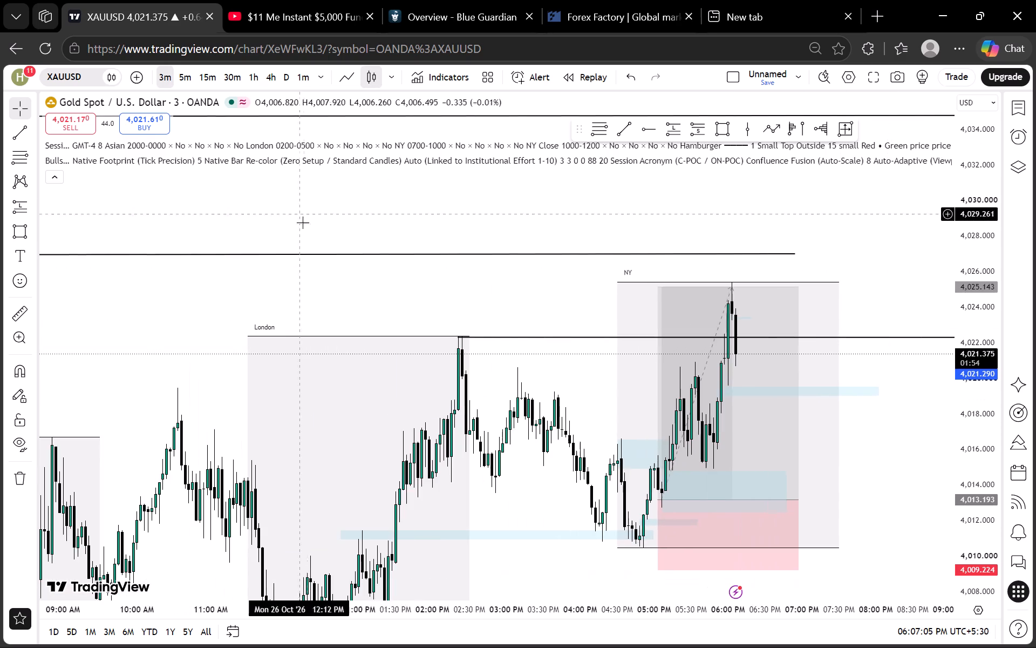
left_click_drag(417, 288, 261, 274)
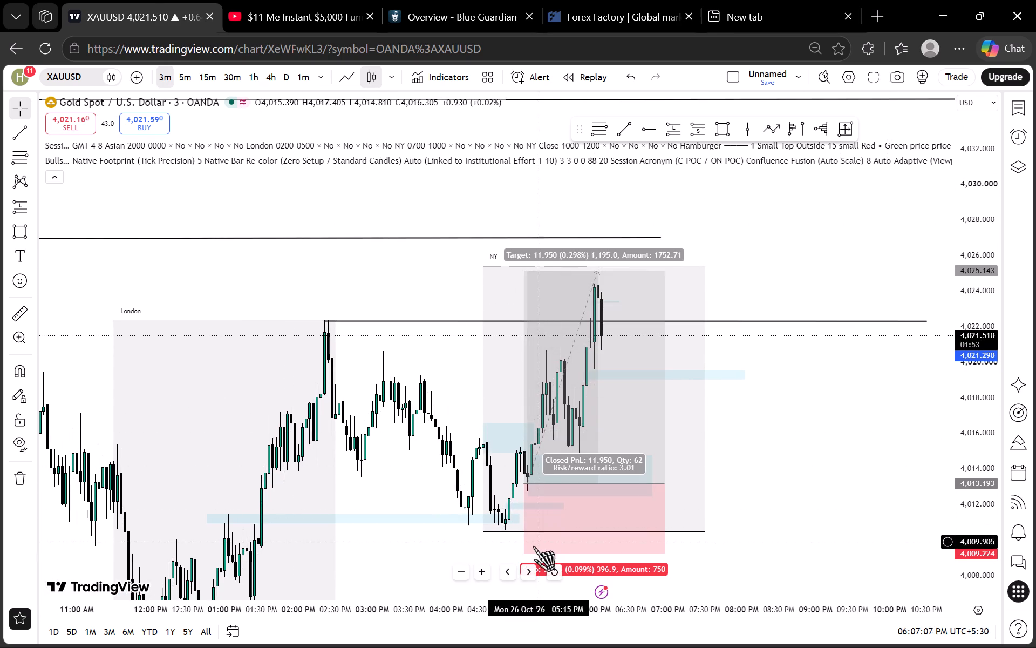
left_click_drag(725, 421, 703, 326)
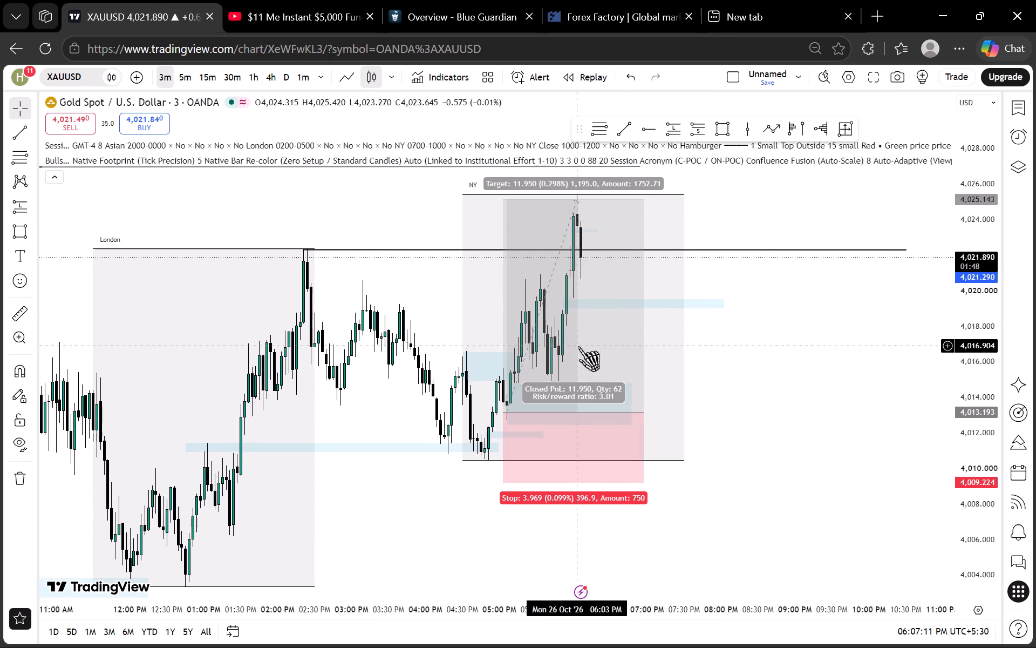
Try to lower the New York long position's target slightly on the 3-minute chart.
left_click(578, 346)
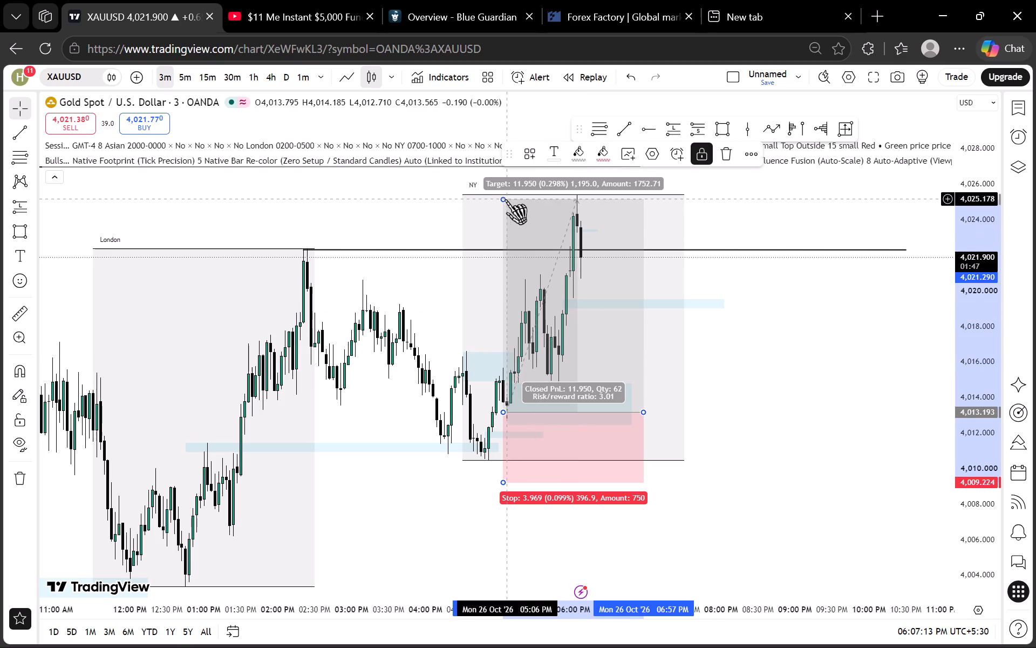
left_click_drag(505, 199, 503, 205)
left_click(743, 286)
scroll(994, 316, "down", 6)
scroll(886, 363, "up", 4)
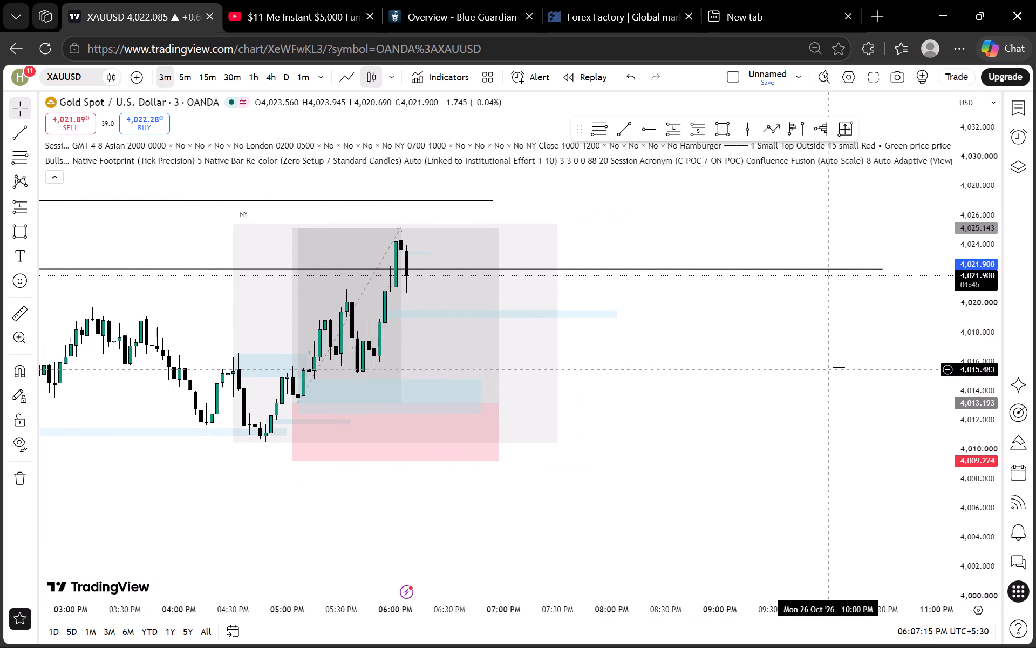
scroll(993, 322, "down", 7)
Switch to the Blue Guardian dashboard, reload it, and review the overview figures, active account card and available sections.
left_click(467, 0)
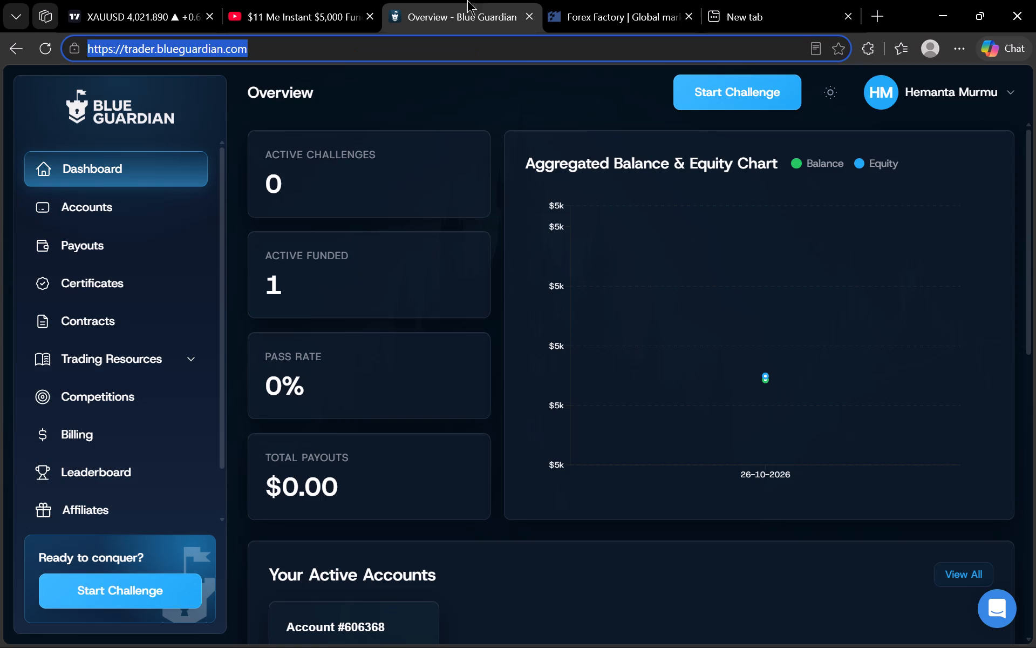
left_click(43, 45)
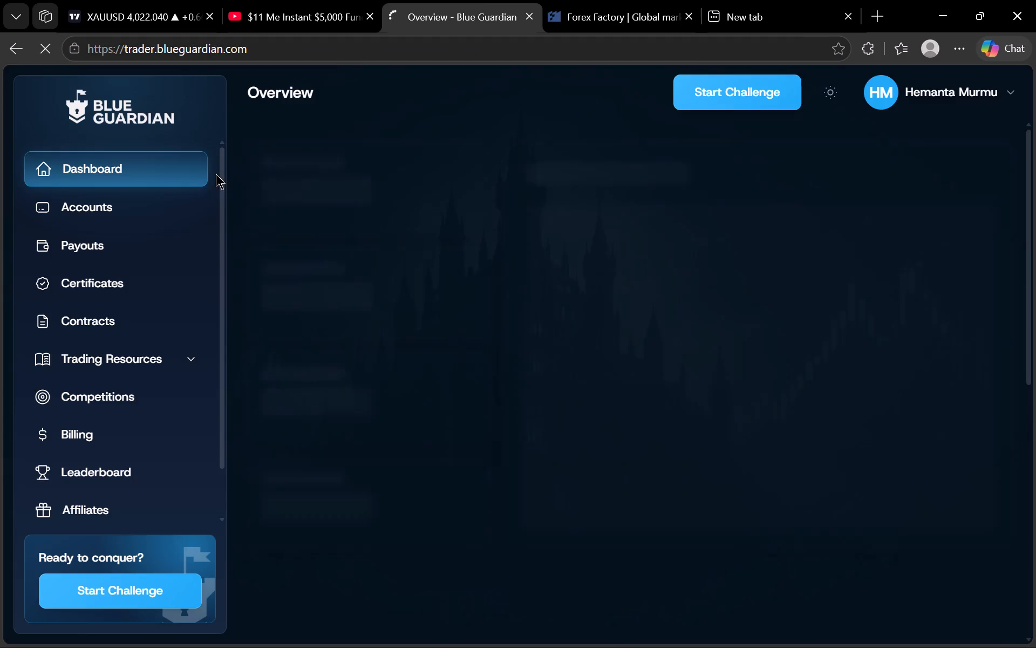
scroll(444, 280, "down", 5)
scroll(517, 276, "down", 3)
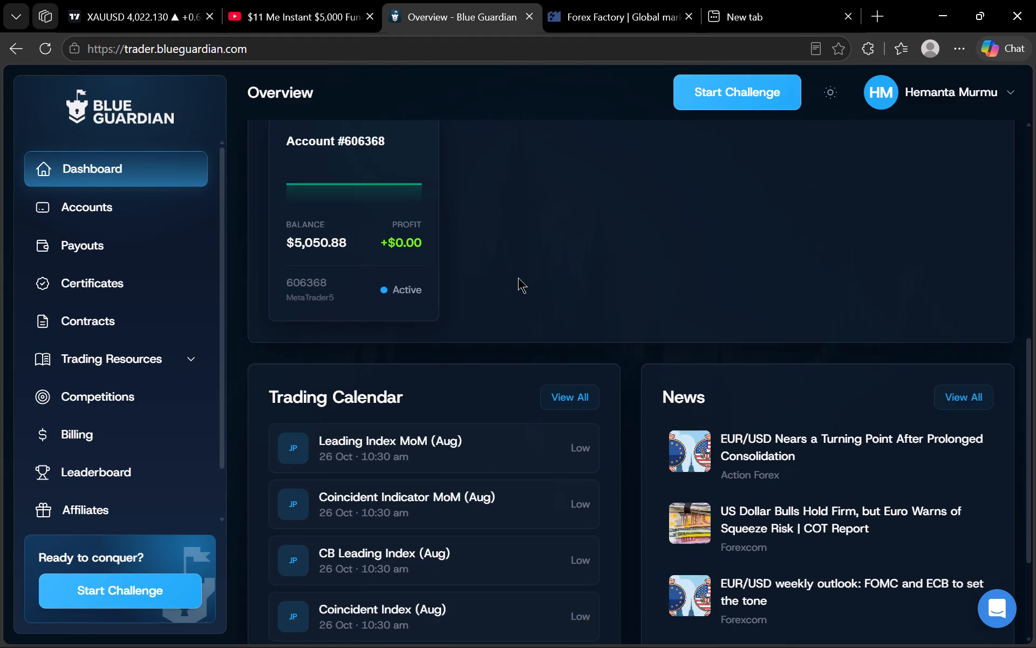
scroll(519, 280, "up", 8)
scroll(527, 210, "up", 2)
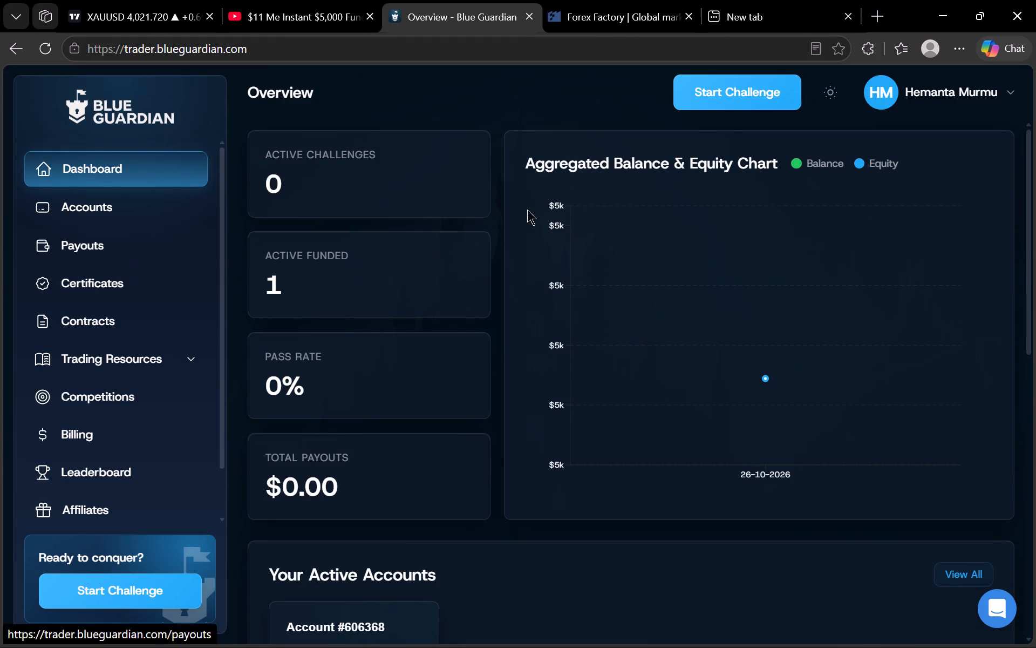
scroll(527, 210, "up", 1)
scroll(121, 436, "down", 1)
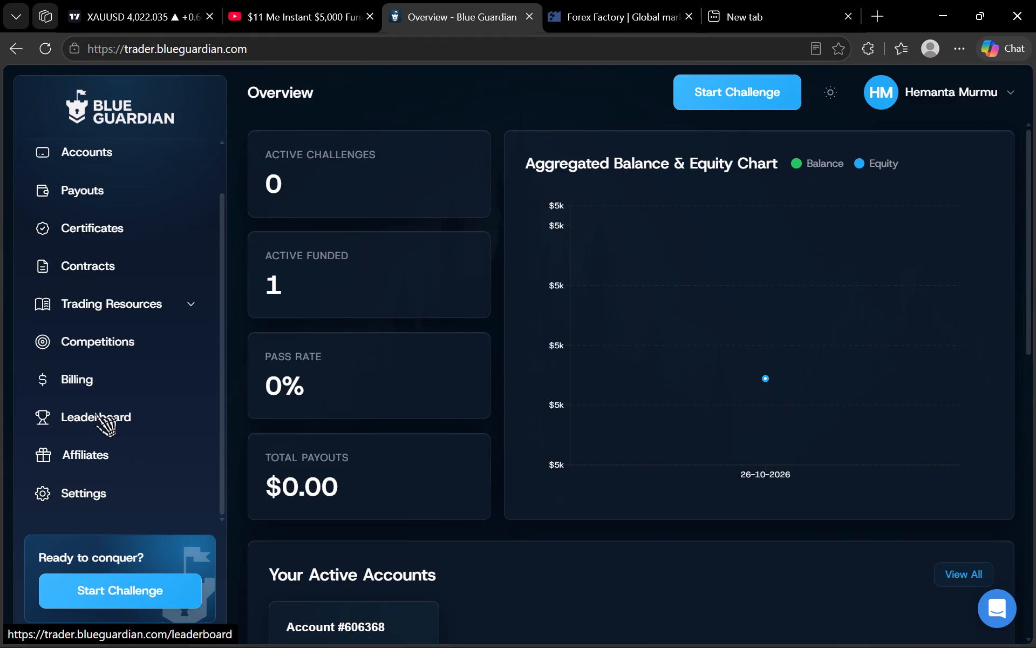
scroll(92, 355, "up", 2)
Open the 5k Instant Funding Starter account's details and try to request a payout.
left_click(83, 205)
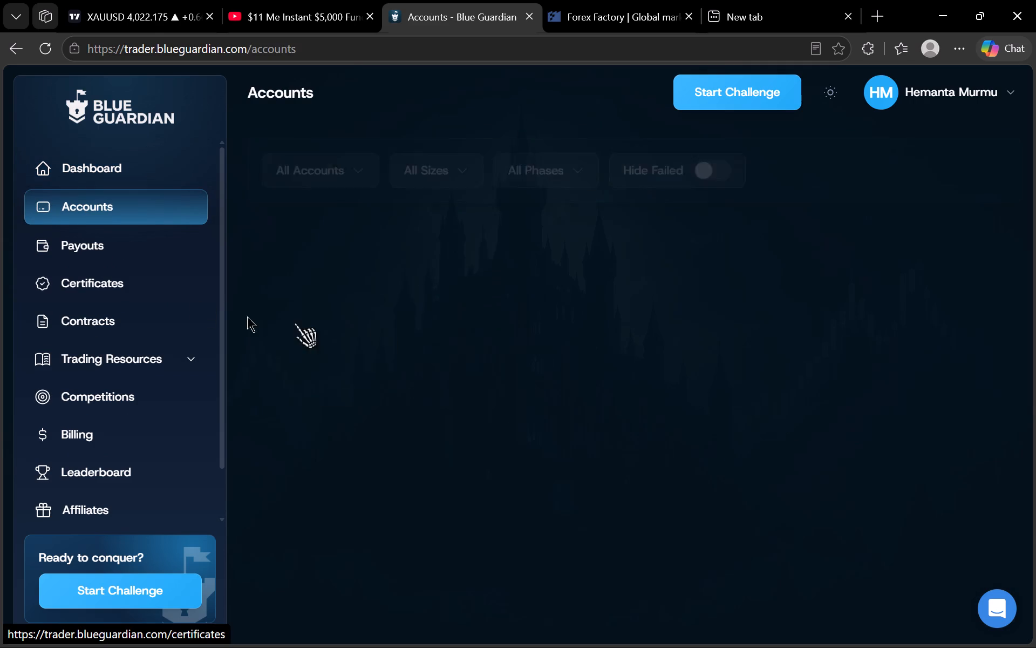
left_click(367, 274)
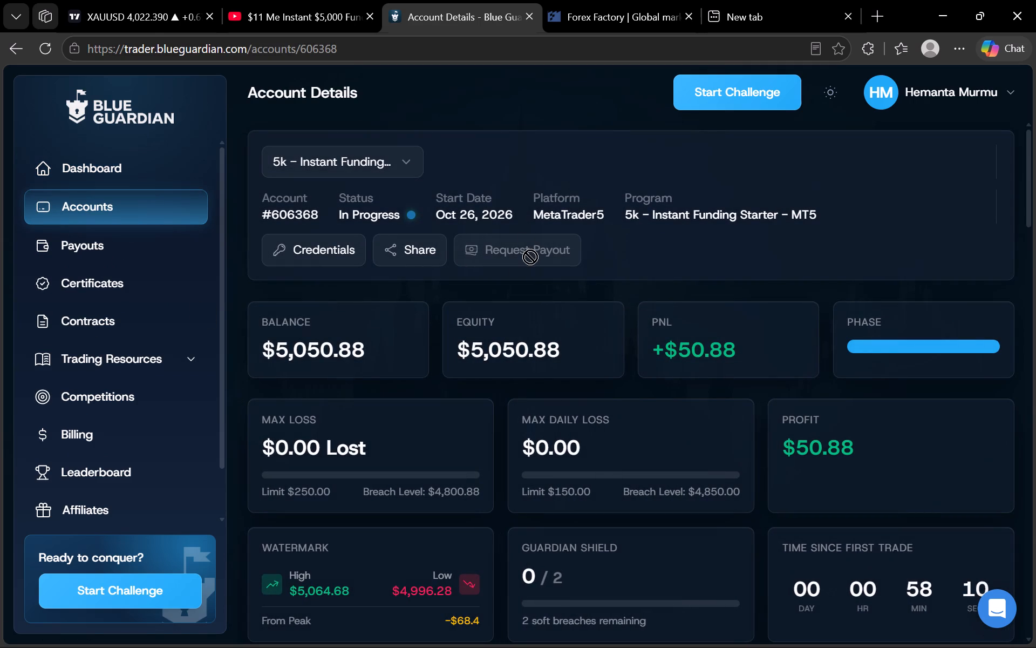
left_click(530, 257)
Review the account's loss limits, trading days, consistency, balance and equity chart, October 2026 calendar and performance statistics.
scroll(729, 292, "down", 4)
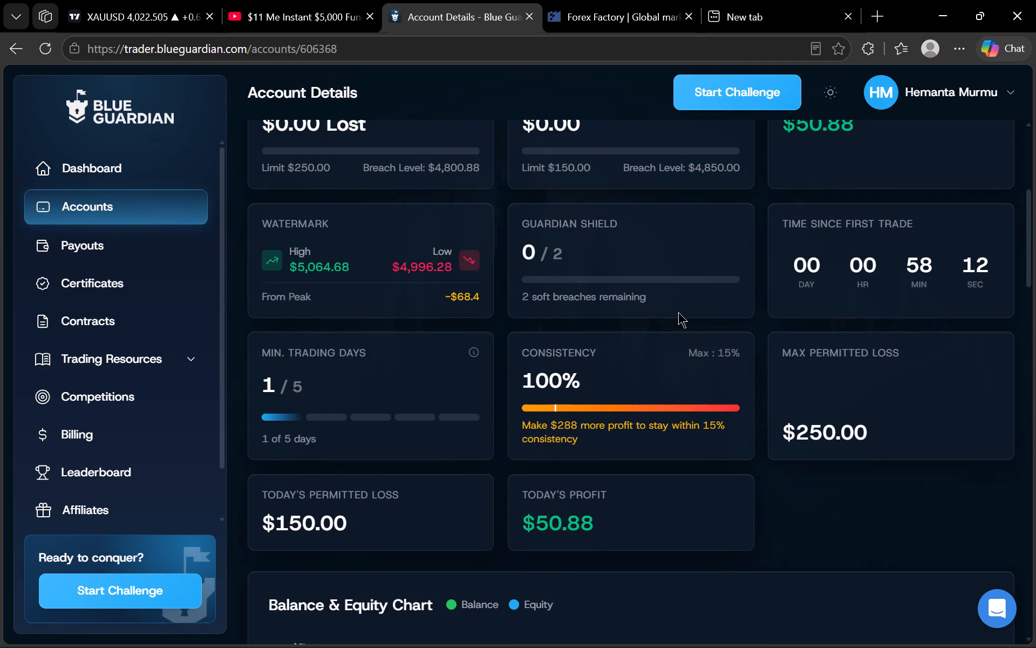
scroll(676, 301, "down", 5)
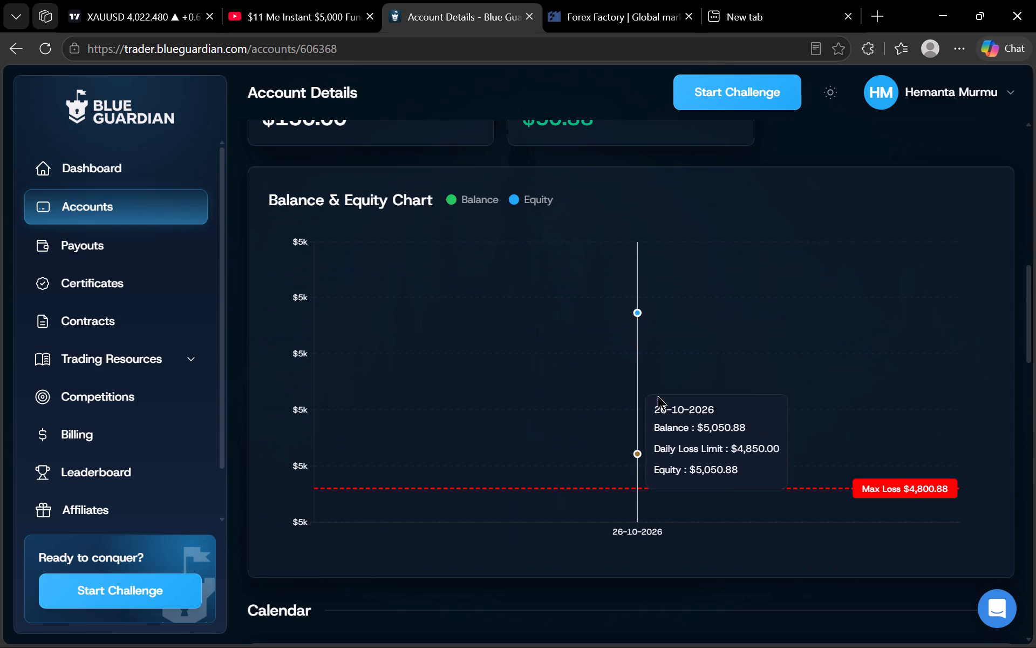
scroll(474, 285, "down", 6)
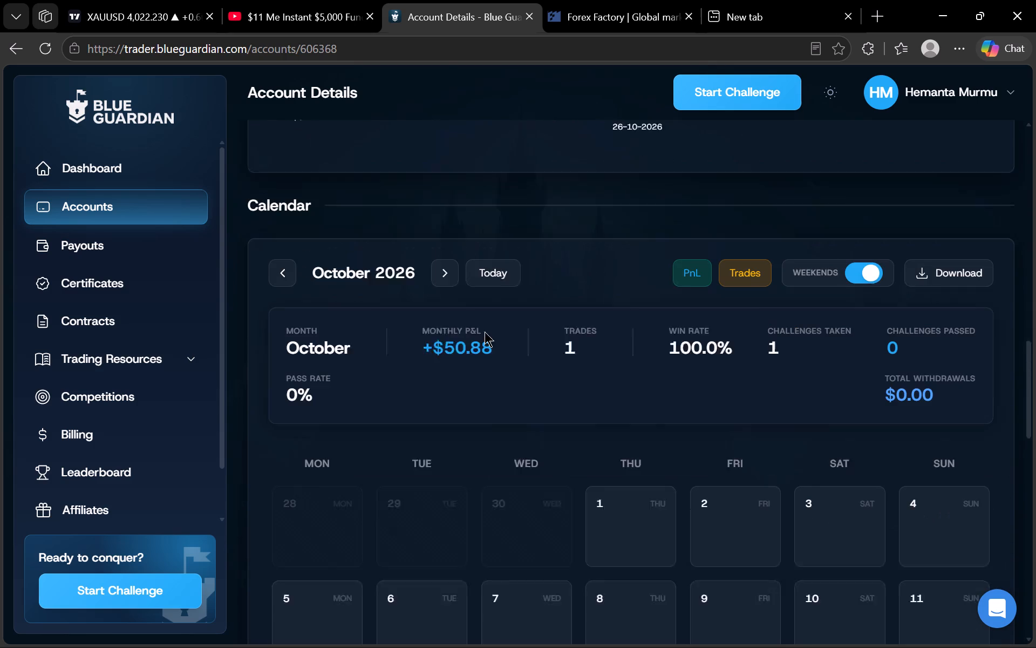
scroll(486, 333, "down", 7)
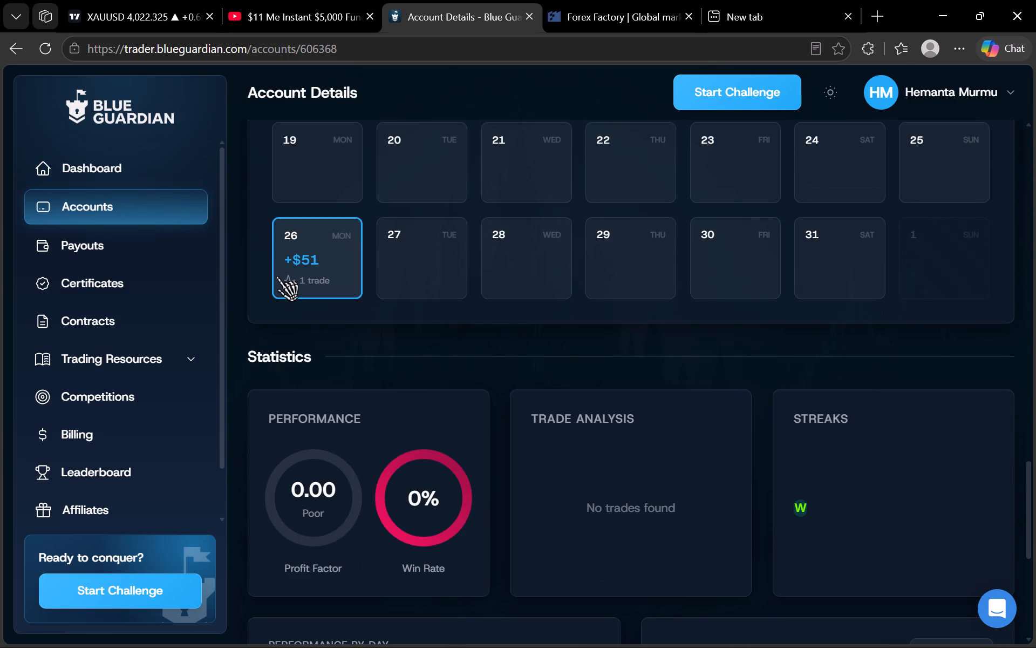
scroll(488, 360, "down", 2)
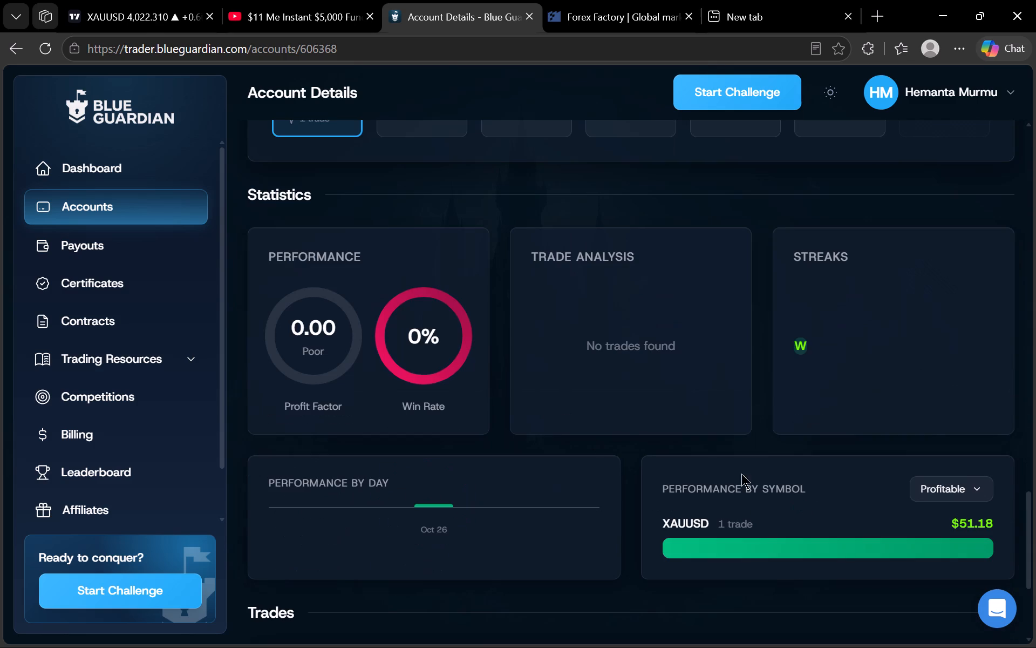
Check the account's trade history and open trades, and return to the monthly calendar.
scroll(707, 431, "down", 4)
left_click(448, 438)
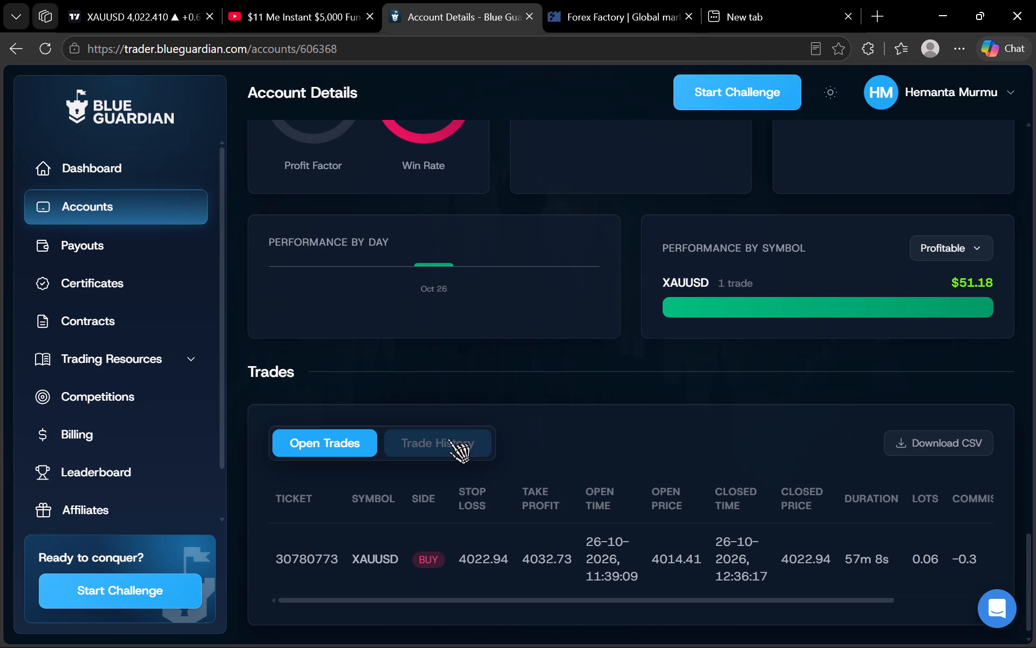
scroll(496, 479, "down", 3)
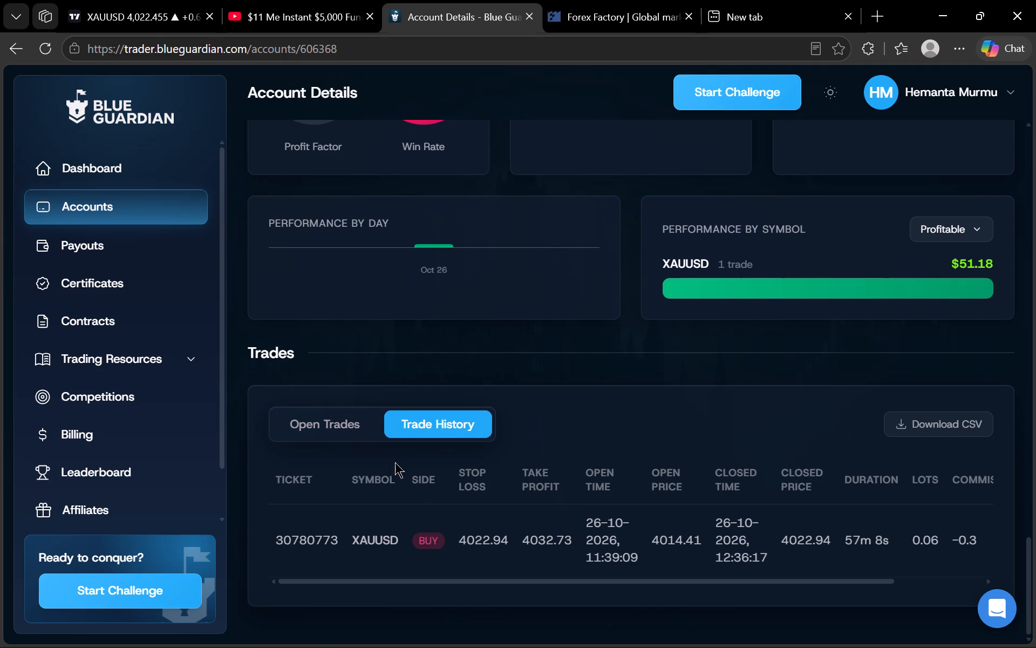
left_click(347, 429)
scroll(633, 451, "up", 6)
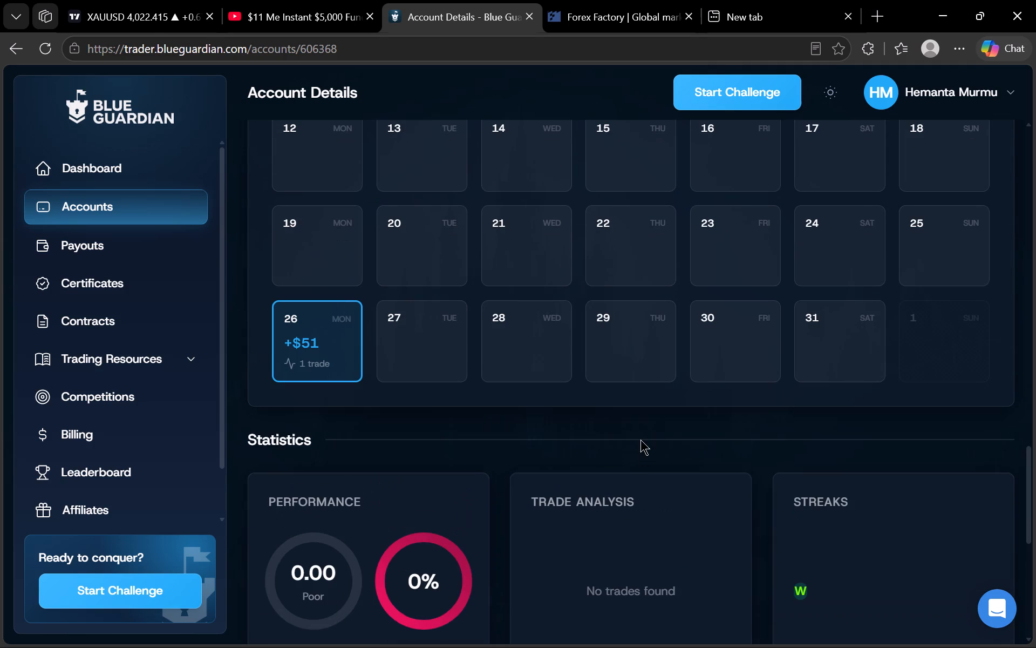